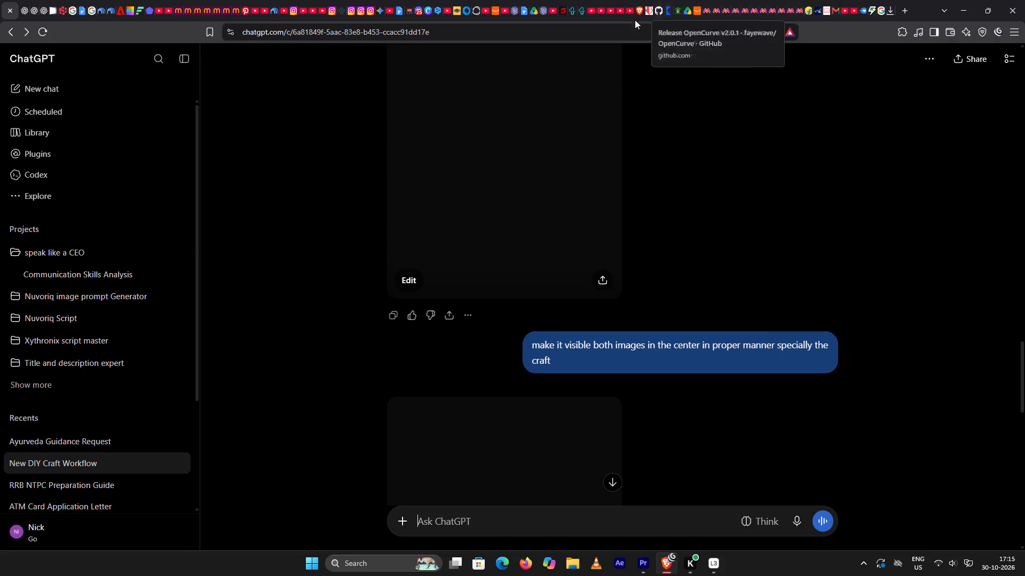
Bring up the Moppy live video editing session on YouTube in theater mode with the chat replay closed.
{"action": "left_click", "coordinate": [620, 13]}
{"action": "left_click", "coordinate": [623, 190]}
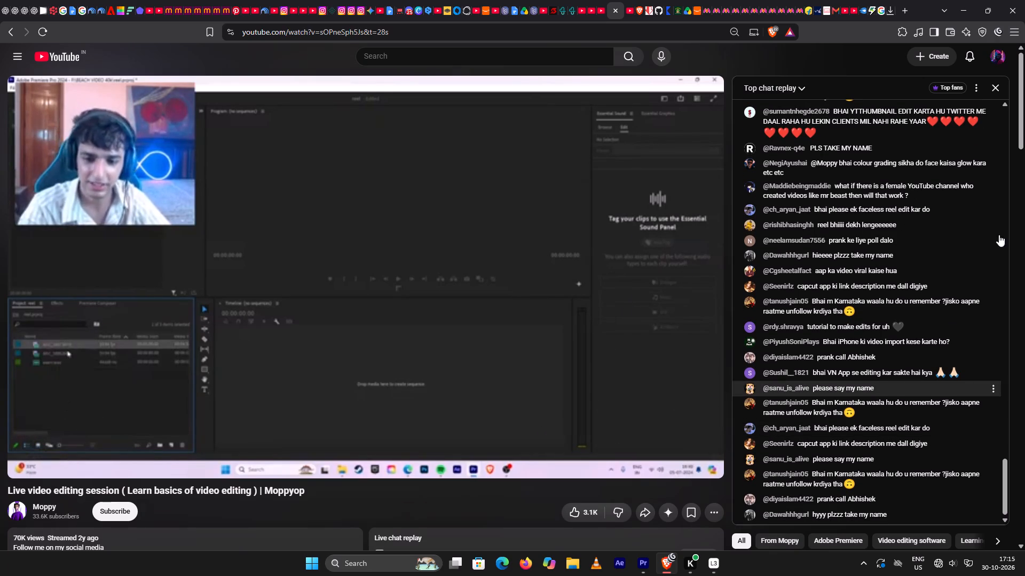
{"action": "left_click", "coordinate": [999, 91]}
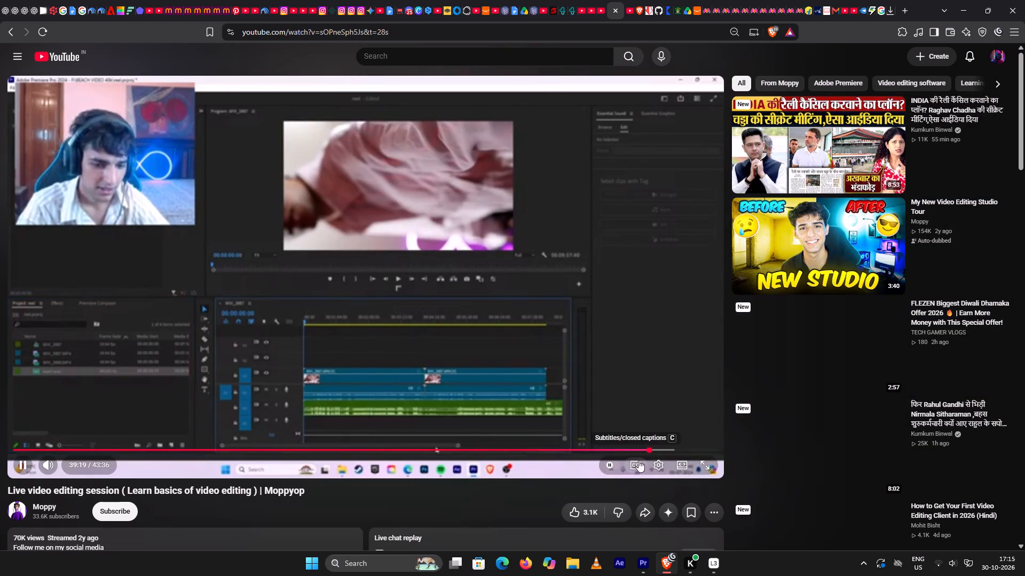
{"action": "left_click", "coordinate": [680, 468]}
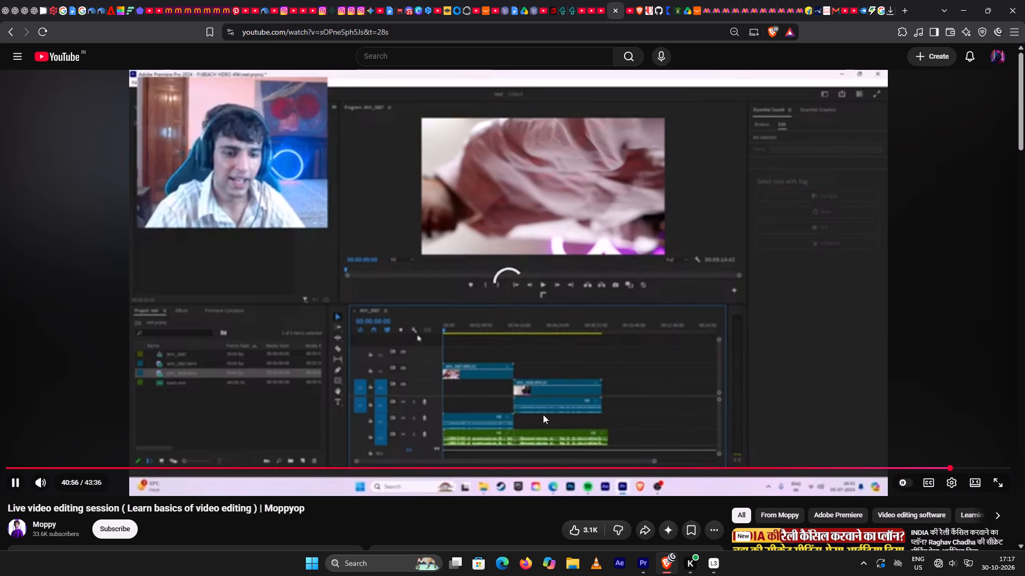
Switch to Premiere Pro and open the recent project Shorts videos_2.
{"action": "left_click", "coordinate": [643, 565]}
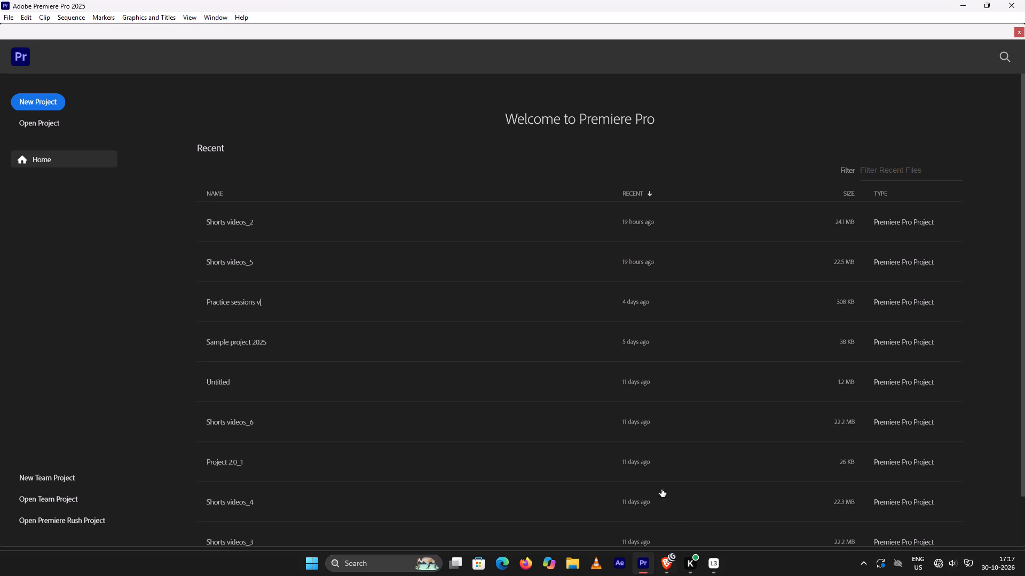
{"action": "left_click", "coordinate": [307, 235]}
{"action": "left_click", "coordinate": [328, 238]}
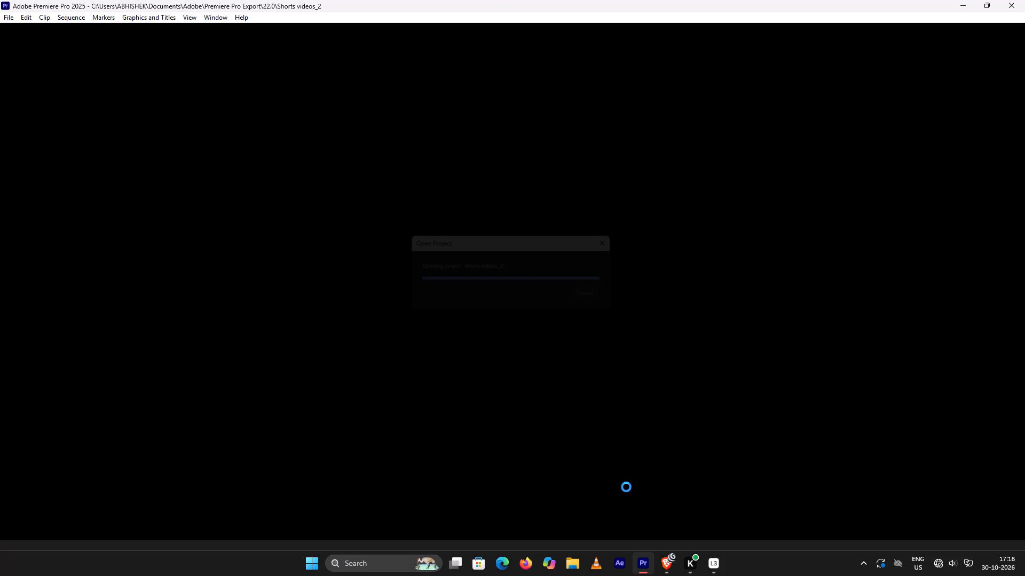
Switch back to the browser and pause the YouTube video editing tutorial.
{"action": "left_click", "coordinate": [666, 567]}
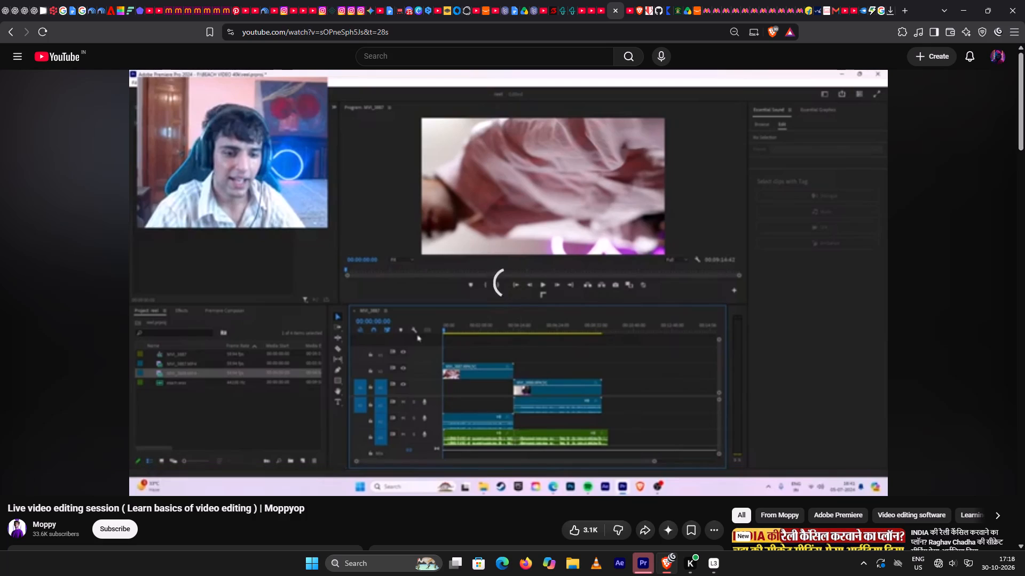
{"action": "left_click", "coordinate": [737, 380]}
{"action": "left_click", "coordinate": [737, 380]}
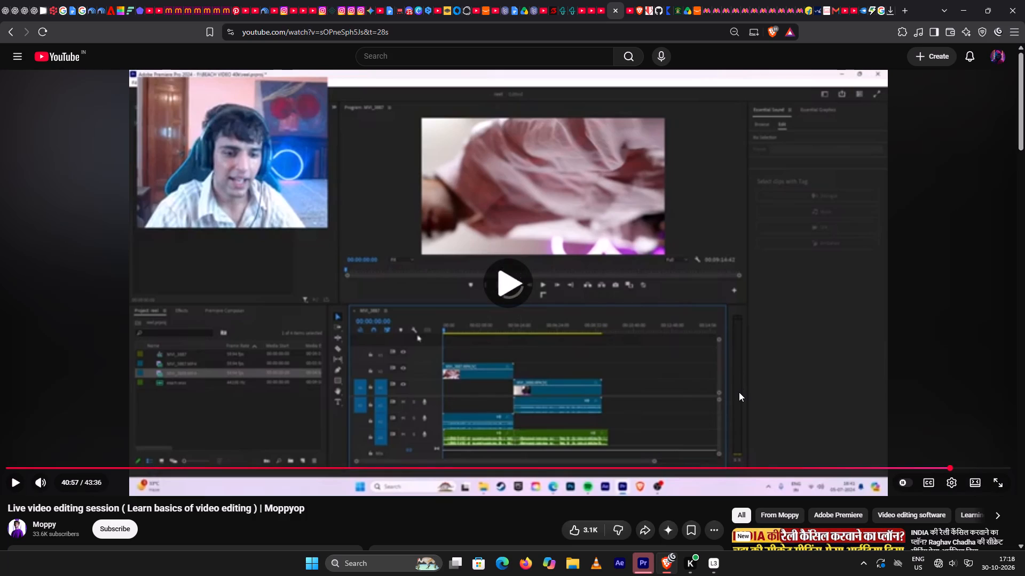
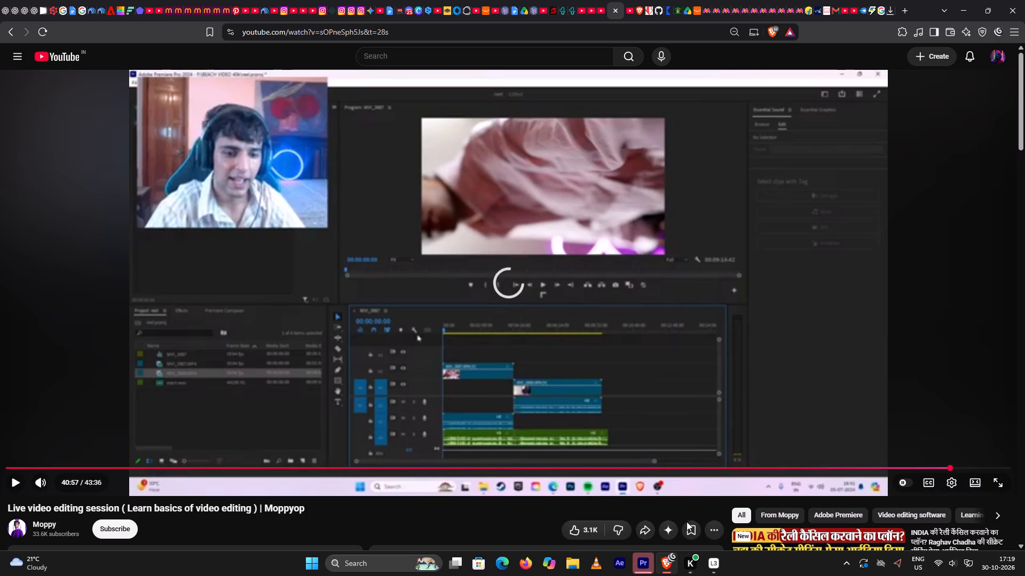
Switch to Premiere Pro and accept the default font substitution for the missing InterTight-Regular font.
{"action": "left_click", "coordinate": [646, 569]}
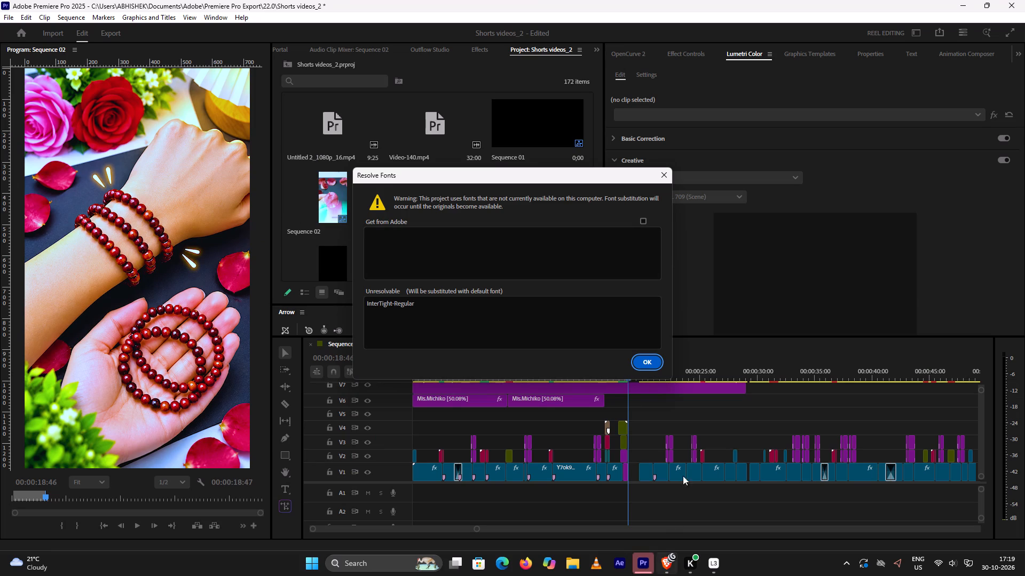
{"action": "left_click", "coordinate": [652, 353]}
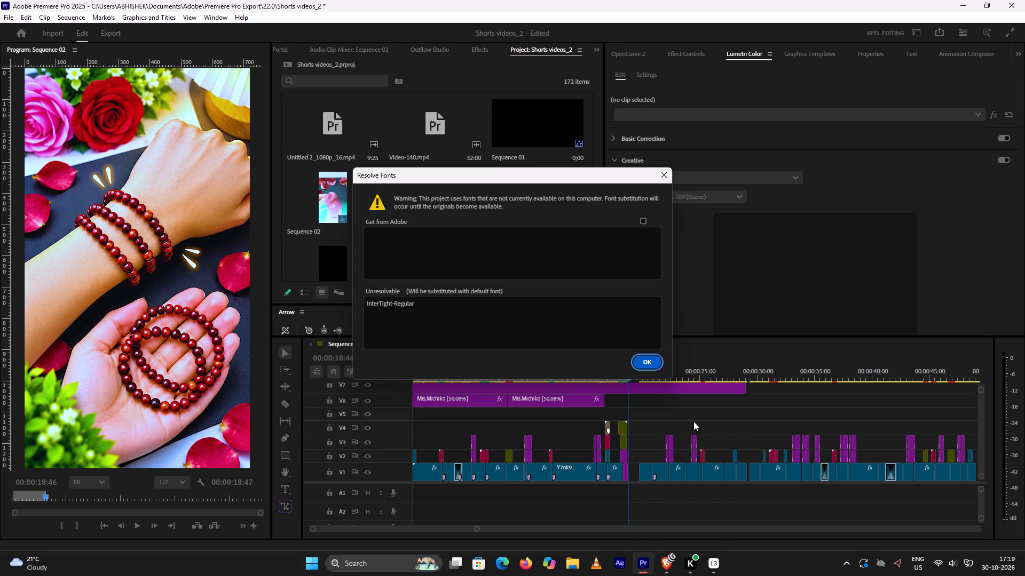
{"action": "left_click", "coordinate": [653, 365]}
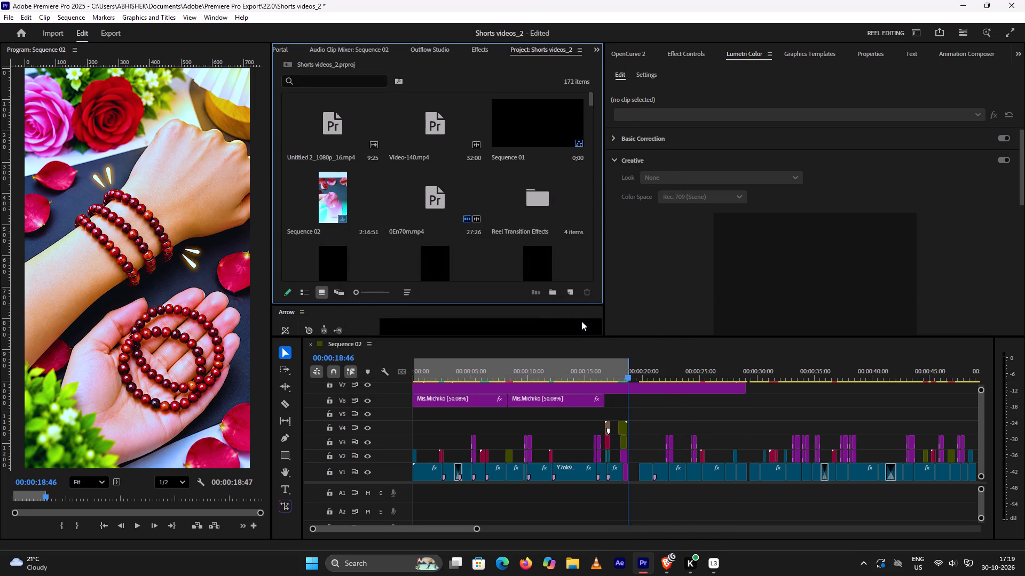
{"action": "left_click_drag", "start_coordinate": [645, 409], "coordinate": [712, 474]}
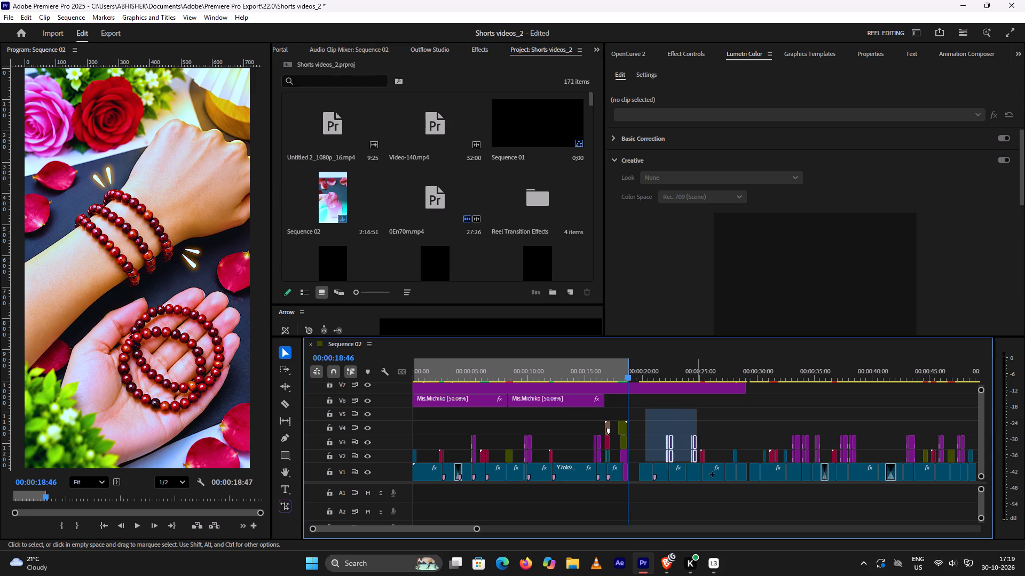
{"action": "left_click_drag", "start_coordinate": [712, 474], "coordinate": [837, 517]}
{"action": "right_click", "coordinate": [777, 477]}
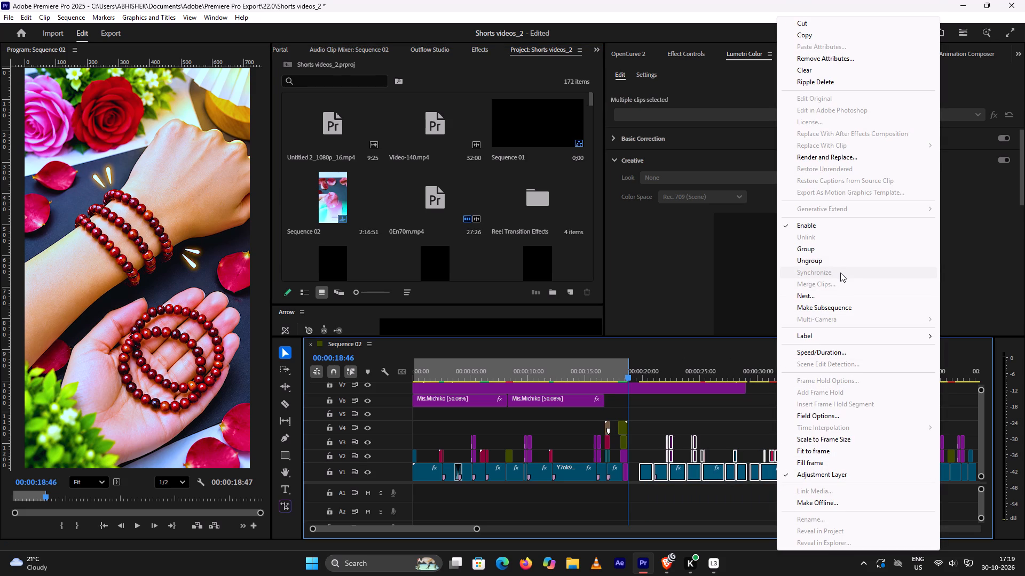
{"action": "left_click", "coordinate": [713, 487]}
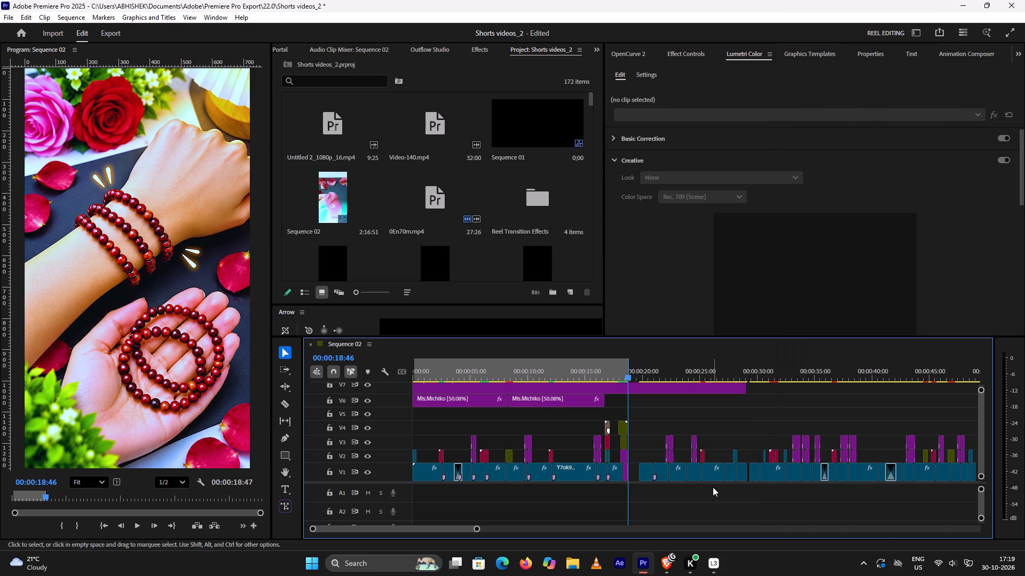
Look through the clips along the Sequence 02 timeline after the first short, up to about 00:01:40.
{"action": "scroll", "coordinate": [842, 438], "scroll_direction": "down", "scroll_amount": 16}
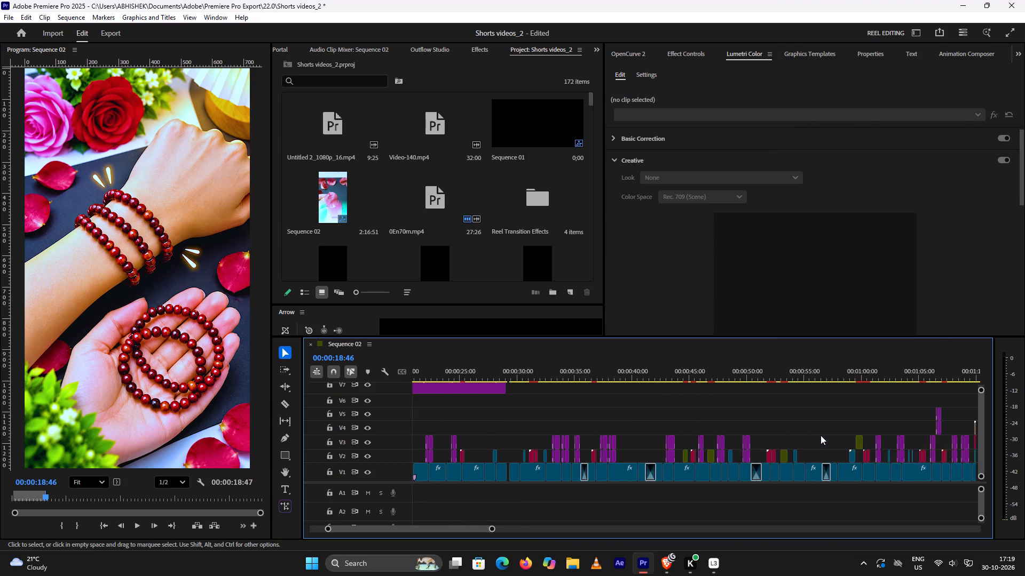
{"action": "left_click_drag", "start_coordinate": [791, 450], "coordinate": [797, 476]}
{"action": "right_click", "coordinate": [797, 476]}
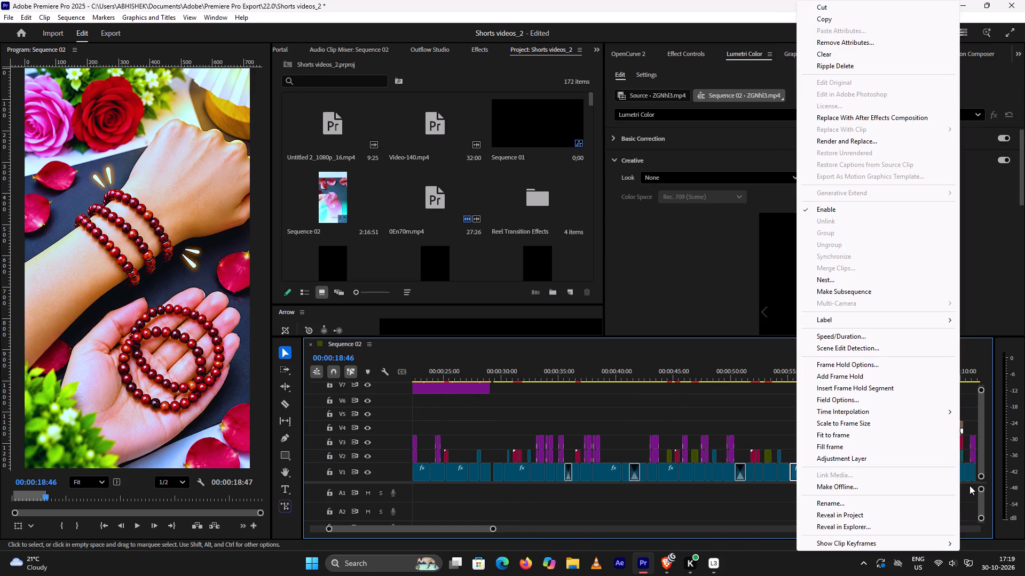
{"action": "left_click", "coordinate": [969, 485]}
{"action": "scroll", "coordinate": [848, 451], "scroll_direction": "down", "scroll_amount": 16}
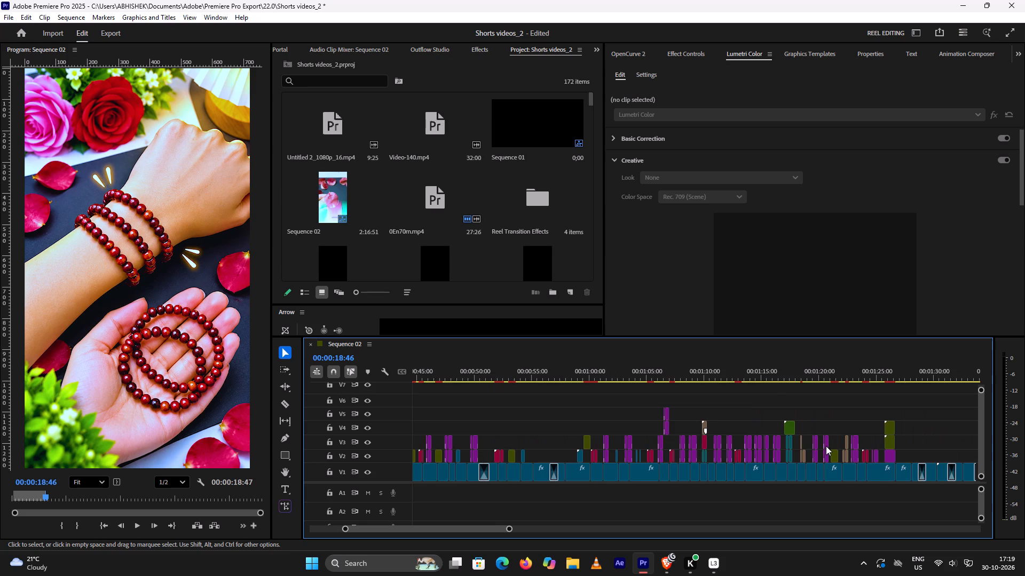
{"action": "scroll", "coordinate": [826, 446], "scroll_direction": "down", "scroll_amount": 6}
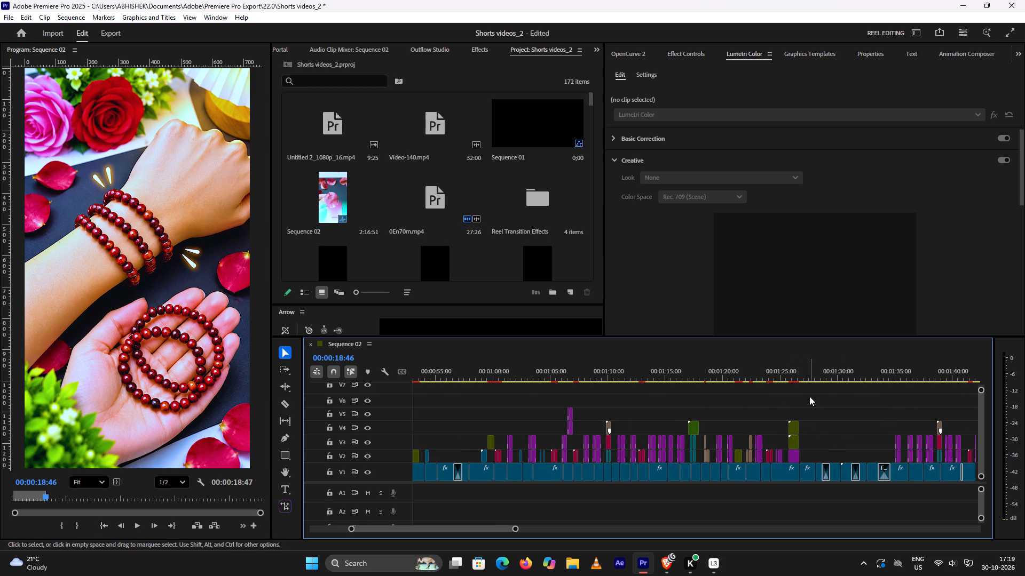
{"action": "left_click_drag", "start_coordinate": [815, 472], "coordinate": [821, 542]}
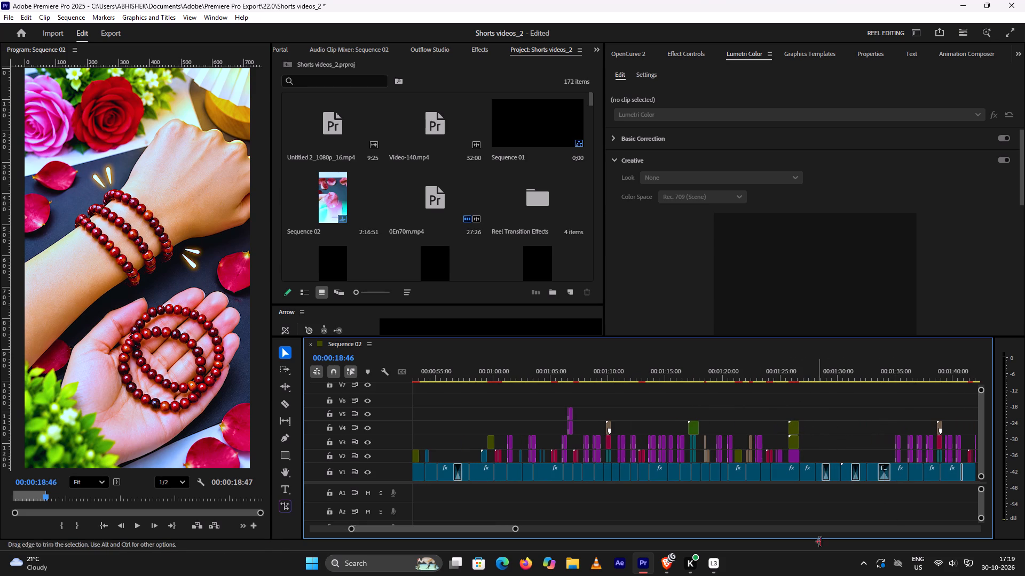
{"action": "left_click_drag", "start_coordinate": [821, 542], "coordinate": [837, 568]}
{"action": "scroll", "coordinate": [687, 422], "scroll_direction": "up", "scroll_amount": 8}
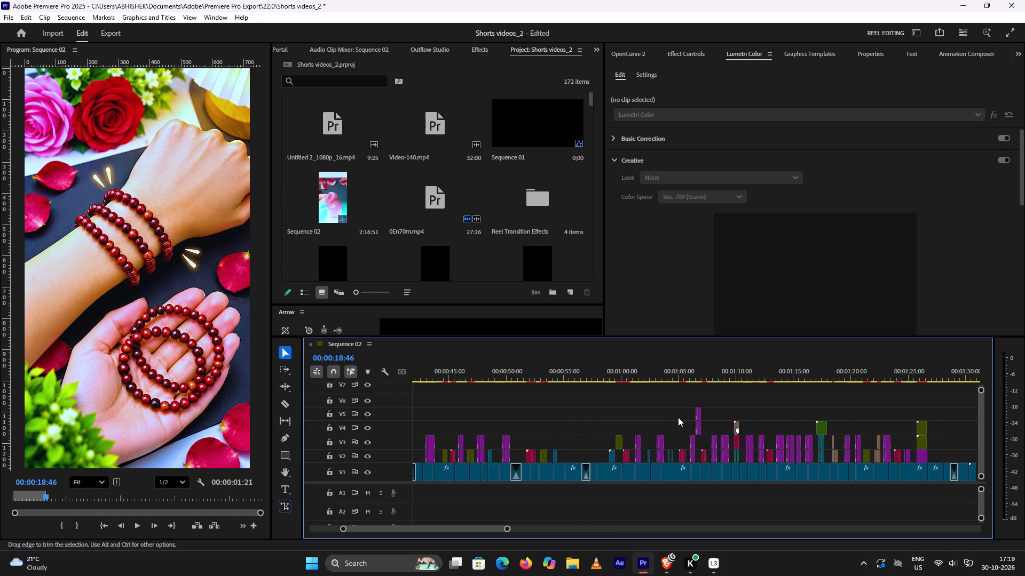
{"action": "scroll", "coordinate": [678, 417], "scroll_direction": "up", "scroll_amount": 18}
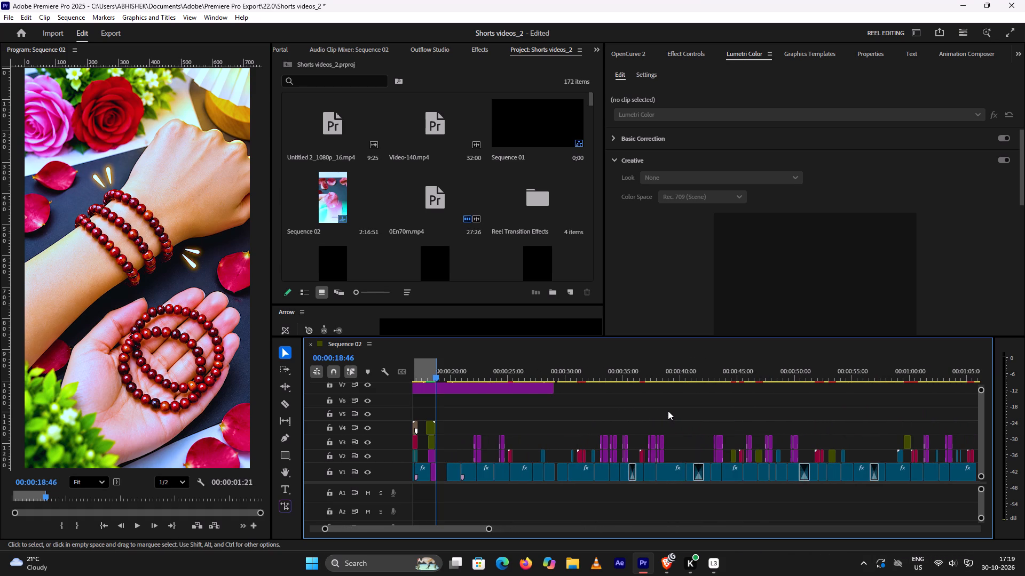
Delete the short z1kNML.mp4 clip on V1 at about 00:00:30 and close the gap it leaves.
{"action": "left_click", "coordinate": [676, 464]}
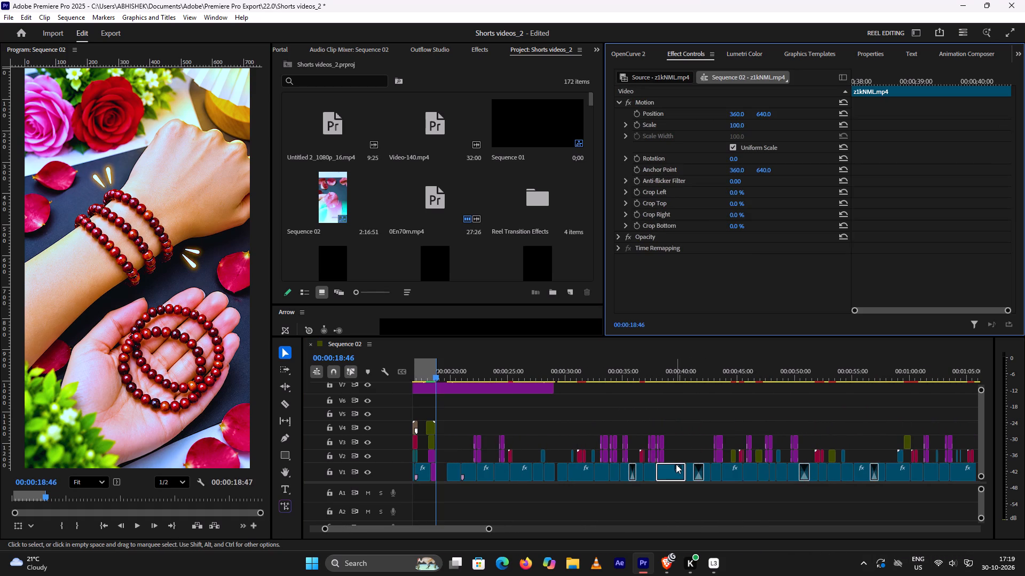
{"action": "scroll", "coordinate": [658, 441], "scroll_direction": "up", "scroll_amount": 4}
{"action": "left_click", "coordinate": [627, 475]}
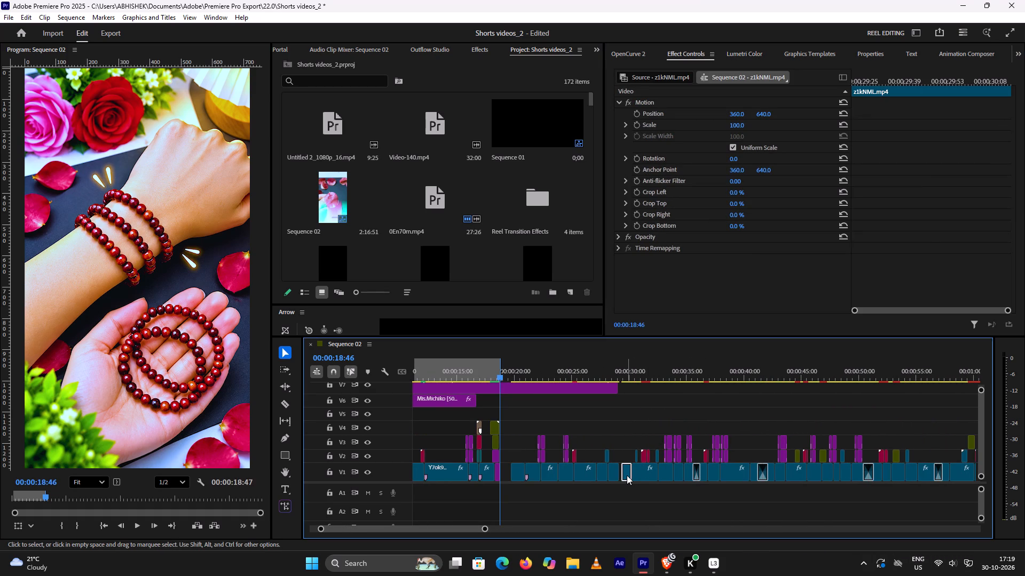
{"action": "key", "text": "Delete"}
{"action": "left_click", "coordinate": [626, 473]}
{"action": "key", "text": "Delete"}
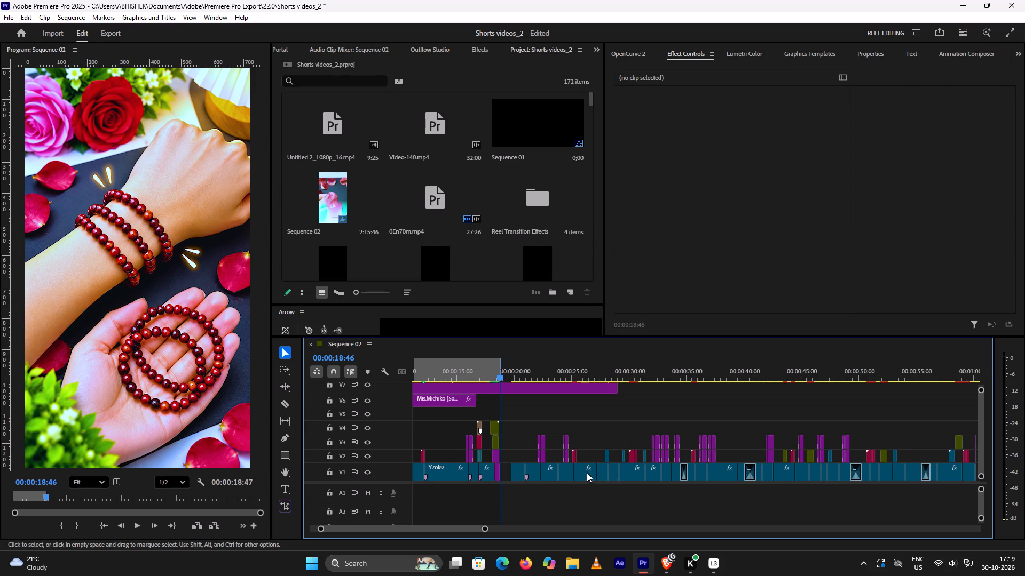
Move the group of Mister Horse adjustment clips on V2 and V3 from about 00:00:22 to about 00:00:20:20.
{"action": "scroll", "coordinate": [586, 427], "scroll_direction": "up", "scroll_amount": 5}
{"action": "left_click_drag", "start_coordinate": [613, 422], "coordinate": [636, 452]}
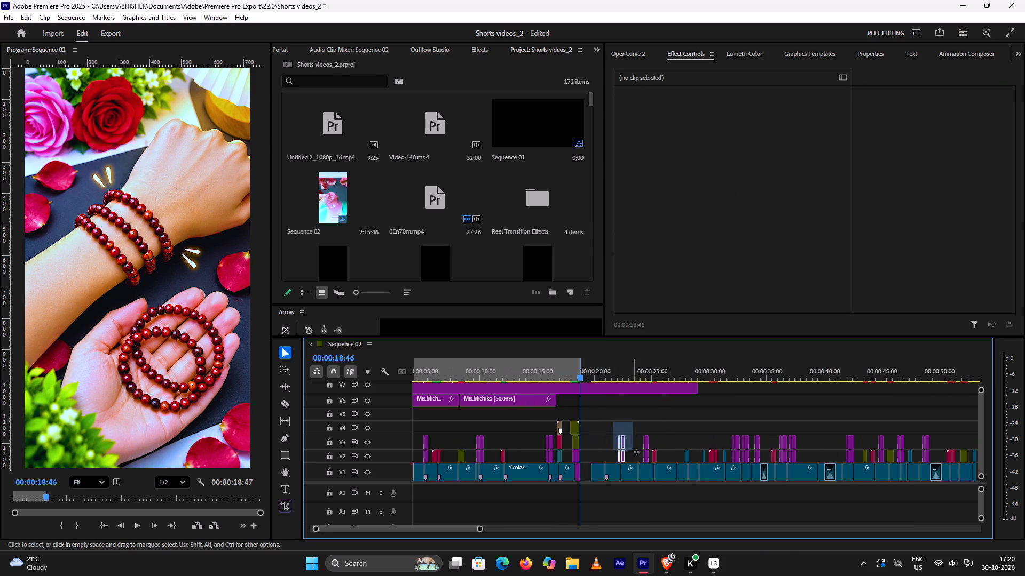
{"action": "left_click_drag", "start_coordinate": [636, 452], "coordinate": [626, 460]}
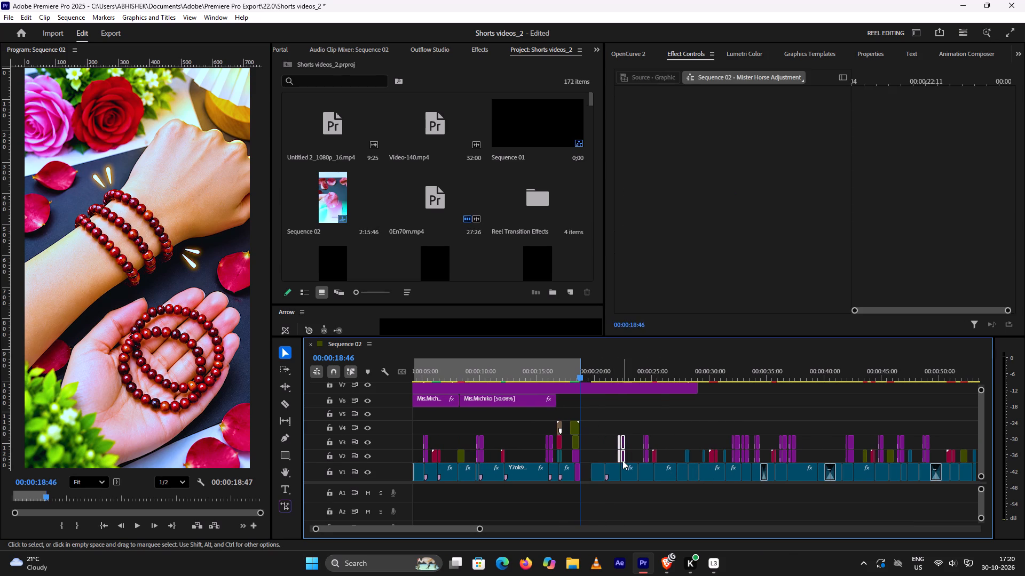
{"action": "left_click_drag", "start_coordinate": [622, 458], "coordinate": [604, 459]}
Move the adjustment clips on V2 and V3 near 00:00:24:20 about three seconds earlier, to about 00:00:21:35.
{"action": "left_click_drag", "start_coordinate": [634, 433], "coordinate": [639, 437]}
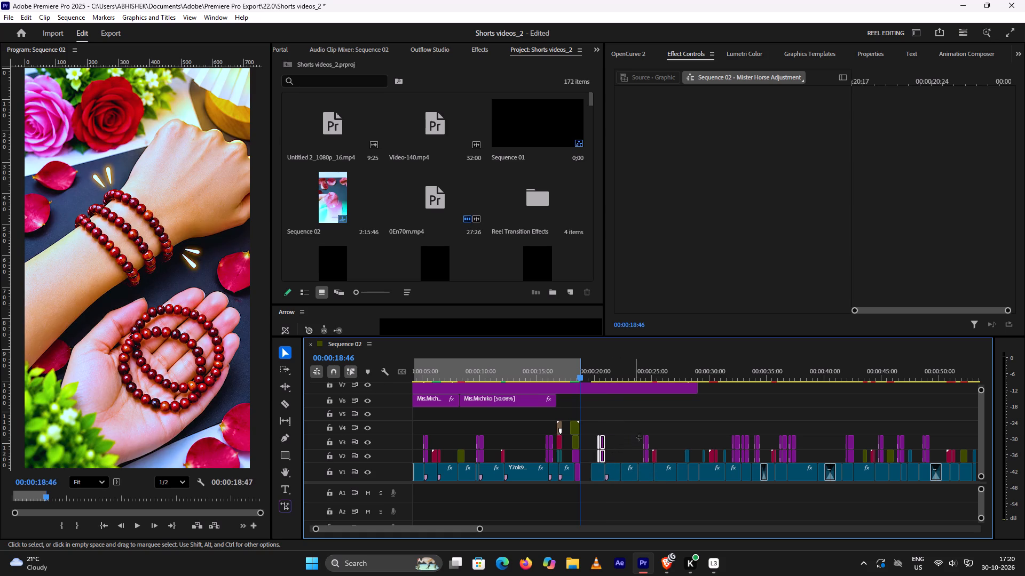
{"action": "left_click_drag", "start_coordinate": [639, 437], "coordinate": [660, 454]}
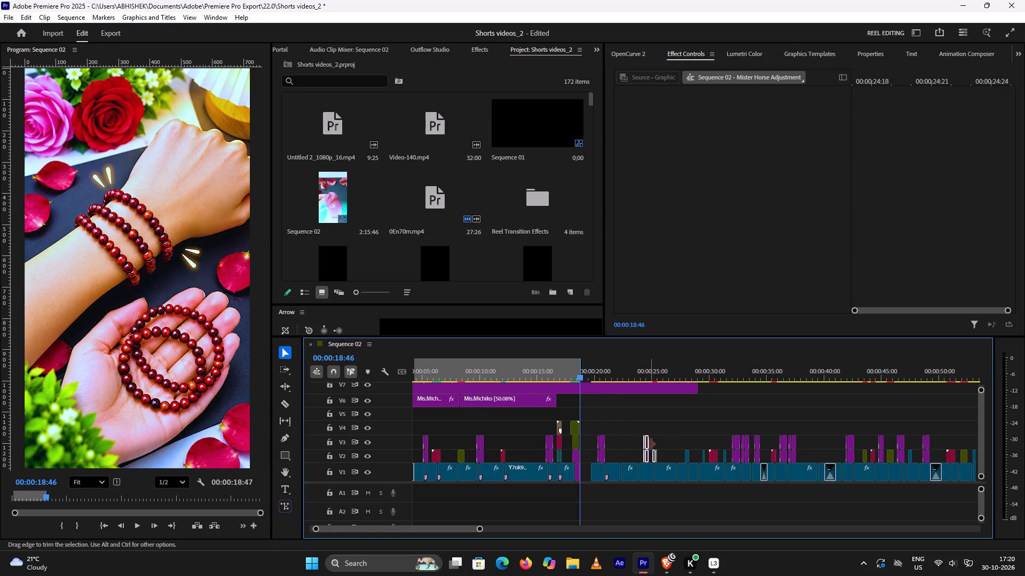
{"action": "left_click_drag", "start_coordinate": [647, 444], "coordinate": [617, 447]}
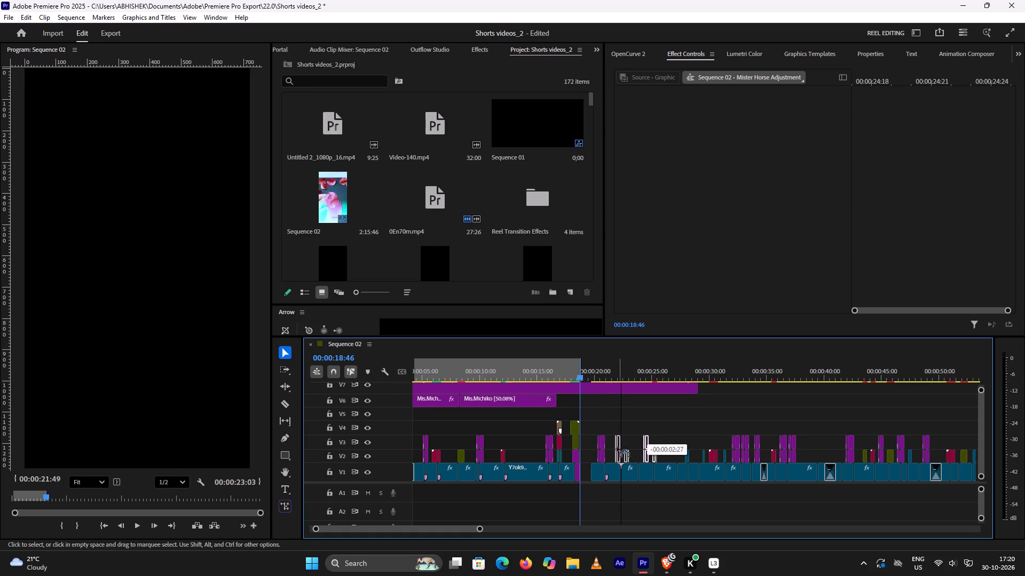
{"action": "left_click_drag", "start_coordinate": [617, 447], "coordinate": [615, 449]}
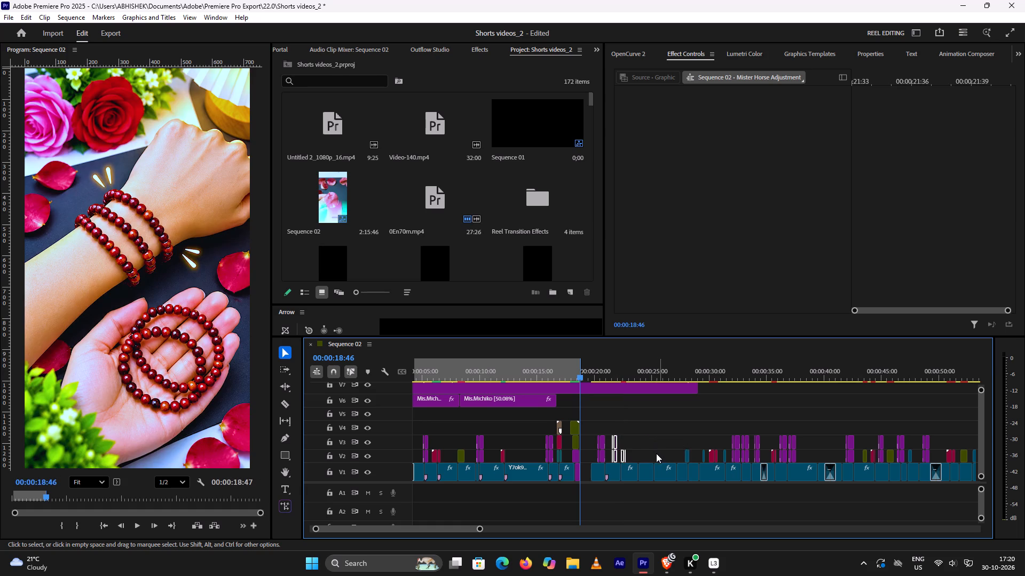
Delete the two adjacent V1 clips between about 00:00:24 and 00:00:27 and close the gap they leave.
{"action": "left_click_drag", "start_coordinate": [648, 449], "coordinate": [666, 482]}
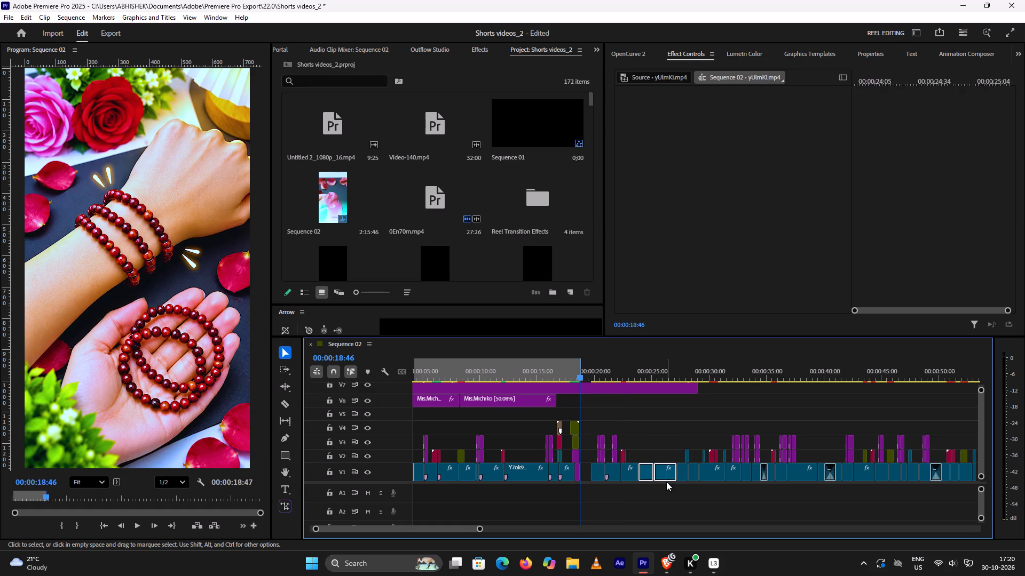
{"action": "key", "text": "Delete"}
{"action": "left_click", "coordinate": [662, 474]}
{"action": "key", "text": "Delete"}
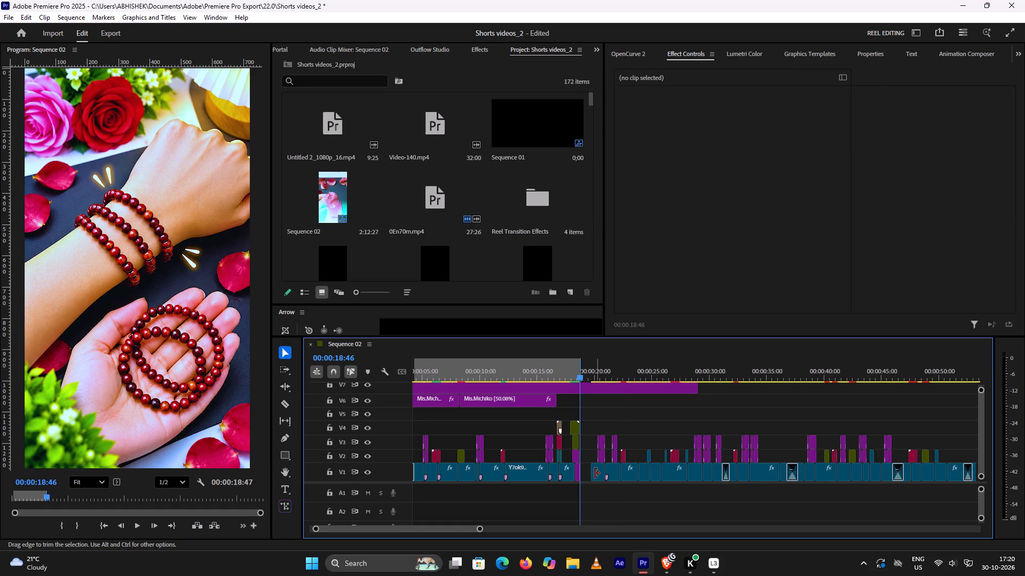
Look through the whole Sequence 02 timeline from its start to its last clips.
{"action": "scroll", "coordinate": [591, 452], "scroll_direction": "up", "scroll_amount": 3}
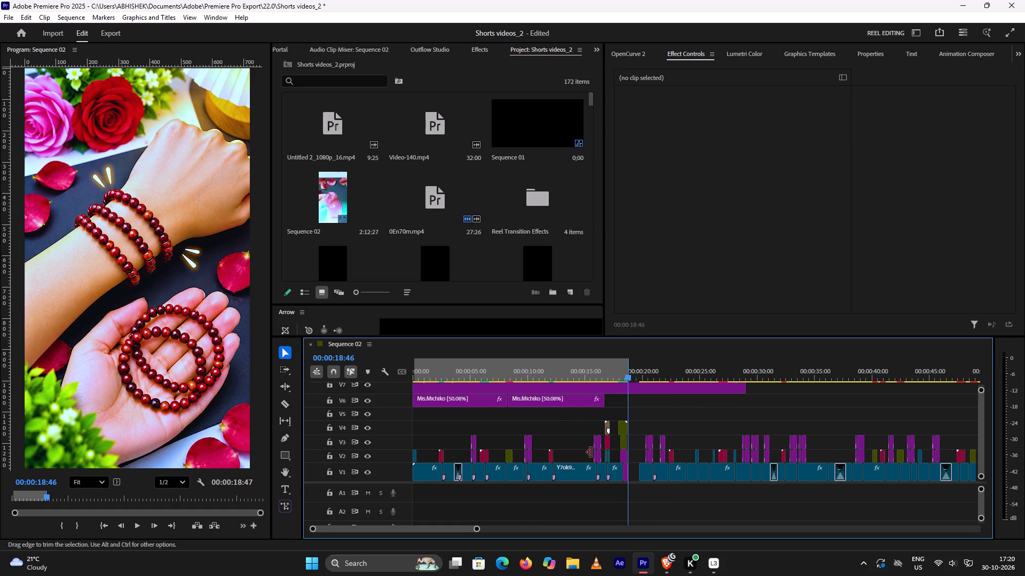
{"action": "scroll", "coordinate": [591, 452], "scroll_direction": "up", "scroll_amount": 7}
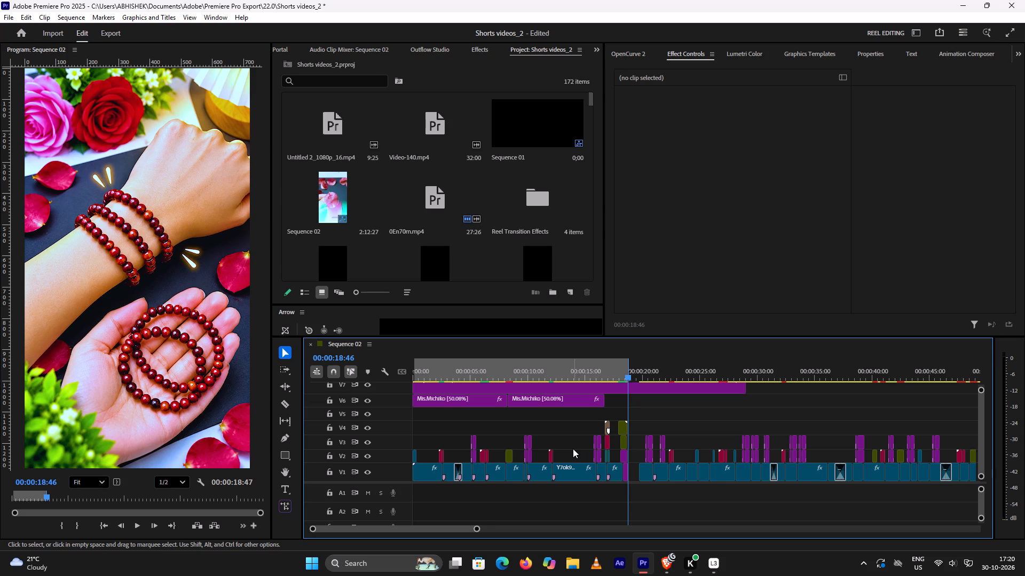
{"action": "scroll", "coordinate": [573, 449], "scroll_direction": "down", "scroll_amount": 15}
{"action": "scroll", "coordinate": [760, 428], "scroll_direction": "down", "scroll_amount": 10}
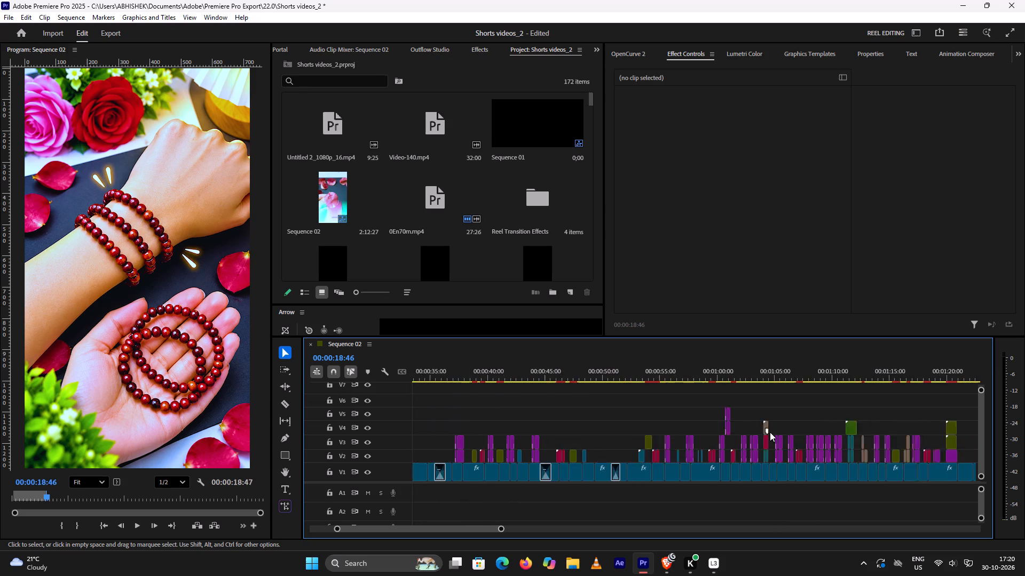
{"action": "scroll", "coordinate": [770, 432], "scroll_direction": "down", "scroll_amount": 18}
{"action": "scroll", "coordinate": [772, 433], "scroll_direction": "down", "scroll_amount": 7}
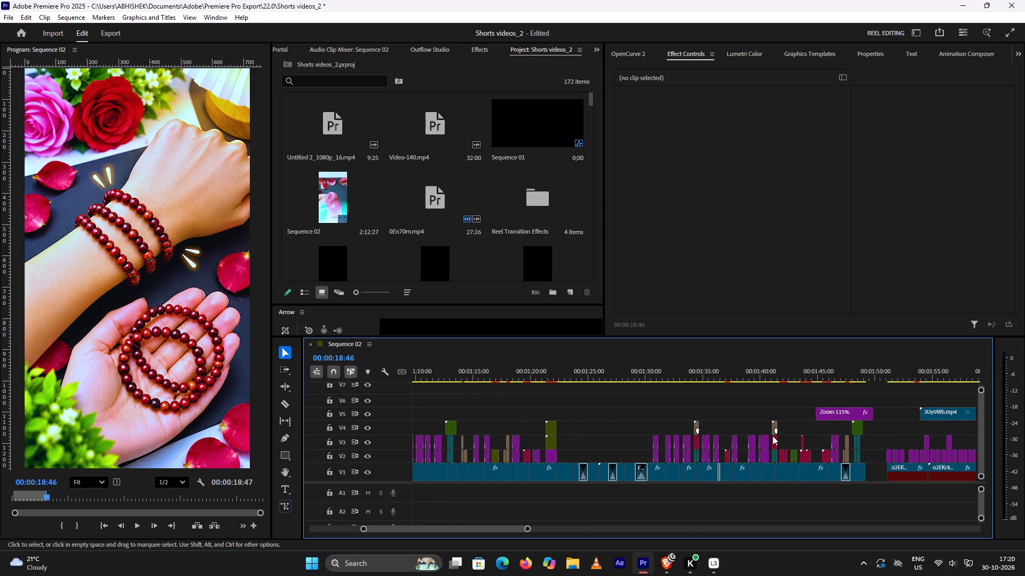
{"action": "scroll", "coordinate": [773, 436], "scroll_direction": "down", "scroll_amount": 19}
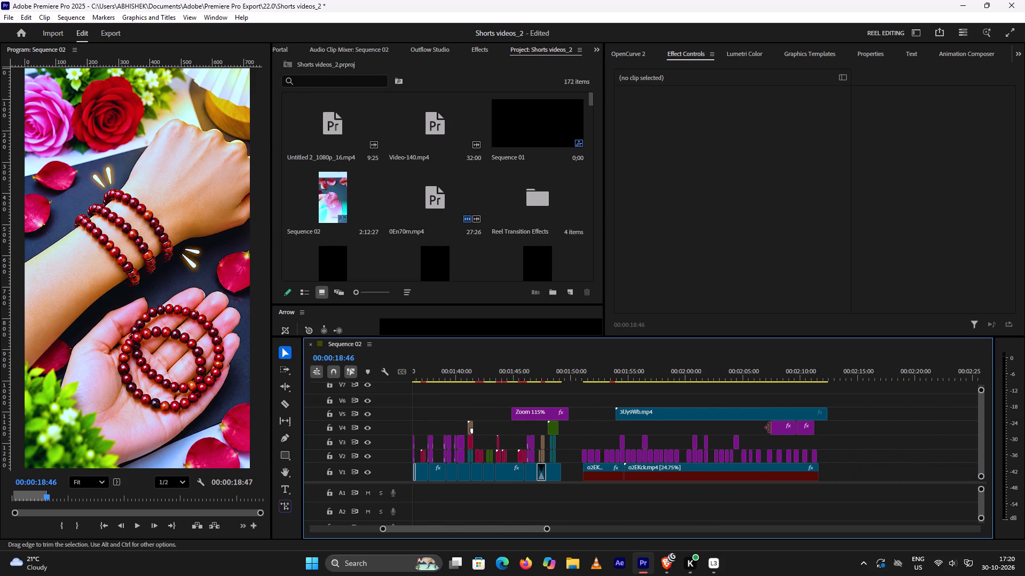
{"action": "scroll", "coordinate": [770, 428], "scroll_direction": "up", "scroll_amount": 10}
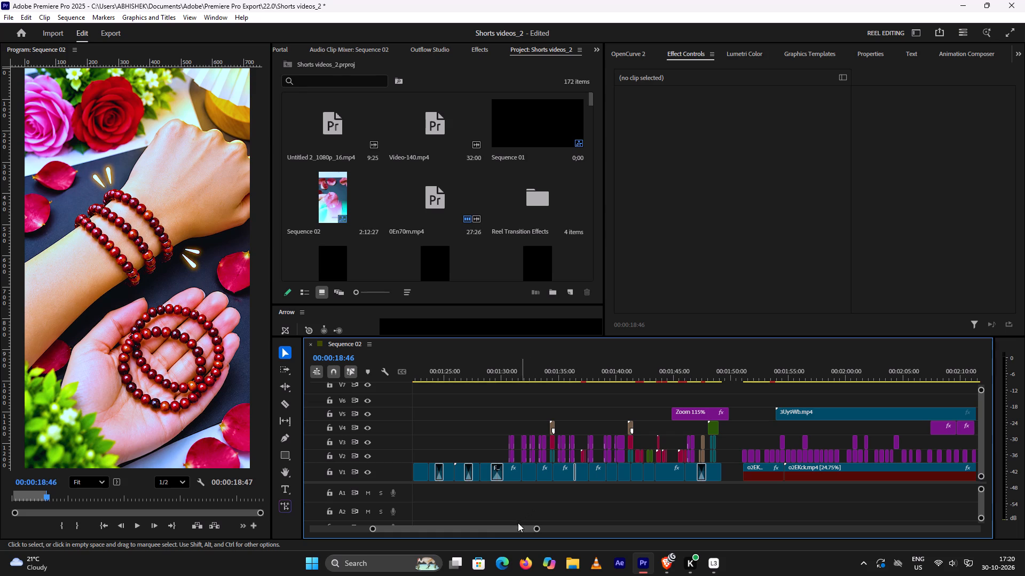
Play Sequence 02 from 00:00:18:46 and stop the preview at 00:00:20:31.
{"action": "key", "text": "space"}
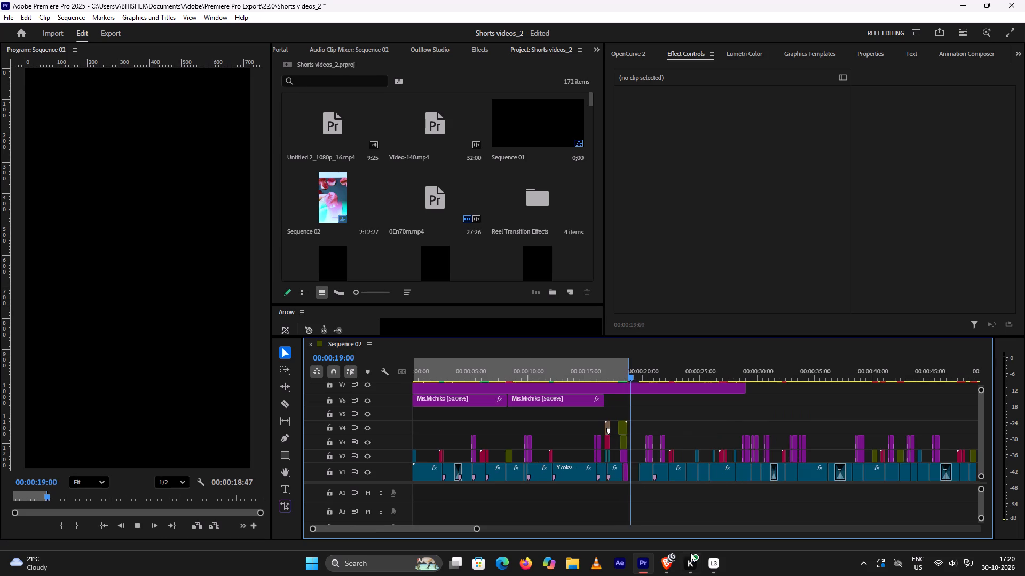
{"action": "key", "text": "space"}
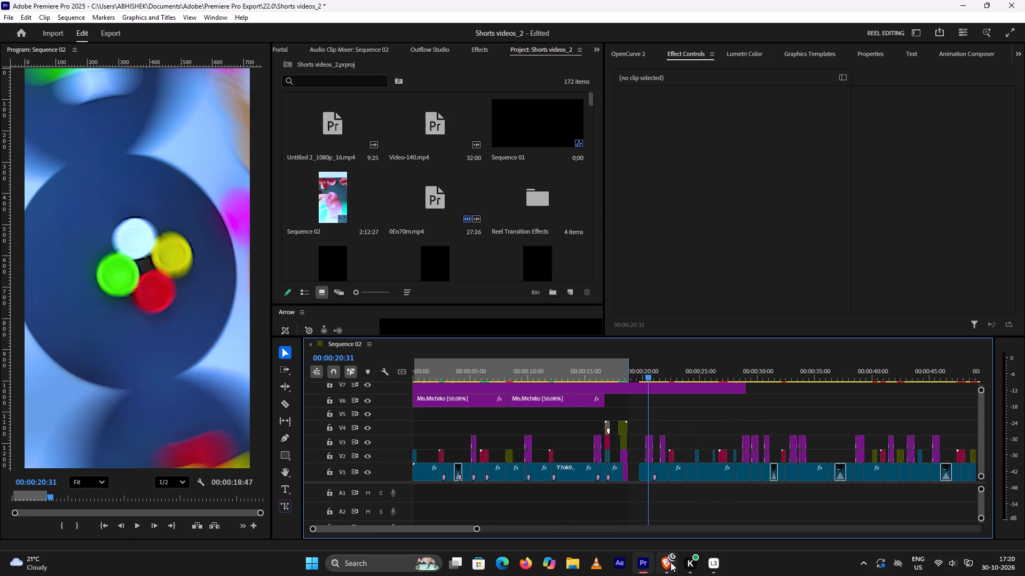
Switch back to the YouTube video editing tutorial in the browser.
{"action": "left_click", "coordinate": [672, 564]}
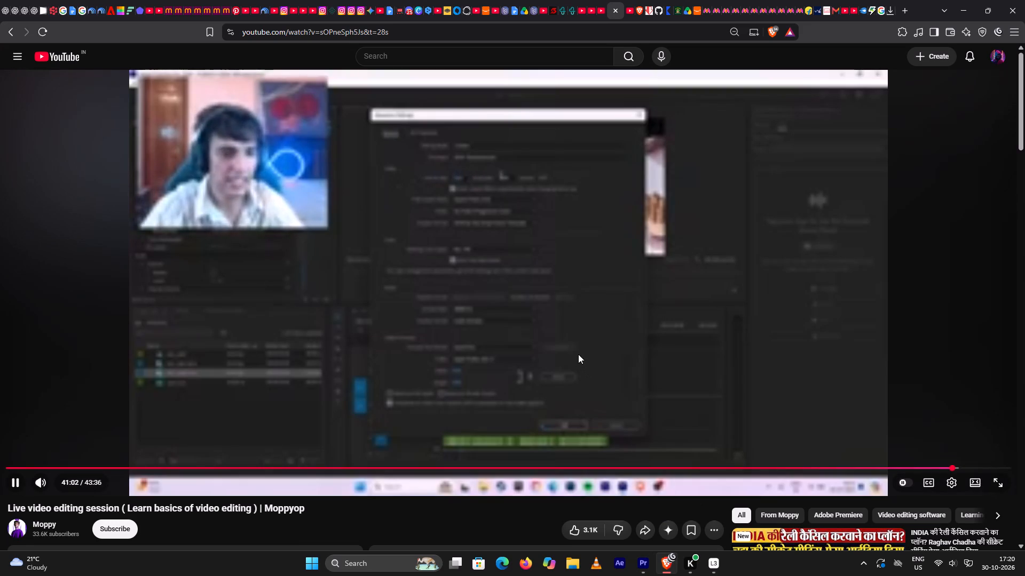
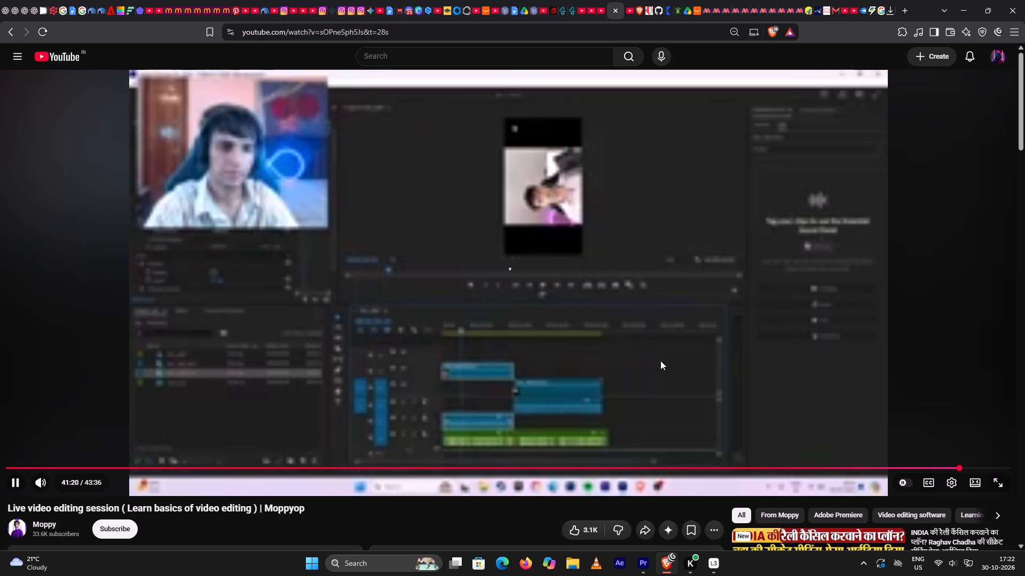
Pause and resume the video editing tutorial at about 41:20.
{"action": "left_click", "coordinate": [594, 295]}
{"action": "left_click", "coordinate": [594, 295]}
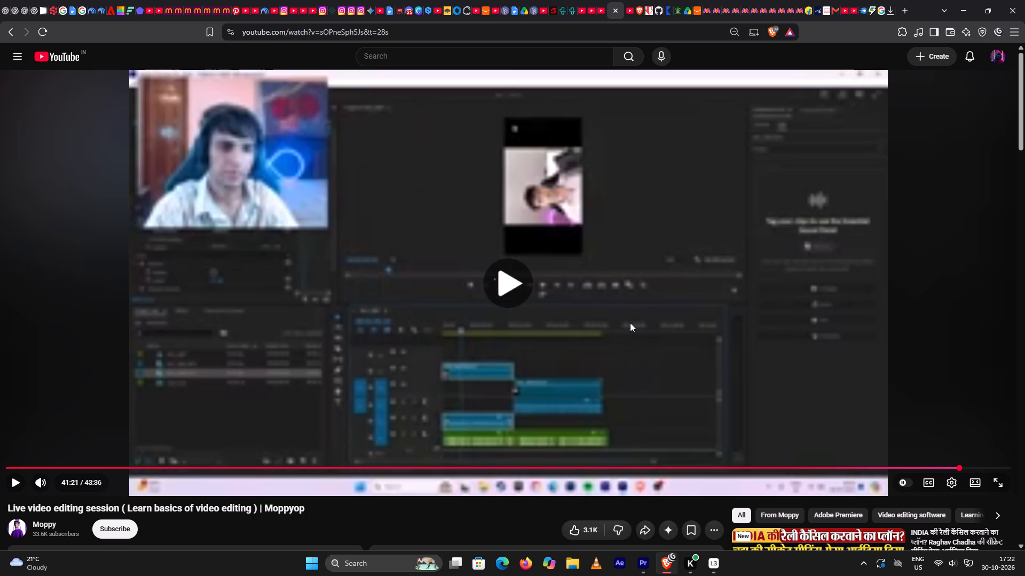
{"action": "left_click", "coordinate": [630, 323]}
{"action": "left_click", "coordinate": [17, 481]}
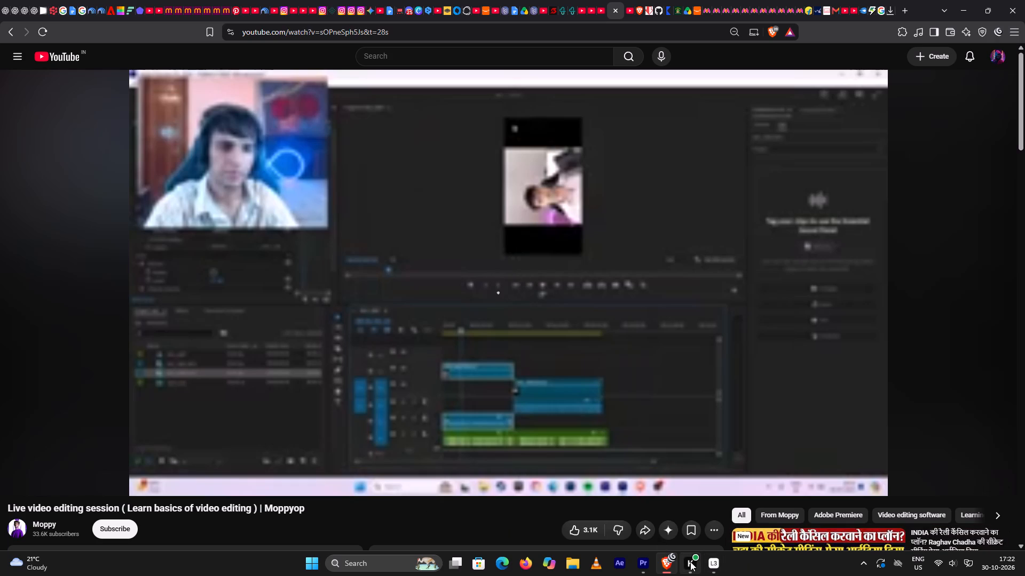
Switch to Premiere Pro and move the first Generated Light Leak clip on V2 to about 00:00:04:23.
{"action": "left_click", "coordinate": [644, 569]}
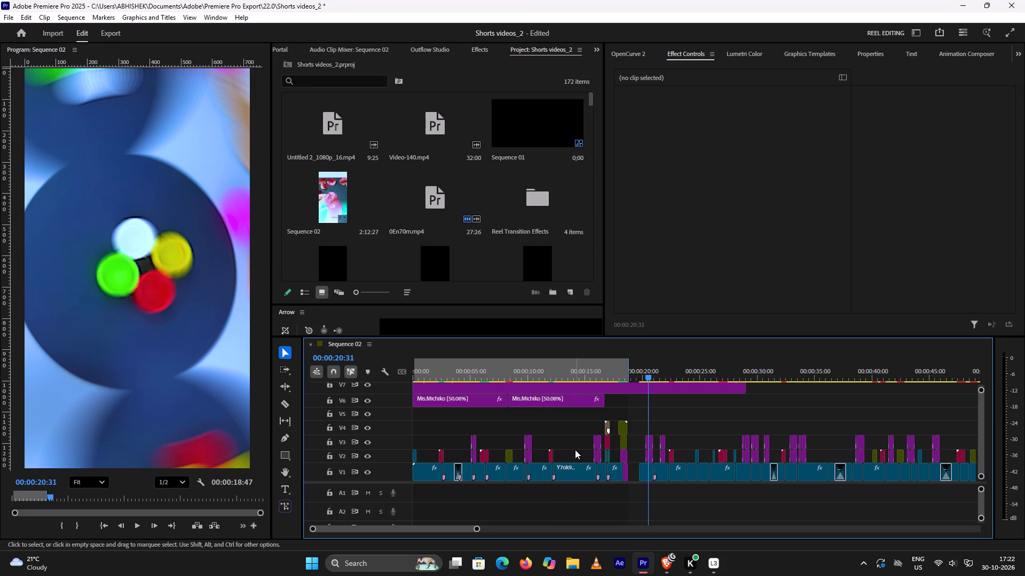
{"action": "scroll", "coordinate": [575, 453], "scroll_direction": "up", "scroll_amount": 6}
{"action": "scroll", "coordinate": [575, 453], "scroll_direction": "down", "scroll_amount": 5}
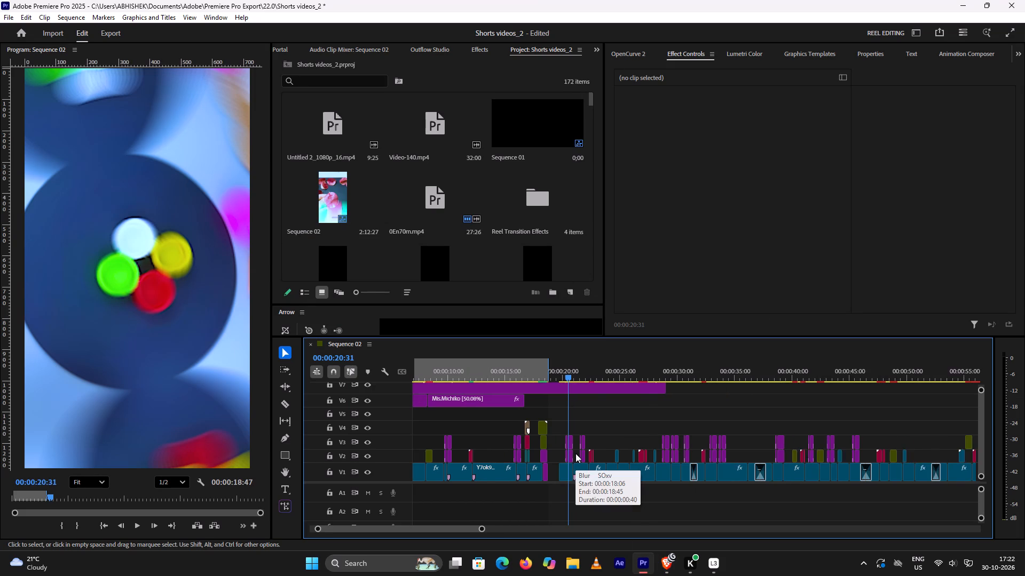
{"action": "scroll", "coordinate": [575, 453], "scroll_direction": "up", "scroll_amount": 6}
{"action": "scroll", "coordinate": [575, 454], "scroll_direction": "down", "scroll_amount": 3, "text": "alt"}
{"action": "scroll", "coordinate": [575, 454], "scroll_direction": "up", "scroll_amount": 5}
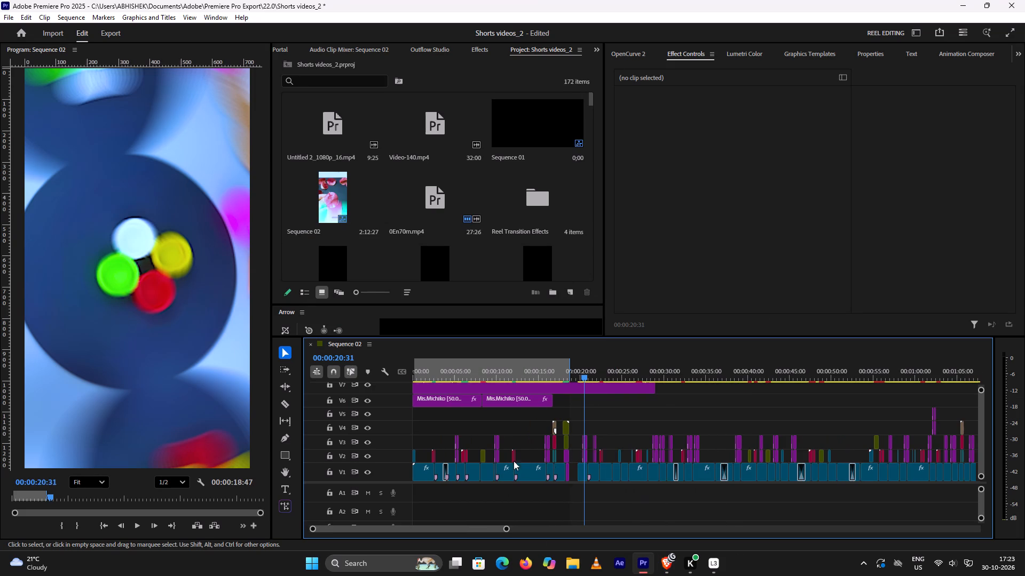
{"action": "scroll", "coordinate": [501, 457], "scroll_direction": "up", "scroll_amount": 7, "text": "alt"}
{"action": "scroll", "coordinate": [501, 457], "scroll_direction": "up", "scroll_amount": 13}
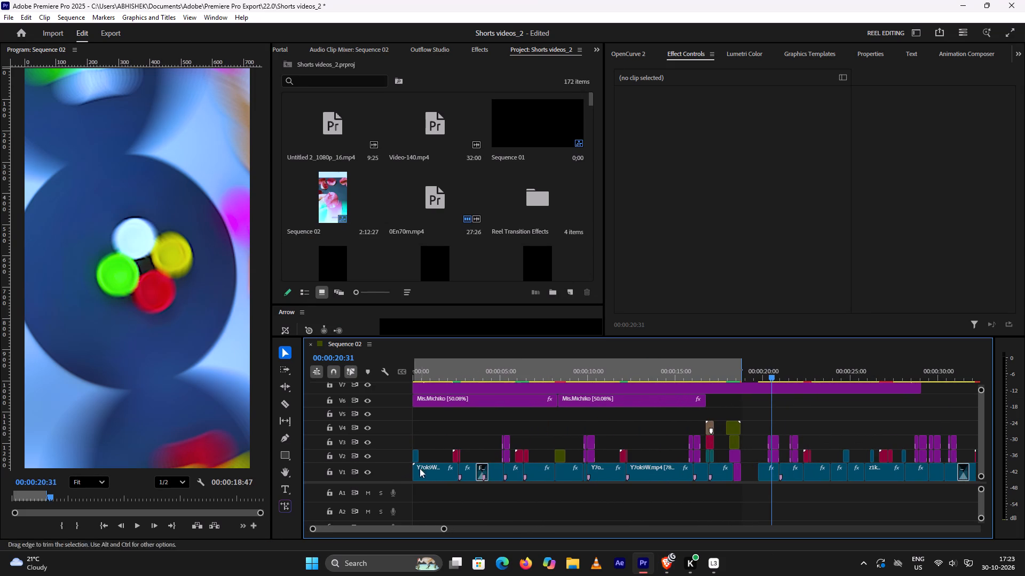
{"action": "left_click", "coordinate": [435, 470]}
{"action": "left_click_drag", "start_coordinate": [445, 435], "coordinate": [462, 447]}
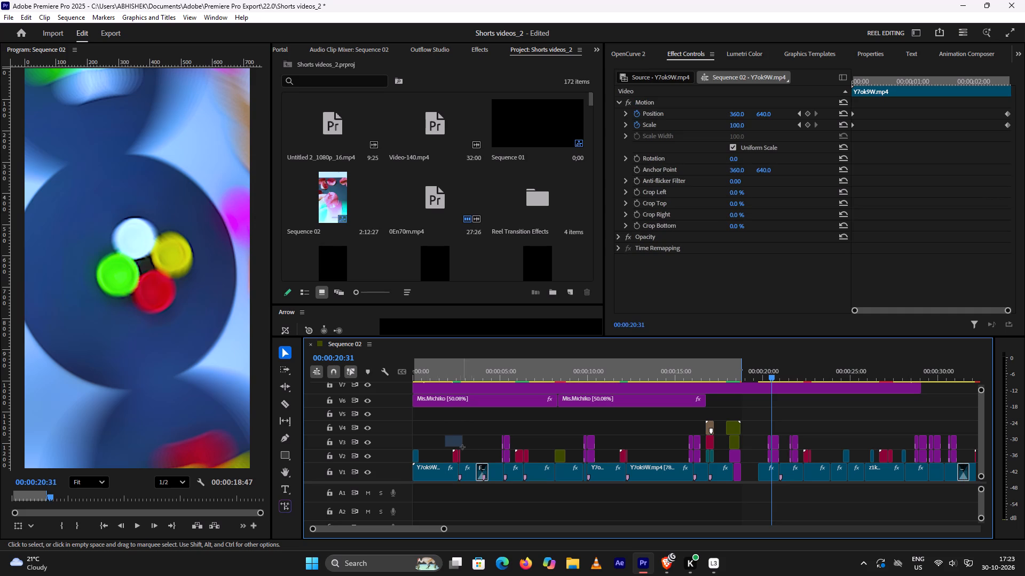
{"action": "left_click_drag", "start_coordinate": [462, 447], "coordinate": [477, 456]}
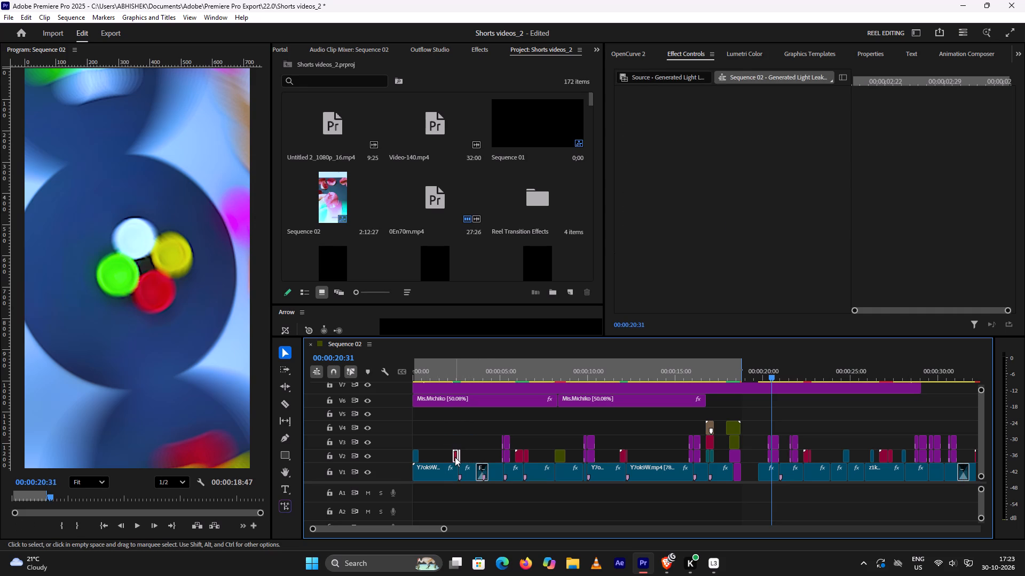
{"action": "left_click_drag", "start_coordinate": [455, 457], "coordinate": [489, 457]}
Move the AEJuice Light Swipe Transition 07 clip from the sequence start to about 00:00:07:14 on V2.
{"action": "left_click_drag", "start_coordinate": [415, 454], "coordinate": [478, 428]}
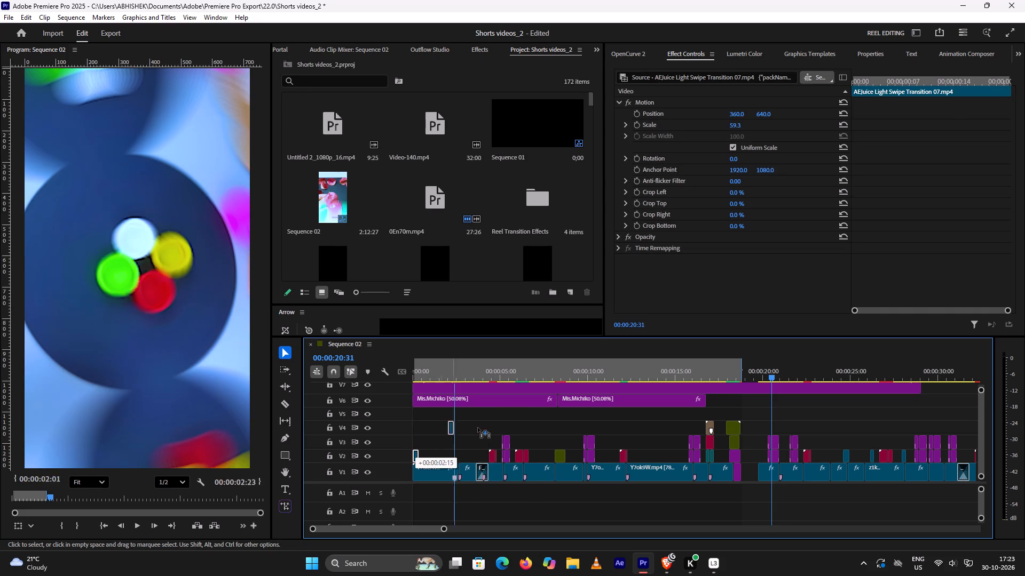
{"action": "left_click_drag", "start_coordinate": [478, 428], "coordinate": [540, 456]}
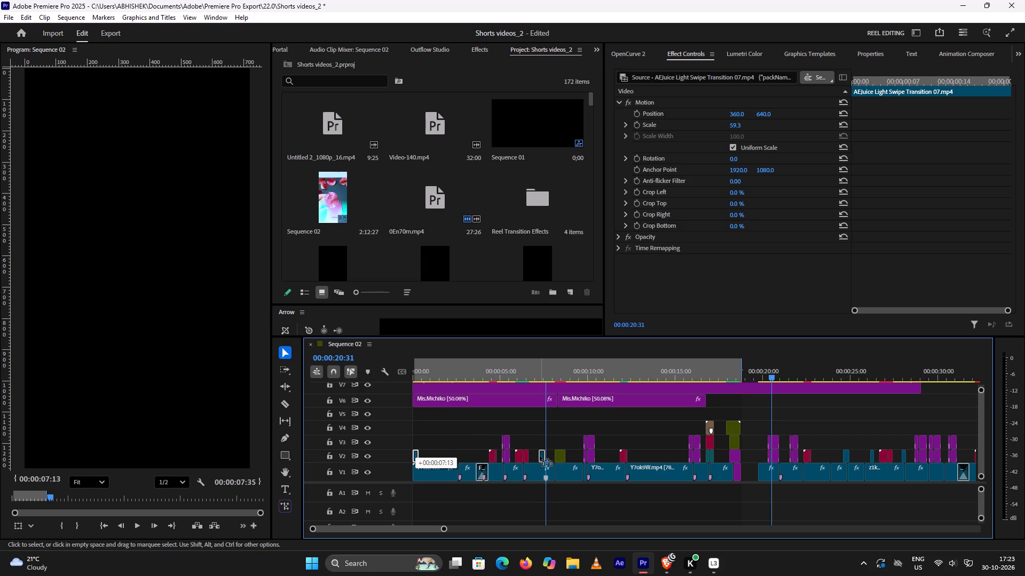
{"action": "left_click_drag", "start_coordinate": [540, 456], "coordinate": [537, 456]}
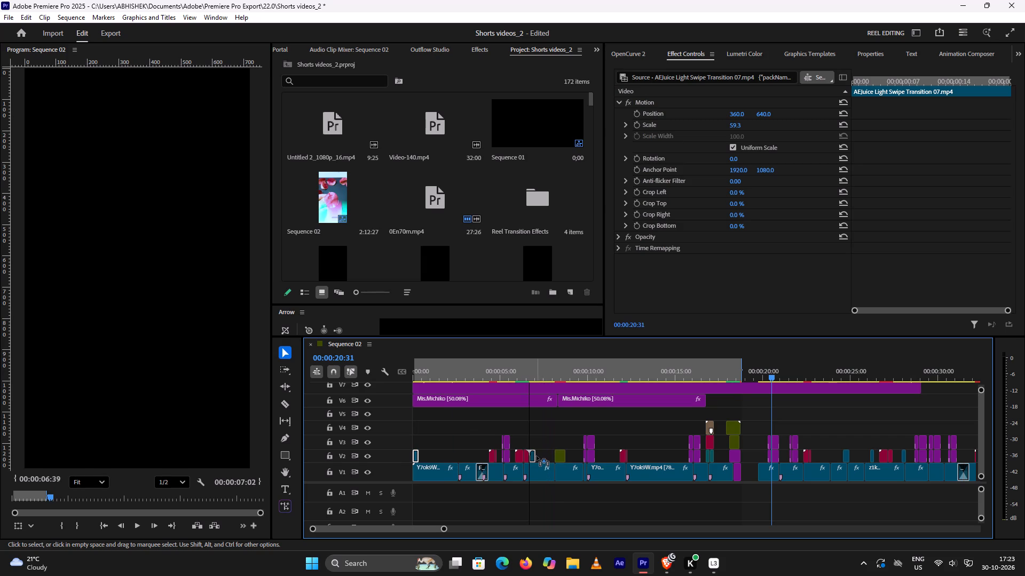
{"action": "left_click_drag", "start_coordinate": [537, 456], "coordinate": [539, 457]}
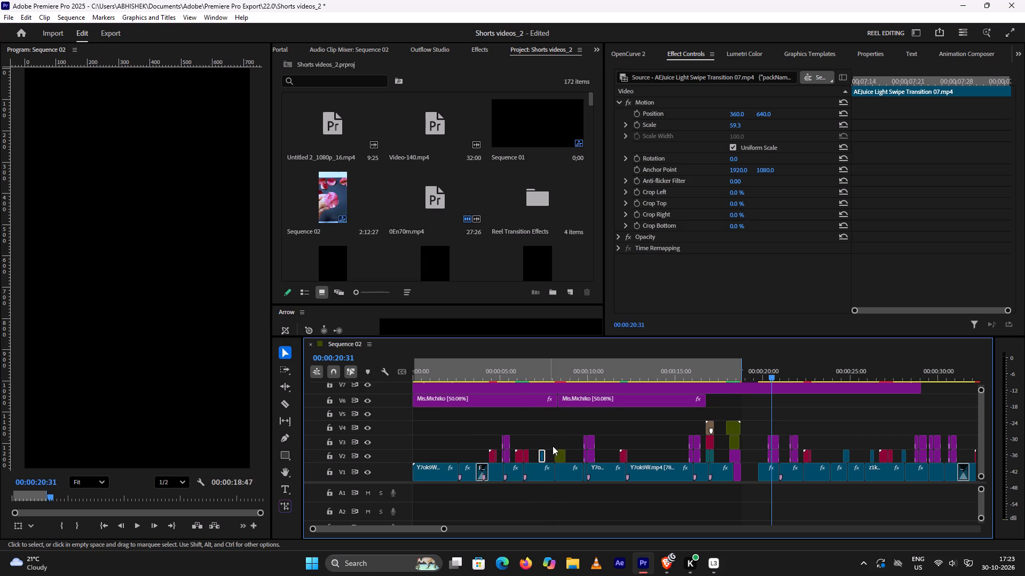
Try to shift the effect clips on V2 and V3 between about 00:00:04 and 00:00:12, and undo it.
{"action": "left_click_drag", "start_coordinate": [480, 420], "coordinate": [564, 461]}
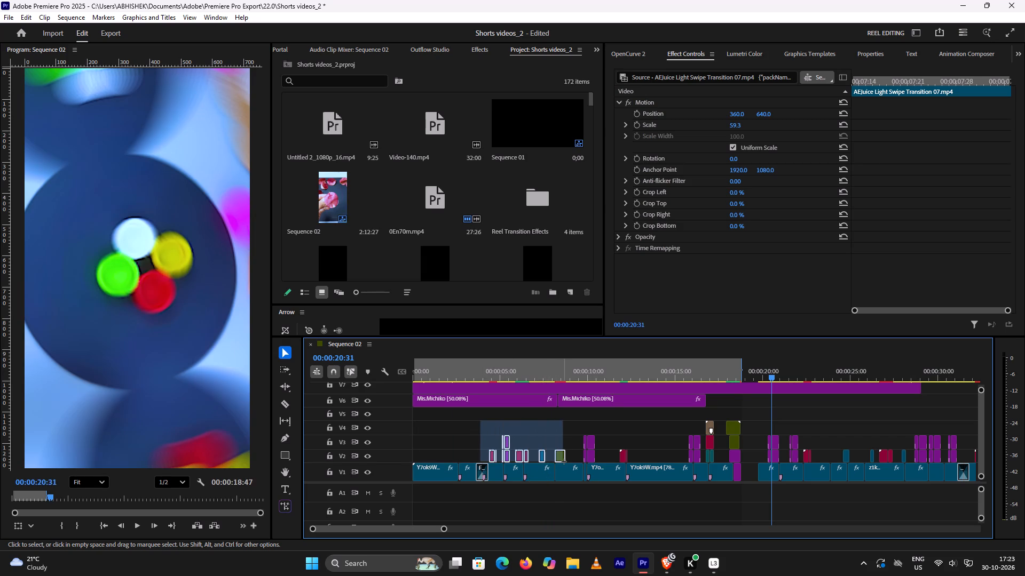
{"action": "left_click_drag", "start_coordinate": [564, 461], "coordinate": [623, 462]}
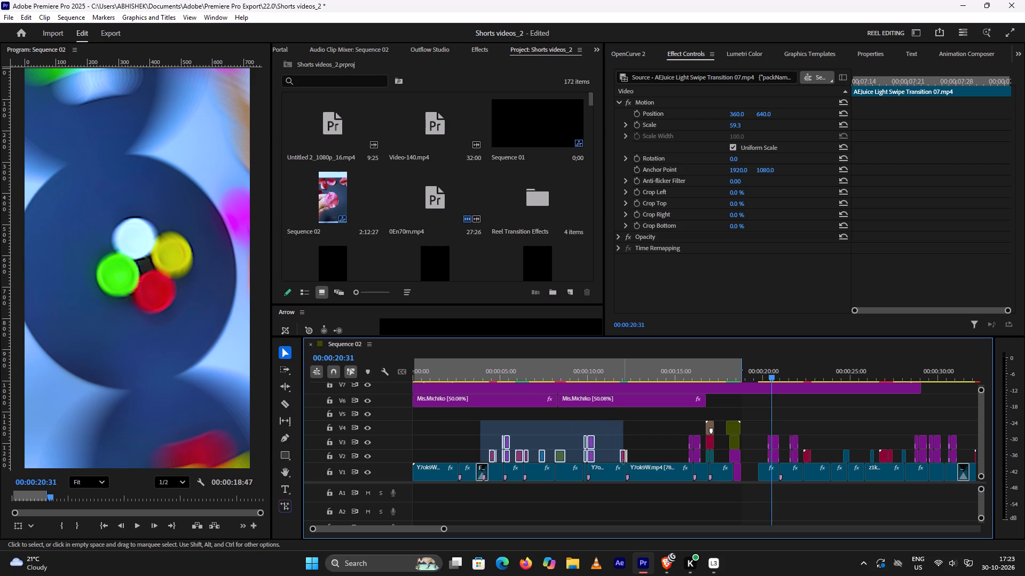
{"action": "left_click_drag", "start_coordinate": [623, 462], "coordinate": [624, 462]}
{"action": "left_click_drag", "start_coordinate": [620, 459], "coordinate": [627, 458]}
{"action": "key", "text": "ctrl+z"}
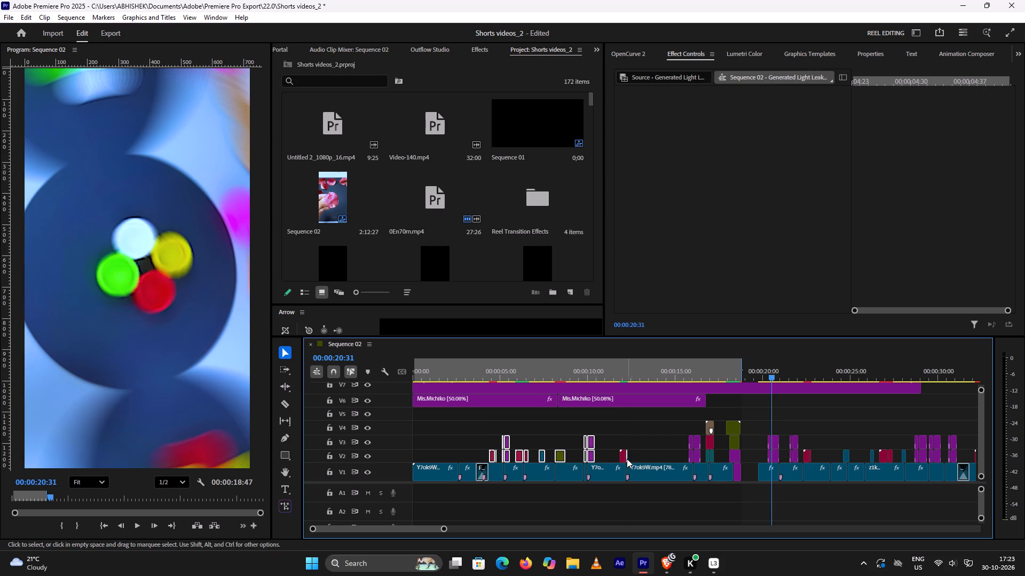
Move the Generated Light Leak 4 clip near 00:00:12 on V2 to about 00:00:14:56.
{"action": "left_click", "coordinate": [621, 459]}
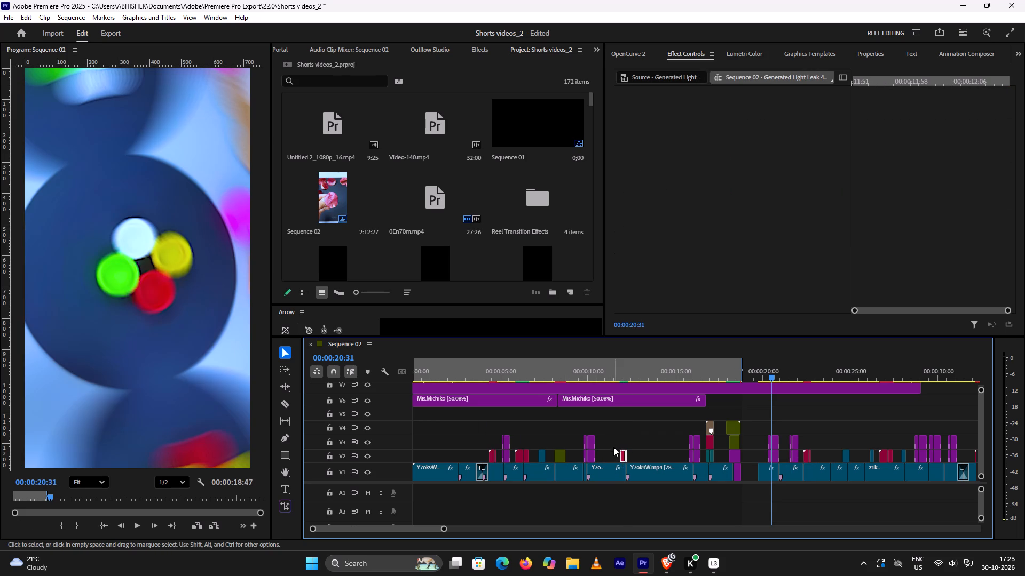
{"action": "left_click_drag", "start_coordinate": [624, 459], "coordinate": [652, 453]}
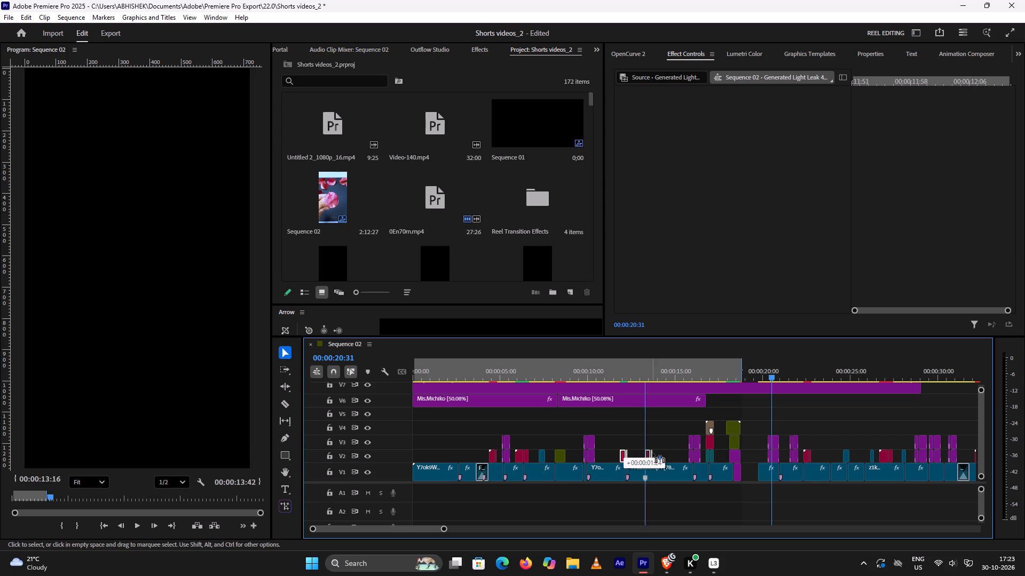
{"action": "left_click_drag", "start_coordinate": [652, 453], "coordinate": [677, 463]}
{"action": "left_click_drag", "start_coordinate": [677, 463], "coordinate": [677, 459]}
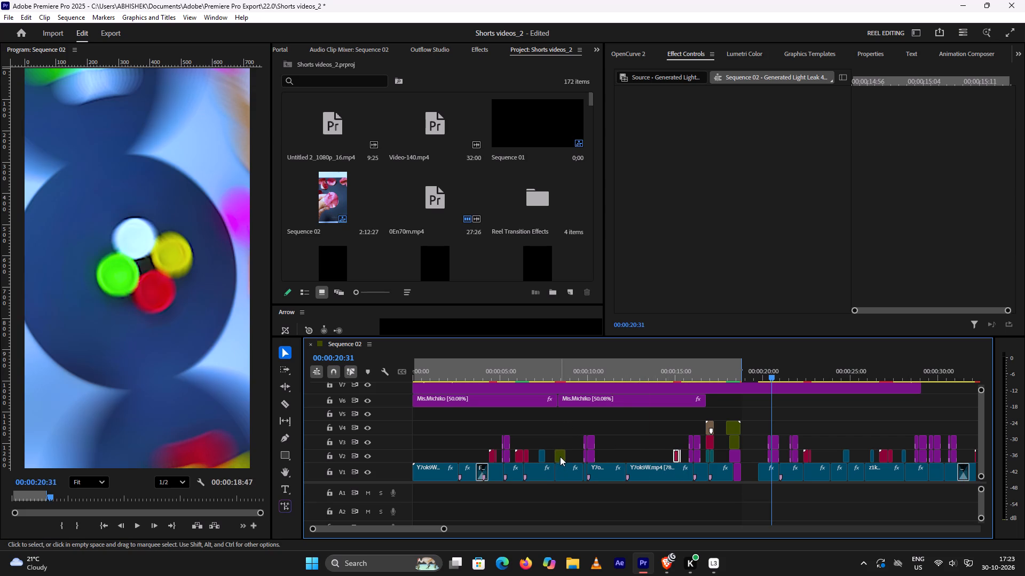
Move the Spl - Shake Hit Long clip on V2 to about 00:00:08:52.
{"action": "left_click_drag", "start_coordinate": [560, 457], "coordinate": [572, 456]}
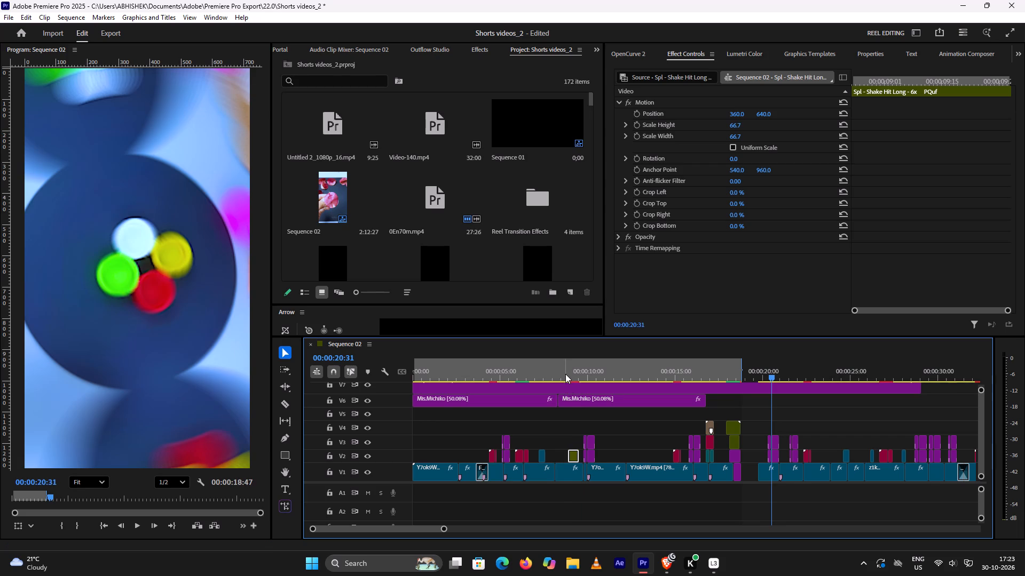
Play and scrub Sequence 02 between about 00:00:07 and 00:00:09 to check the shake effect.
{"action": "left_click", "coordinate": [565, 373]}
{"action": "key", "text": "space"}
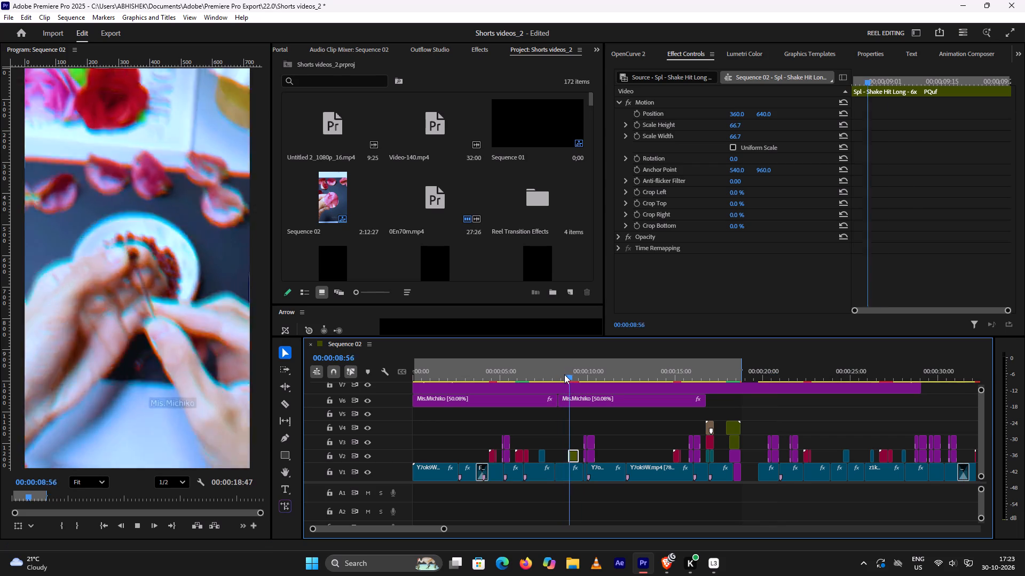
{"action": "key", "text": "space"}
{"action": "left_click", "coordinate": [570, 380]}
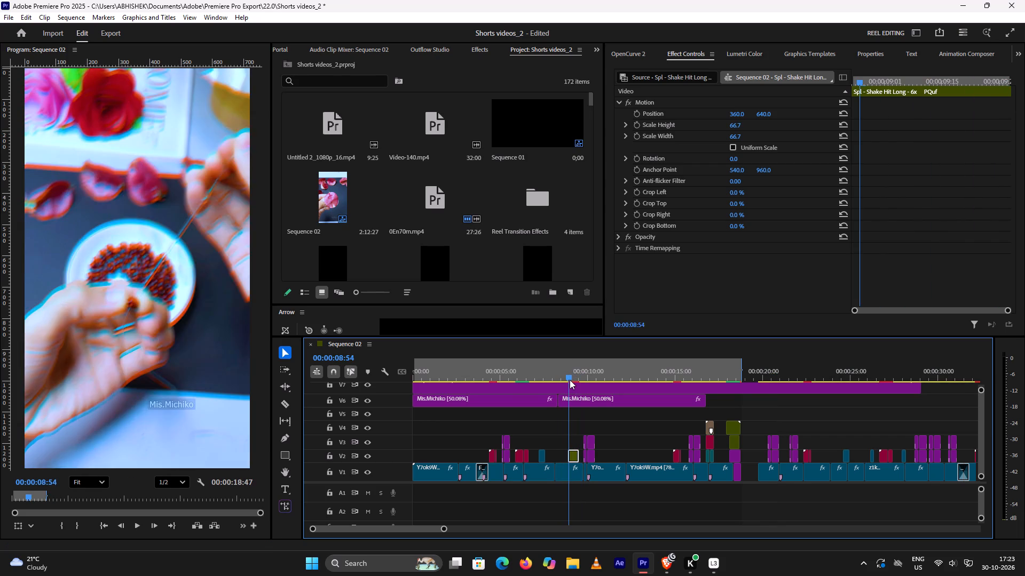
{"action": "key", "text": "space"}
{"action": "key", "text": "space"}
{"action": "left_click", "coordinate": [567, 375]}
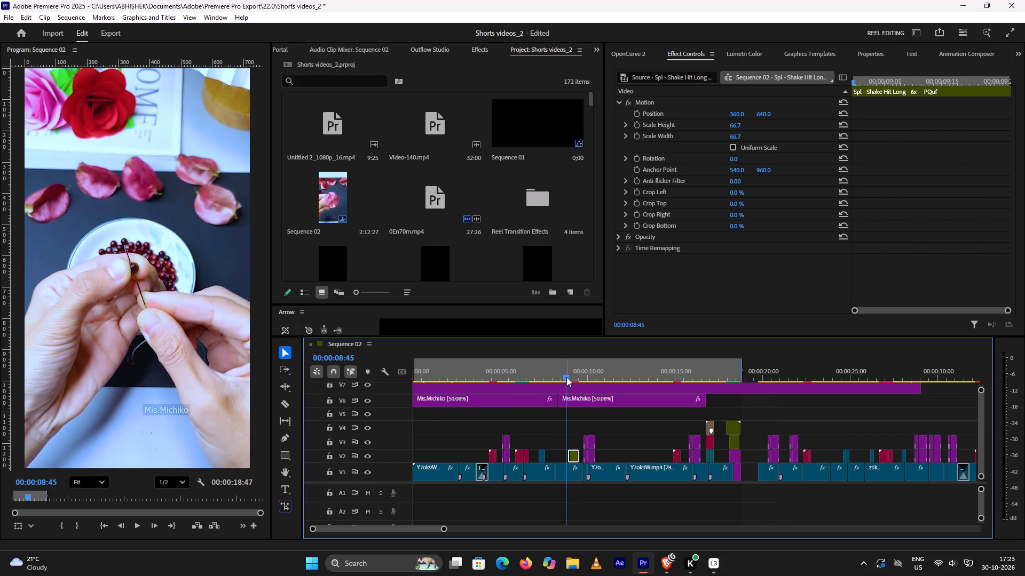
{"action": "left_click_drag", "start_coordinate": [566, 377], "coordinate": [539, 392]}
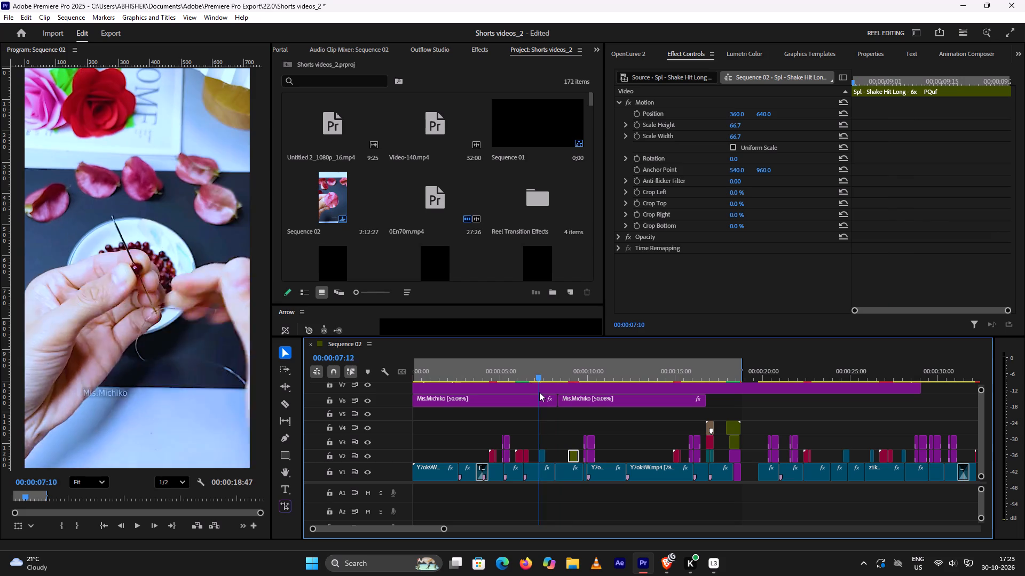
{"action": "left_click_drag", "start_coordinate": [539, 392], "coordinate": [552, 396]}
Delete the Spl - Shake Hit Long clip near 00:00:09 on V2.
{"action": "left_click", "coordinate": [574, 453]}
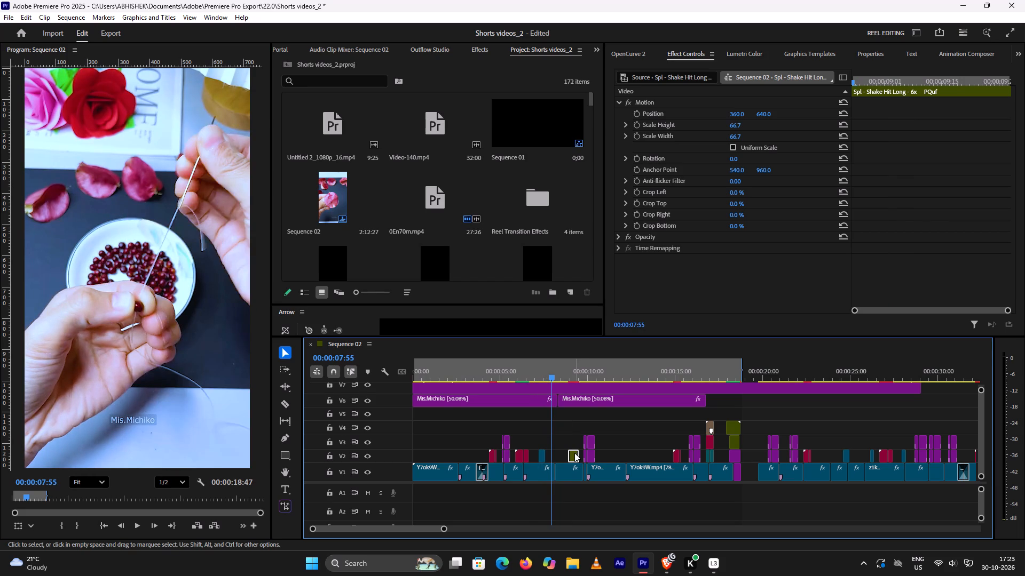
{"action": "key", "text": "Delete"}
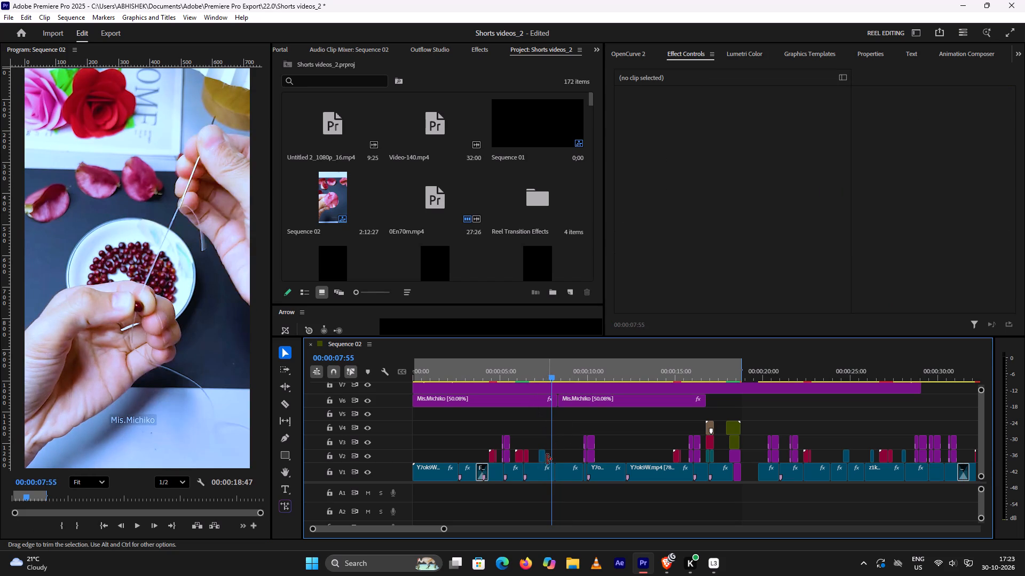
Move the AEJuice Light Swipe Transition 07 clip on V2 to about 00:00:14:09.
{"action": "left_click_drag", "start_coordinate": [541, 459], "coordinate": [660, 463]}
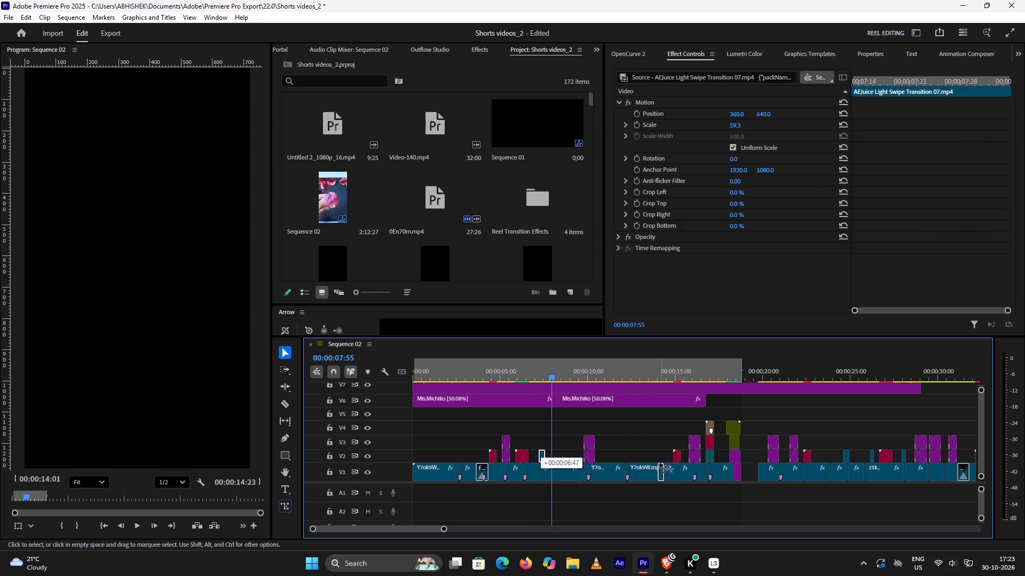
{"action": "left_click_drag", "start_coordinate": [660, 463], "coordinate": [662, 459]}
{"action": "left_click_drag", "start_coordinate": [662, 459], "coordinate": [661, 458]}
Move the group of V2 and V3 effect clips between about 00:00:04 and 00:00:06:30 about three seconds later.
{"action": "left_click_drag", "start_coordinate": [484, 427], "coordinate": [537, 455]}
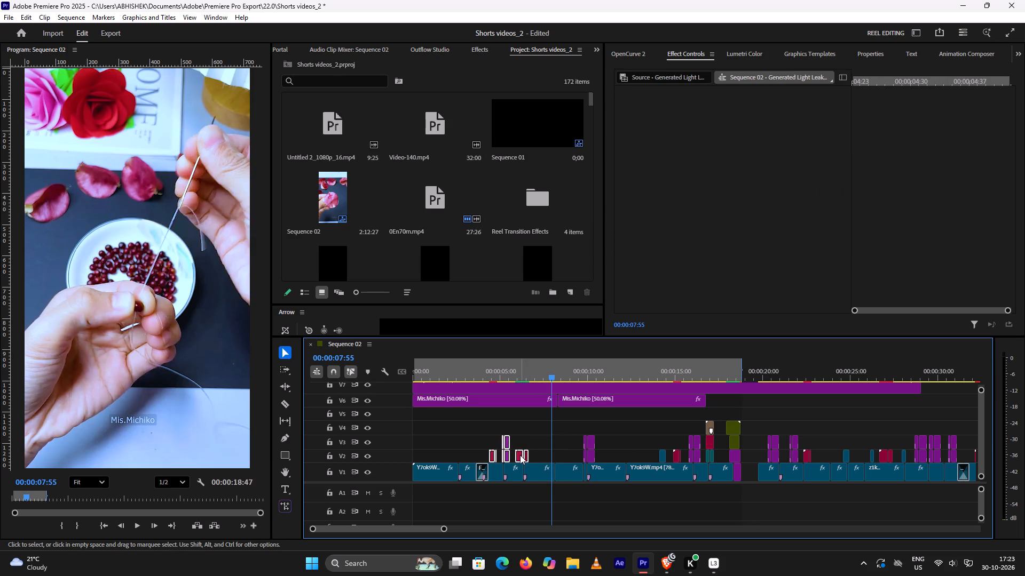
{"action": "left_click_drag", "start_coordinate": [519, 455], "coordinate": [571, 455]}
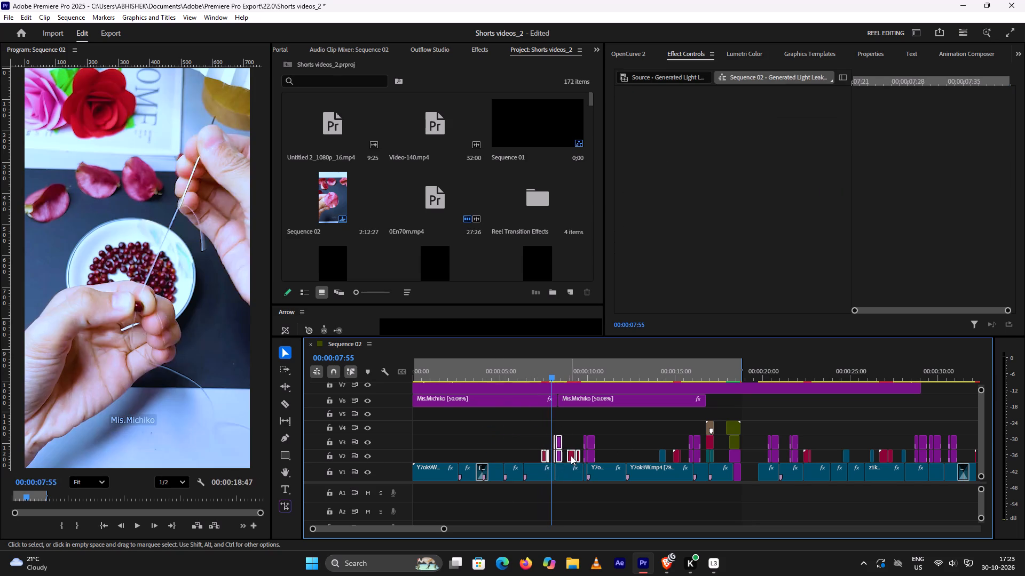
Move the V2 and V3 effect clips between about 00:00:07 and 00:00:10:30 later by about 00:00:03:22, starting near 00:00:10:43.
{"action": "left_click_drag", "start_coordinate": [527, 416], "coordinate": [601, 461]}
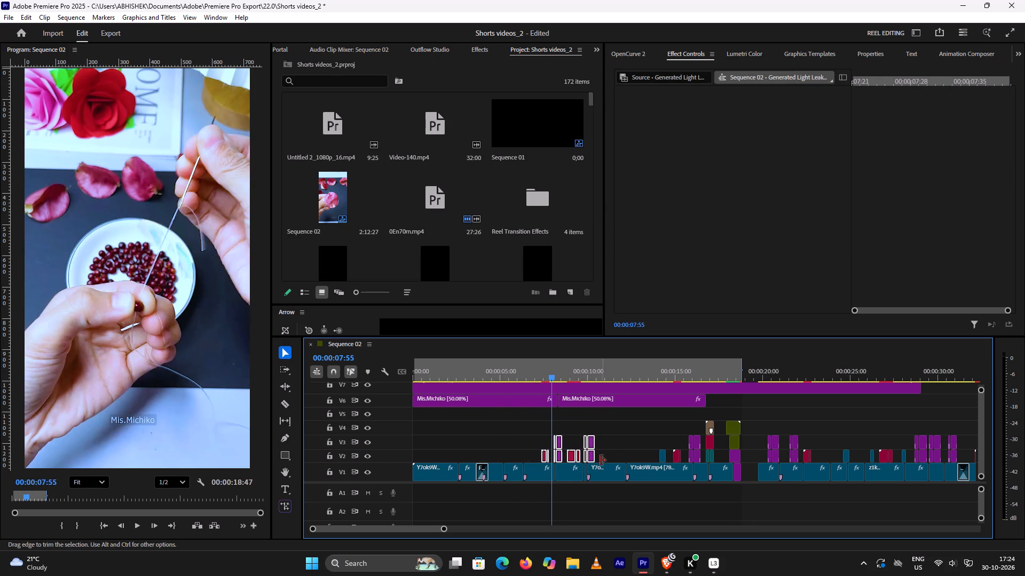
{"action": "left_click_drag", "start_coordinate": [590, 455], "coordinate": [649, 459]}
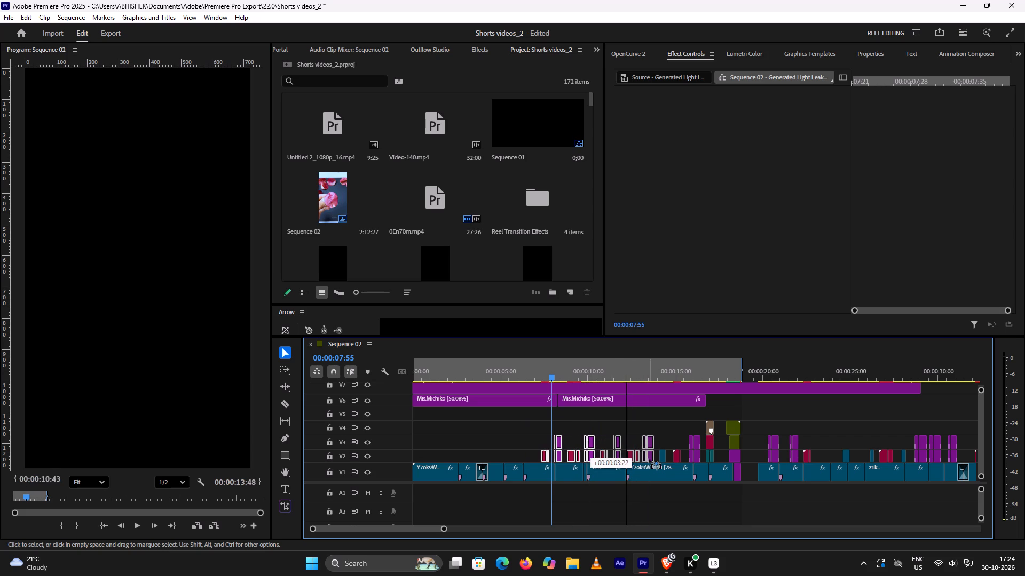
{"action": "left_click_drag", "start_coordinate": [649, 459], "coordinate": [649, 459]}
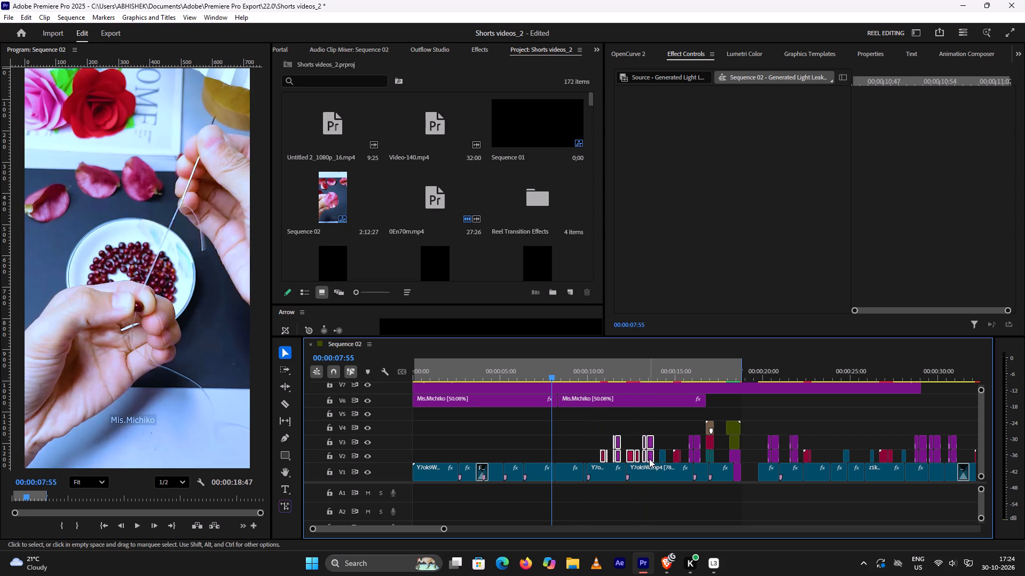
Delete the V1 video clips between about 00:00:05 and 00:00:09:30.
{"action": "scroll", "coordinate": [583, 426], "scroll_direction": "down", "scroll_amount": 4, "text": "alt"}
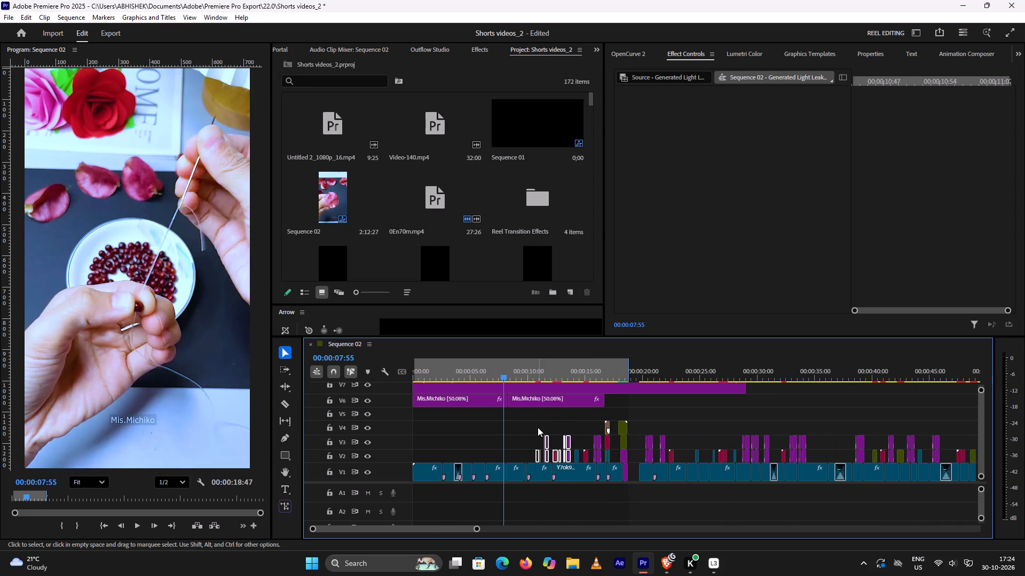
{"action": "scroll", "coordinate": [538, 427], "scroll_direction": "up", "scroll_amount": 5}
{"action": "left_click_drag", "start_coordinate": [481, 440], "coordinate": [507, 493]}
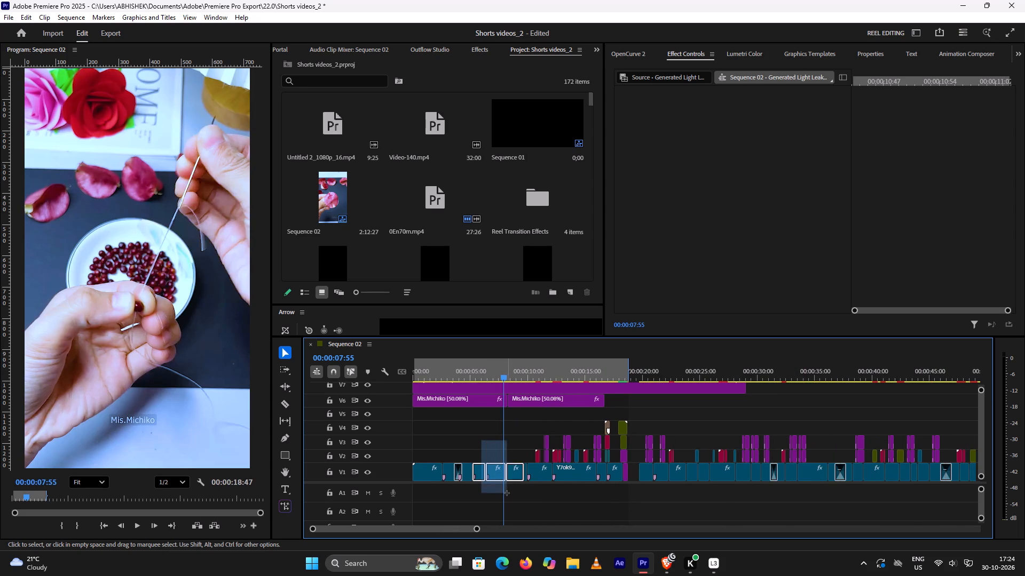
{"action": "left_click_drag", "start_coordinate": [507, 493], "coordinate": [520, 494]}
{"action": "key", "text": "Delete"}
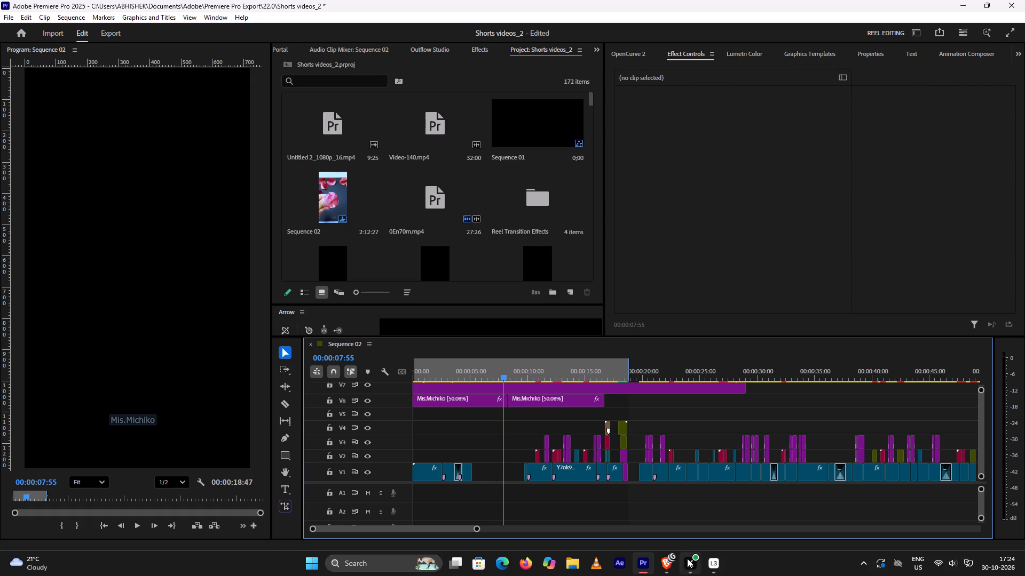
Switch to the YouTube live video editing session in Brave, replay a few seconds, and watch the closing minutes.
{"action": "left_click", "coordinate": [645, 565]}
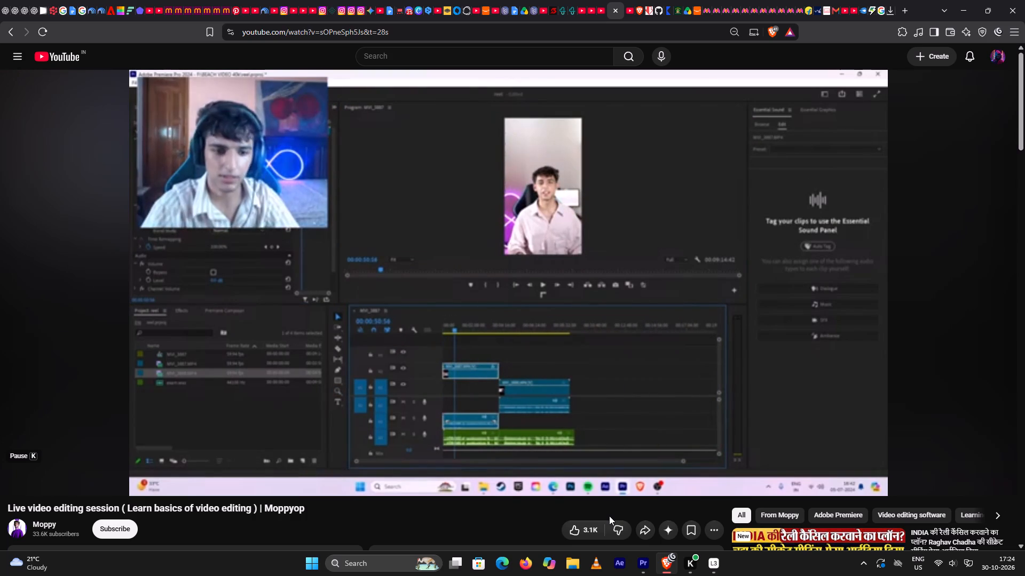
{"action": "key", "text": "Left"}
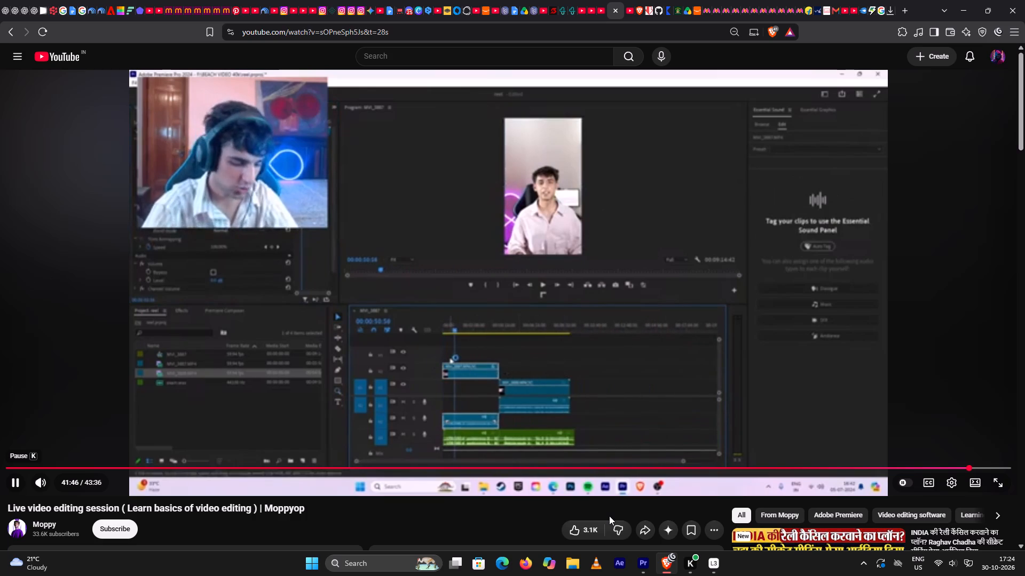
{"action": "key", "text": "Left"}
{"action": "key", "text": "Left"}
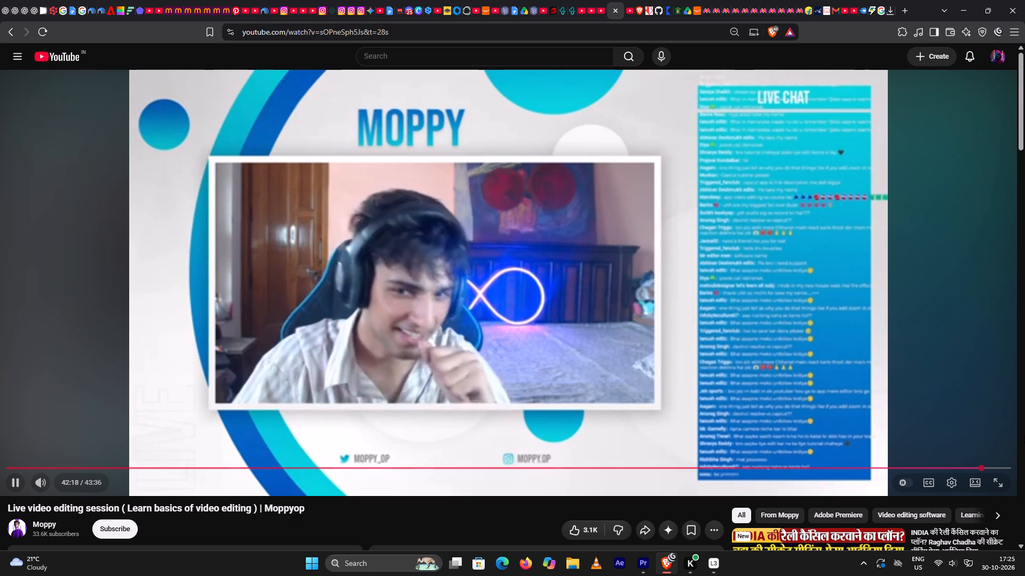
{"action": "left_click", "coordinate": [994, 468]}
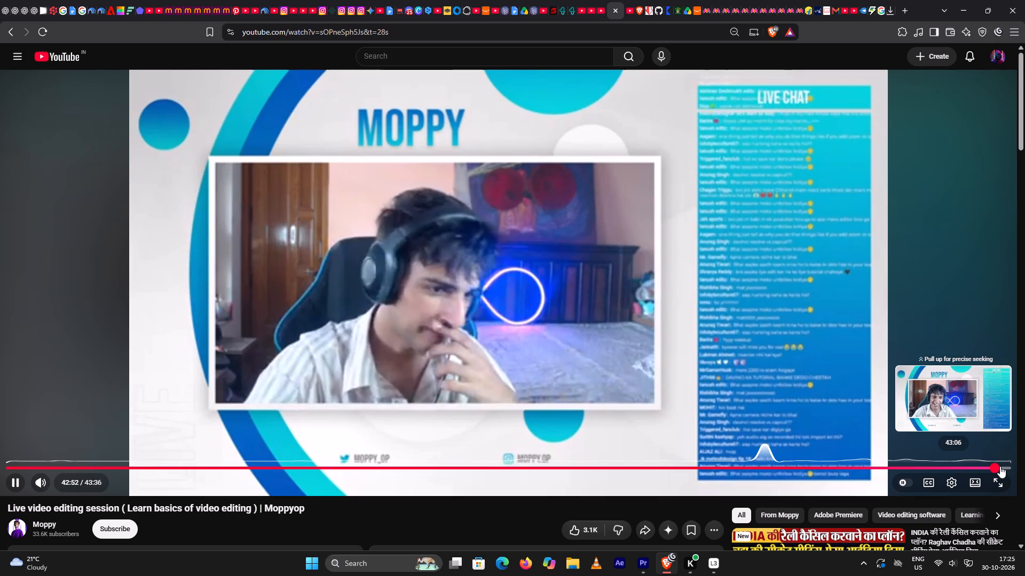
{"action": "left_click", "coordinate": [1003, 466]}
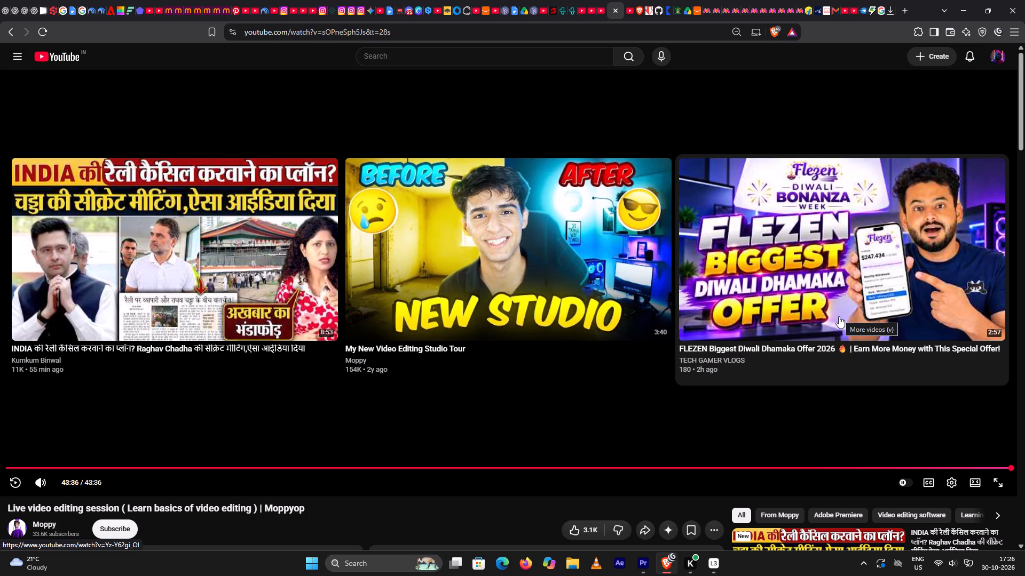
Return the YouTube player from theater mode to the default view.
{"action": "scroll", "coordinate": [839, 316], "scroll_direction": "down", "scroll_amount": 4}
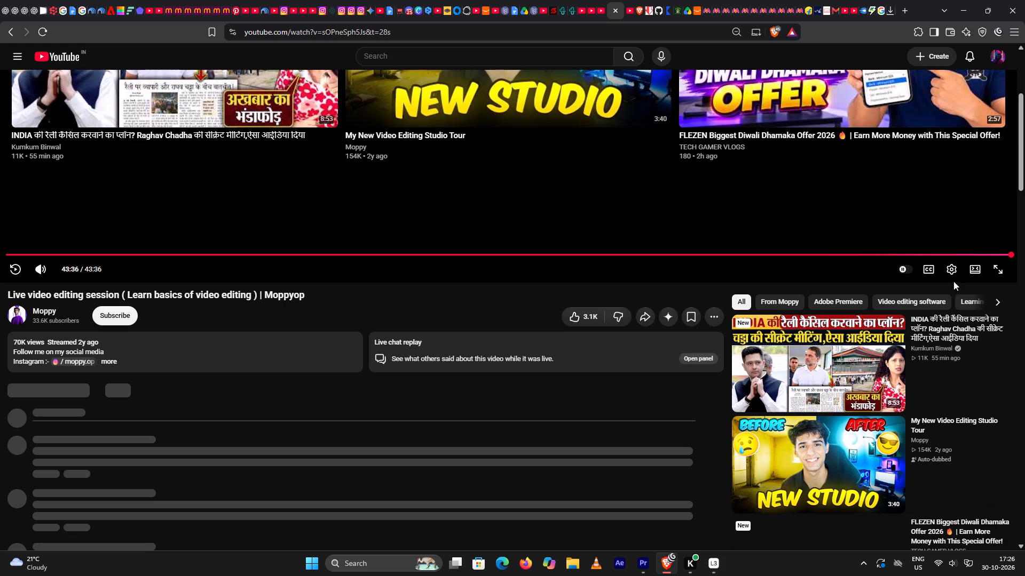
{"action": "left_click", "coordinate": [973, 270]}
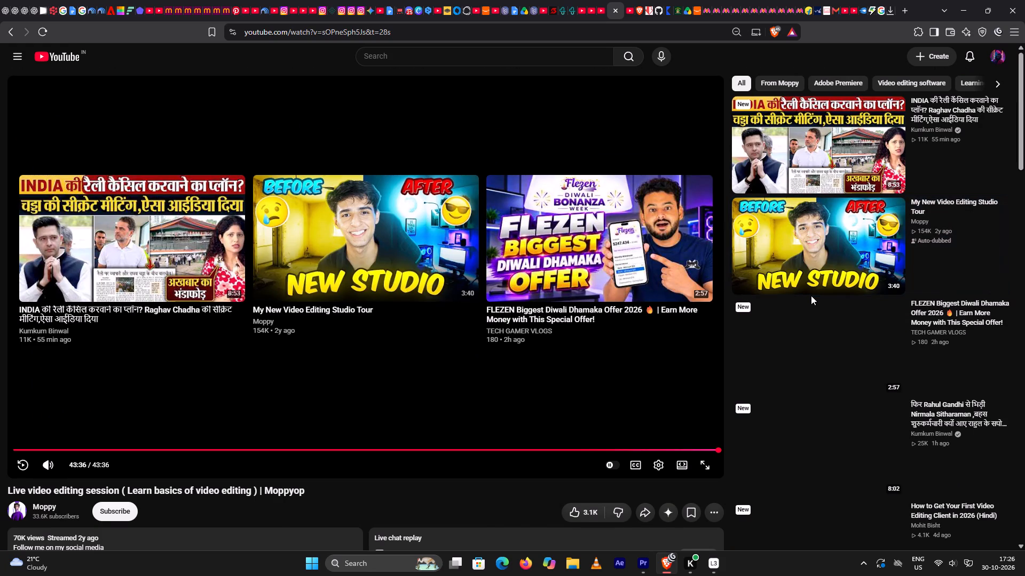
Browse the Videos and Live sections of the Moppy channel, and return to the live session video with its chat replay closed.
{"action": "left_click", "coordinate": [17, 515]}
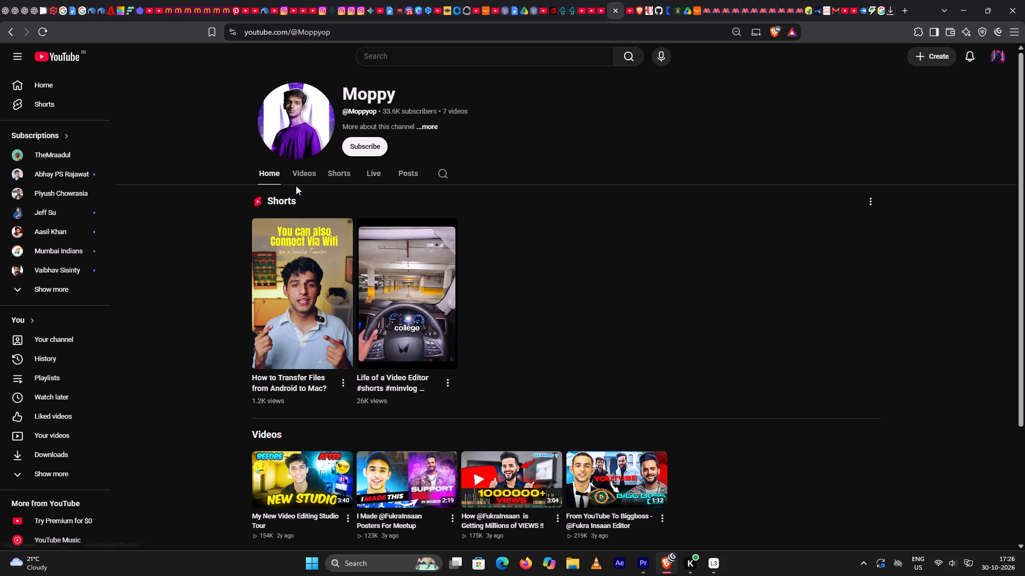
{"action": "left_click", "coordinate": [308, 177]}
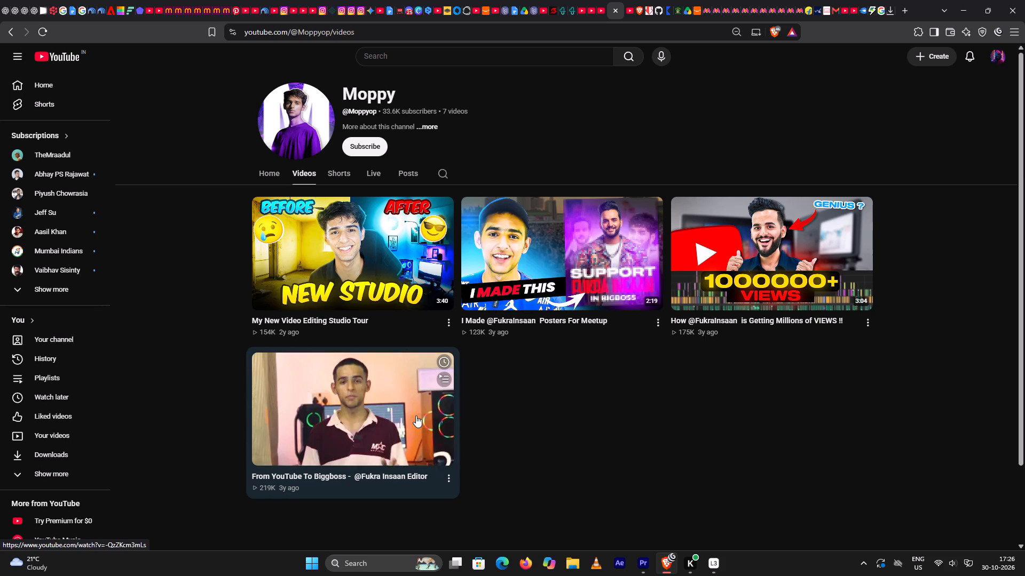
{"action": "left_click", "coordinate": [379, 177]}
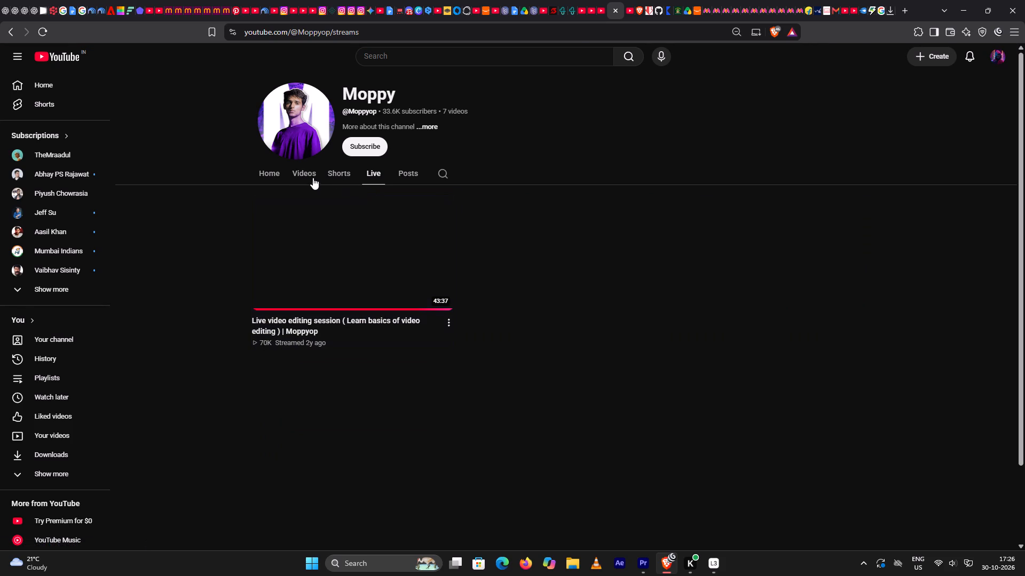
{"action": "left_click", "coordinate": [306, 179]}
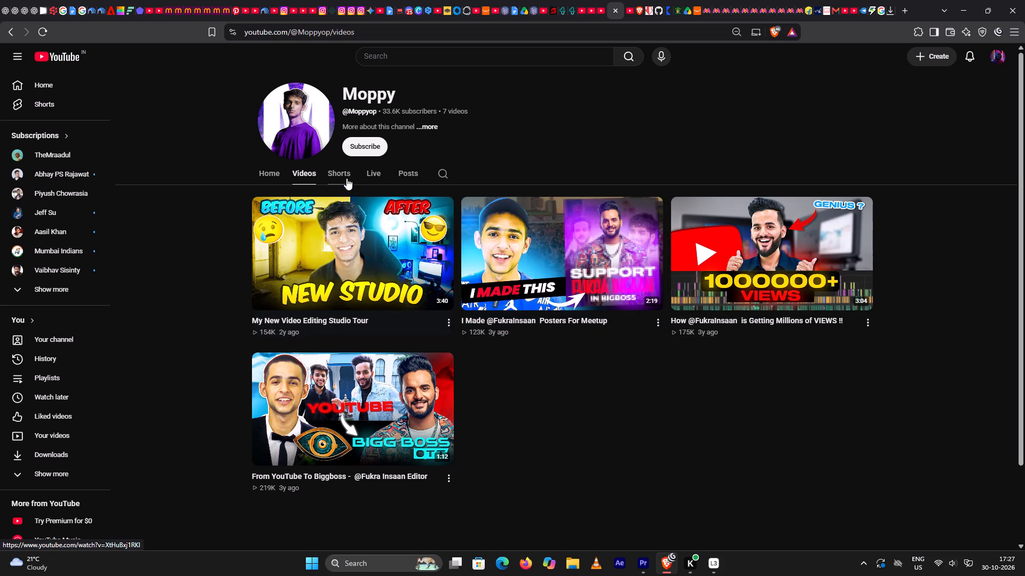
{"action": "left_click", "coordinate": [375, 172]}
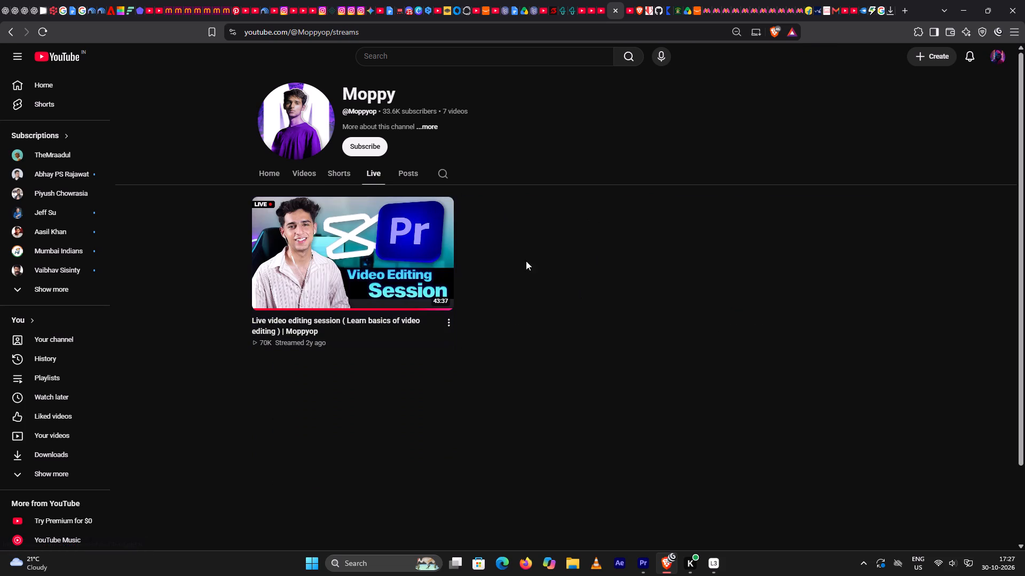
{"action": "left_click", "coordinate": [7, 33]}
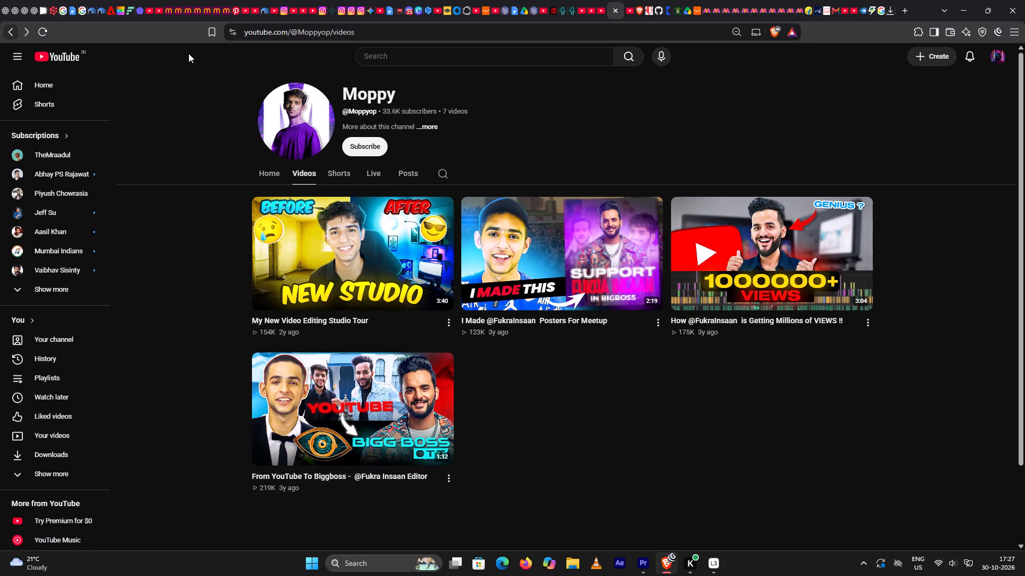
{"action": "left_click", "coordinate": [10, 36]}
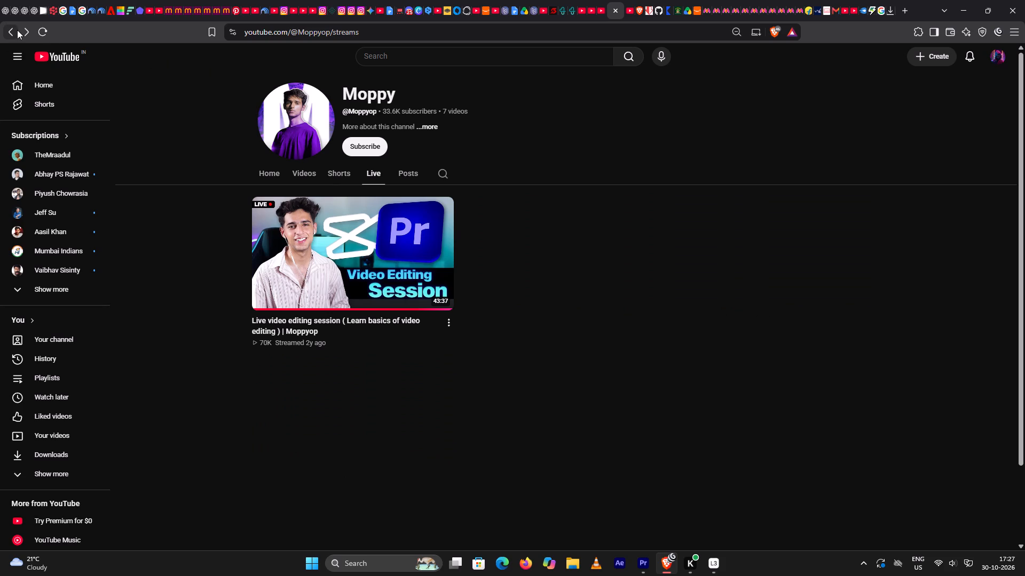
{"action": "left_click", "coordinate": [10, 31]}
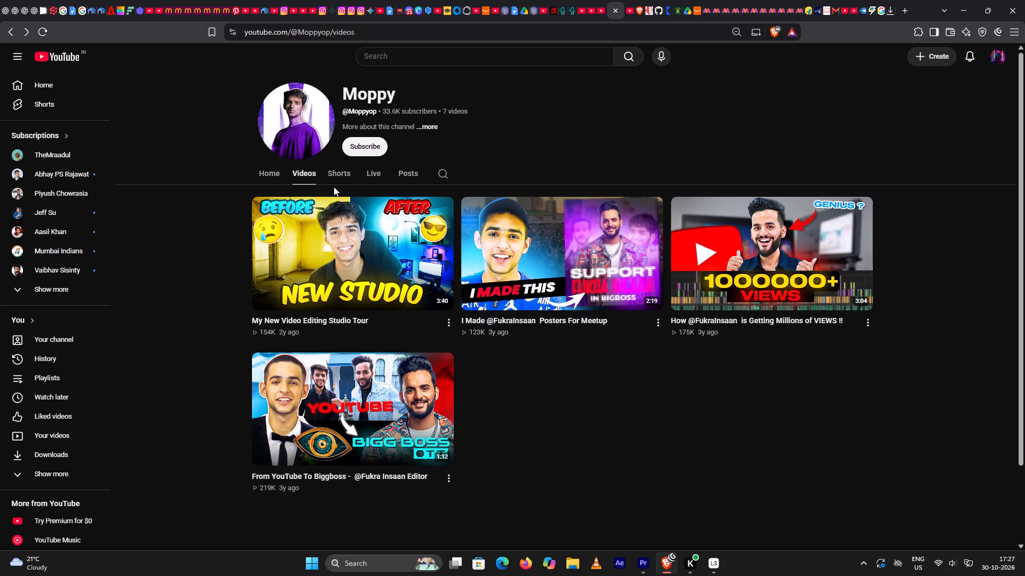
{"action": "left_click", "coordinate": [11, 33]}
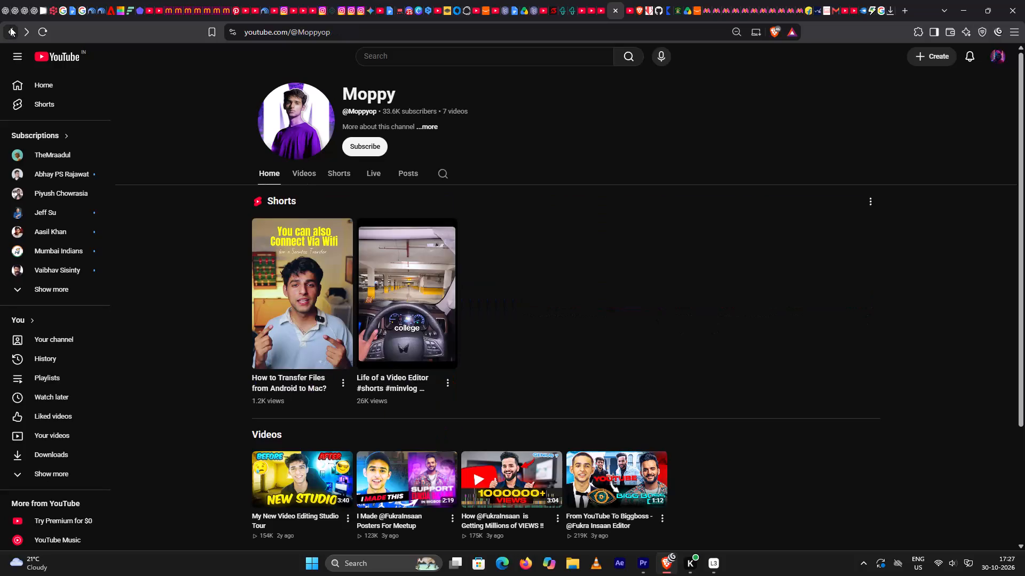
{"action": "left_click", "coordinate": [10, 27]}
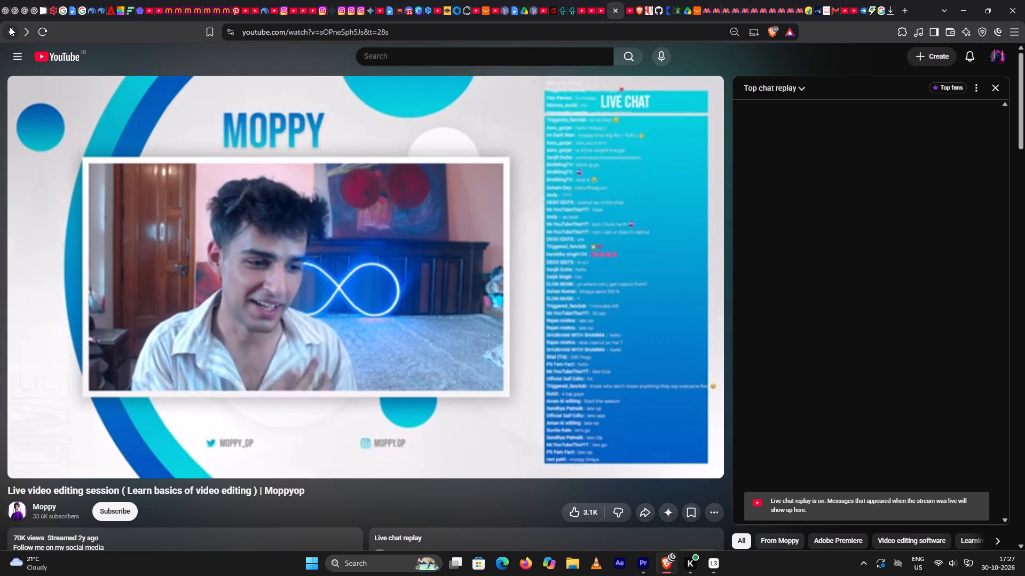
{"action": "left_click", "coordinate": [996, 86]}
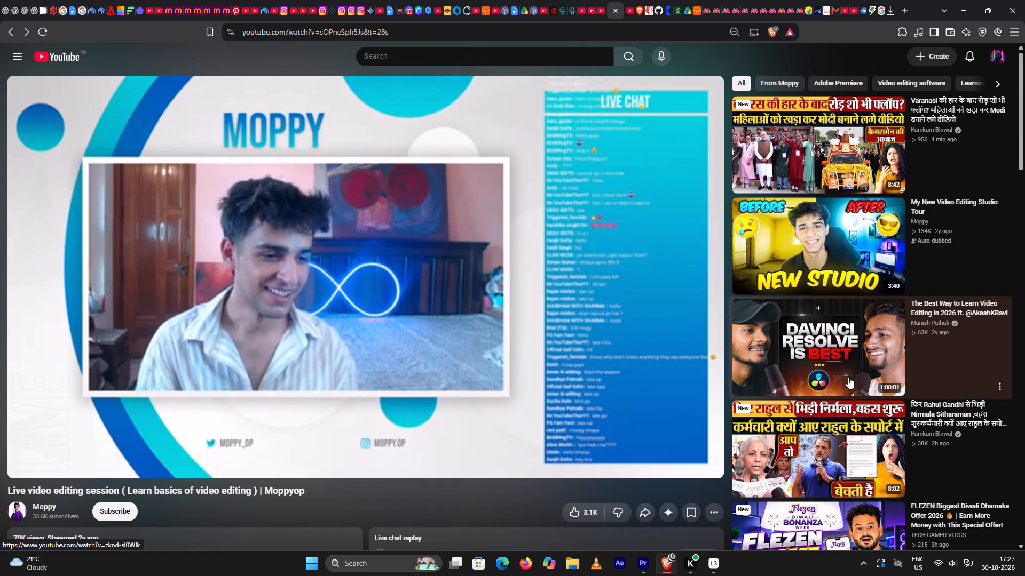
Open the video "The Best Way to Learn Video Editing in 2026", read its expanded description and skip past the intro.
{"action": "left_click", "coordinate": [848, 378]}
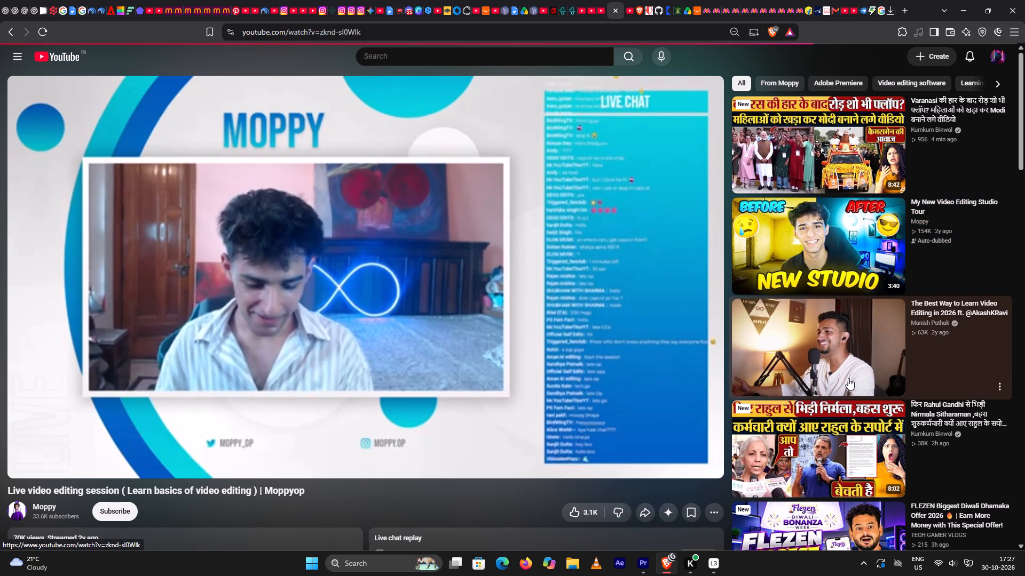
{"action": "scroll", "coordinate": [847, 376], "scroll_direction": "down", "scroll_amount": 4}
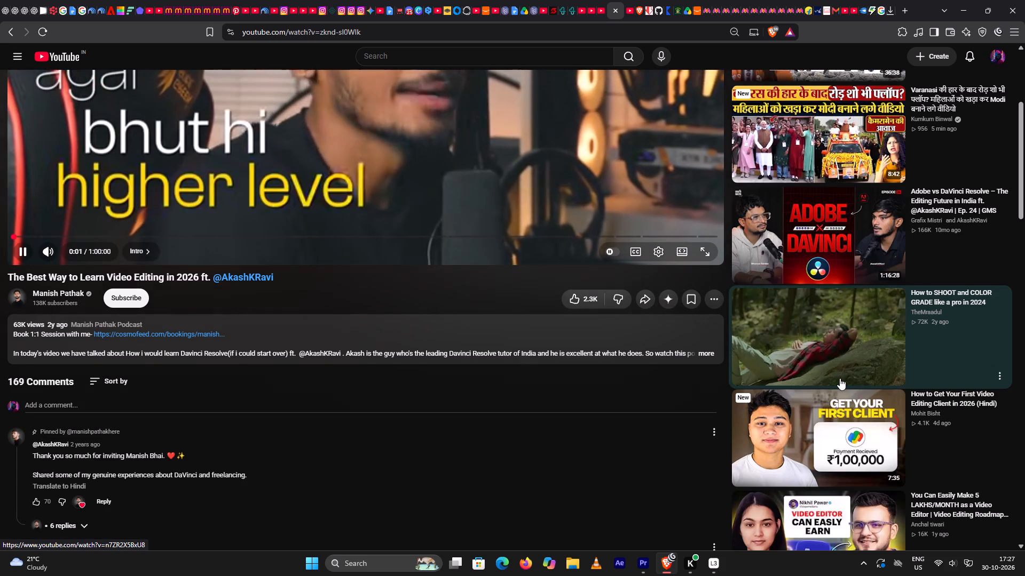
{"action": "scroll", "coordinate": [825, 364], "scroll_direction": "up", "scroll_amount": 4}
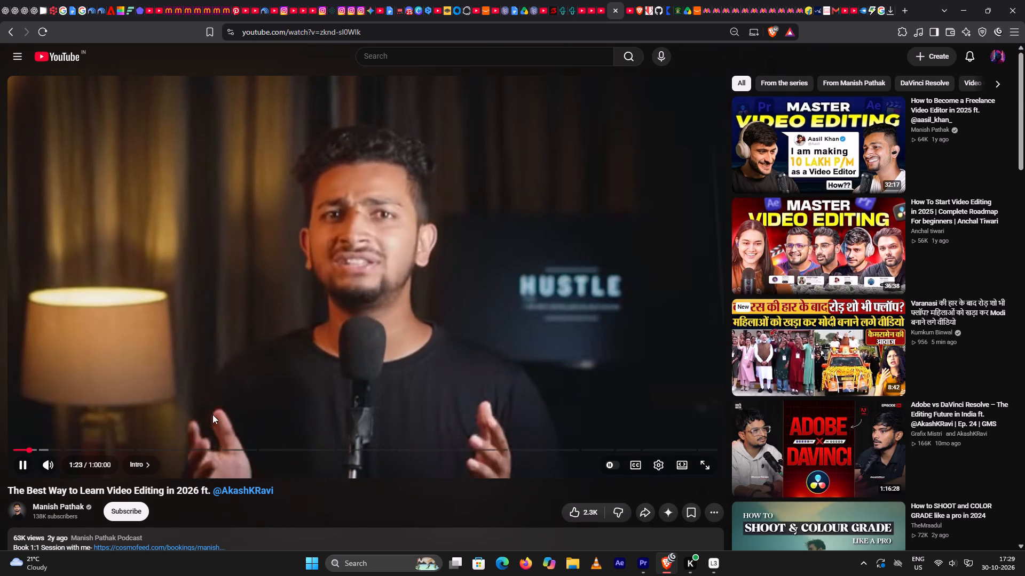
{"action": "scroll", "coordinate": [212, 414], "scroll_direction": "down", "scroll_amount": 4}
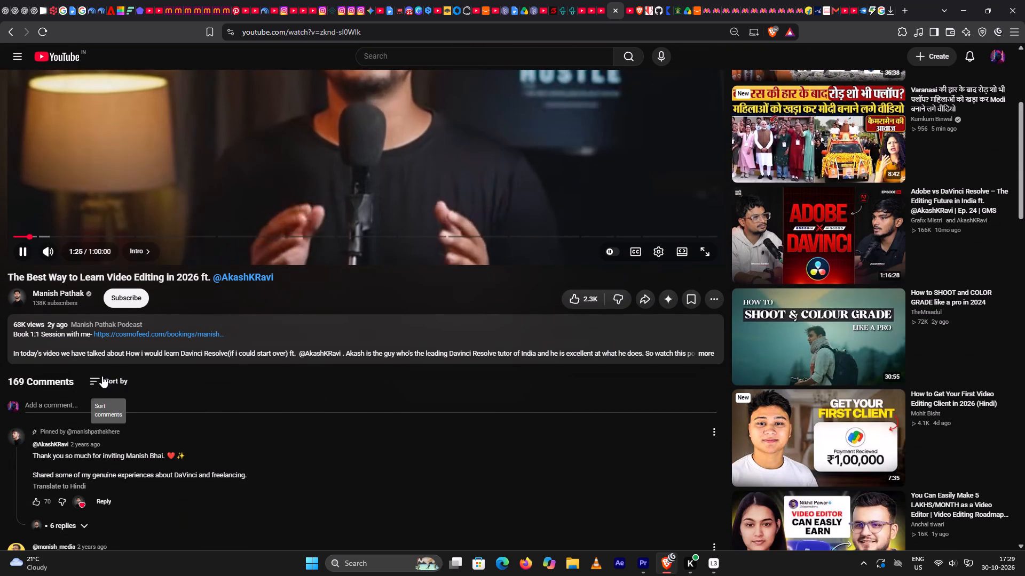
{"action": "left_click", "coordinate": [706, 359]}
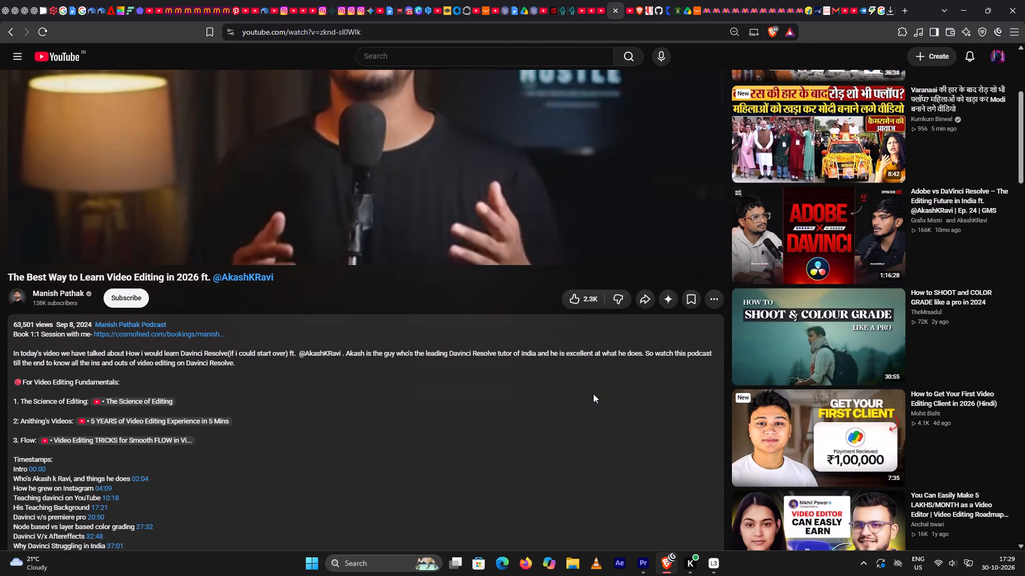
{"action": "scroll", "coordinate": [405, 404], "scroll_direction": "up", "scroll_amount": 5}
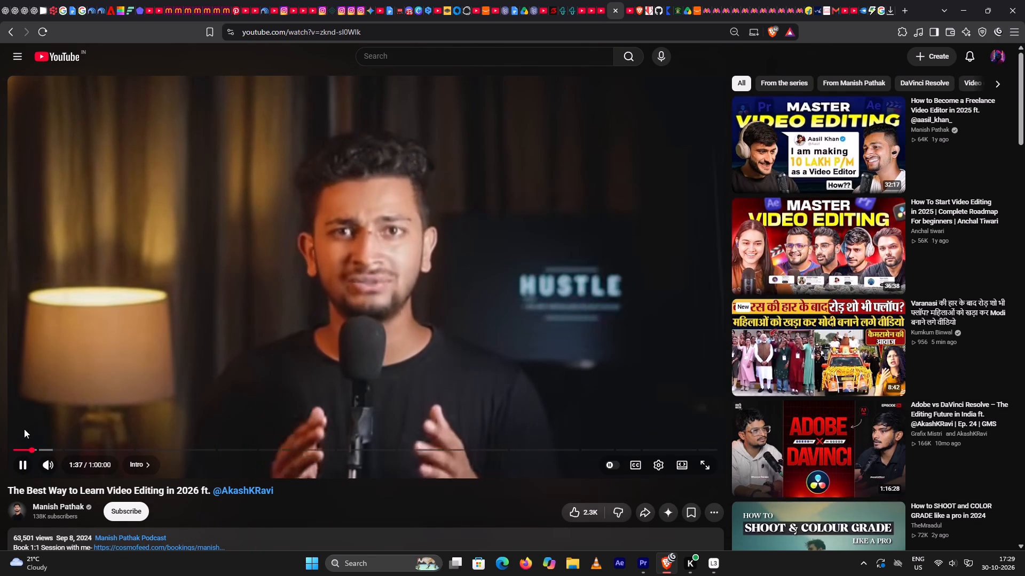
{"action": "left_click", "coordinate": [38, 450]}
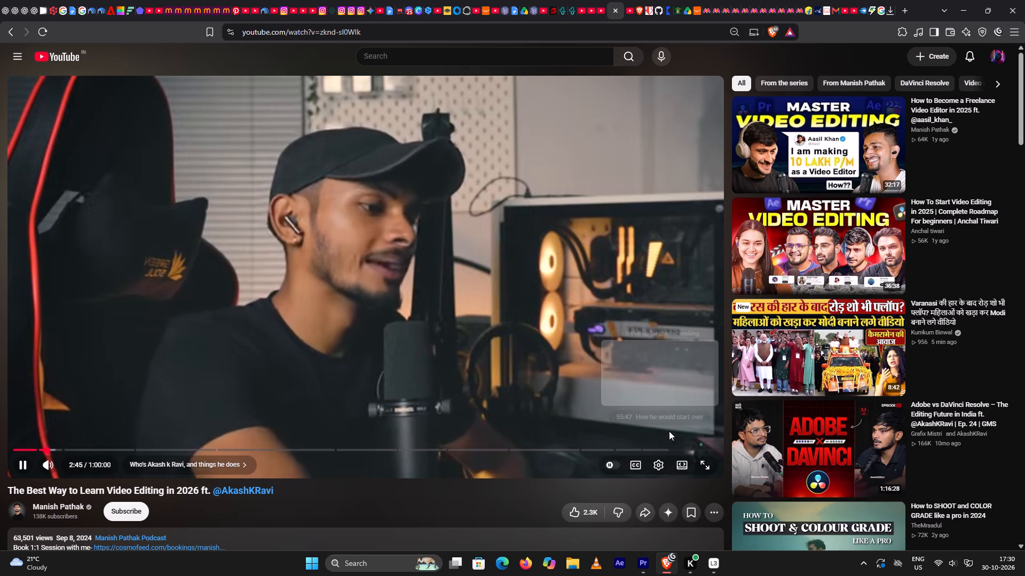
Set the video's playback speed to 1.25x.
{"action": "left_click", "coordinate": [661, 465]}
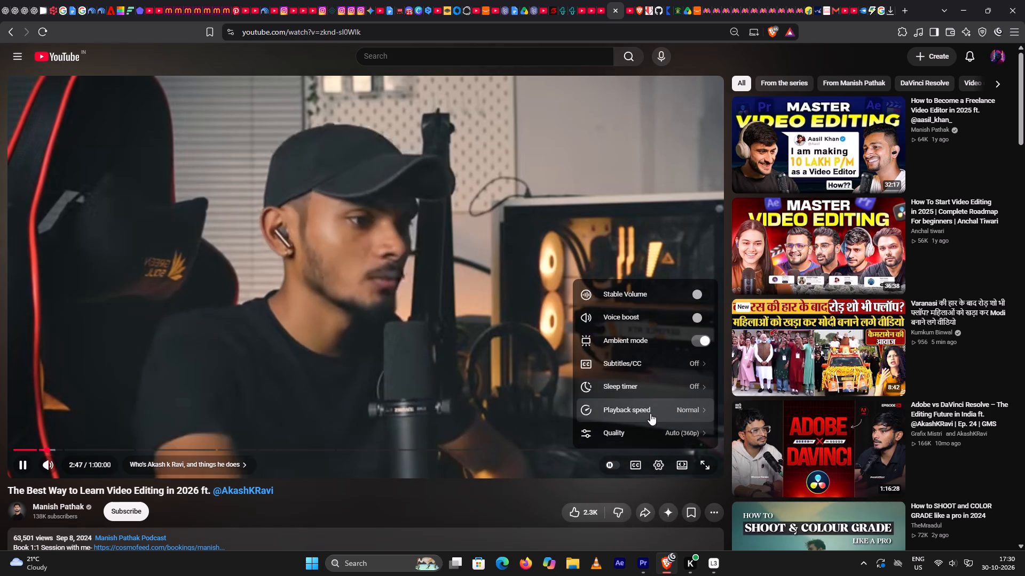
{"action": "left_click", "coordinate": [650, 413]}
{"action": "left_click", "coordinate": [614, 425]}
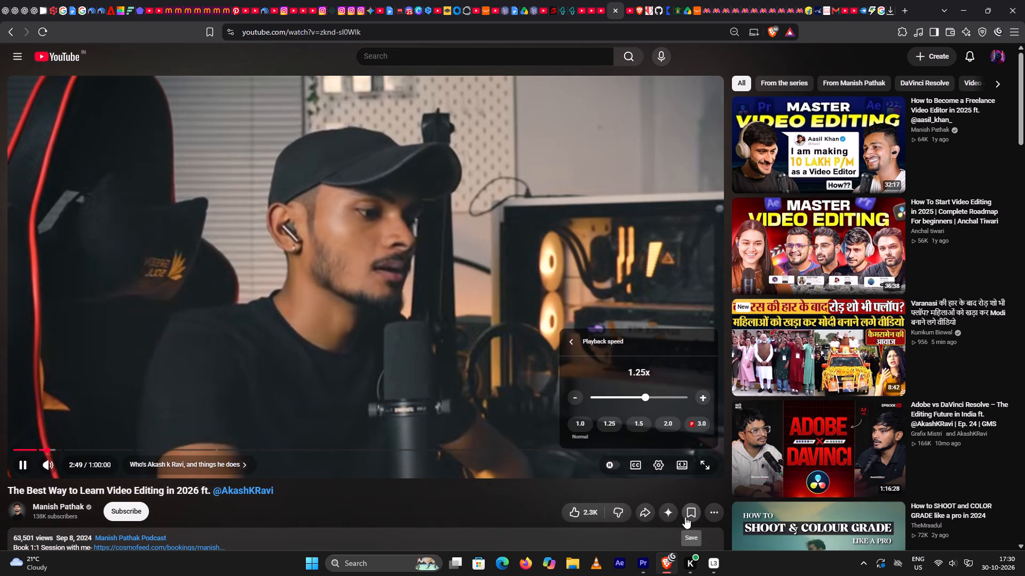
Switch back to Premiere Pro, return the playhead to 00:00:00:00, and delete the first V1 clip, ending near 00:00:02:30.
{"action": "left_click", "coordinate": [651, 567]}
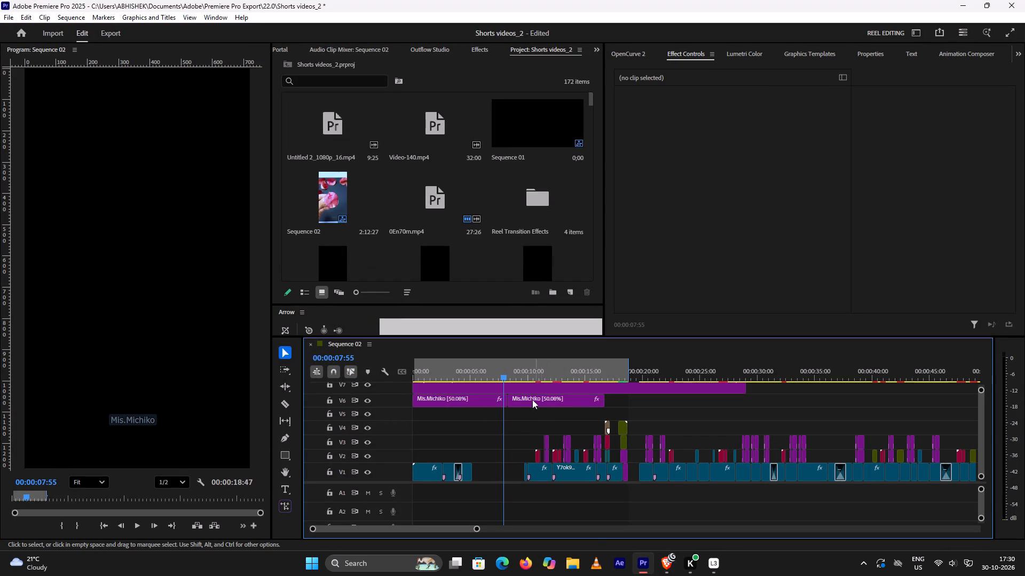
{"action": "scroll", "coordinate": [494, 429], "scroll_direction": "up", "scroll_amount": 5}
{"action": "left_click_drag", "start_coordinate": [500, 377], "coordinate": [304, 390]}
{"action": "left_click_drag", "start_coordinate": [424, 438], "coordinate": [433, 474]}
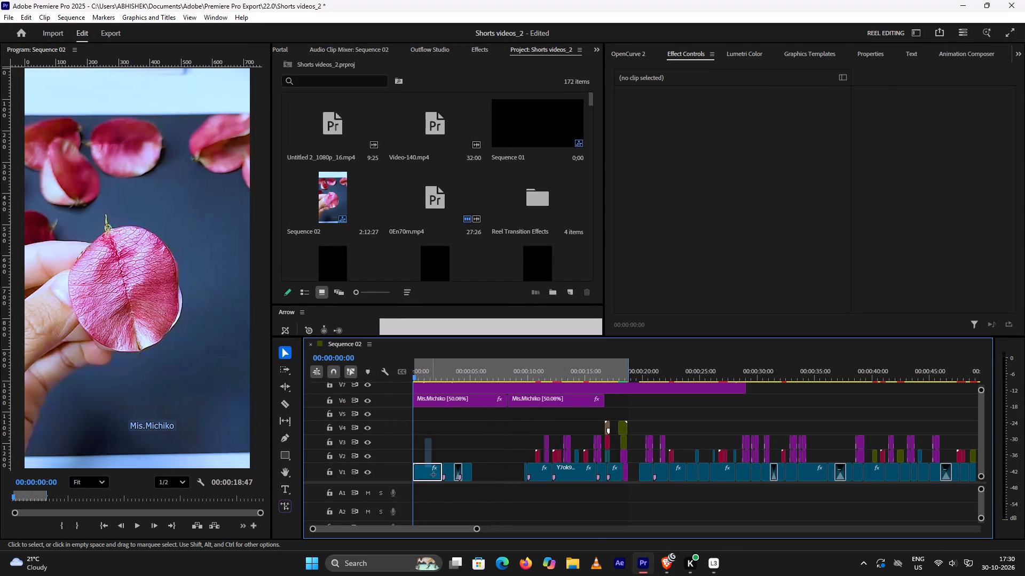
{"action": "left_click_drag", "start_coordinate": [433, 474], "coordinate": [438, 500]}
{"action": "key", "text": "Delete"}
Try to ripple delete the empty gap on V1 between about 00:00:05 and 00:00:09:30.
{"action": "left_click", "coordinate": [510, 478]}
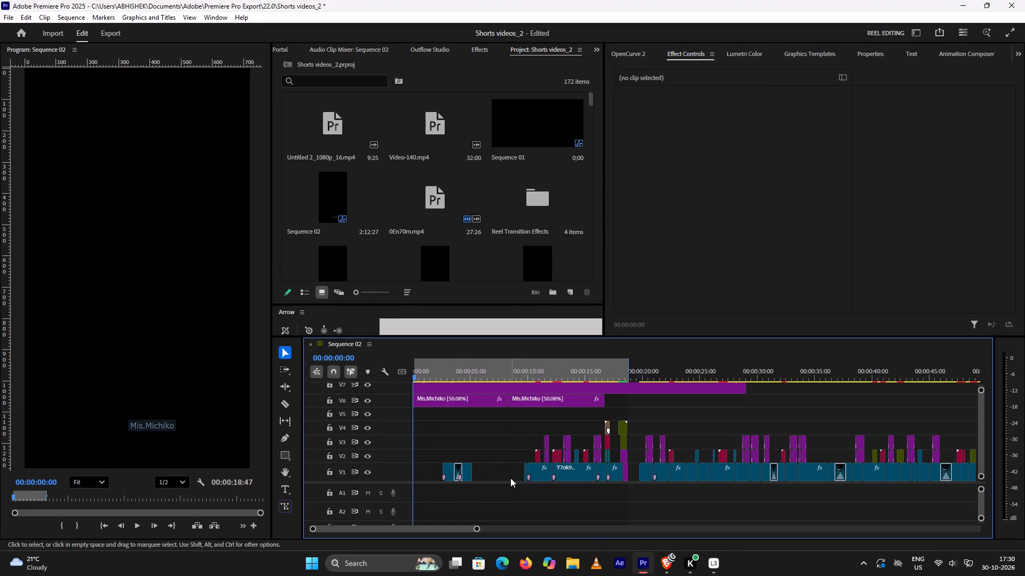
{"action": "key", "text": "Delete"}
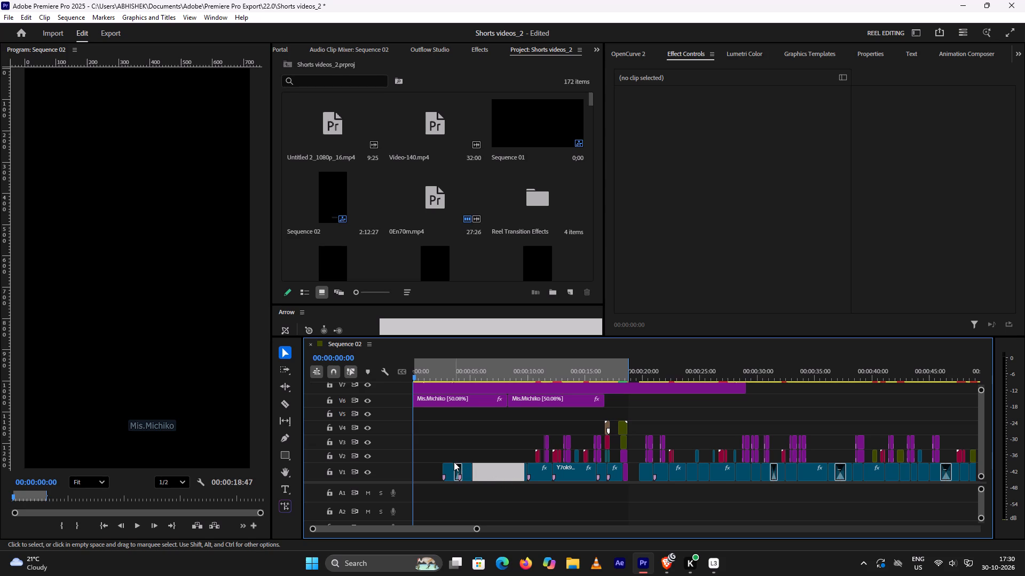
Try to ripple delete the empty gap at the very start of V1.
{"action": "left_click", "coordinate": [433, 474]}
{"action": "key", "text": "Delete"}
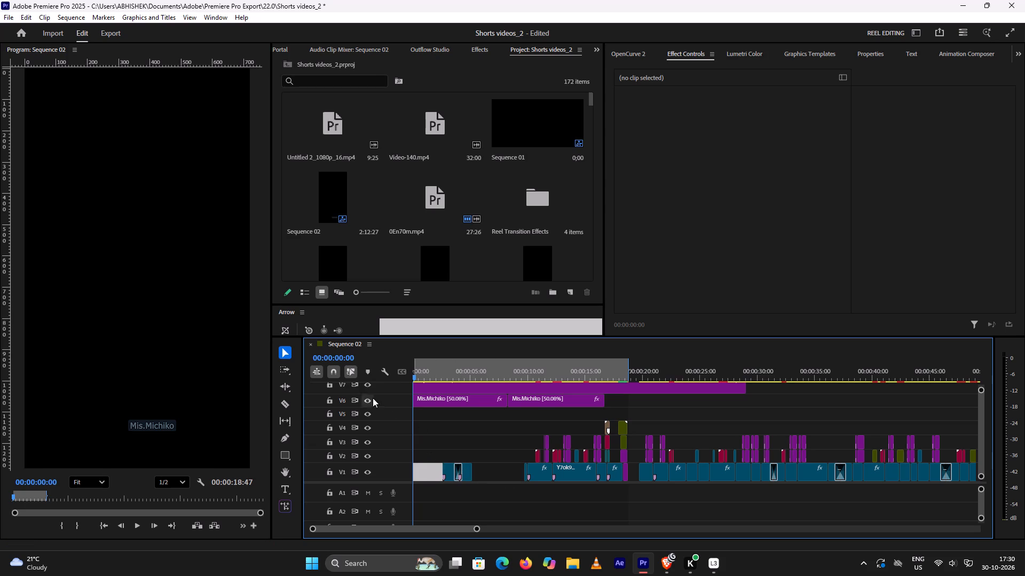
Lock tracks V6 and V7 and ripple delete both empty V1 gaps, after about 00:00:05:00 and at the sequence start.
{"action": "left_click", "coordinate": [332, 403]}
{"action": "left_click", "coordinate": [330, 388]}
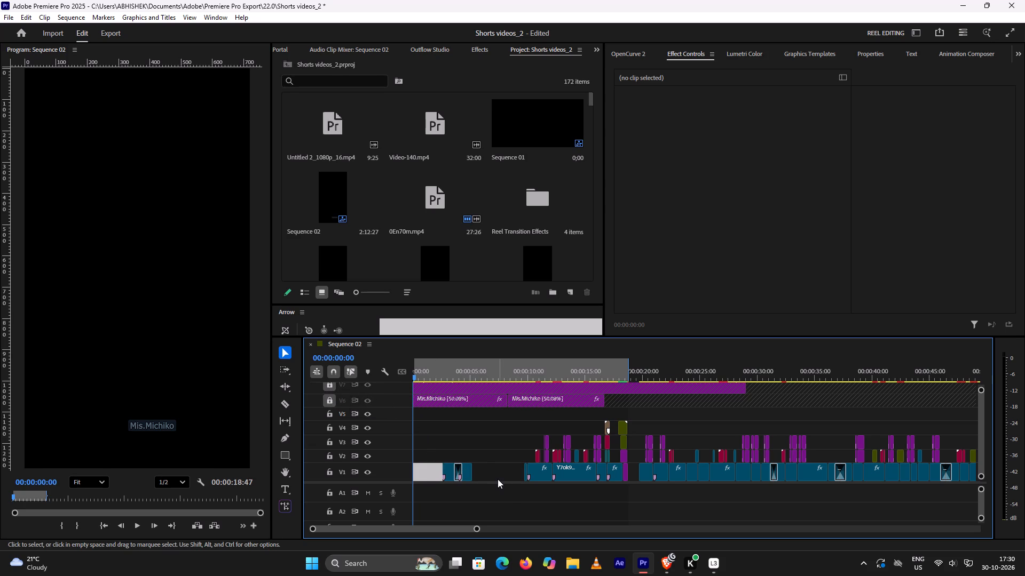
{"action": "left_click", "coordinate": [498, 478]}
{"action": "key", "text": "Delete"}
{"action": "left_click", "coordinate": [433, 478]}
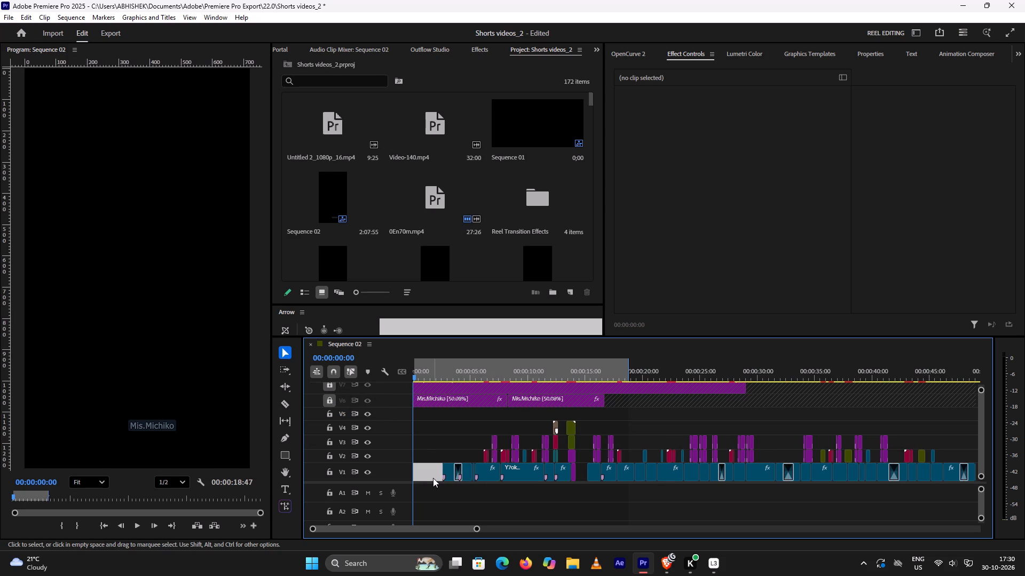
{"action": "key", "text": "Delete"}
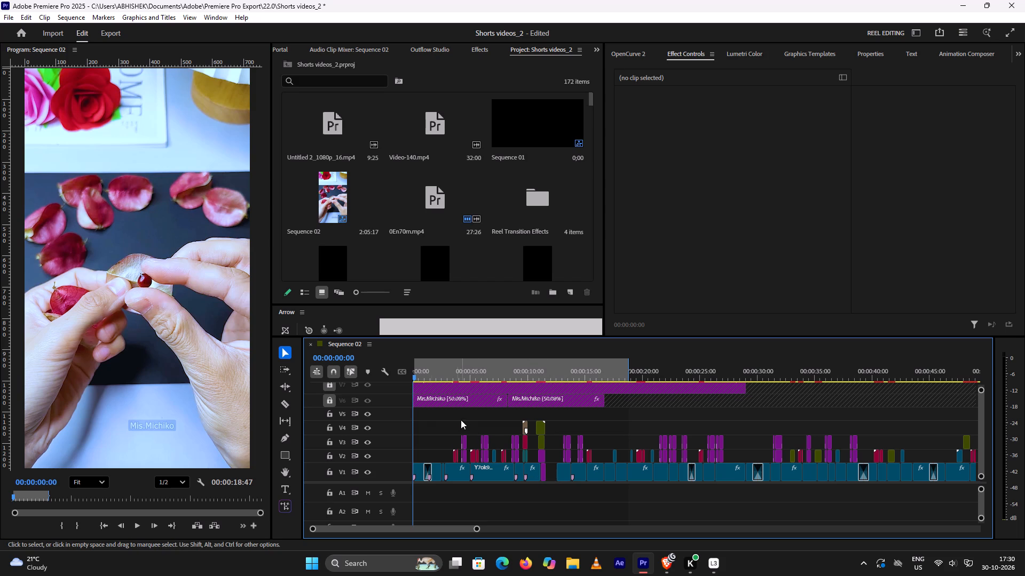
Unlock tracks V6 and V7.
{"action": "left_click", "coordinate": [331, 401]}
{"action": "left_click", "coordinate": [330, 386]}
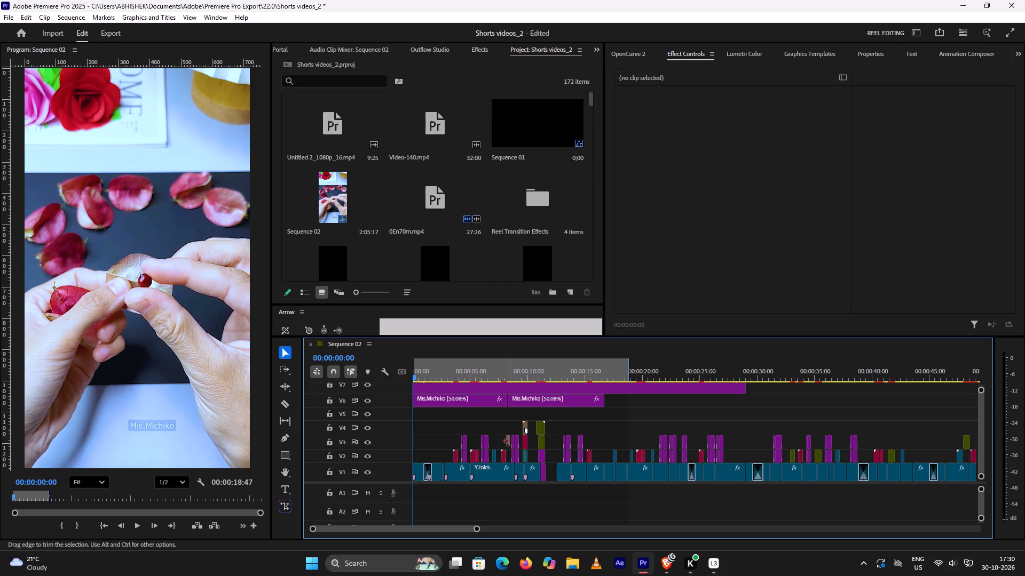
Select all clips on every track with Track Select Backward and move them about 00:01:32:51 later in the sequence.
{"action": "scroll", "coordinate": [529, 467], "scroll_direction": "down", "scroll_amount": 7, "text": "alt"}
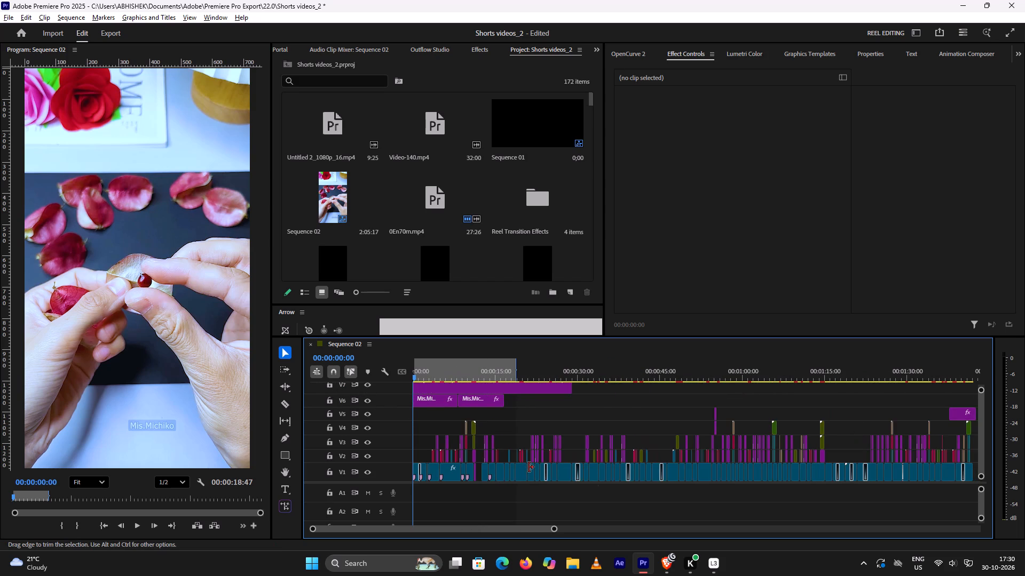
{"action": "scroll", "coordinate": [529, 467], "scroll_direction": "down", "scroll_amount": 10}
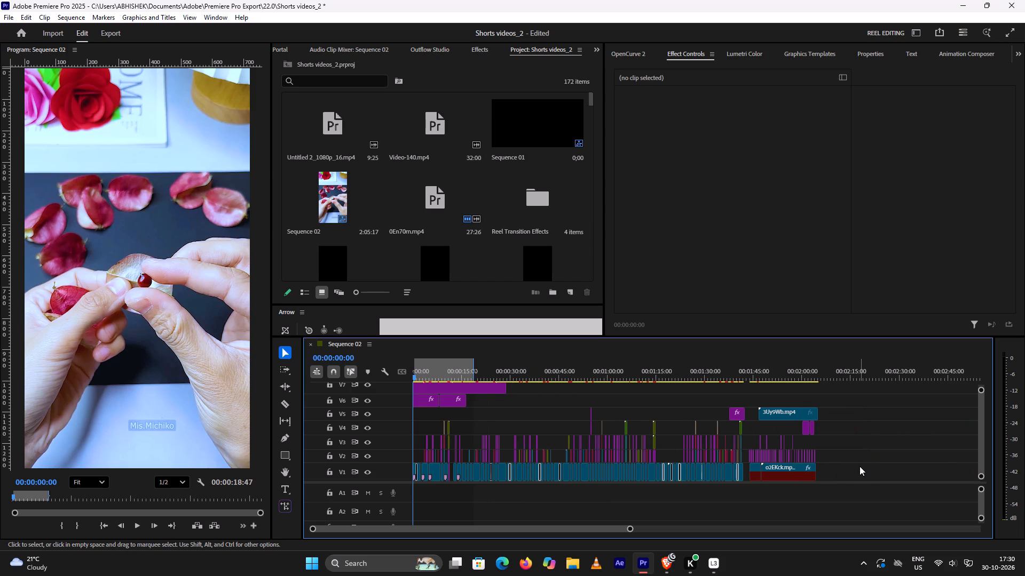
{"action": "key", "text": "shift+a"}
{"action": "left_click_drag", "start_coordinate": [857, 440], "coordinate": [887, 440]}
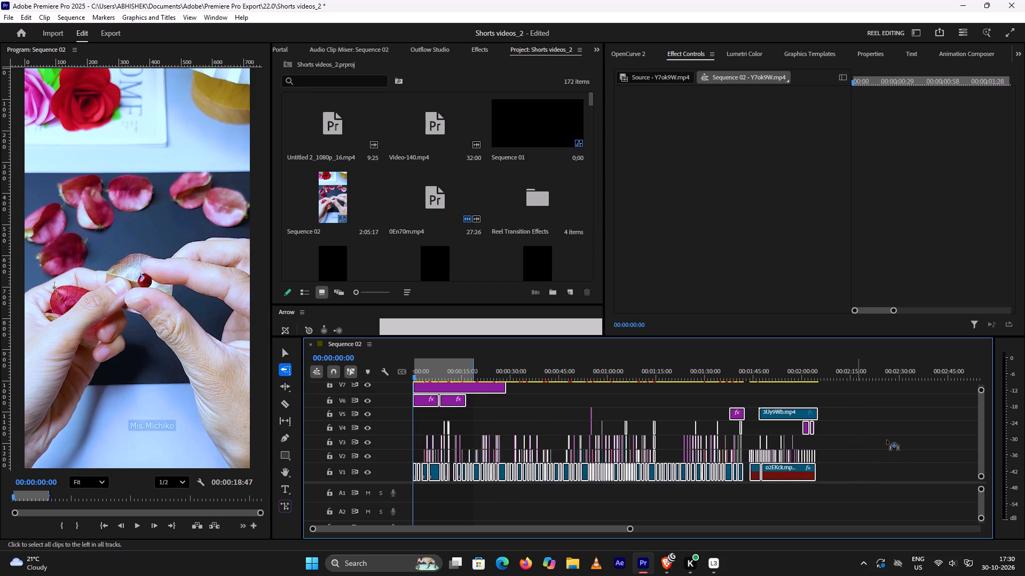
{"action": "left_click_drag", "start_coordinate": [887, 440], "coordinate": [1005, 435]}
{"action": "scroll", "coordinate": [879, 442], "scroll_direction": "up", "scroll_amount": 5}
{"action": "scroll", "coordinate": [798, 445], "scroll_direction": "up", "scroll_amount": 6}
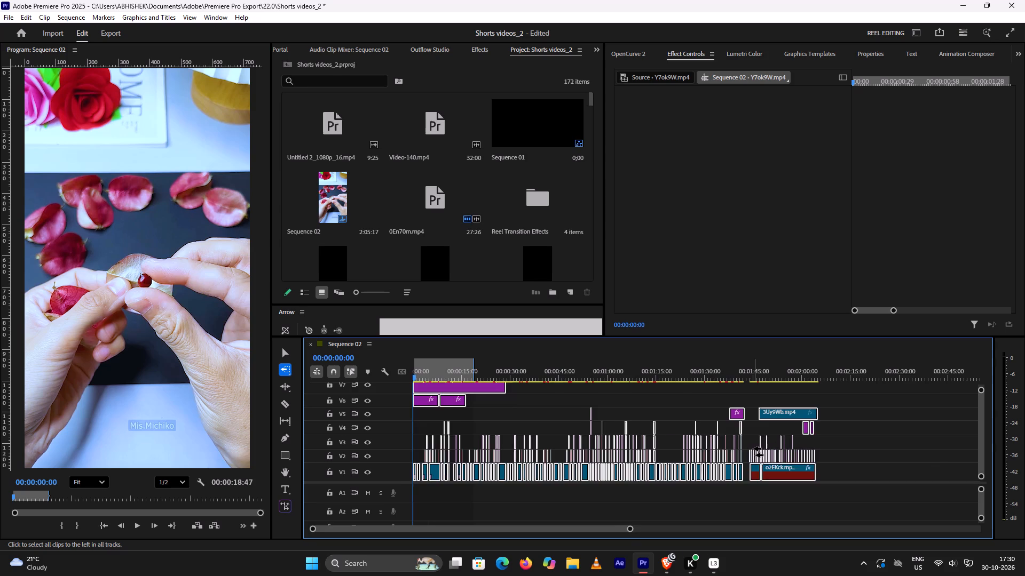
{"action": "scroll", "coordinate": [753, 449], "scroll_direction": "down", "scroll_amount": 5}
{"action": "scroll", "coordinate": [753, 449], "scroll_direction": "up", "scroll_amount": 16}
{"action": "left_click_drag", "start_coordinate": [841, 441], "coordinate": [981, 440]}
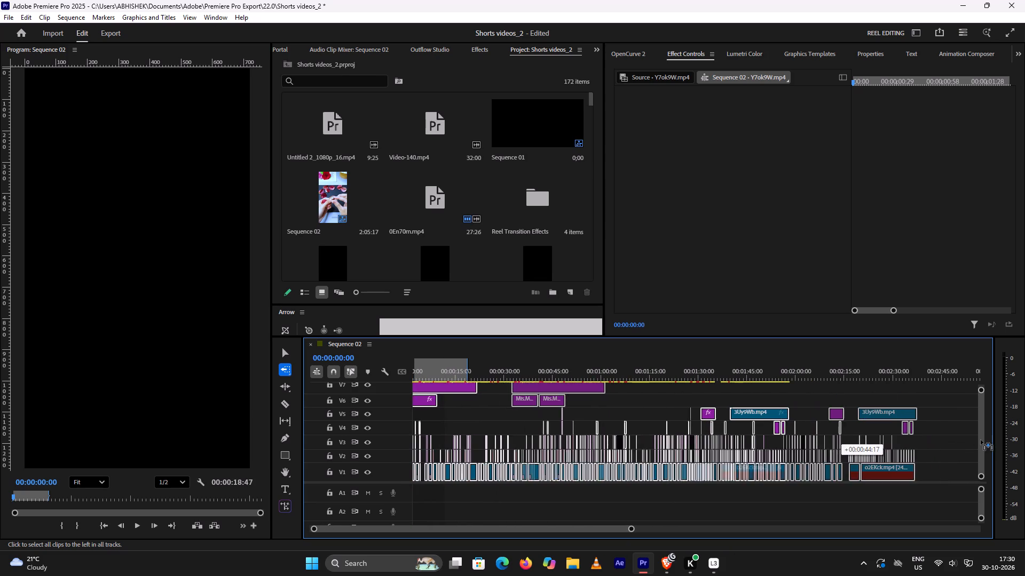
{"action": "left_click_drag", "start_coordinate": [981, 440], "coordinate": [985, 446]}
{"action": "scroll", "coordinate": [762, 458], "scroll_direction": "up", "scroll_amount": 6}
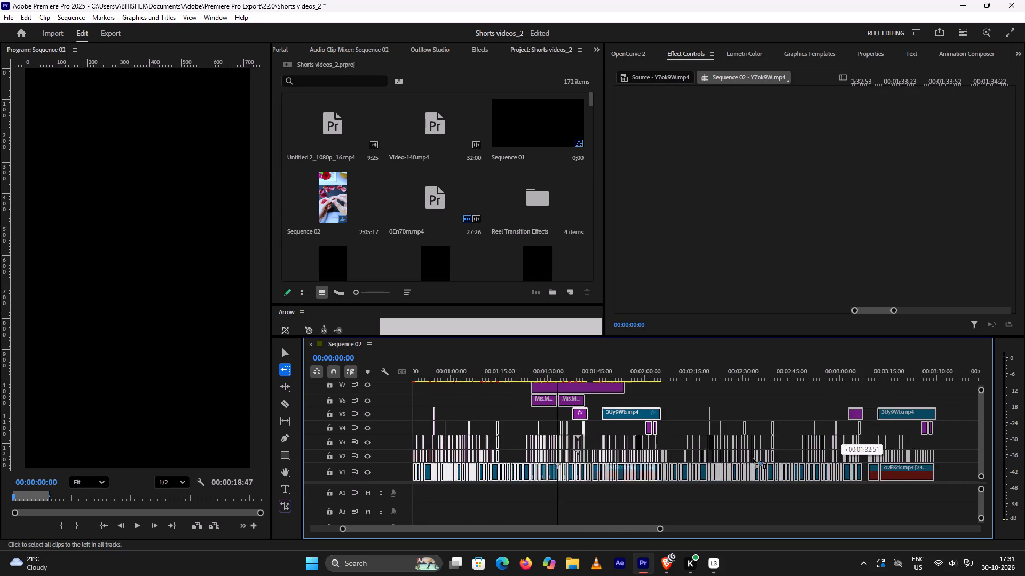
{"action": "scroll", "coordinate": [692, 461], "scroll_direction": "up", "scroll_amount": 15}
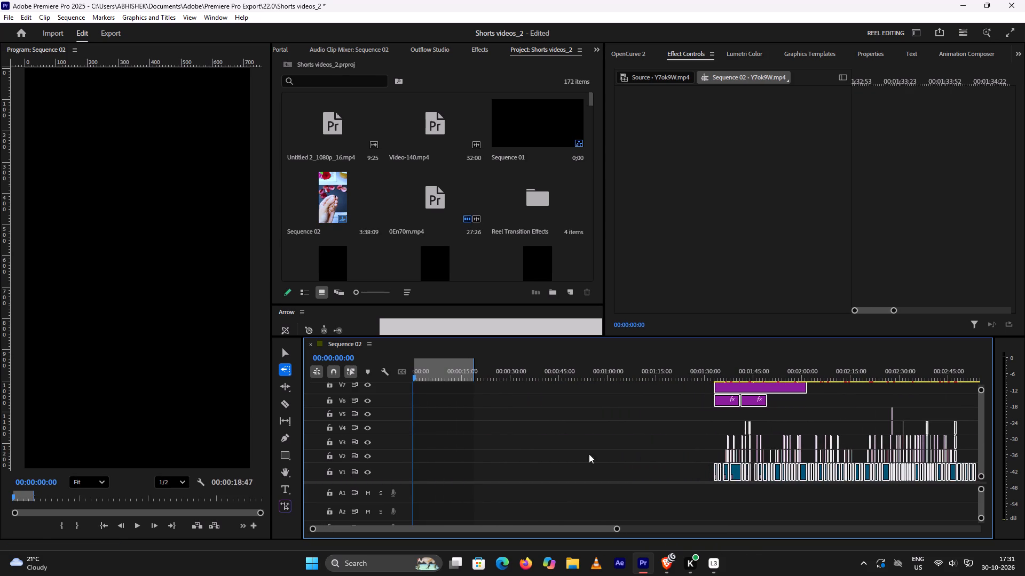
Move all the clips about 00:00:21:53 earlier with Track Select Forward, leaving the sequence start empty.
{"action": "key", "text": "a"}
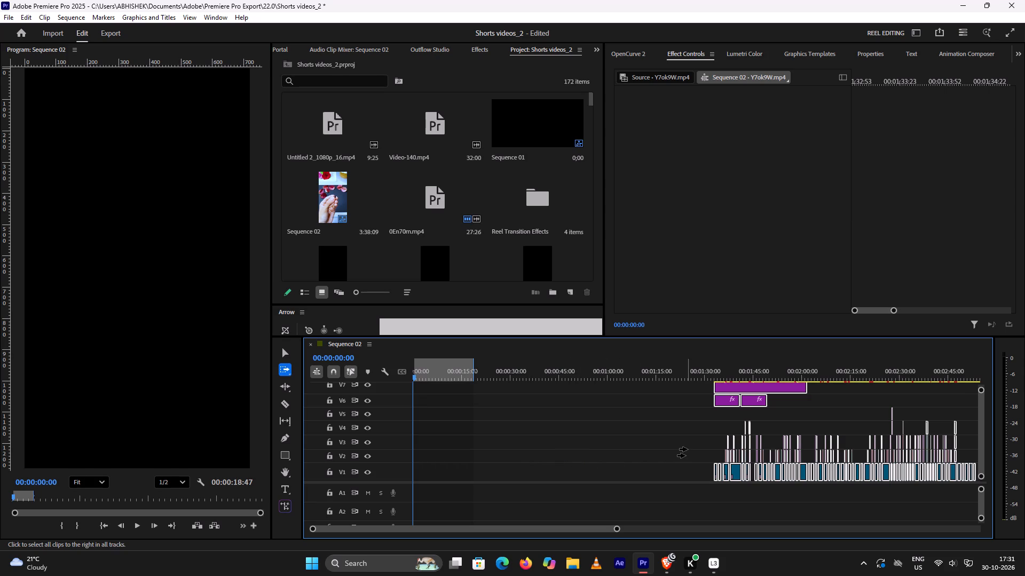
{"action": "left_click_drag", "start_coordinate": [687, 449], "coordinate": [616, 452]}
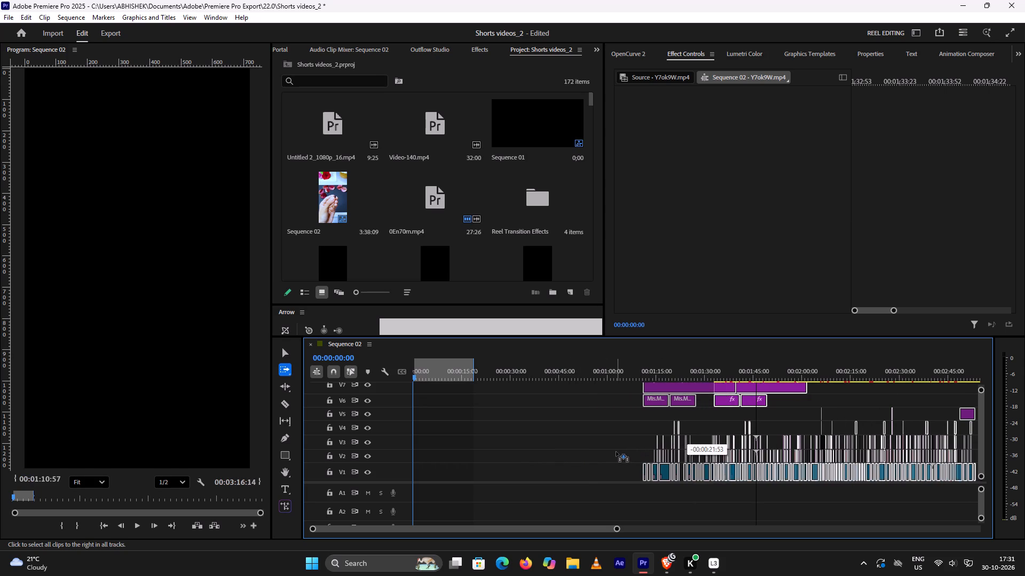
{"action": "scroll", "coordinate": [616, 452], "scroll_direction": "up", "scroll_amount": 5}
Clear the sequence's markers and its In and Out points.
{"action": "left_click", "coordinate": [475, 366]}
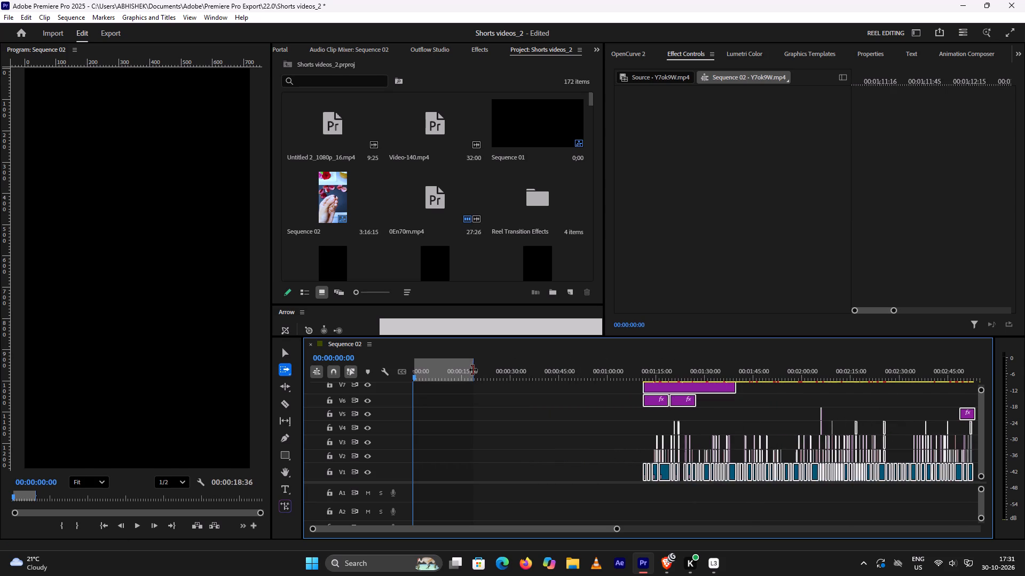
{"action": "right_click", "coordinate": [473, 368]}
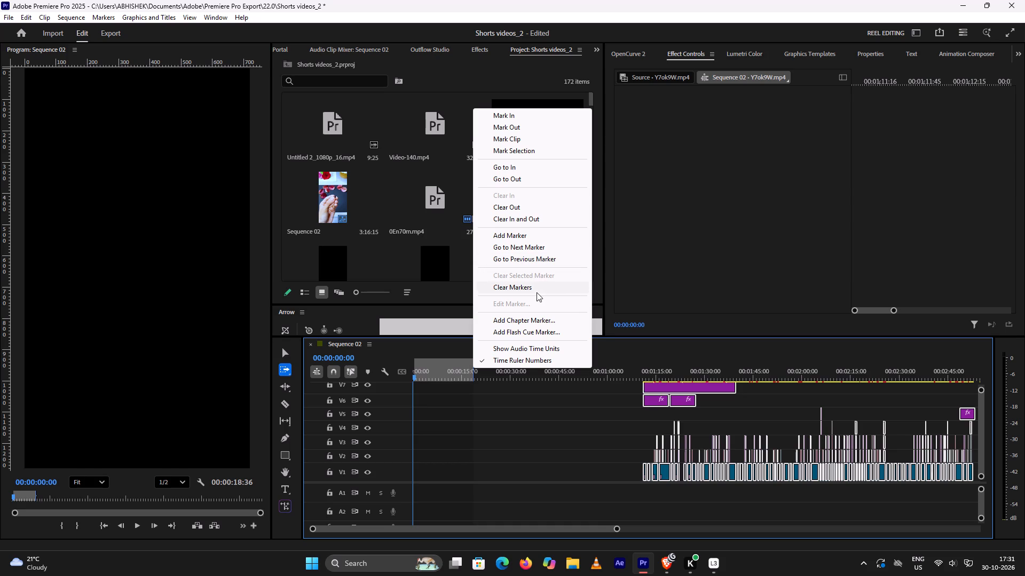
{"action": "left_click", "coordinate": [535, 289]}
{"action": "right_click", "coordinate": [470, 368]}
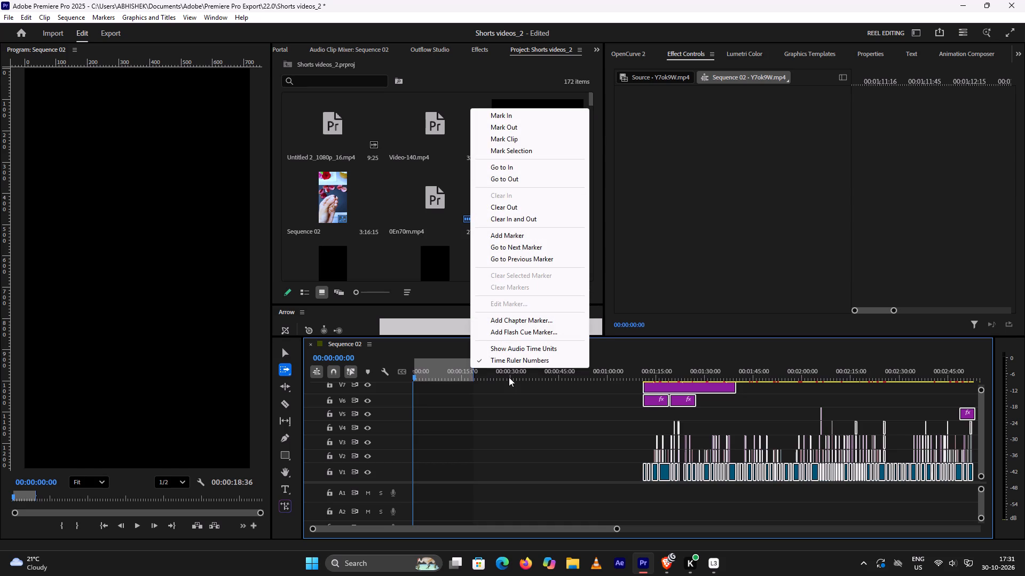
{"action": "left_click", "coordinate": [526, 216]}
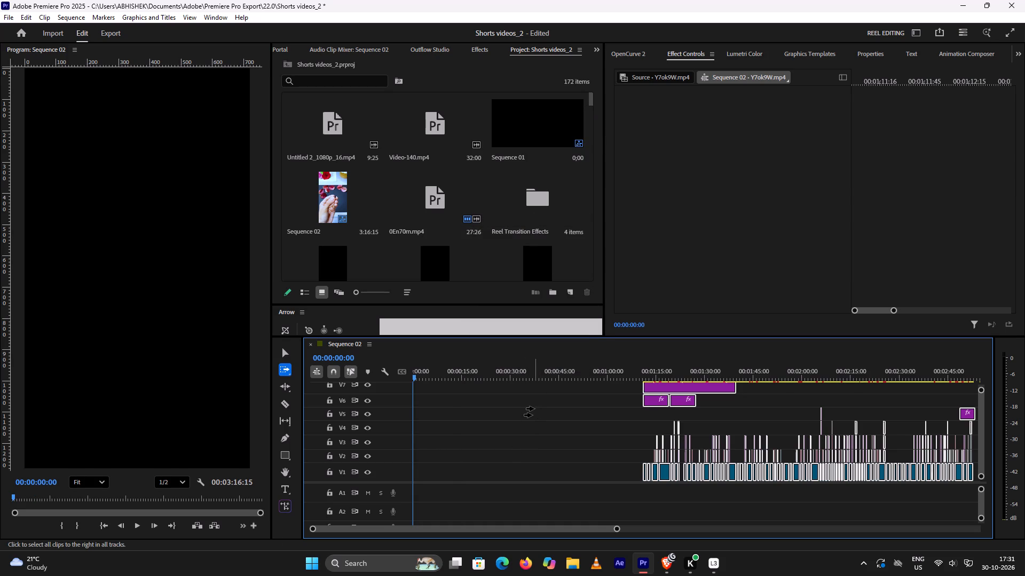
Find XJ0zCS.mp4 in the project footage, open it in the Source monitor, and place only its video at the start of V1.
{"action": "key", "text": "v"}
{"action": "left_click", "coordinate": [513, 398]}
{"action": "scroll", "coordinate": [508, 401], "scroll_direction": "up", "scroll_amount": 6}
{"action": "scroll", "coordinate": [508, 401], "scroll_direction": "up", "scroll_amount": 2, "text": "alt"}
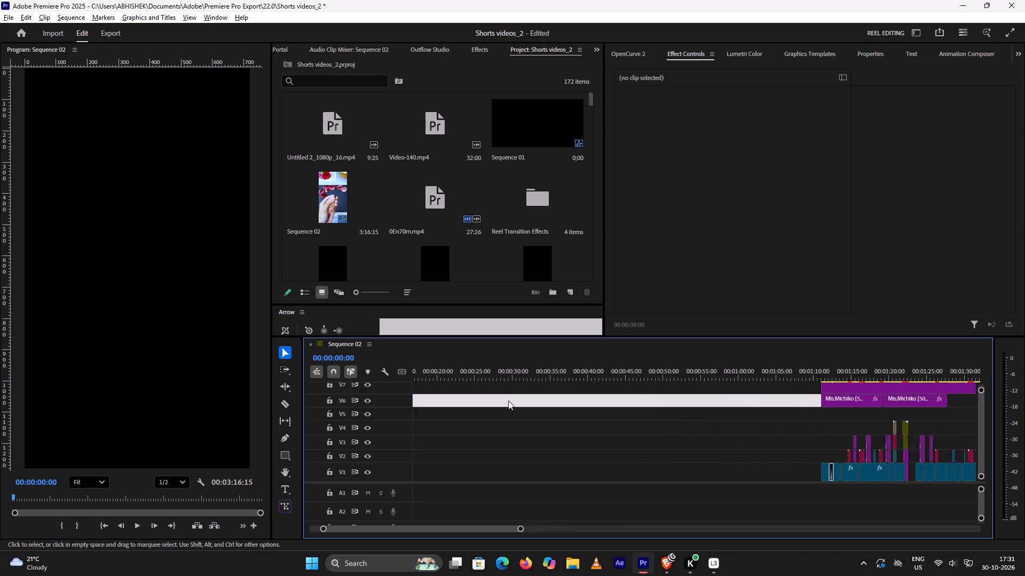
{"action": "scroll", "coordinate": [508, 401], "scroll_direction": "up", "scroll_amount": 2, "text": "alt"}
{"action": "scroll", "coordinate": [530, 459], "scroll_direction": "up", "scroll_amount": 7}
{"action": "scroll", "coordinate": [489, 414], "scroll_direction": "up", "scroll_amount": 11}
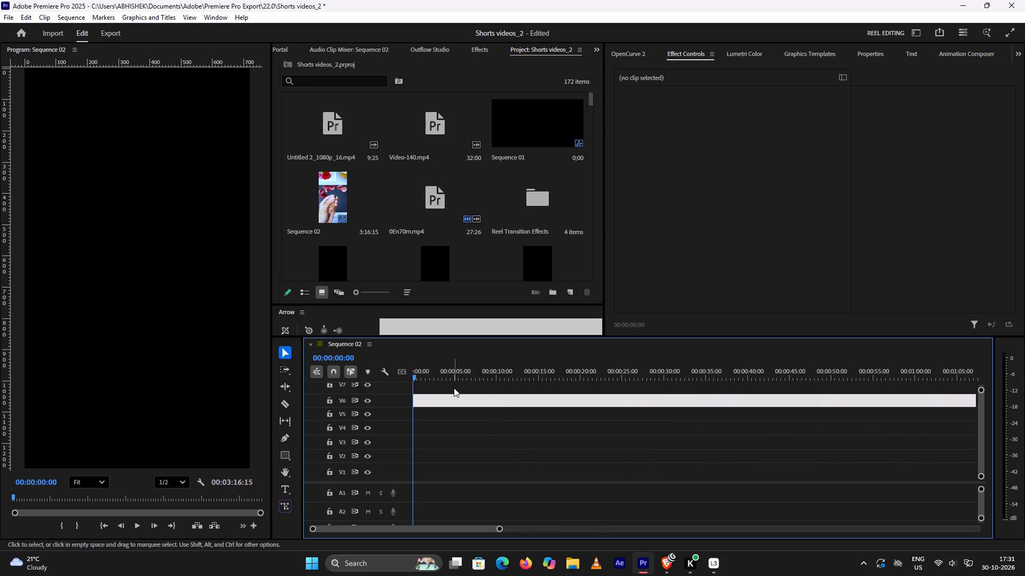
{"action": "scroll", "coordinate": [469, 235], "scroll_direction": "down", "scroll_amount": 5}
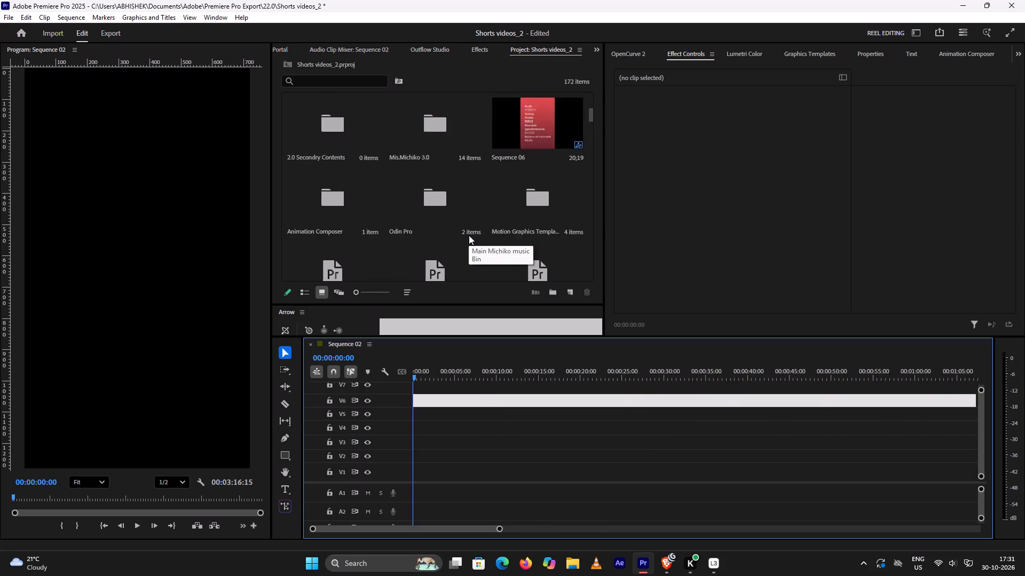
{"action": "scroll", "coordinate": [469, 235], "scroll_direction": "down", "scroll_amount": 7}
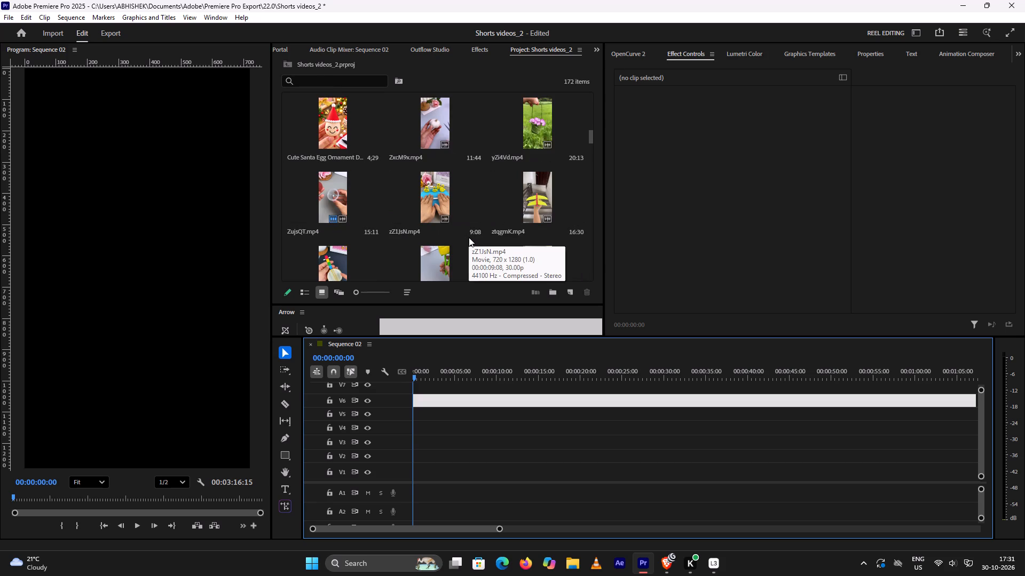
{"action": "scroll", "coordinate": [522, 245], "scroll_direction": "down", "scroll_amount": 1}
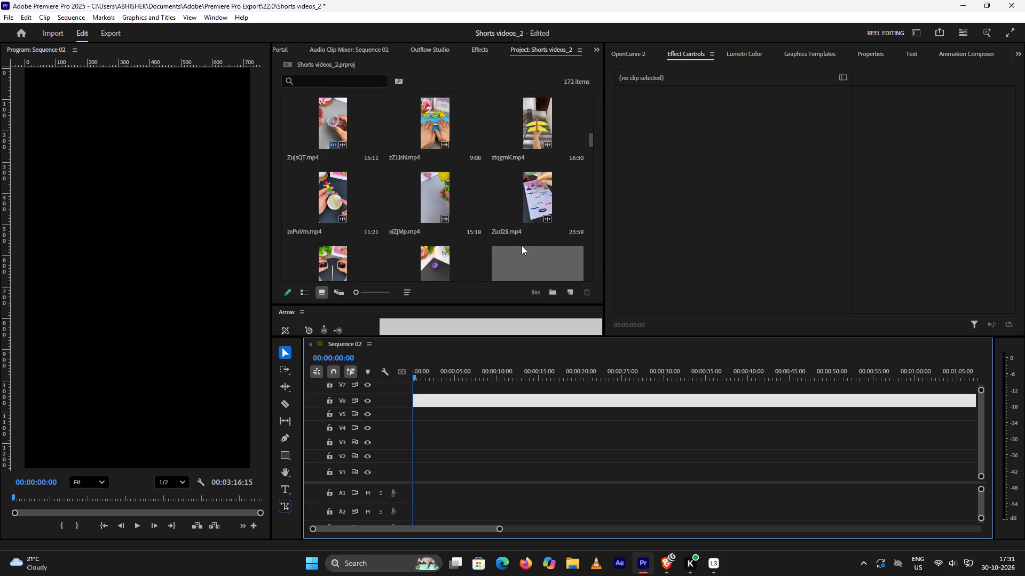
{"action": "scroll", "coordinate": [512, 234], "scroll_direction": "down", "scroll_amount": 1}
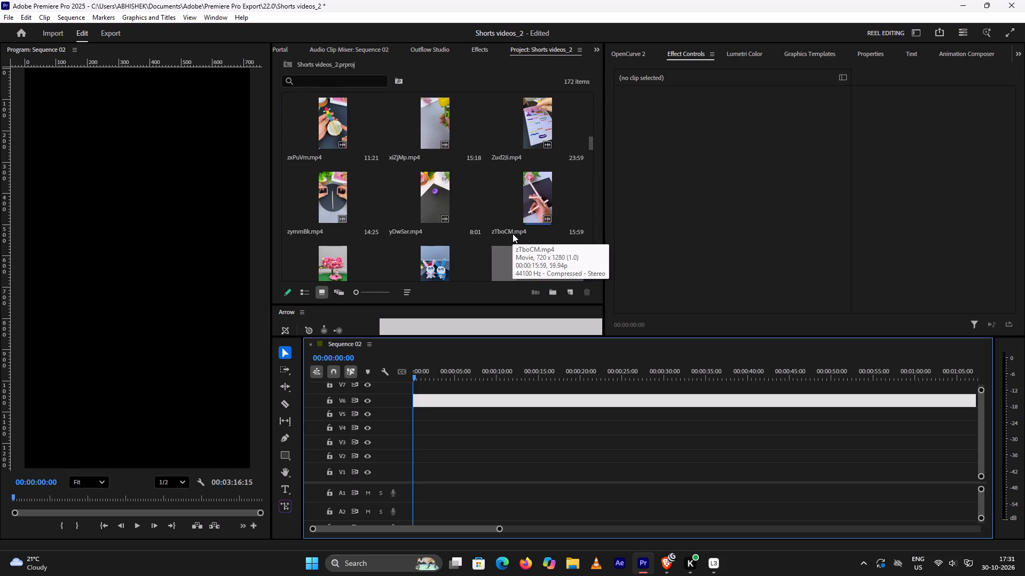
{"action": "scroll", "coordinate": [512, 234], "scroll_direction": "down", "scroll_amount": 2}
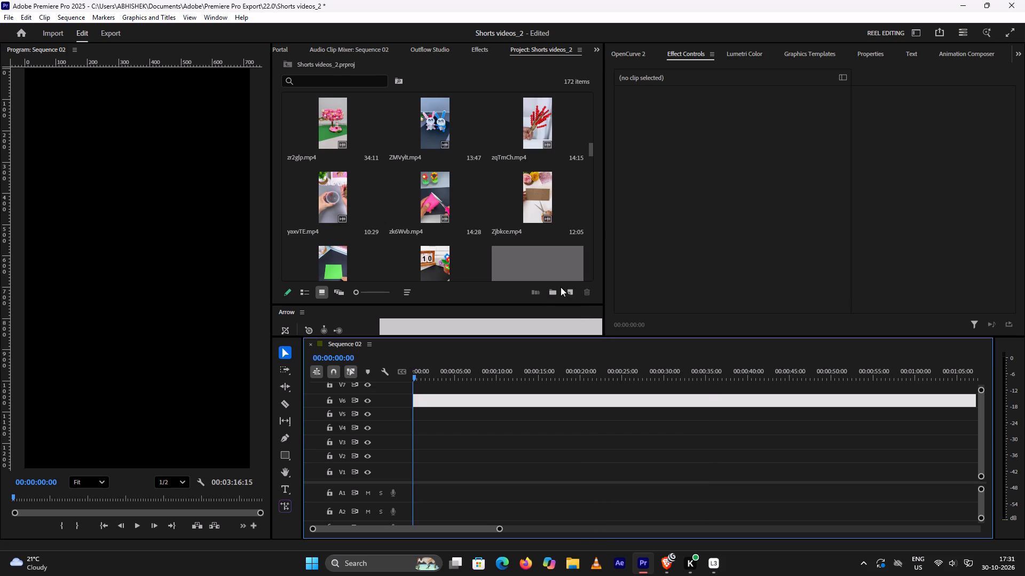
{"action": "scroll", "coordinate": [512, 237], "scroll_direction": "down", "scroll_amount": 2}
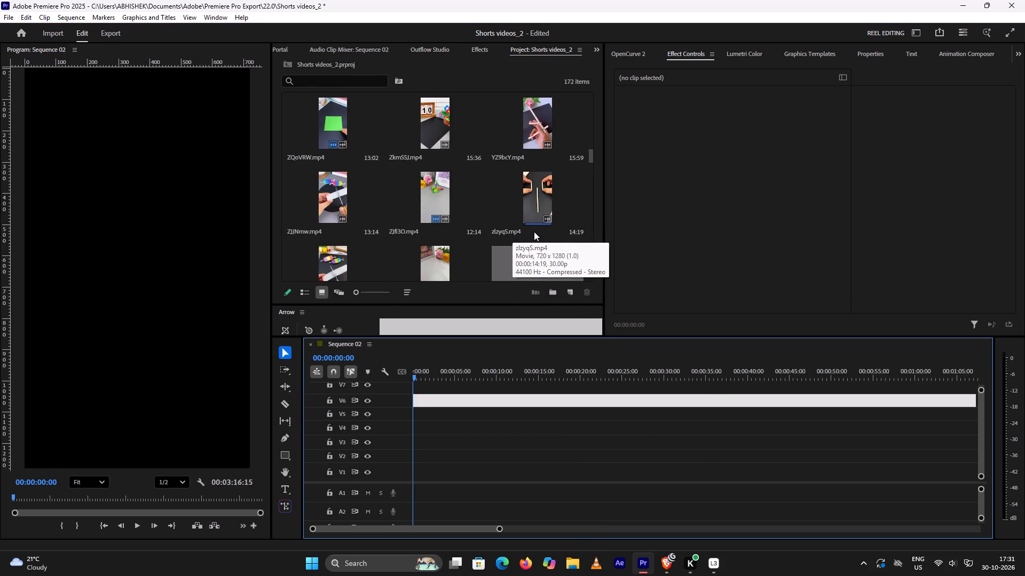
{"action": "scroll", "coordinate": [534, 231], "scroll_direction": "down", "scroll_amount": 3}
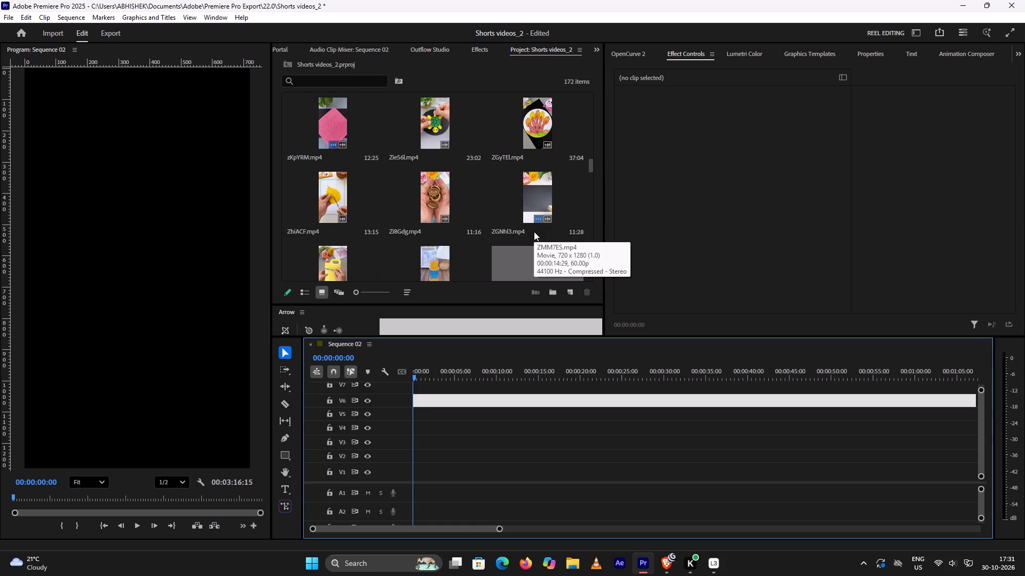
{"action": "scroll", "coordinate": [533, 231], "scroll_direction": "down", "scroll_amount": 2}
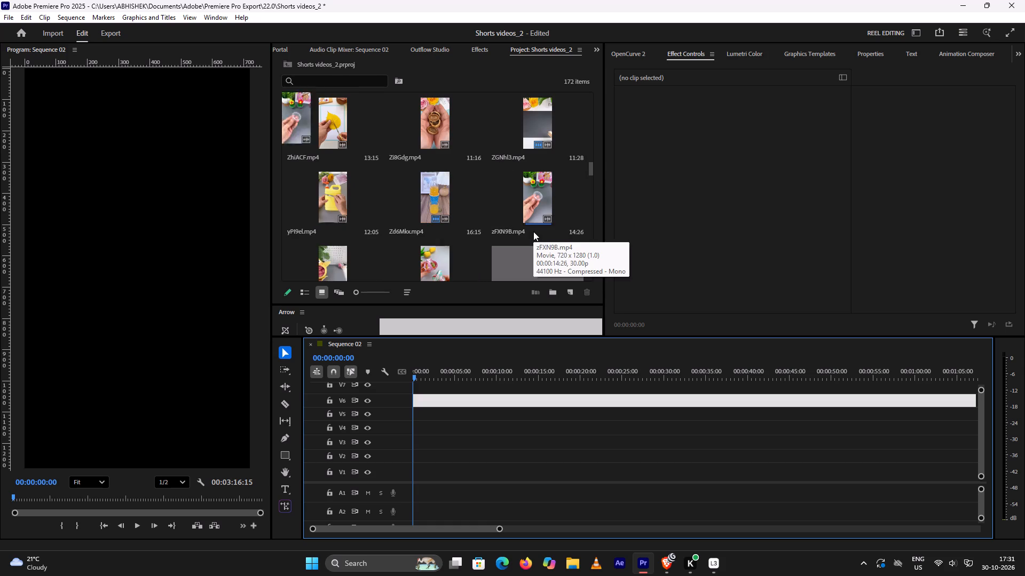
{"action": "scroll", "coordinate": [533, 231], "scroll_direction": "down", "scroll_amount": 1}
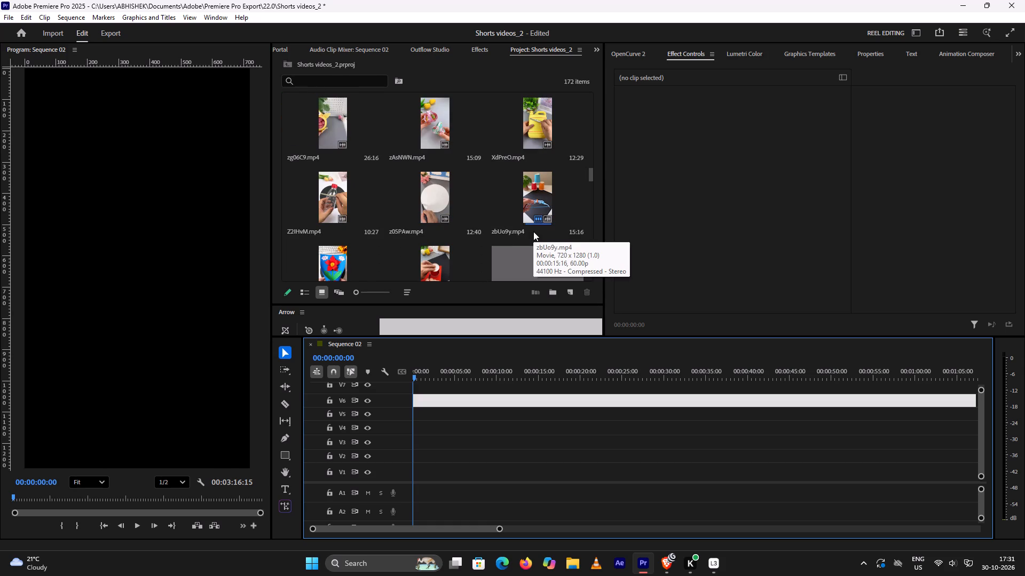
{"action": "scroll", "coordinate": [533, 231], "scroll_direction": "down", "scroll_amount": 1}
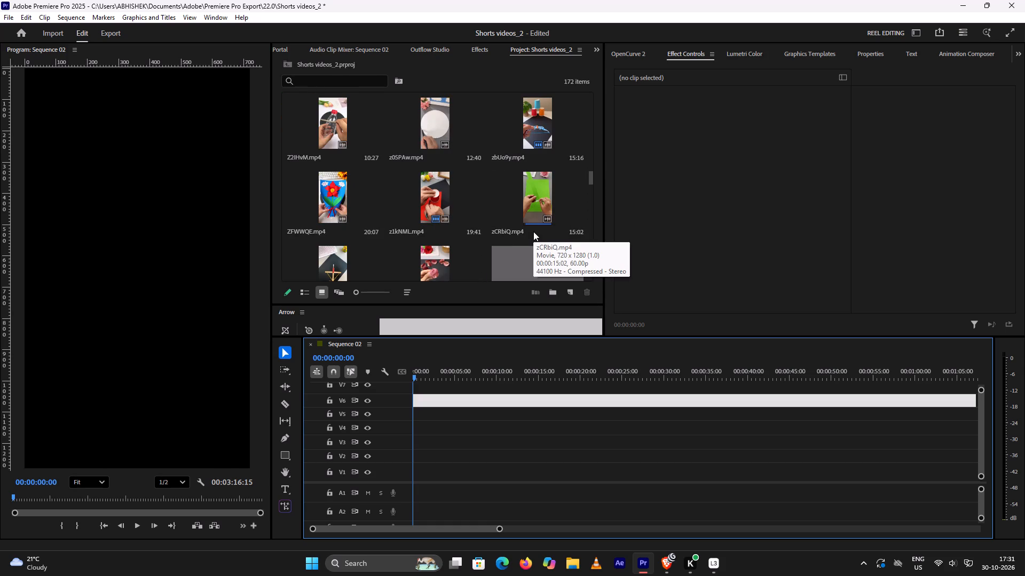
{"action": "scroll", "coordinate": [533, 231], "scroll_direction": "down", "scroll_amount": 2}
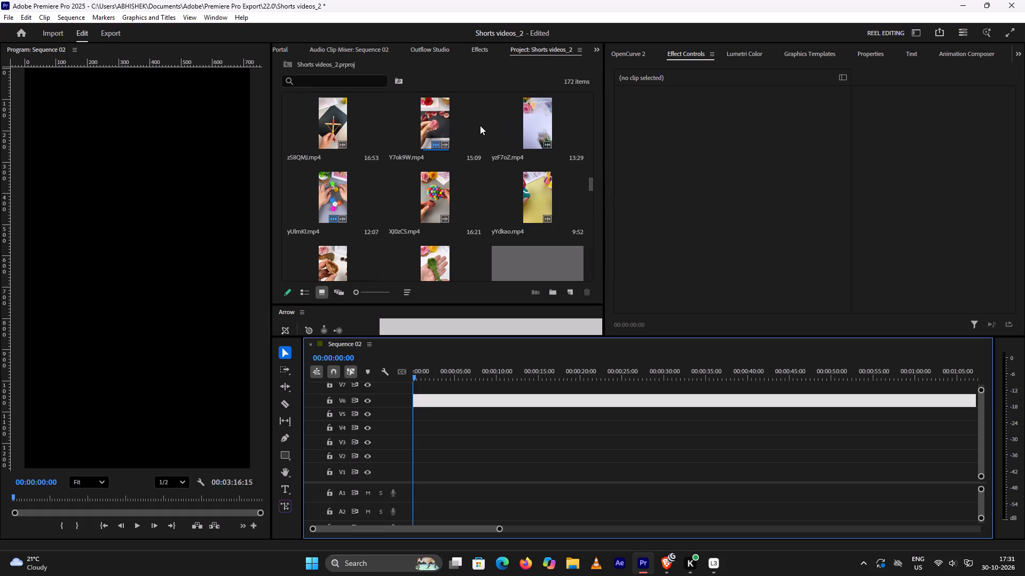
{"action": "double_click", "coordinate": [444, 205]}
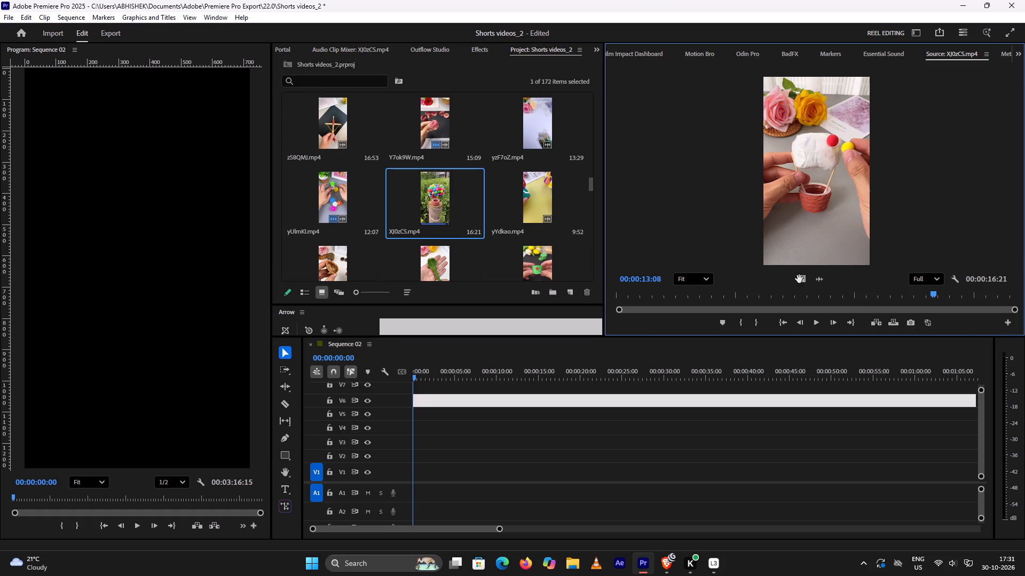
{"action": "left_click_drag", "start_coordinate": [801, 280], "coordinate": [405, 472]}
Slow the XJ0zCS.mp4 clip on V1 to 74.62% speed with Rate Stretch, extending its duration to about 00:00:22:14.
{"action": "left_click", "coordinate": [454, 370]}
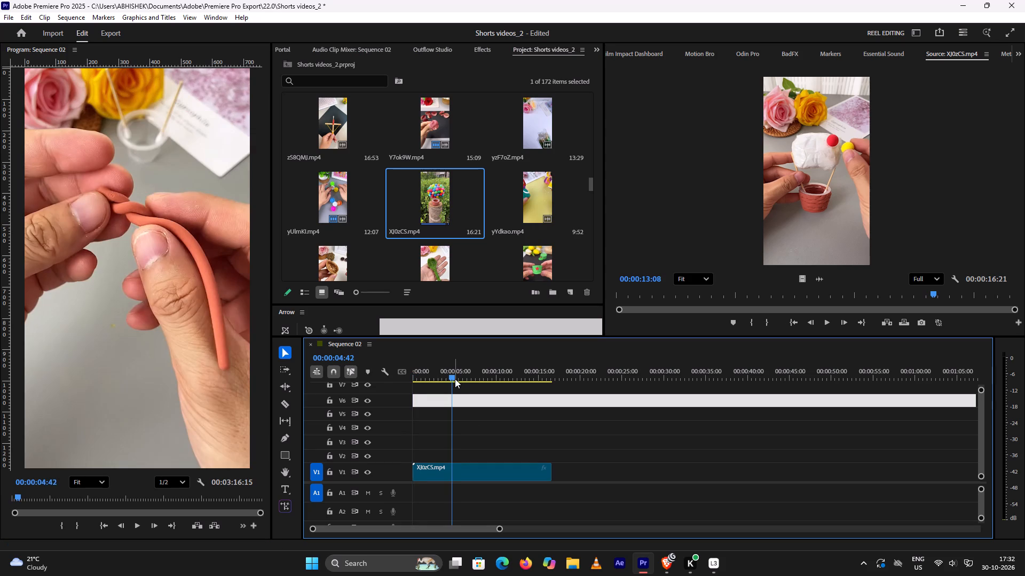
{"action": "left_click_drag", "start_coordinate": [451, 377], "coordinate": [424, 375]}
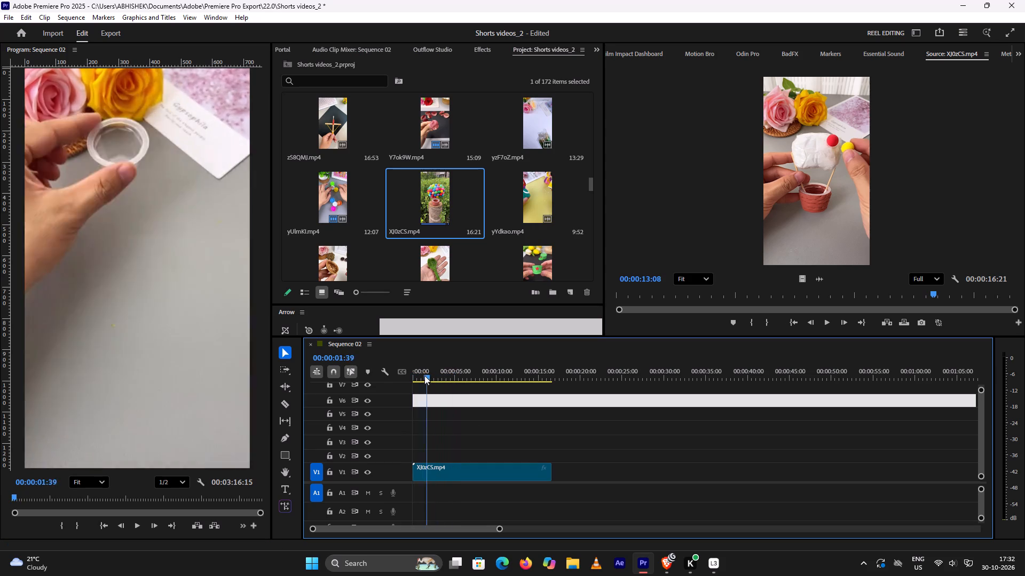
{"action": "left_click_drag", "start_coordinate": [424, 375], "coordinate": [458, 384]}
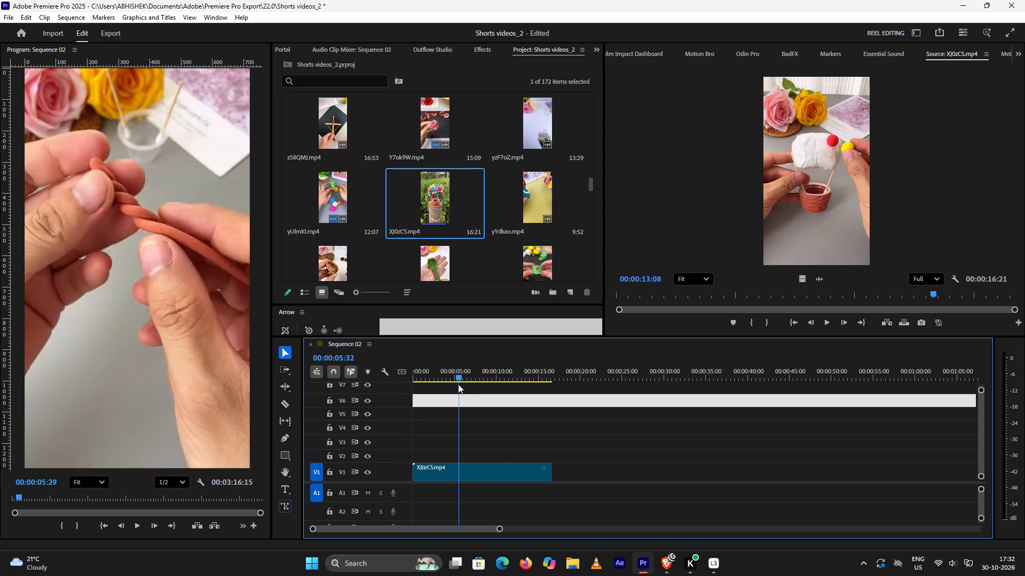
{"action": "left_click_drag", "start_coordinate": [458, 384], "coordinate": [531, 386]}
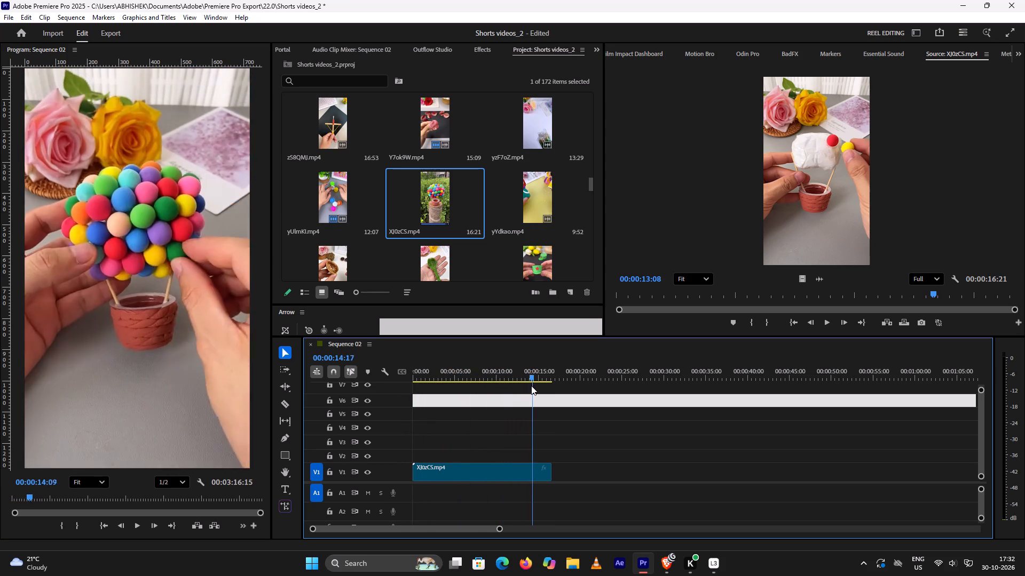
{"action": "left_click_drag", "start_coordinate": [531, 386], "coordinate": [547, 390]}
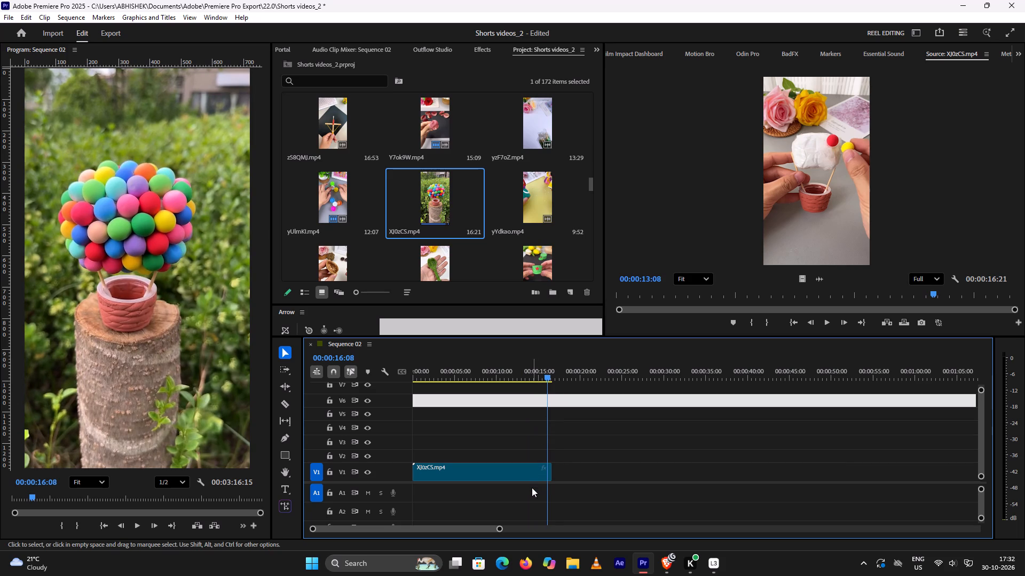
{"action": "left_click", "coordinate": [532, 473]}
{"action": "key", "text": "r"}
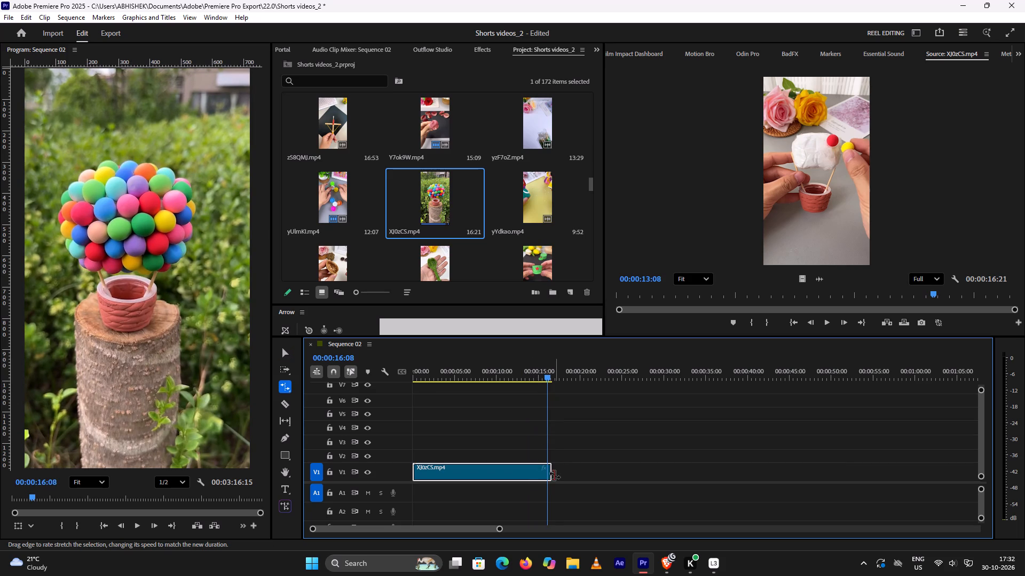
{"action": "left_click_drag", "start_coordinate": [550, 471], "coordinate": [566, 471]}
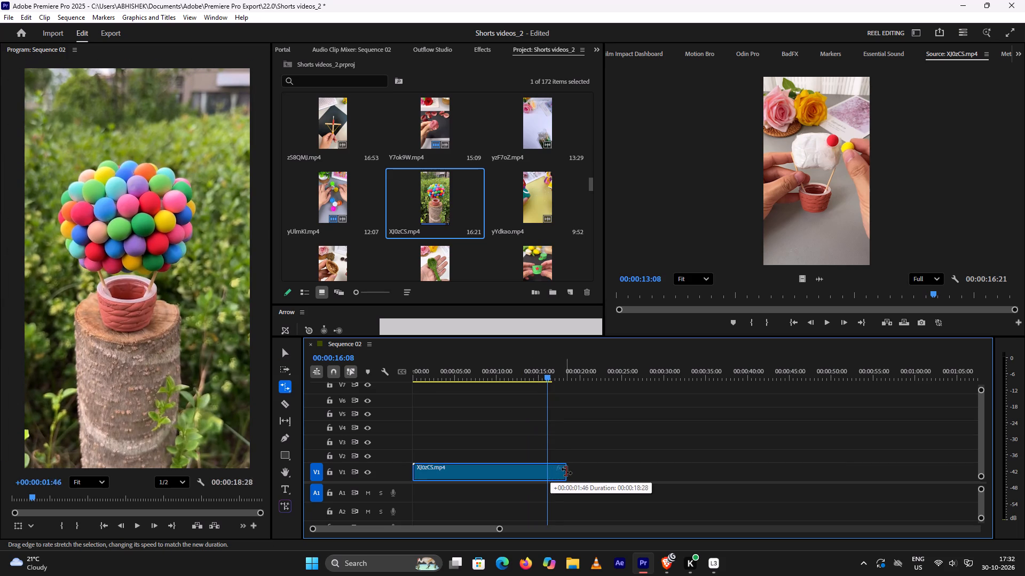
{"action": "left_click_drag", "start_coordinate": [566, 471], "coordinate": [588, 471]}
{"action": "left_click_drag", "start_coordinate": [588, 471], "coordinate": [597, 470]}
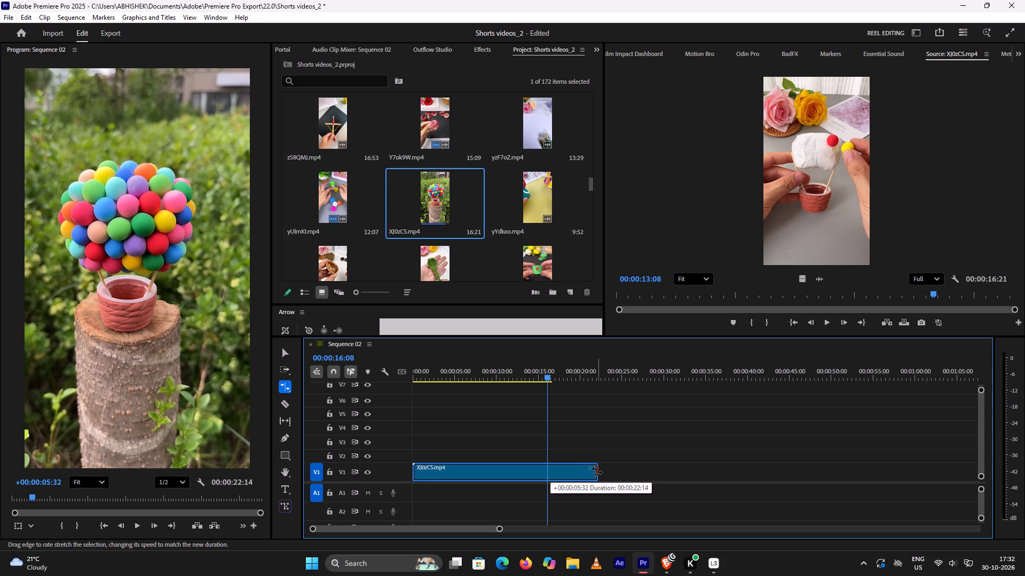
{"action": "left_click_drag", "start_coordinate": [597, 470], "coordinate": [598, 470]}
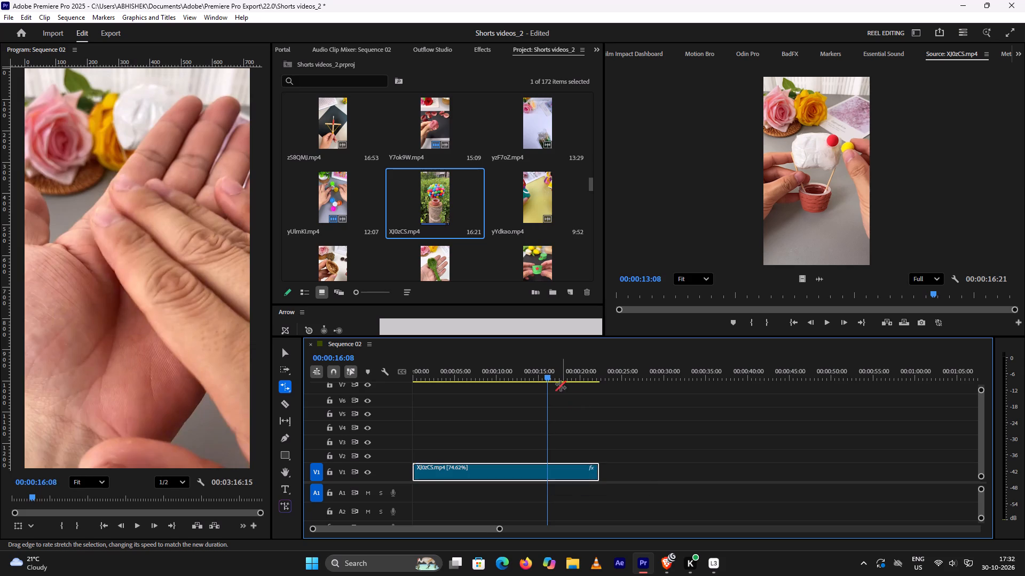
{"action": "key", "text": "v"}
Scrub through the slowed XJ0zCS.mp4 clip to check its footage and shot changes.
{"action": "left_click_drag", "start_coordinate": [546, 374], "coordinate": [409, 356]}
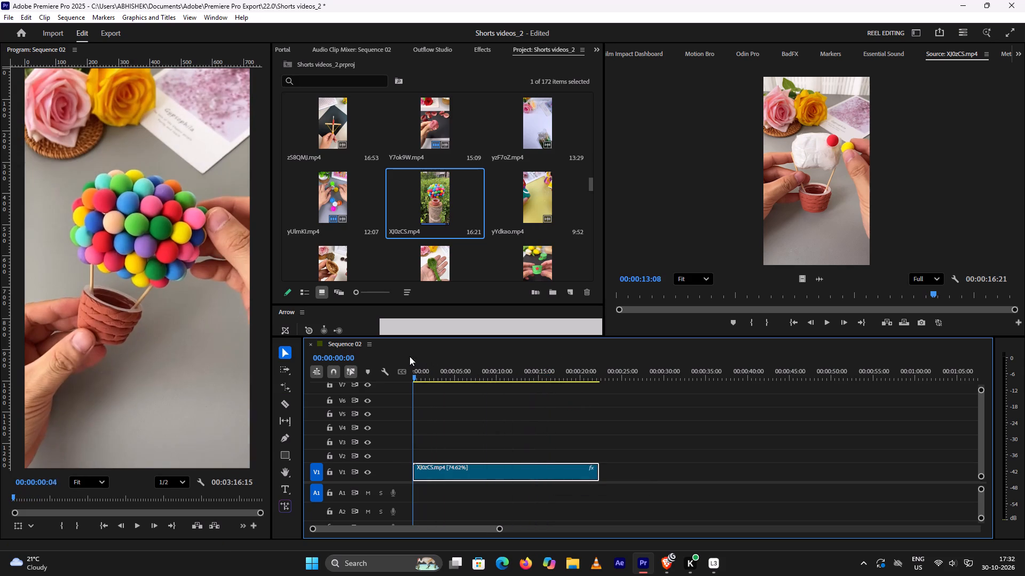
{"action": "left_click_drag", "start_coordinate": [409, 356], "coordinate": [429, 361]}
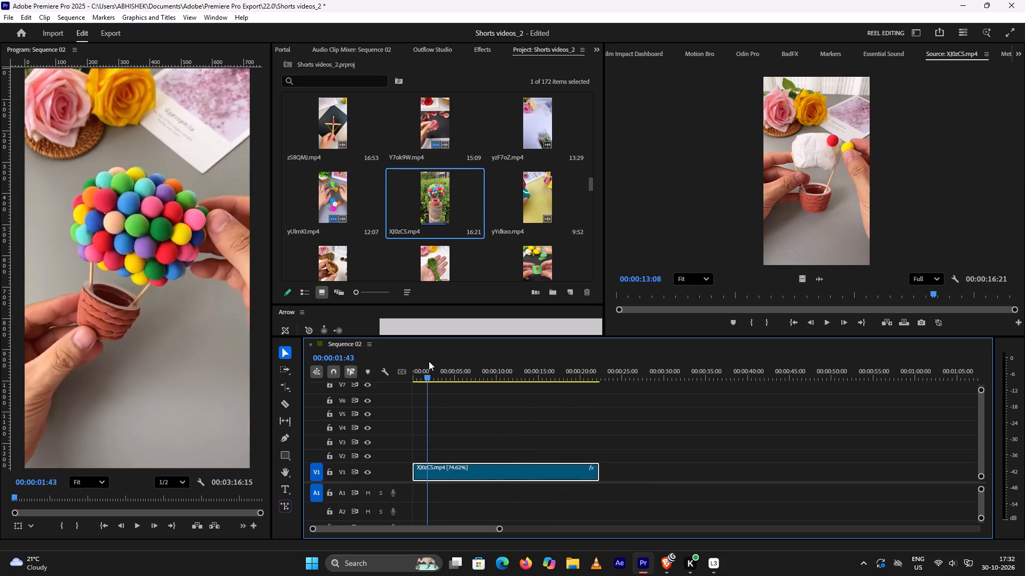
{"action": "left_click_drag", "start_coordinate": [429, 361], "coordinate": [508, 381]}
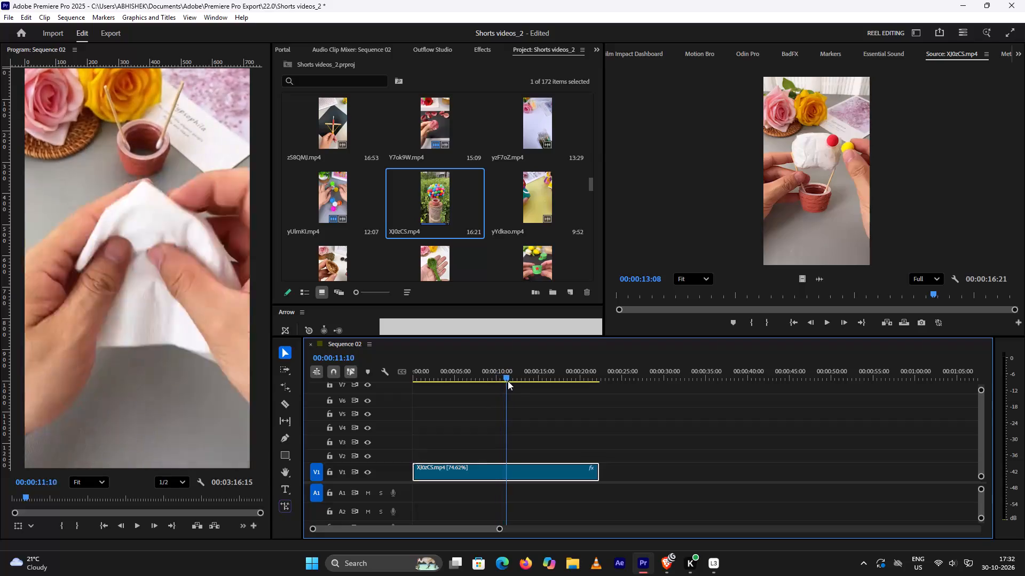
{"action": "left_click_drag", "start_coordinate": [508, 381], "coordinate": [581, 395]}
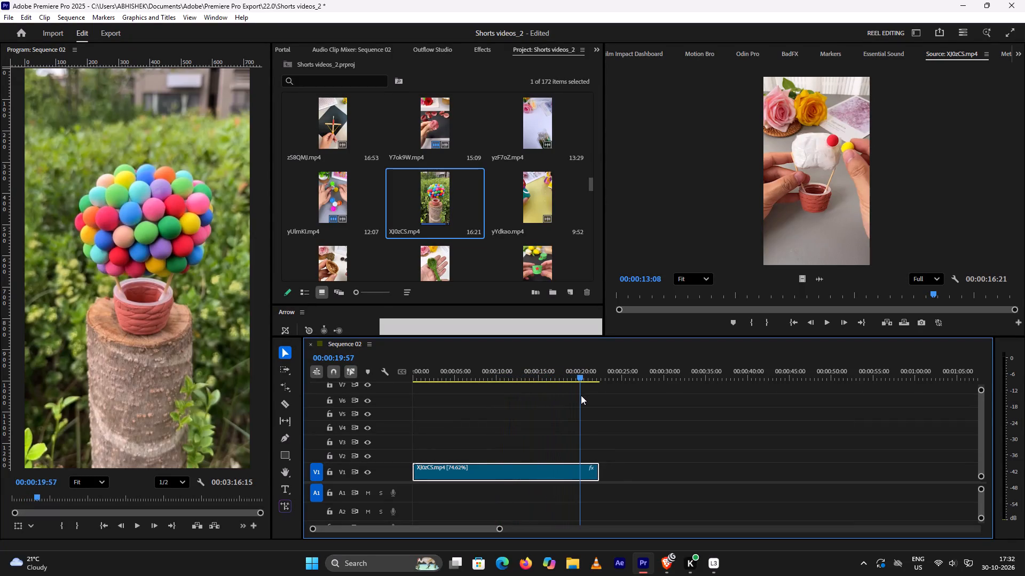
{"action": "left_click_drag", "start_coordinate": [581, 395], "coordinate": [510, 390]}
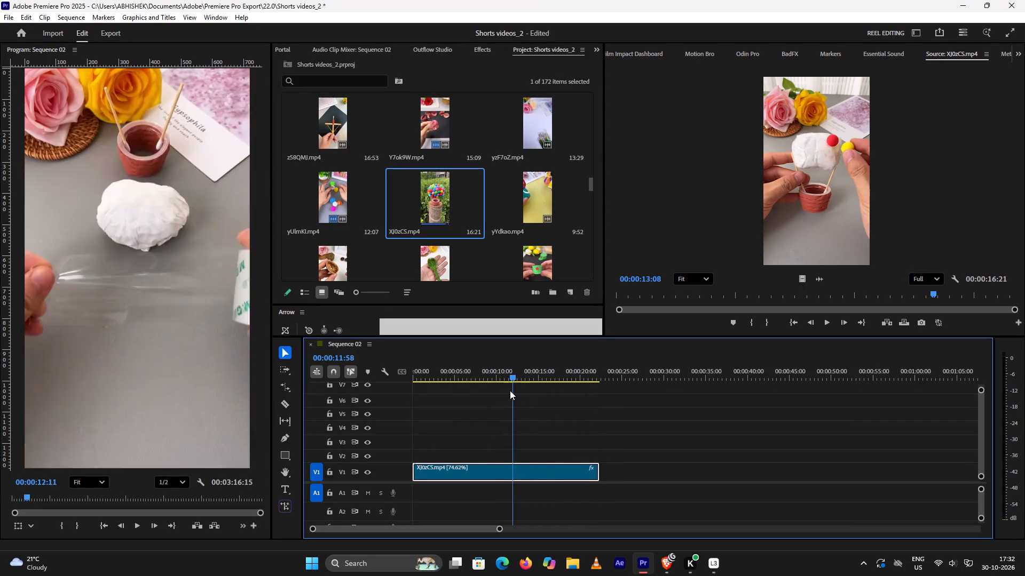
{"action": "left_click_drag", "start_coordinate": [510, 390], "coordinate": [417, 393]}
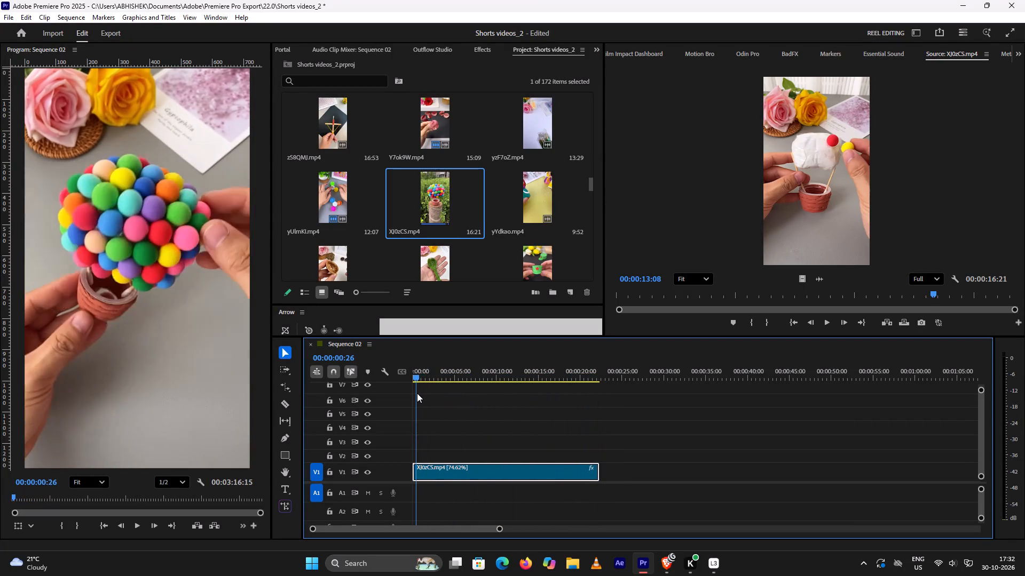
{"action": "left_click_drag", "start_coordinate": [417, 393], "coordinate": [429, 395]}
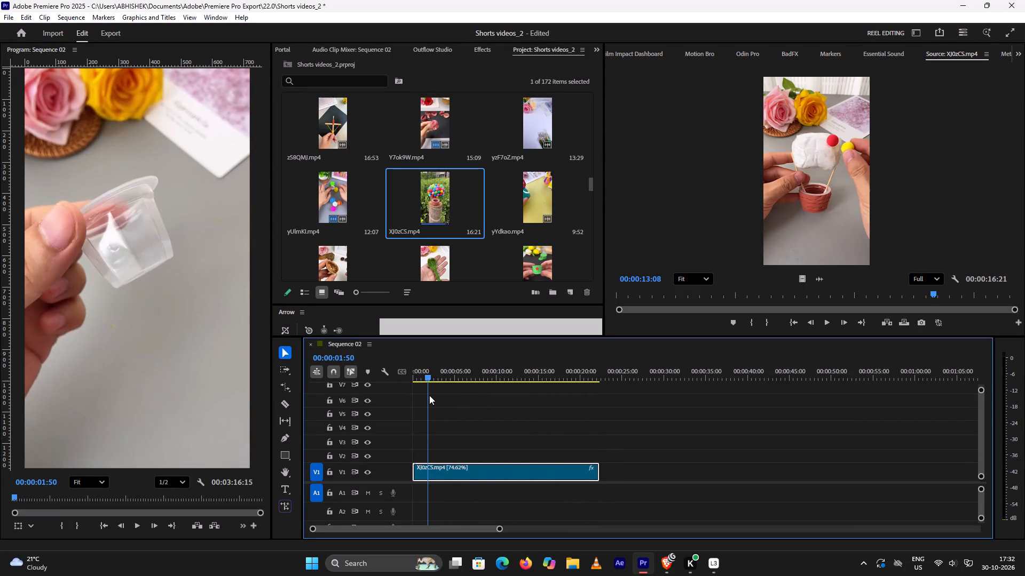
{"action": "left_click_drag", "start_coordinate": [429, 395], "coordinate": [429, 395]}
Run Scene Edit Detection on the XJ0zCS.mp4 clip, applying a cut and creating a clip marker at each detected cut point.
{"action": "right_click", "coordinate": [509, 473]}
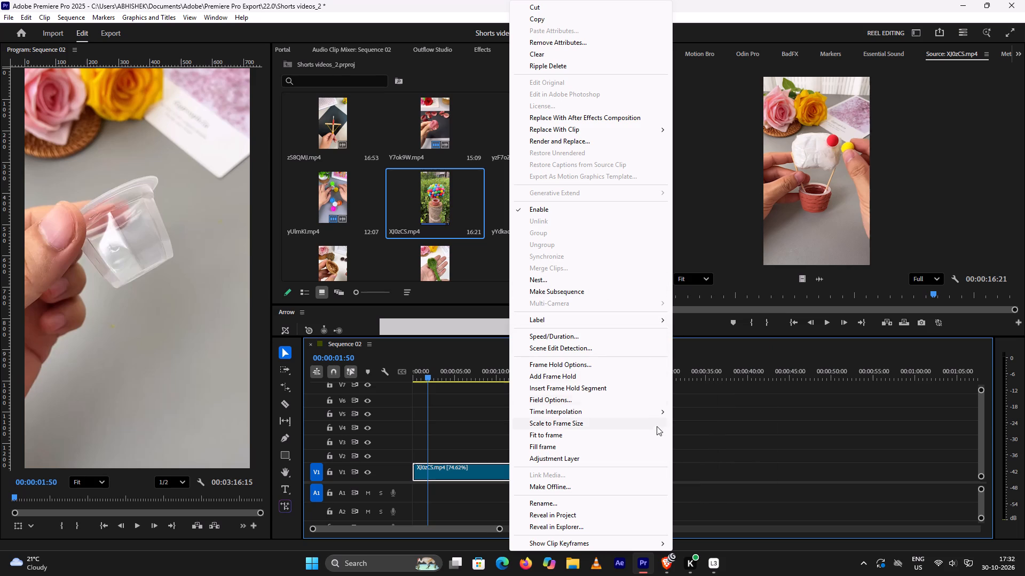
{"action": "left_click", "coordinate": [608, 348]}
{"action": "left_click", "coordinate": [444, 294]}
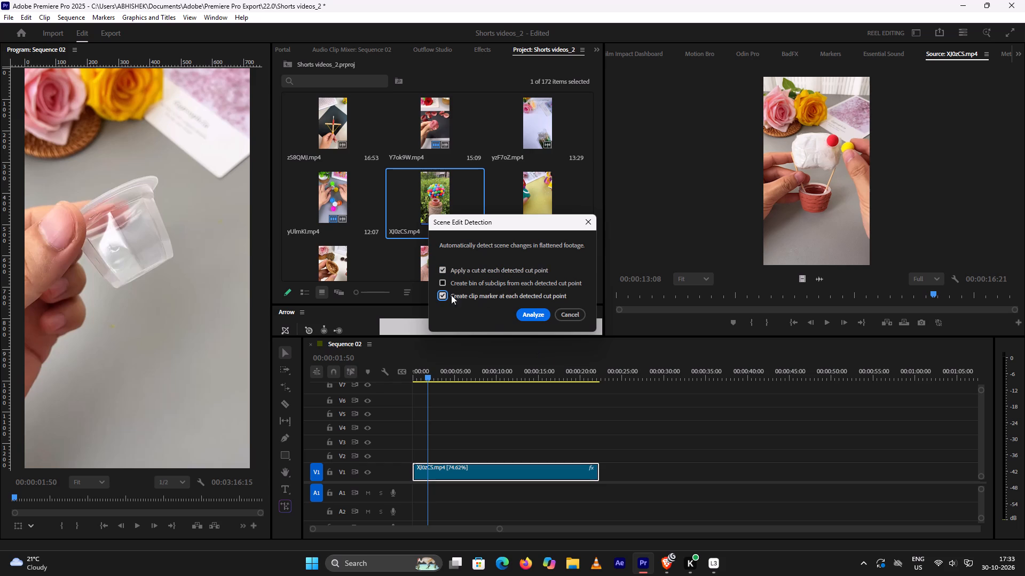
{"action": "left_click", "coordinate": [538, 316]}
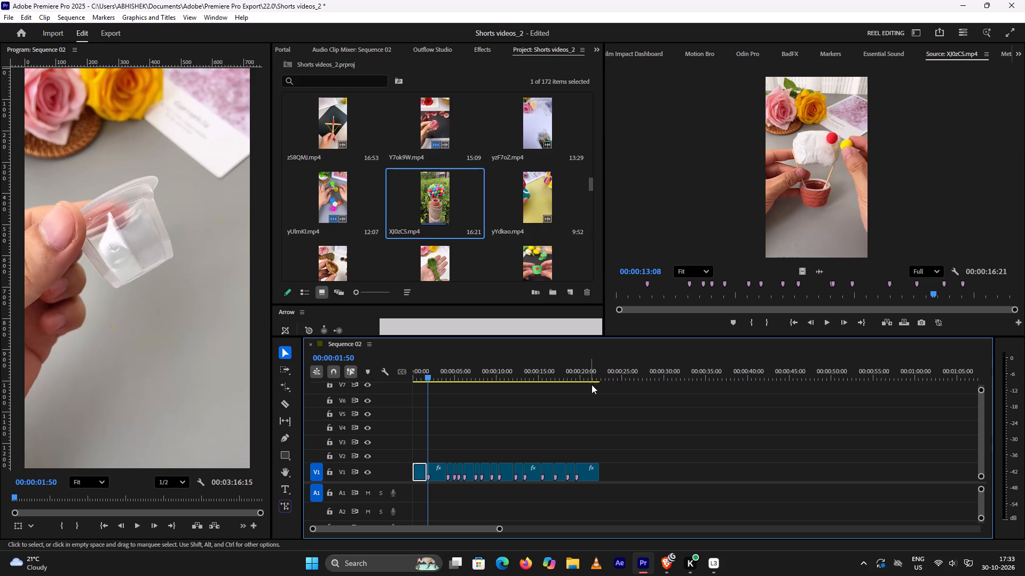
Split the second XJ0zCS.mp4 segment on V1 at 00:00:03:20, where the shot changes from the empty cup to the stick being inserted.
{"action": "scroll", "coordinate": [591, 386], "scroll_direction": "up", "scroll_amount": 4, "text": "alt"}
{"action": "scroll", "coordinate": [591, 386], "scroll_direction": "up", "scroll_amount": 11}
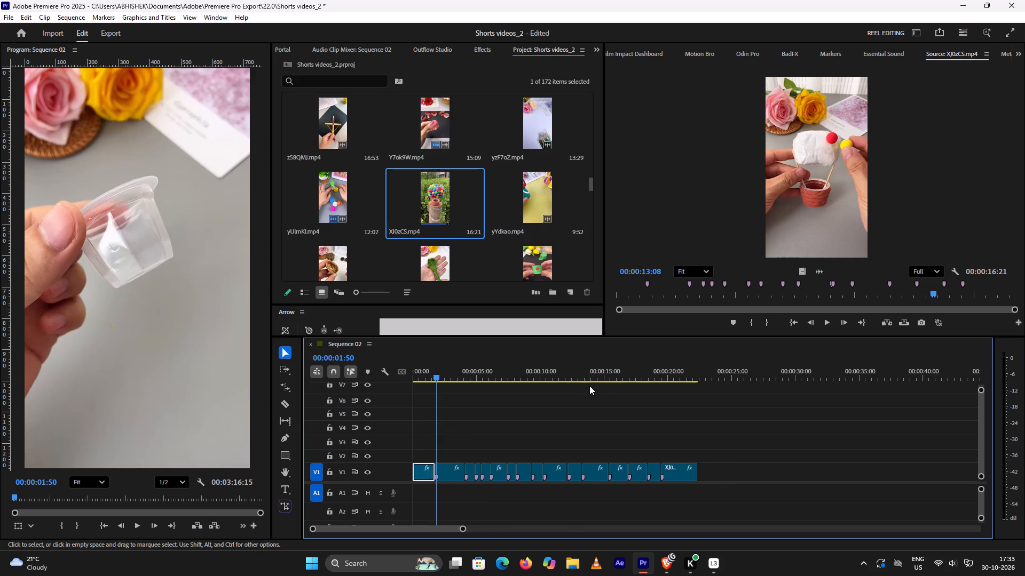
{"action": "scroll", "coordinate": [530, 385], "scroll_direction": "up", "scroll_amount": 5, "text": "alt"}
{"action": "scroll", "coordinate": [500, 379], "scroll_direction": "up", "scroll_amount": 6}
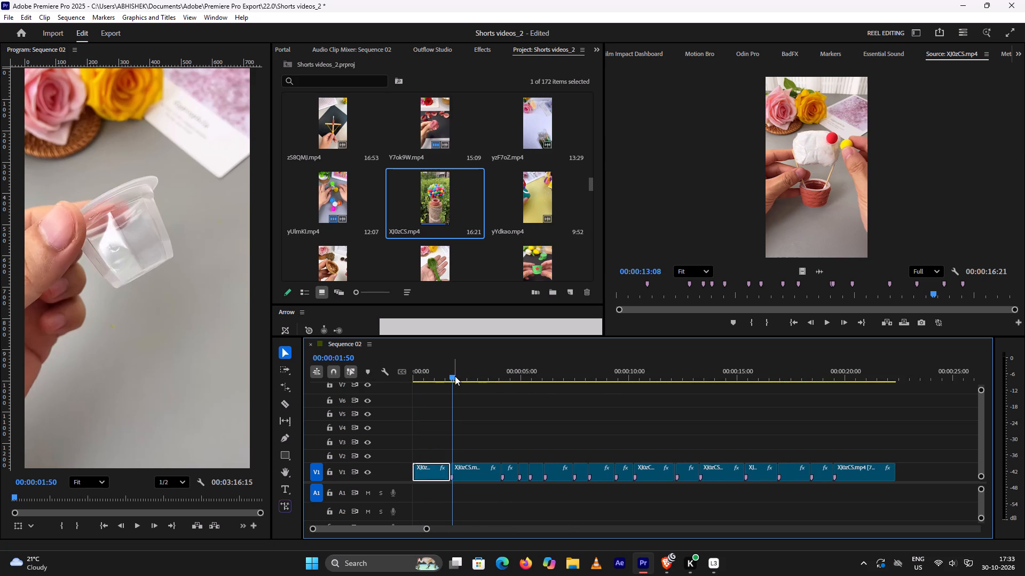
{"action": "left_click_drag", "start_coordinate": [455, 377], "coordinate": [414, 381]}
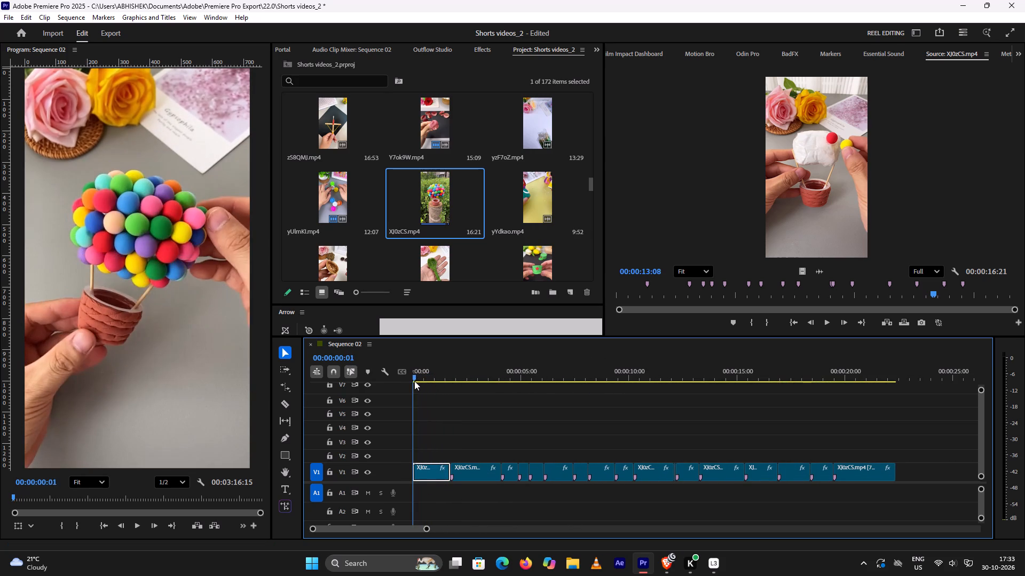
{"action": "left_click_drag", "start_coordinate": [414, 381], "coordinate": [456, 395]}
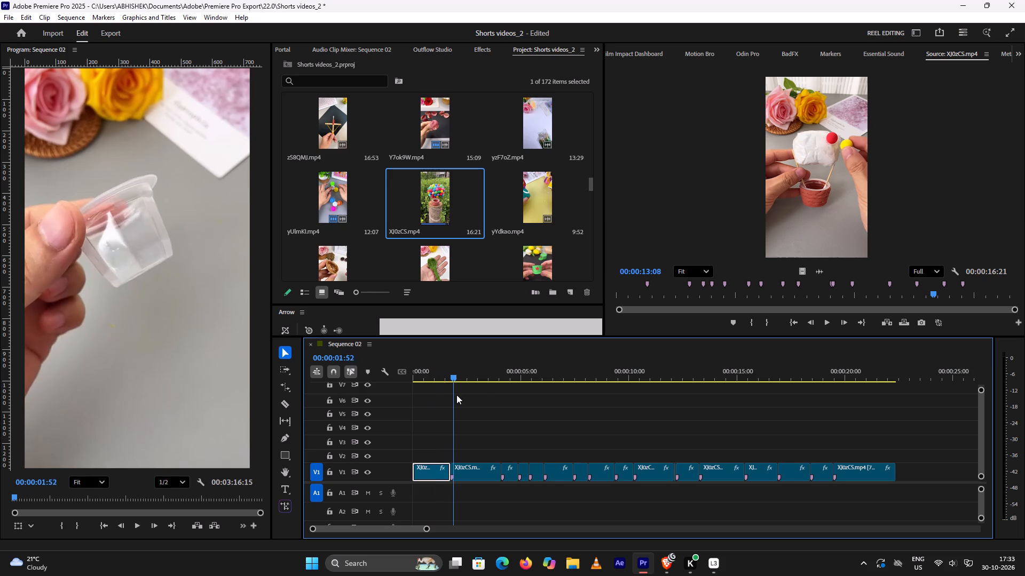
{"action": "left_click_drag", "start_coordinate": [456, 395], "coordinate": [496, 393]}
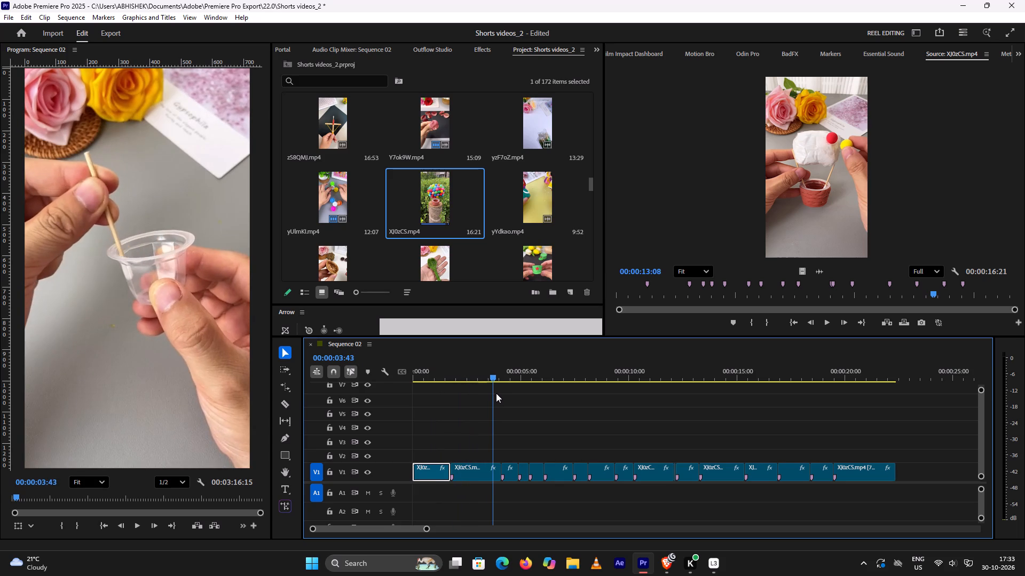
{"action": "left_click_drag", "start_coordinate": [496, 393], "coordinate": [486, 400]}
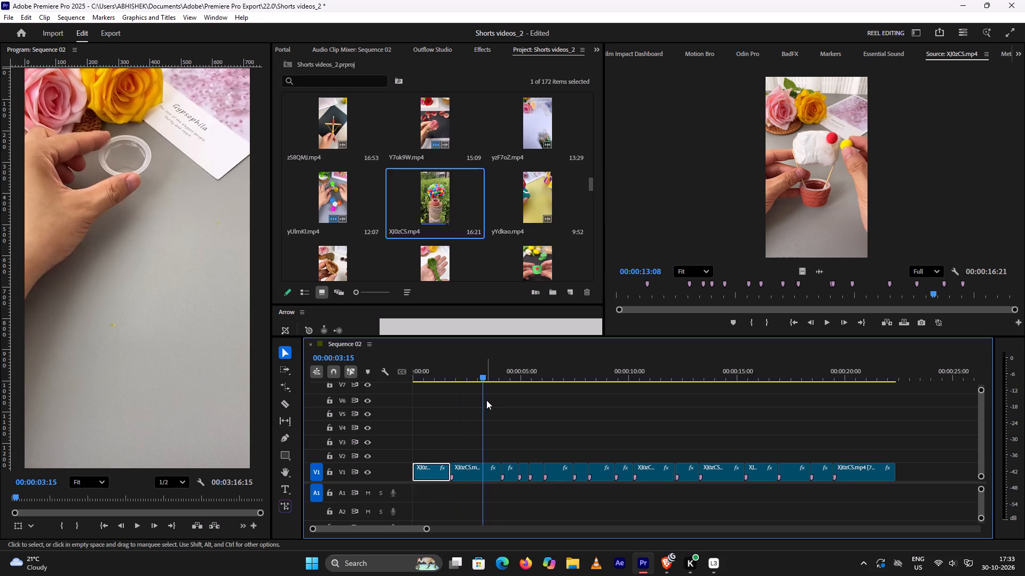
{"action": "key", "text": "Right"}
{"action": "key", "text": "Right"}
{"action": "key", "text": "Right"}
{"action": "key", "text": "Right"}
{"action": "key", "text": "Right"}
{"action": "key", "text": "Right"}
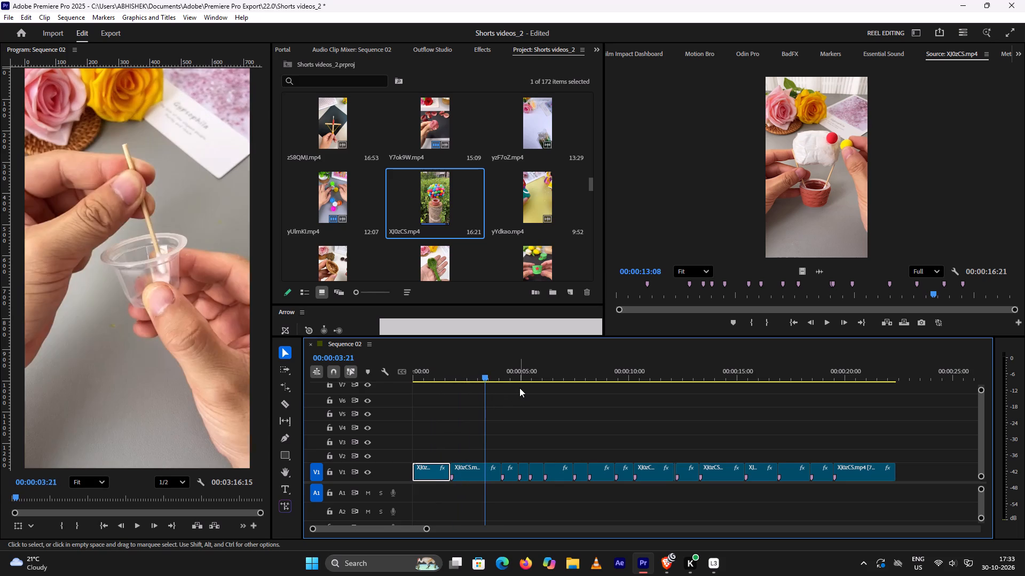
{"action": "key", "text": "Left"}
{"action": "key", "text": "Right"}
{"action": "key", "text": "Left"}
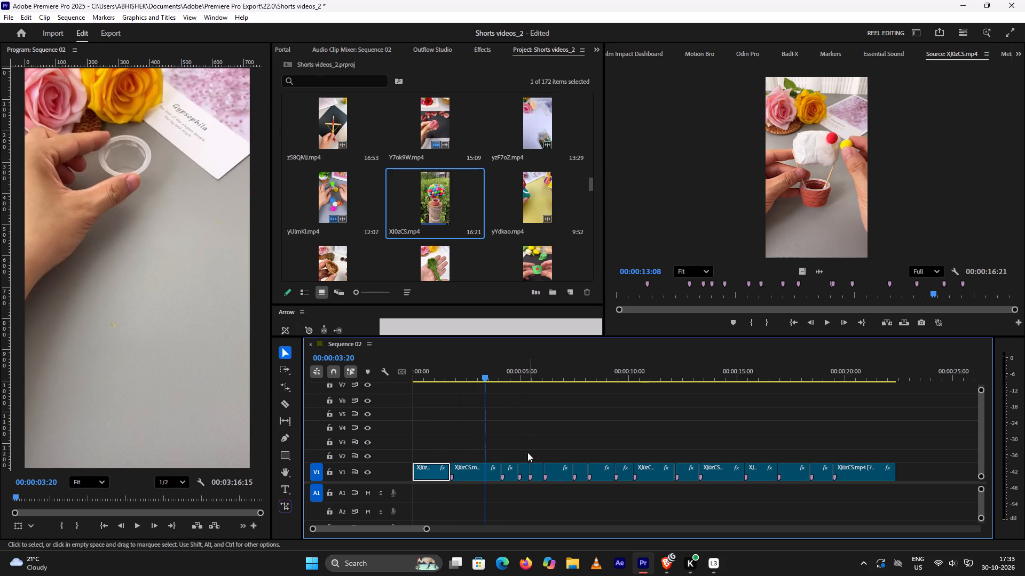
{"action": "left_click", "coordinate": [494, 473]}
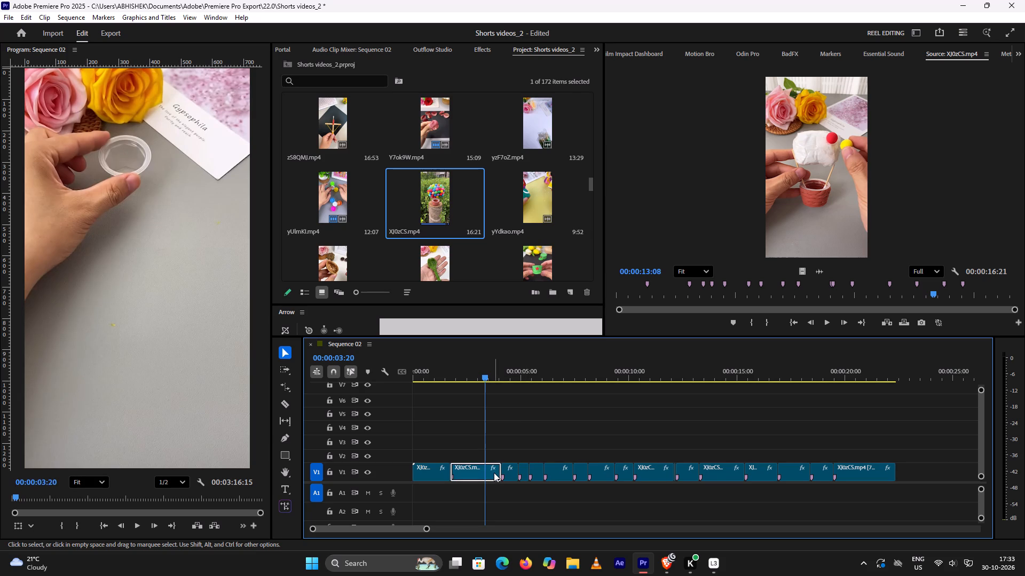
{"action": "key", "text": "ctrl+k"}
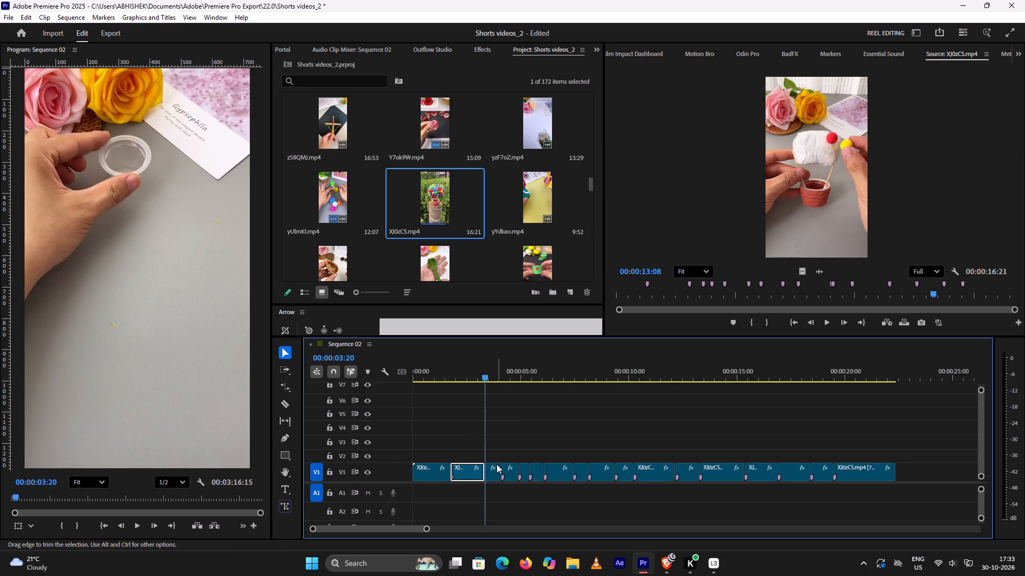
Scrub through the XJ0zCS.mp4 segments on V1 from 00:00:03:20 to about 00:00:13:09, checking for shot changes without a cut.
{"action": "left_click_drag", "start_coordinate": [484, 377], "coordinate": [518, 381]}
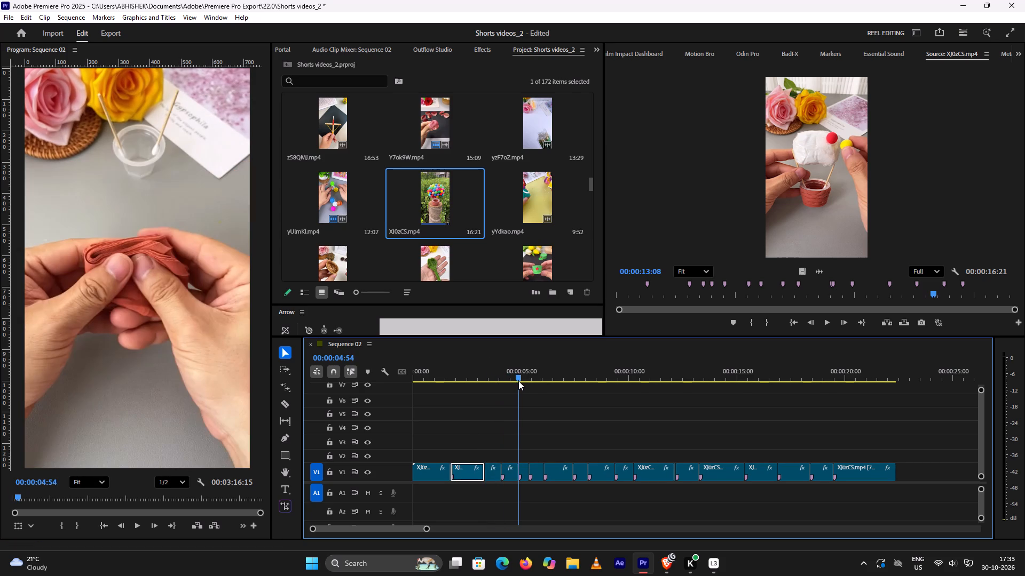
{"action": "left_click_drag", "start_coordinate": [518, 381], "coordinate": [500, 391]}
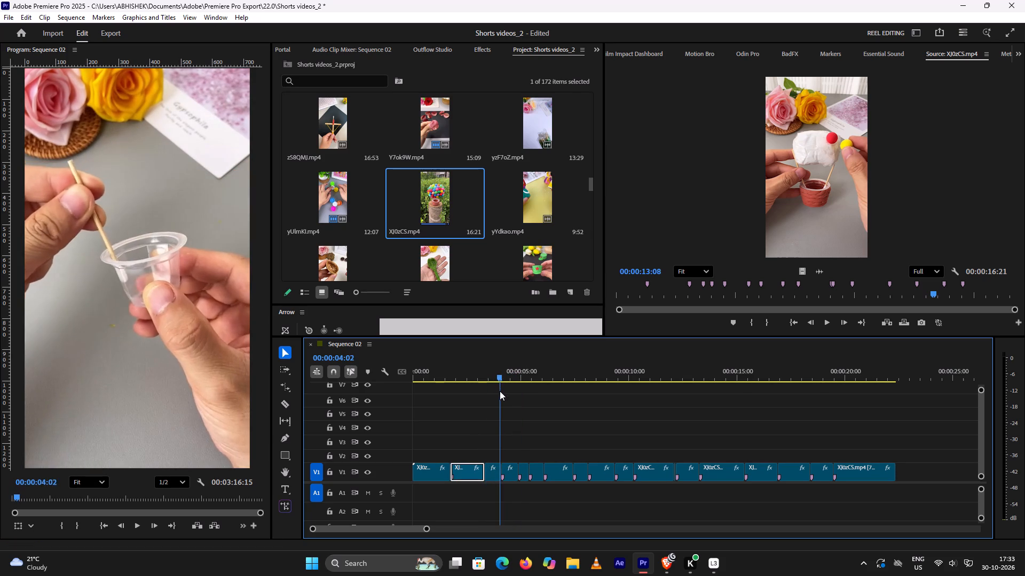
{"action": "left_click_drag", "start_coordinate": [500, 391], "coordinate": [523, 405]}
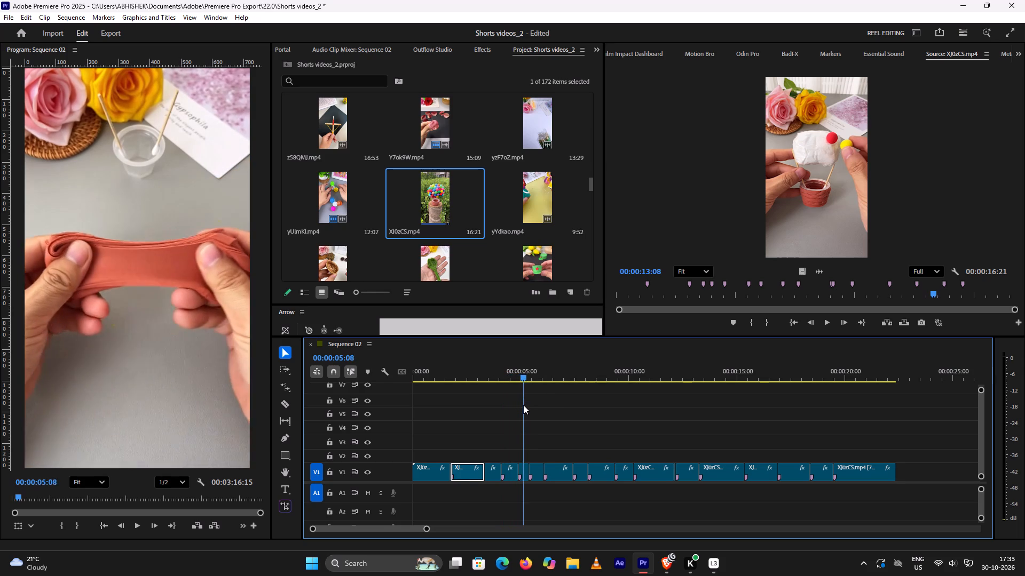
{"action": "left_click_drag", "start_coordinate": [523, 405], "coordinate": [540, 405]}
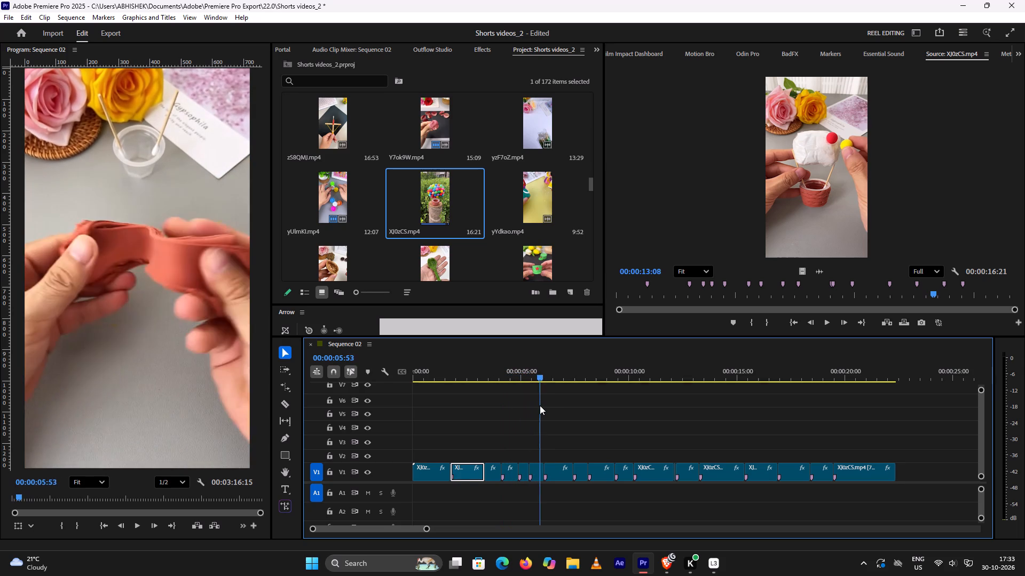
{"action": "left_click_drag", "start_coordinate": [540, 405], "coordinate": [564, 404]}
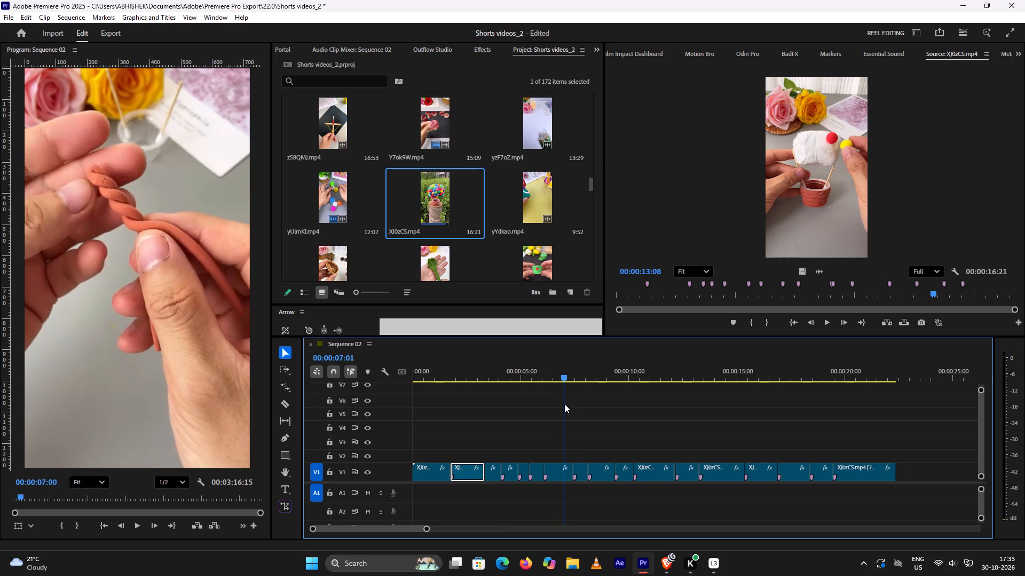
{"action": "left_click_drag", "start_coordinate": [564, 404], "coordinate": [592, 404]}
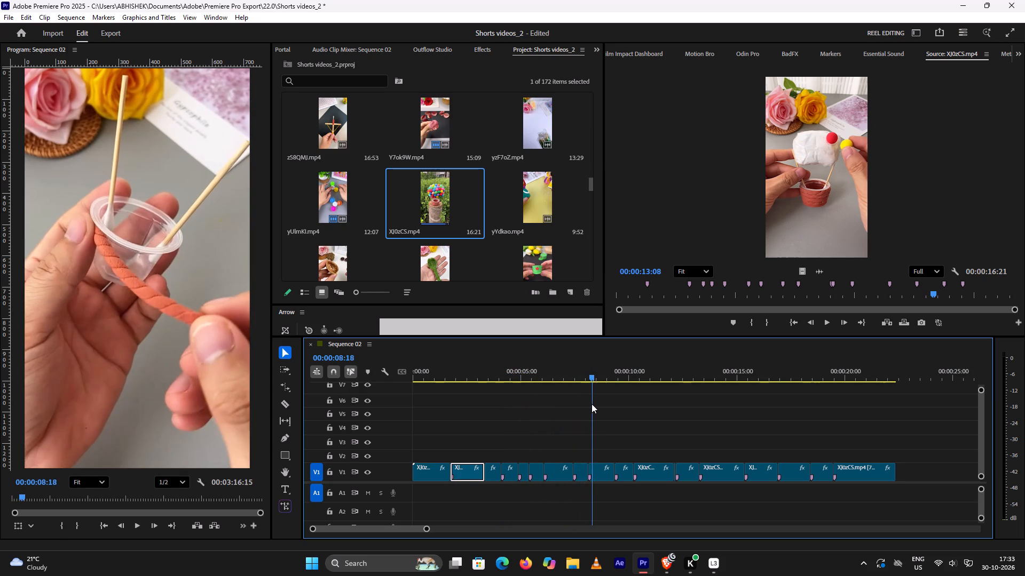
{"action": "left_click_drag", "start_coordinate": [592, 404], "coordinate": [603, 404]}
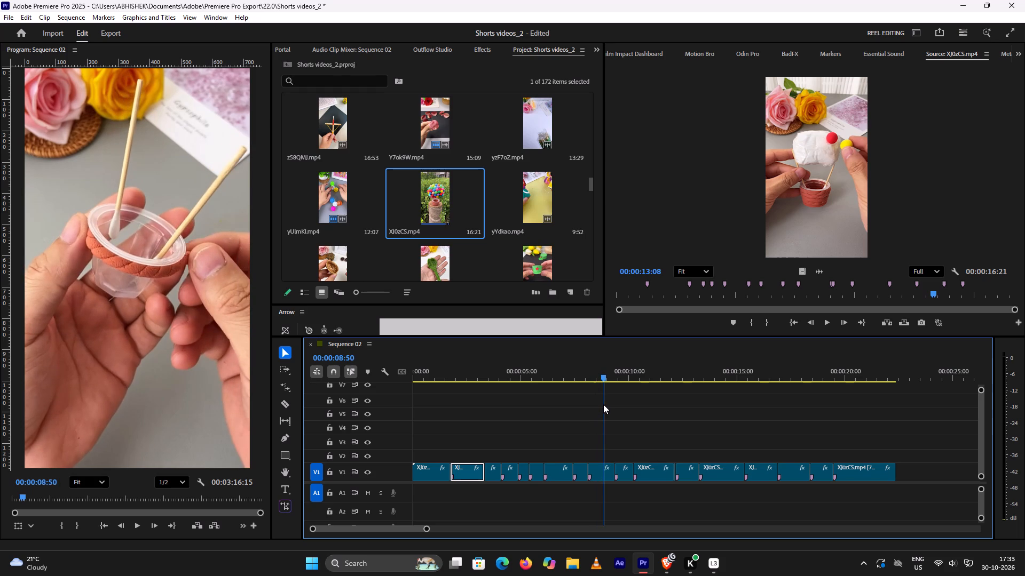
{"action": "left_click_drag", "start_coordinate": [603, 404], "coordinate": [625, 407]}
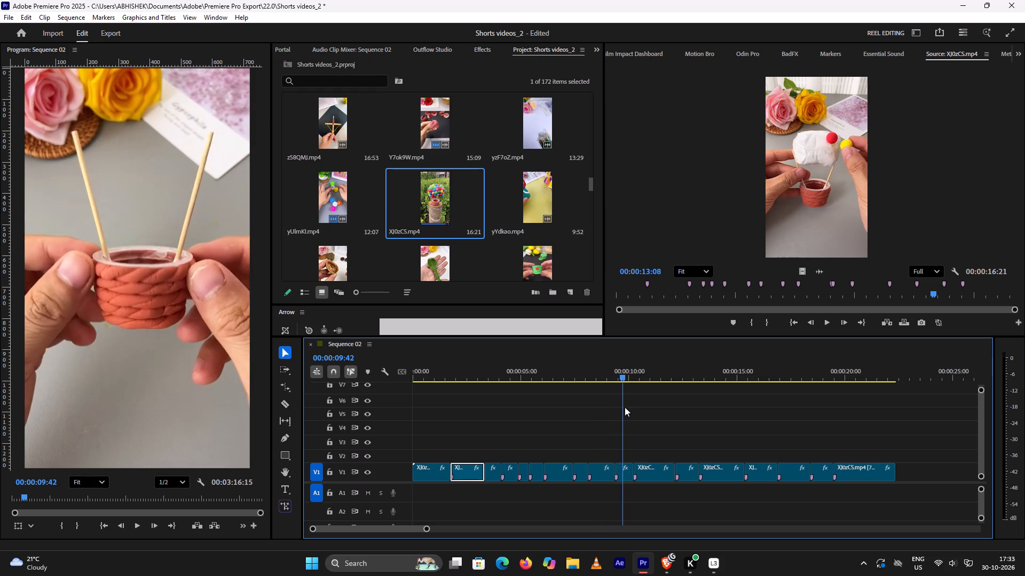
{"action": "left_click_drag", "start_coordinate": [625, 407], "coordinate": [638, 412]}
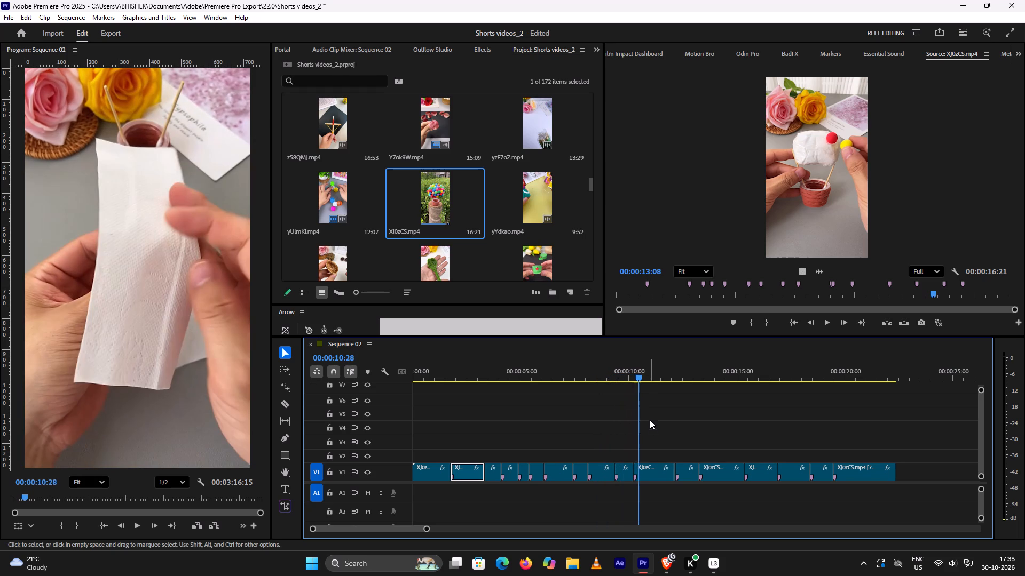
{"action": "left_click_drag", "start_coordinate": [640, 379], "coordinate": [647, 379]}
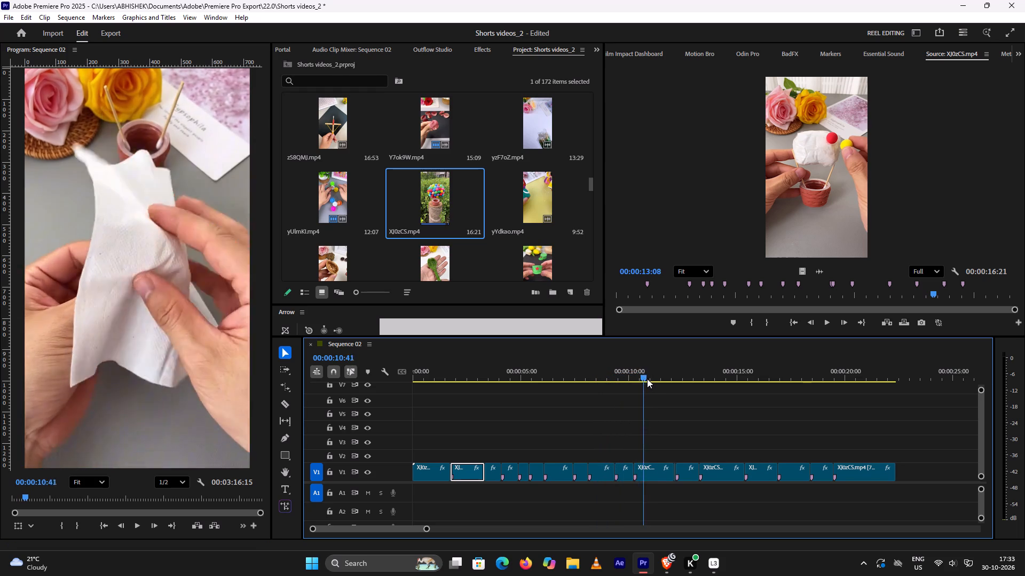
{"action": "left_click_drag", "start_coordinate": [647, 379], "coordinate": [678, 386]}
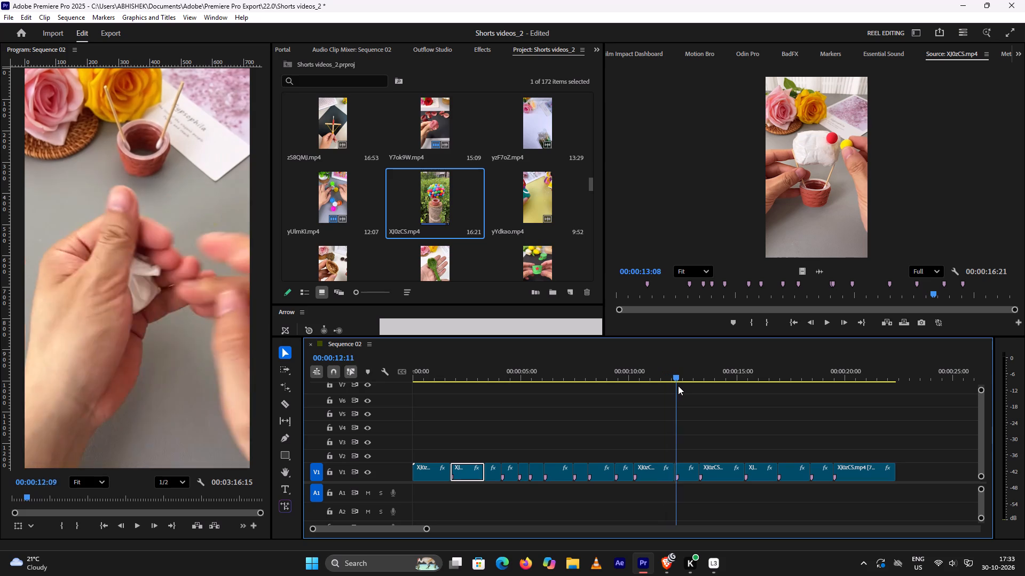
{"action": "left_click_drag", "start_coordinate": [678, 386], "coordinate": [698, 389]}
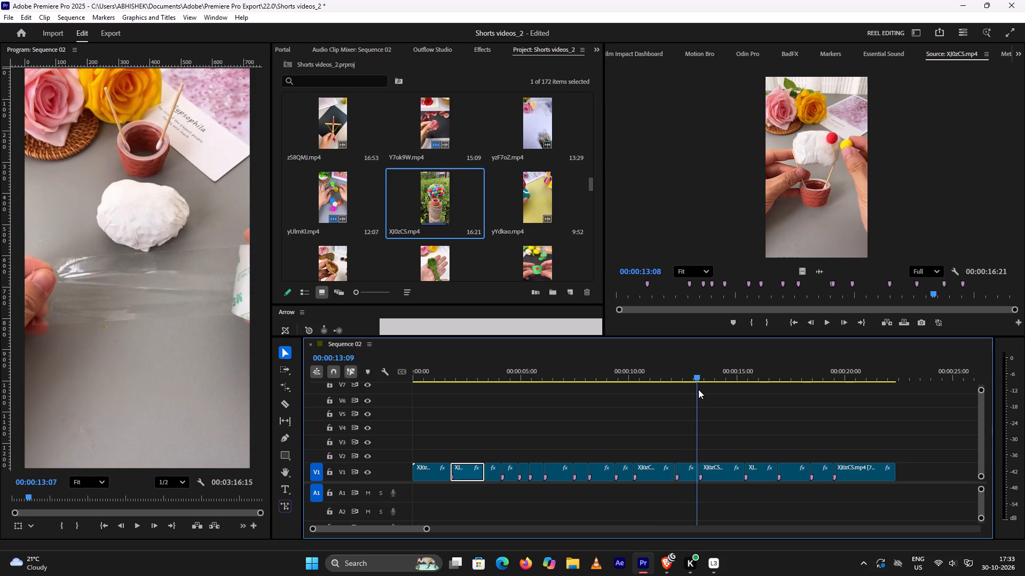
Split the XJ0zCS.mp4 segment on V1 at 00:00:14:27, where the shot changes from the wrapped white ball to placing it on the sticks.
{"action": "left_click_drag", "start_coordinate": [698, 389], "coordinate": [721, 383]}
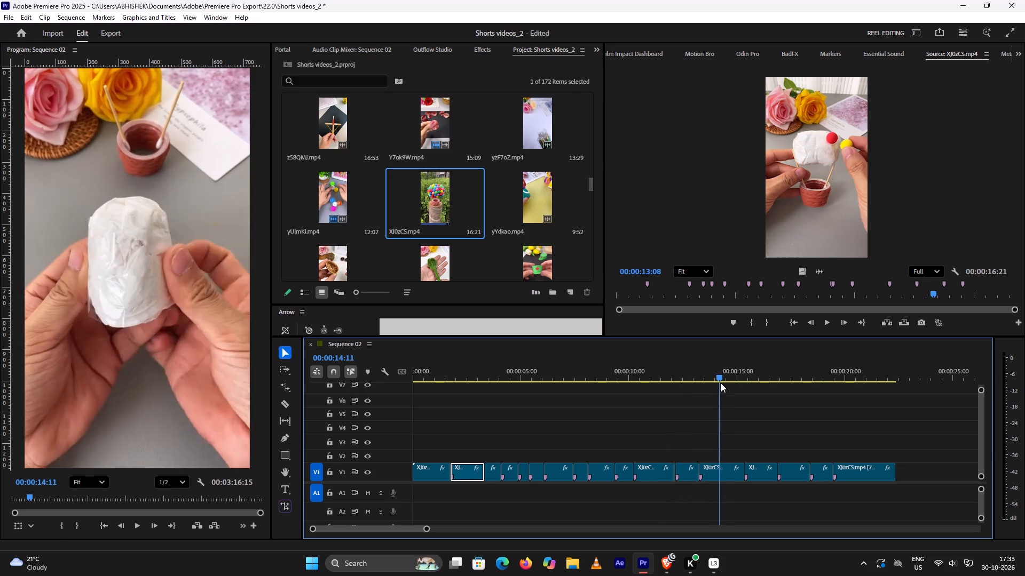
{"action": "left_click_drag", "start_coordinate": [721, 383], "coordinate": [724, 386]}
{"action": "key", "text": "Right"}
{"action": "key", "text": "Right"}
{"action": "key", "text": "Right"}
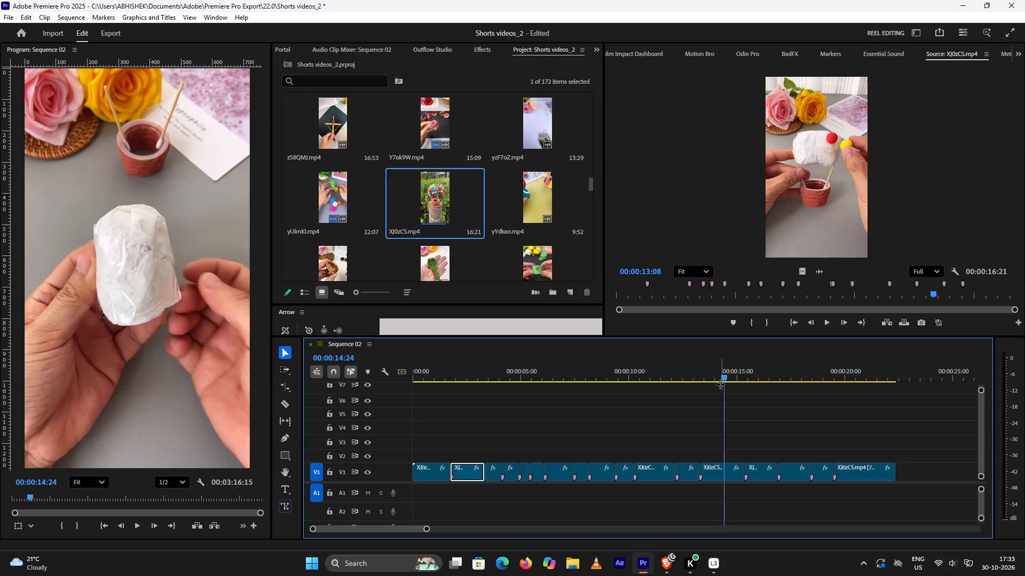
{"action": "key", "text": "Right"}
{"action": "key", "text": "Right"}
{"action": "key", "text": "Right"}
{"action": "key", "text": "Right"}
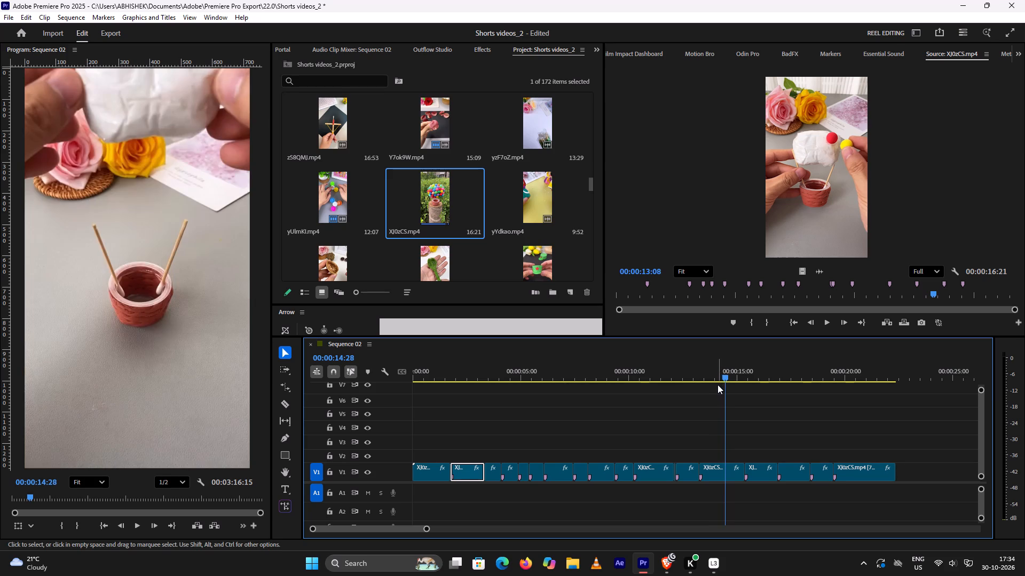
{"action": "key", "text": "Left"}
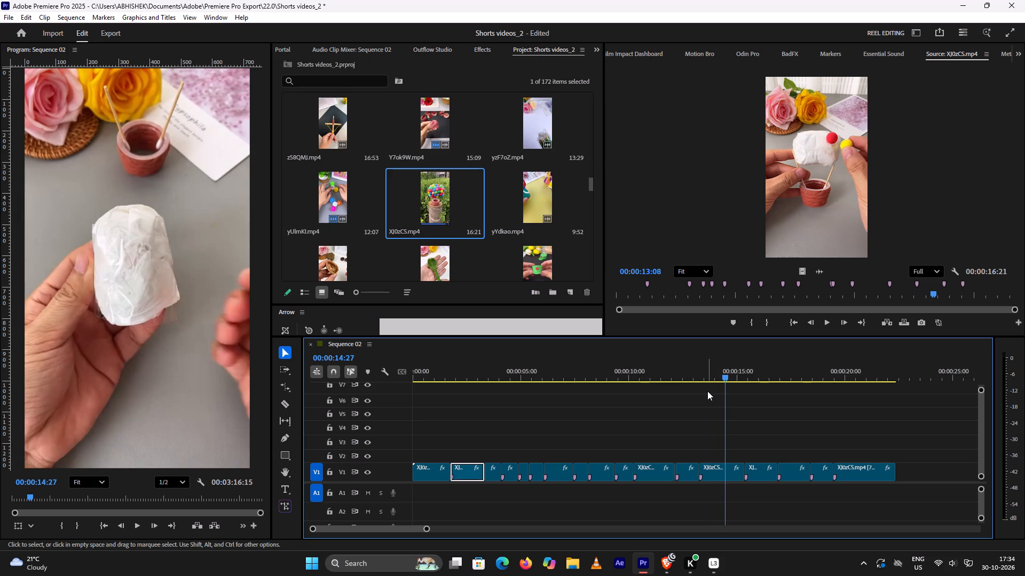
{"action": "key", "text": "ctrl+k"}
{"action": "left_click", "coordinate": [707, 391], "text": "ctrl"}
{"action": "left_click", "coordinate": [710, 422]}
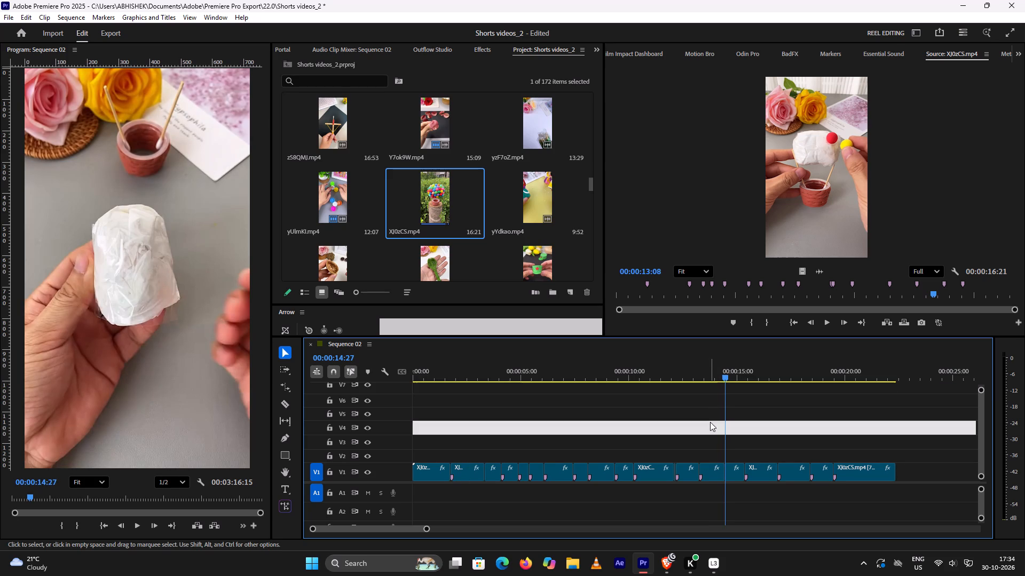
{"action": "left_click", "coordinate": [713, 475]}
{"action": "key", "text": "ctrl+k"}
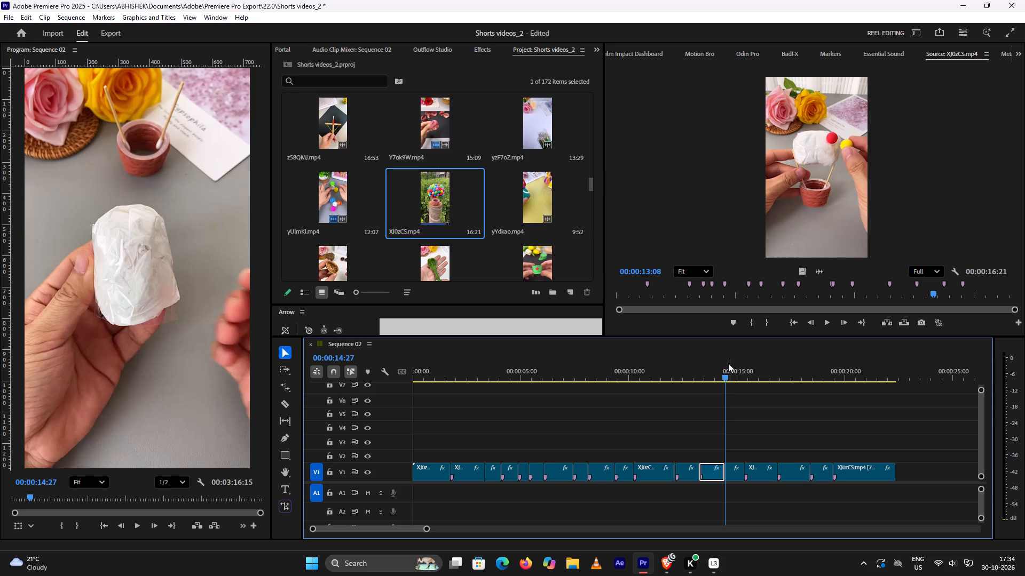
Scrub through the remaining XJ0zCS.mp4 segments from 00:00:14:27 to the end of the clip, checking for shot changes without a cut.
{"action": "left_click_drag", "start_coordinate": [726, 379], "coordinate": [743, 380]}
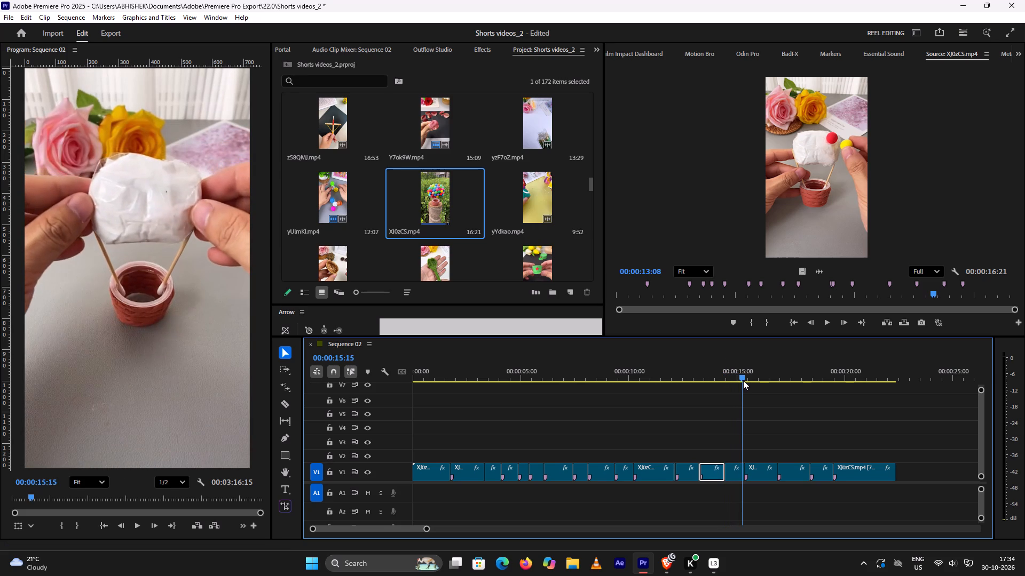
{"action": "left_click_drag", "start_coordinate": [743, 380], "coordinate": [750, 385]}
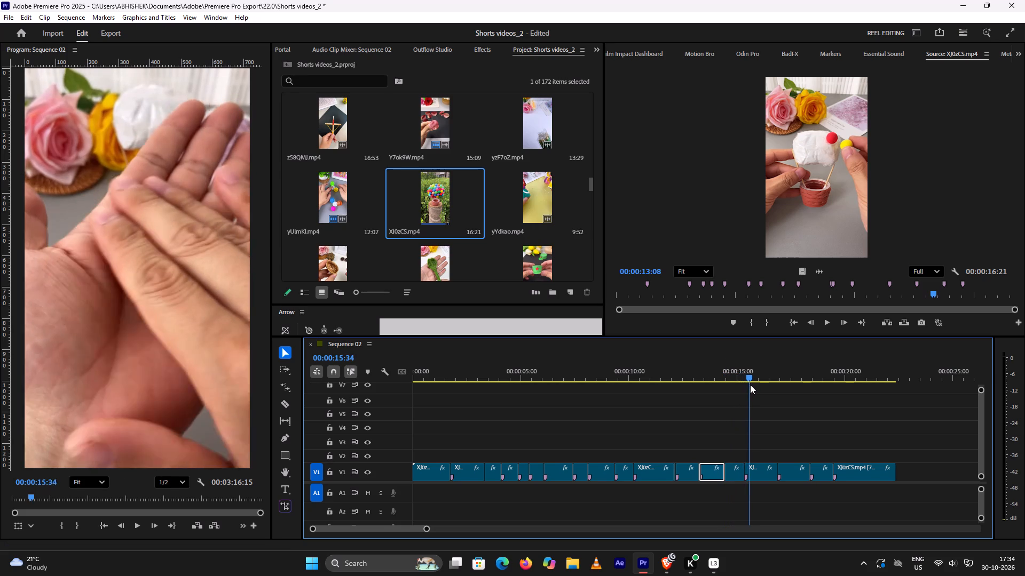
{"action": "left_click_drag", "start_coordinate": [750, 385], "coordinate": [761, 389]}
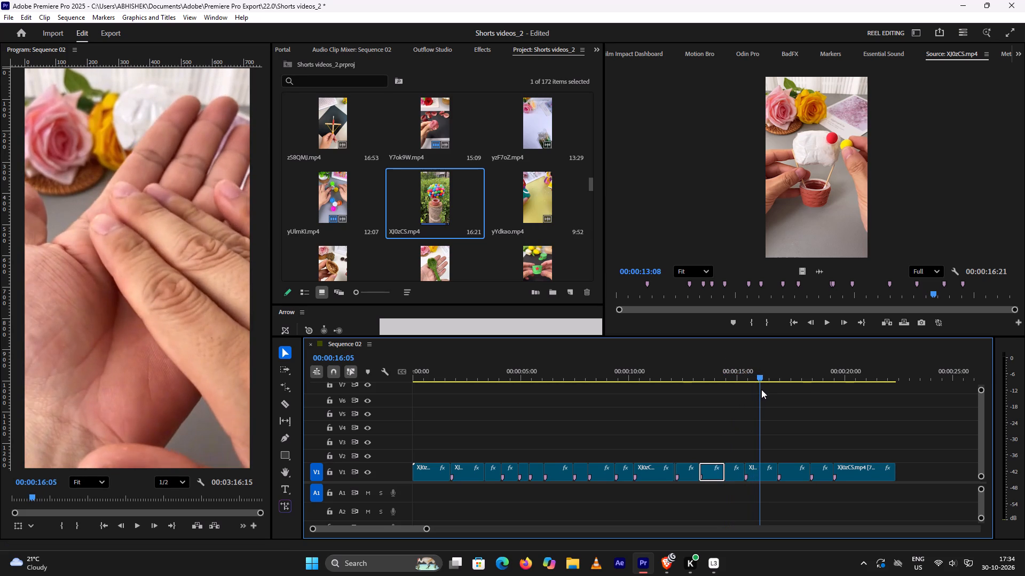
{"action": "left_click_drag", "start_coordinate": [761, 389], "coordinate": [779, 395]}
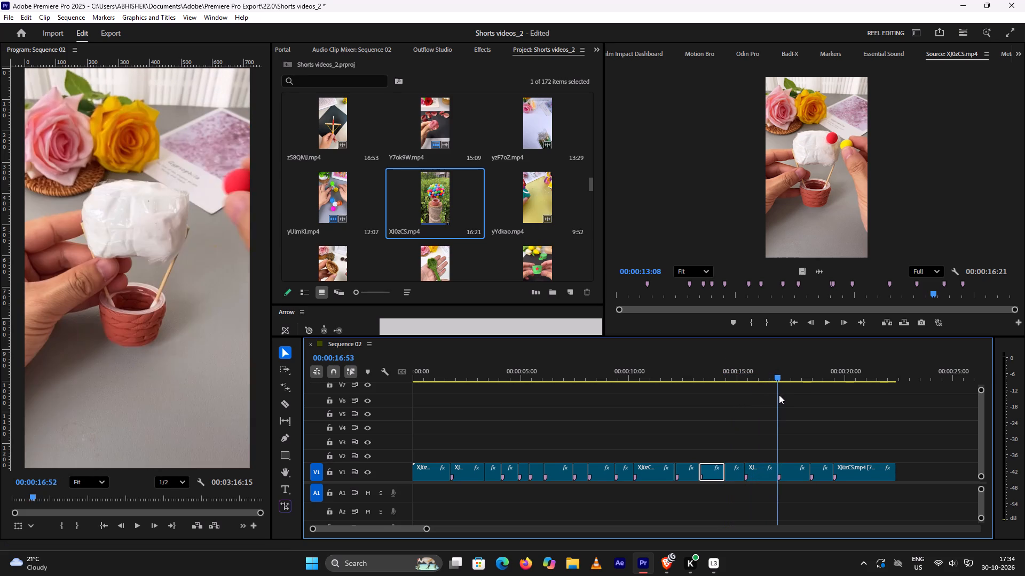
{"action": "left_click_drag", "start_coordinate": [779, 395], "coordinate": [810, 401]}
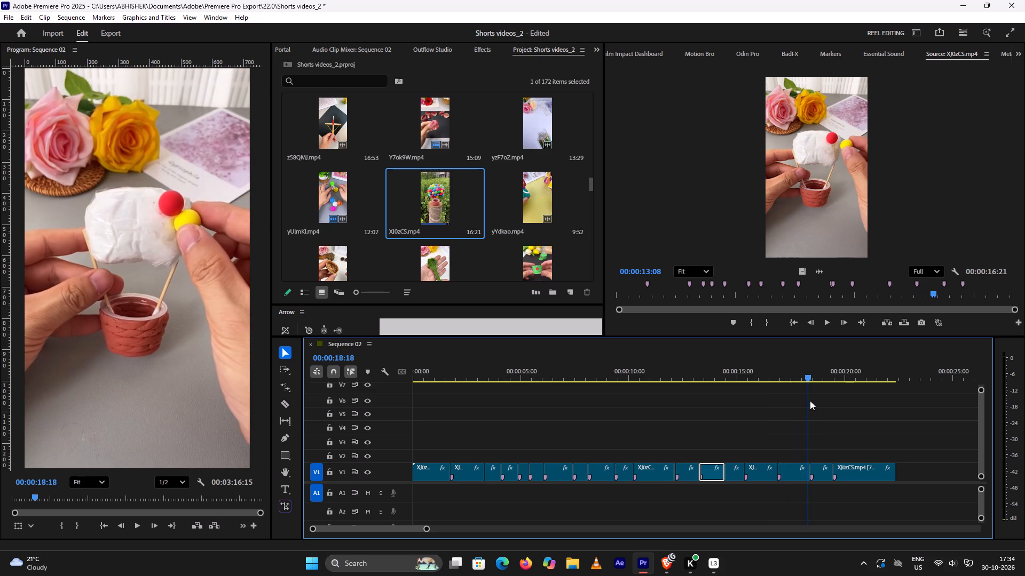
{"action": "left_click_drag", "start_coordinate": [810, 401], "coordinate": [831, 402]}
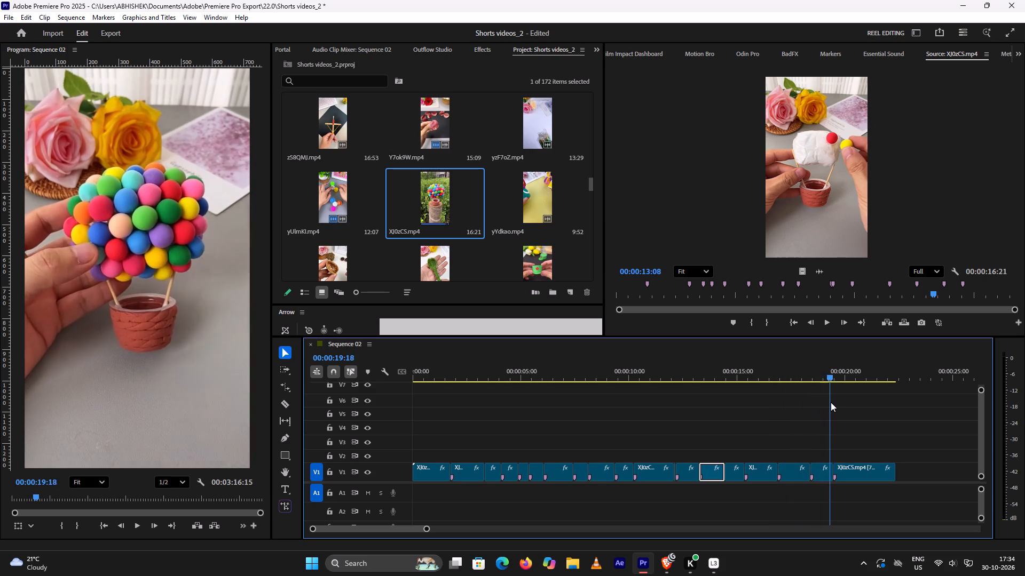
{"action": "left_click_drag", "start_coordinate": [831, 402], "coordinate": [861, 406]}
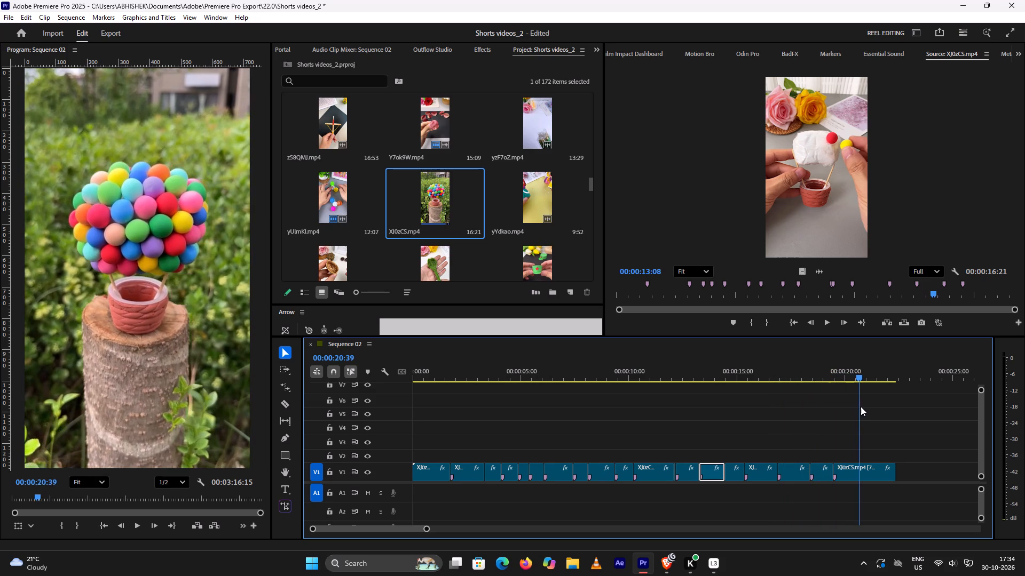
{"action": "left_click_drag", "start_coordinate": [861, 406], "coordinate": [906, 412]}
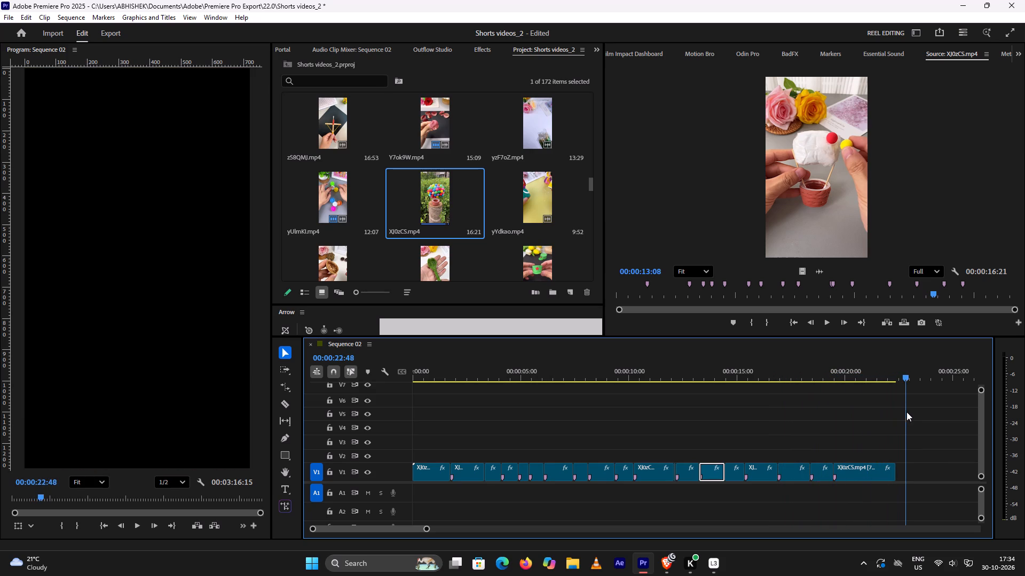
Move the opening segment showing the finished balloon from the start of V1 to after the last segment, leaving a short gap.
{"action": "left_click_drag", "start_coordinate": [906, 412], "coordinate": [743, 413]}
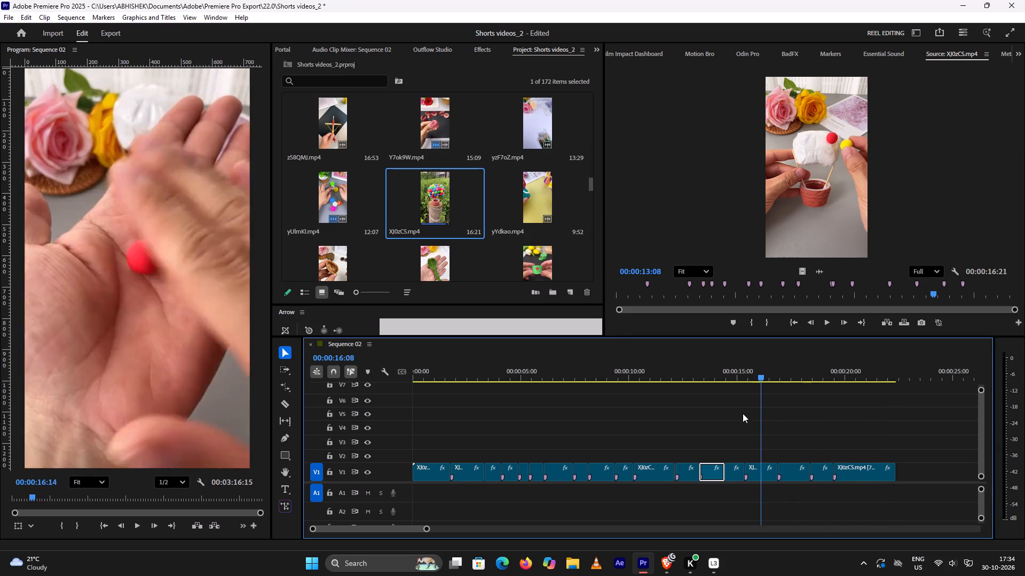
{"action": "left_click_drag", "start_coordinate": [743, 413], "coordinate": [338, 358]}
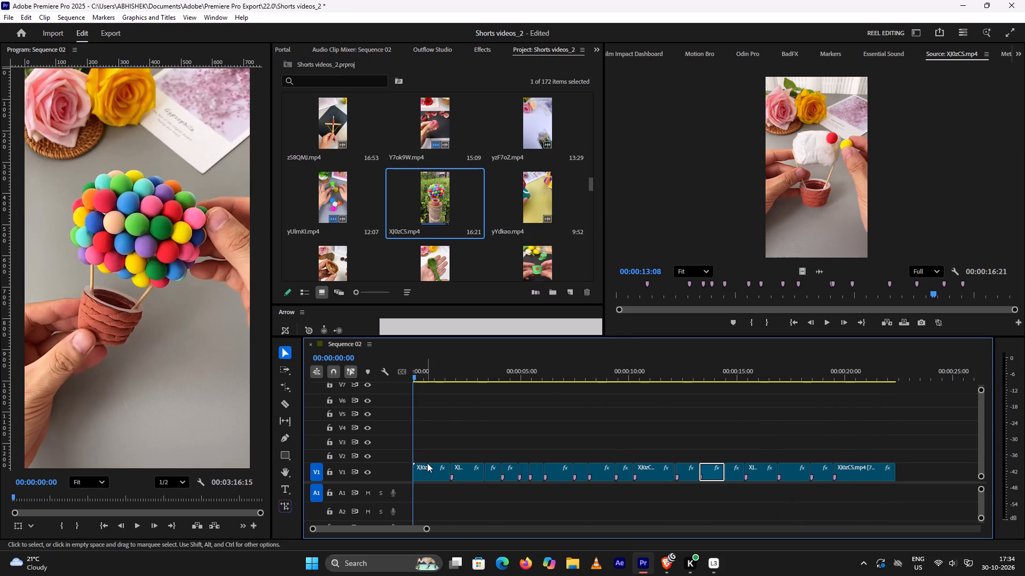
{"action": "left_click_drag", "start_coordinate": [417, 375], "coordinate": [434, 371]}
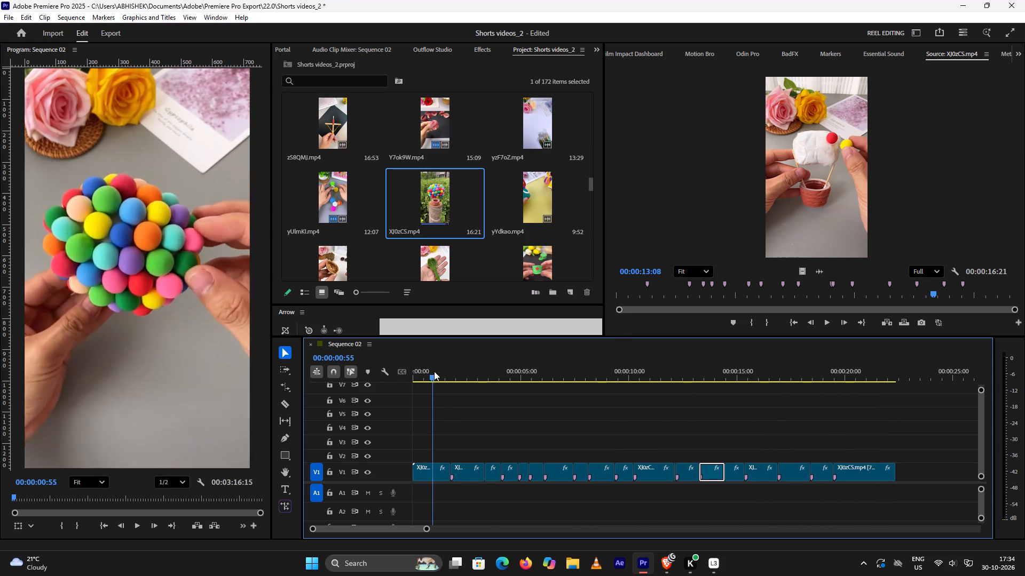
{"action": "left_click_drag", "start_coordinate": [434, 371], "coordinate": [455, 369]}
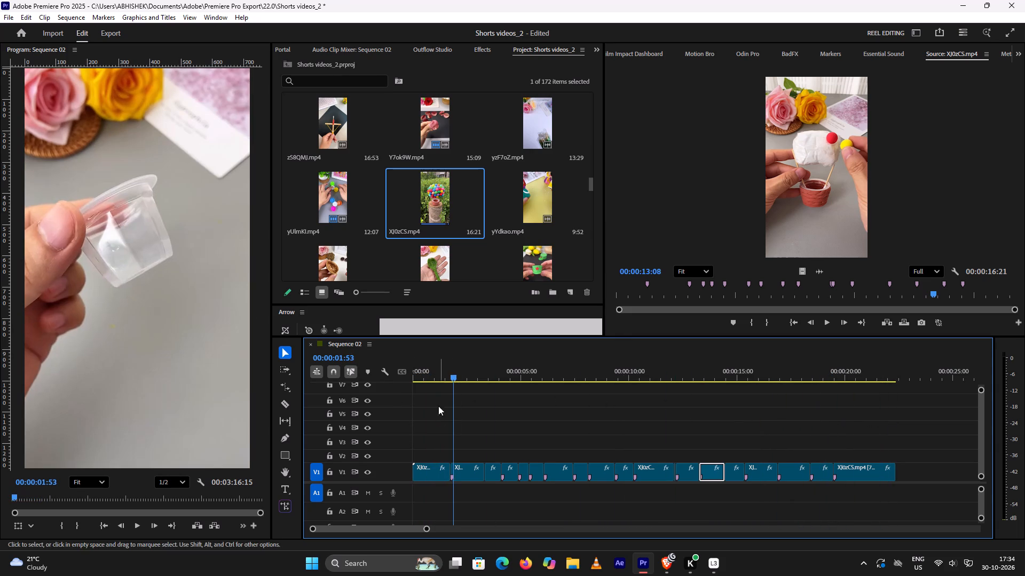
{"action": "left_click_drag", "start_coordinate": [433, 474], "coordinate": [956, 467]}
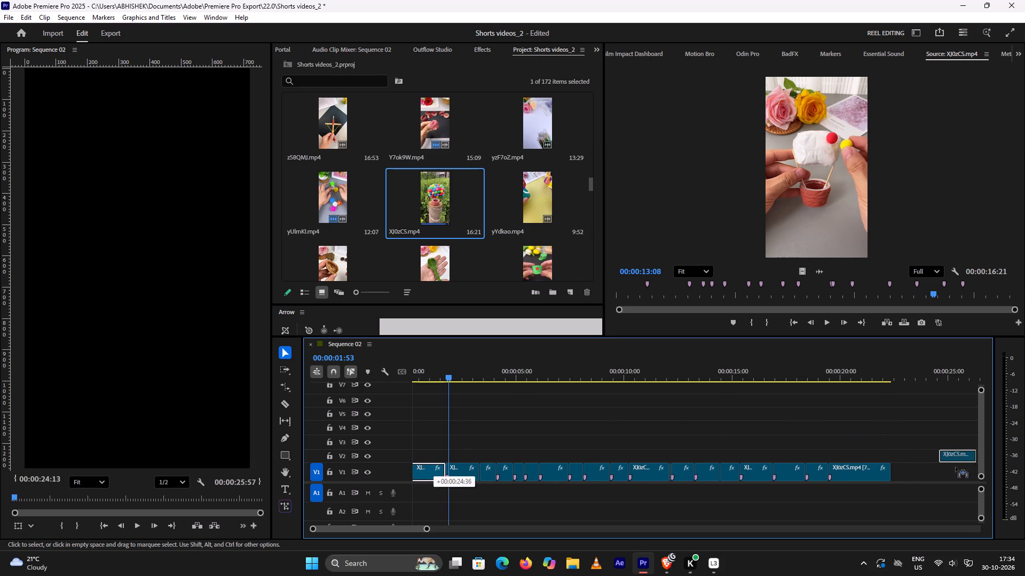
{"action": "left_click_drag", "start_coordinate": [956, 467], "coordinate": [936, 474]}
Scrub through the last contiguous XJ0zCS.mp4 segments on V1, from about 00:00:16:43 to 00:00:22:40, to review how they run into the ending.
{"action": "left_click", "coordinate": [864, 366]}
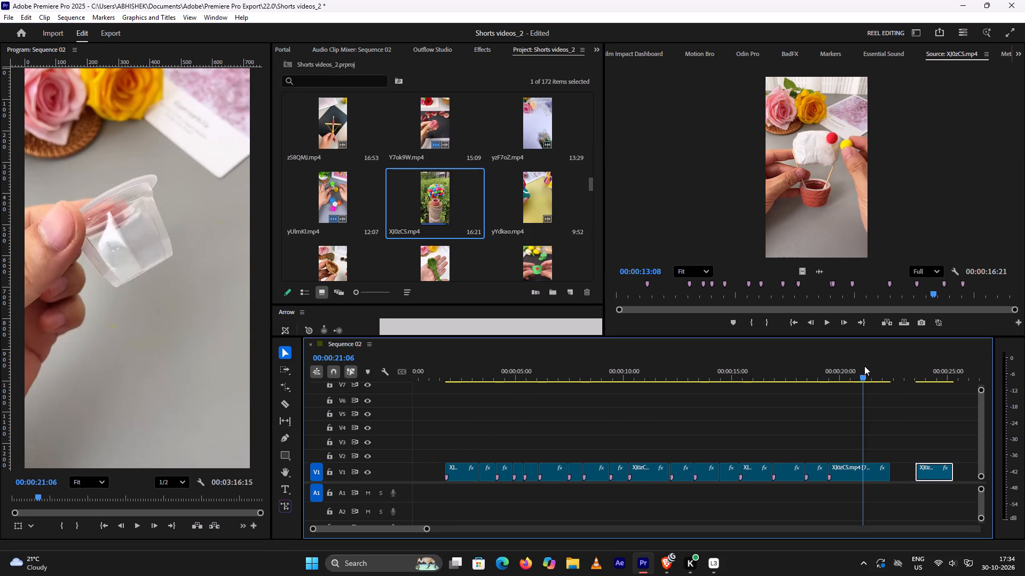
{"action": "left_click_drag", "start_coordinate": [861, 377], "coordinate": [817, 395]}
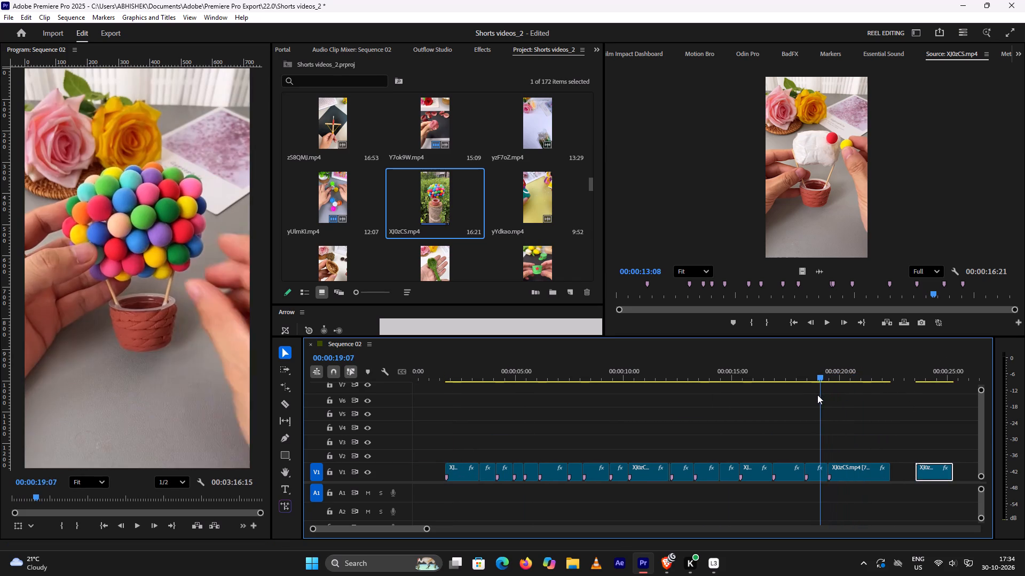
{"action": "left_click_drag", "start_coordinate": [817, 395], "coordinate": [833, 399]}
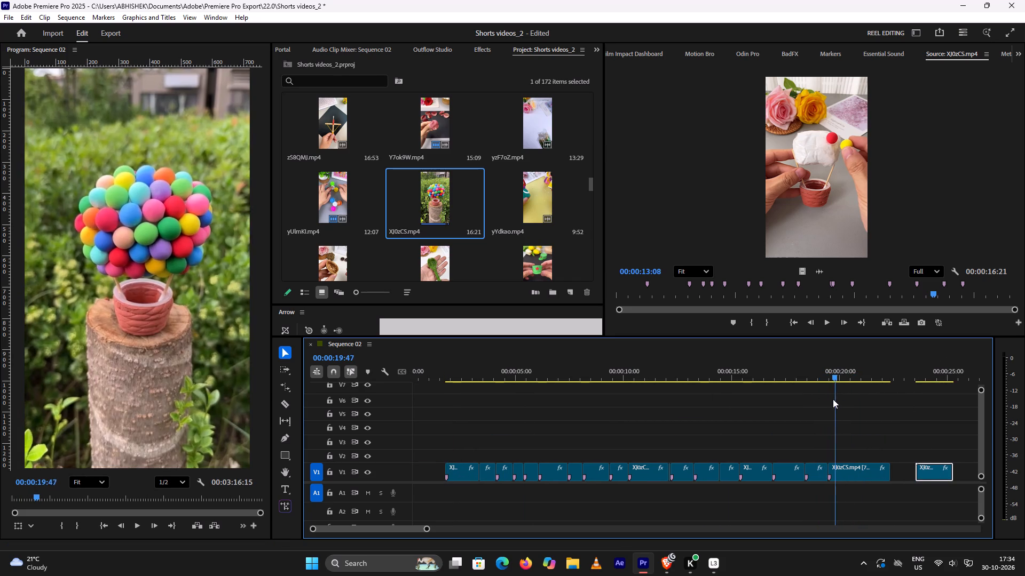
{"action": "left_click_drag", "start_coordinate": [833, 399], "coordinate": [767, 407]}
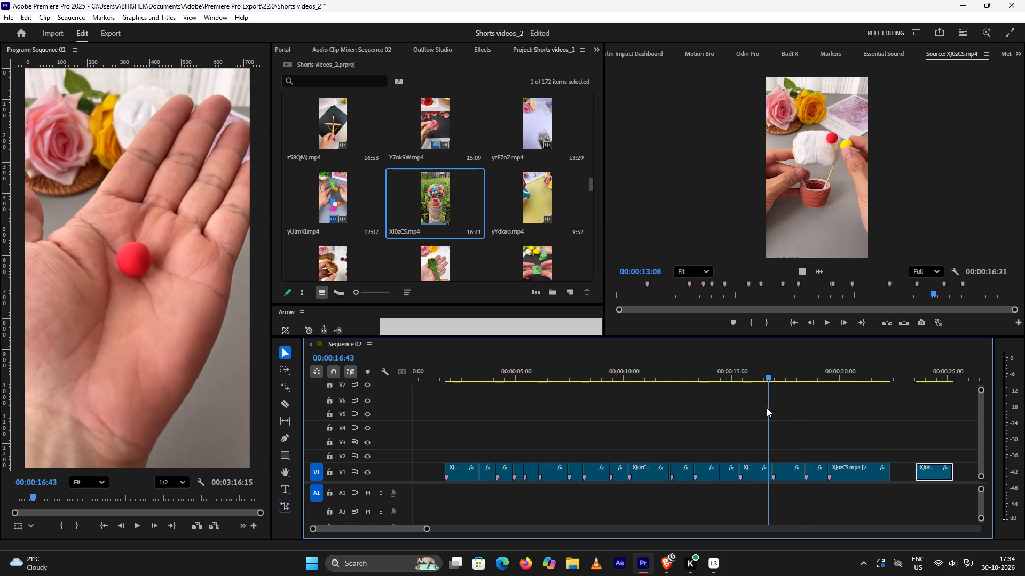
{"action": "left_click_drag", "start_coordinate": [767, 407], "coordinate": [799, 419]}
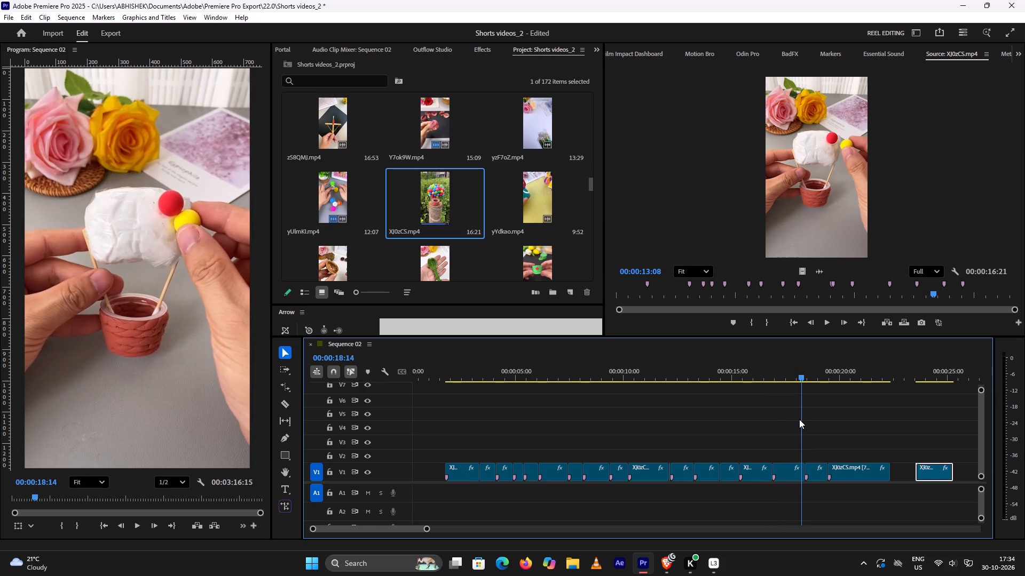
{"action": "left_click_drag", "start_coordinate": [799, 419], "coordinate": [818, 417]}
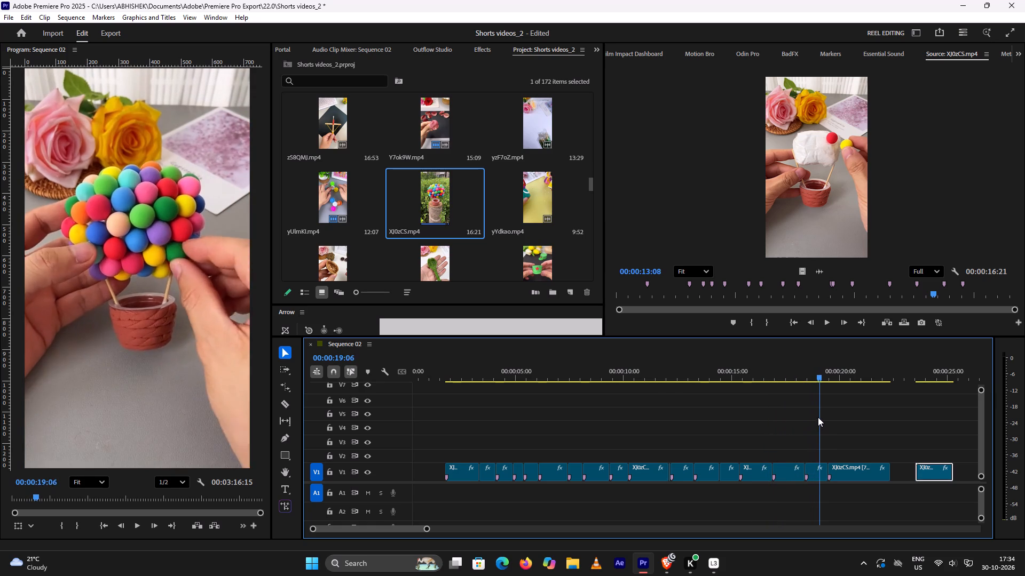
{"action": "left_click_drag", "start_coordinate": [818, 417], "coordinate": [855, 410]}
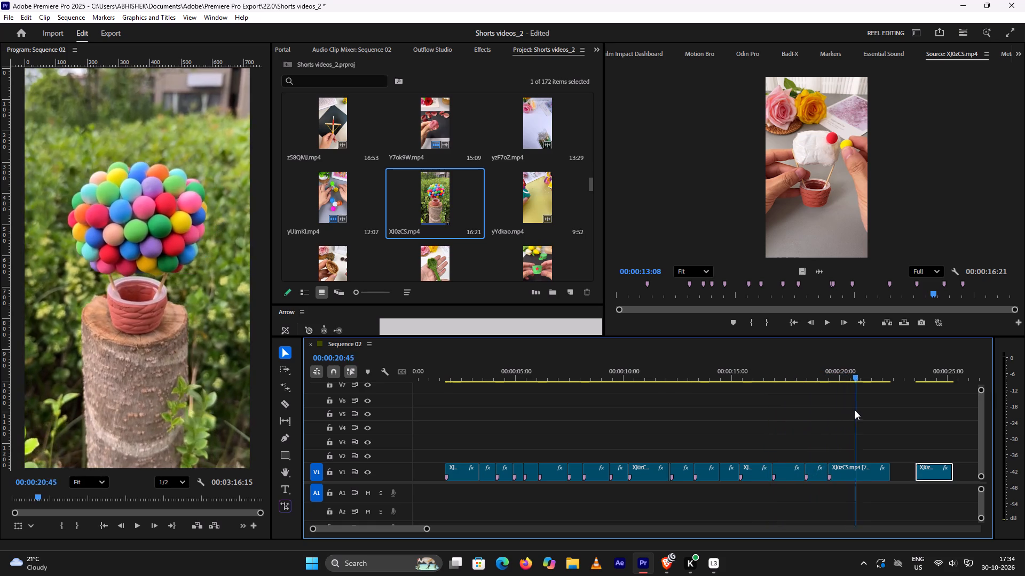
{"action": "left_click_drag", "start_coordinate": [855, 410], "coordinate": [891, 400]}
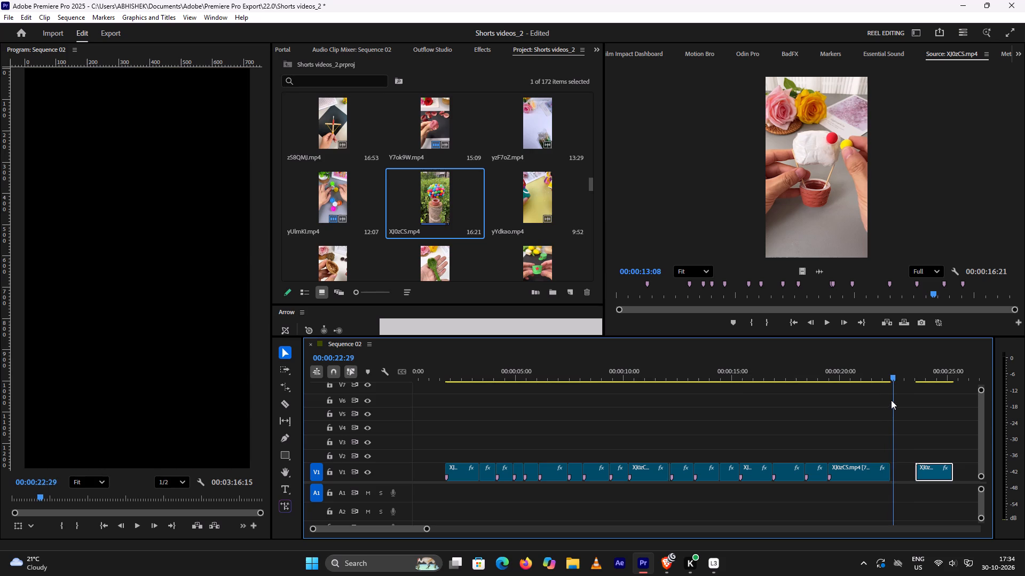
{"action": "left_click_drag", "start_coordinate": [891, 400], "coordinate": [895, 397]}
Place the segment with the balloon on the tree stump after the relocated opening segment on V1, with both butted against the preceding segment.
{"action": "scroll", "coordinate": [869, 424], "scroll_direction": "down", "scroll_amount": 8}
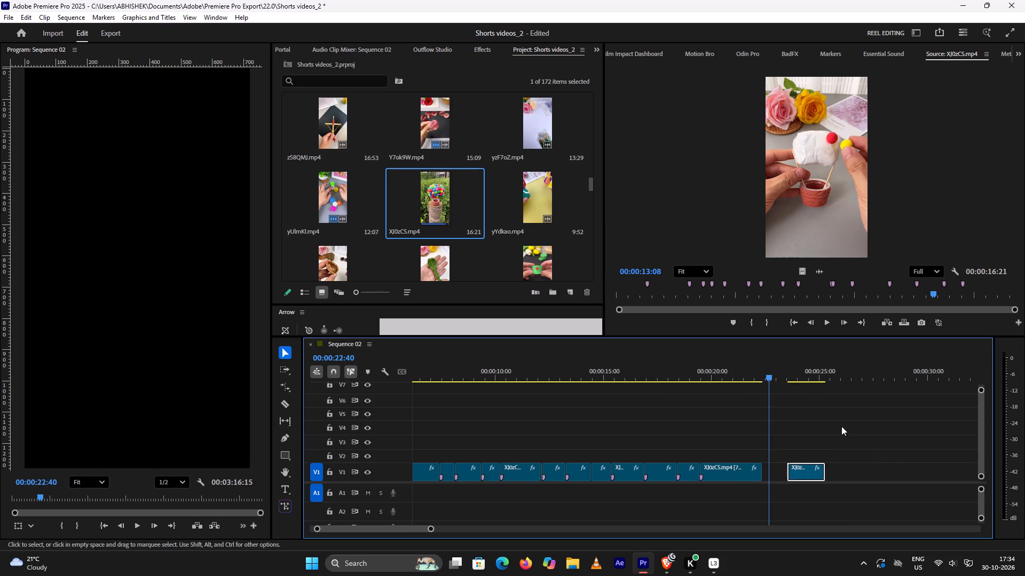
{"action": "left_click_drag", "start_coordinate": [721, 473], "coordinate": [856, 452]}
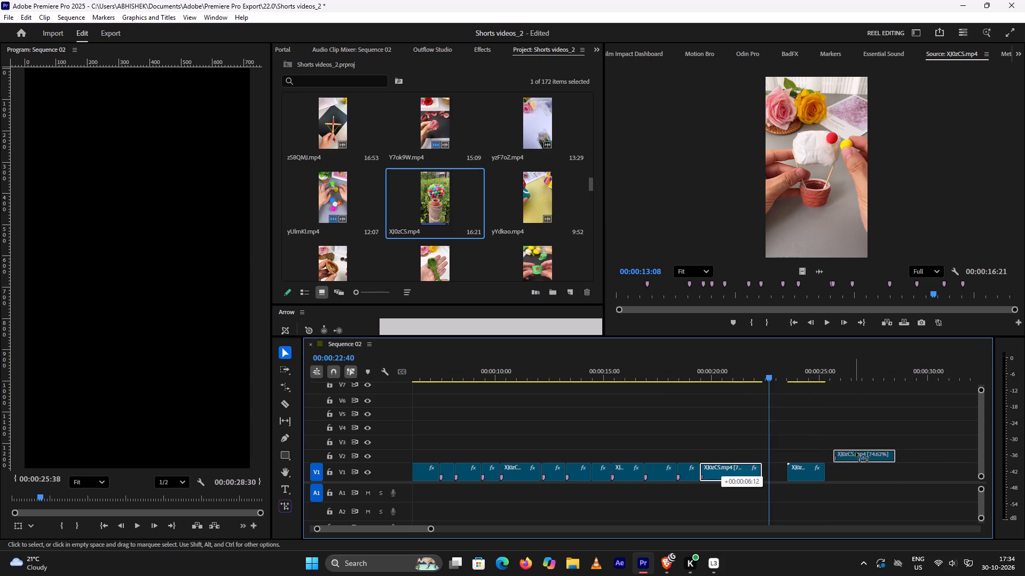
{"action": "left_click_drag", "start_coordinate": [856, 452], "coordinate": [853, 467]}
{"action": "left_click_drag", "start_coordinate": [801, 430], "coordinate": [862, 483]}
{"action": "left_click_drag", "start_coordinate": [811, 472], "coordinate": [731, 475]}
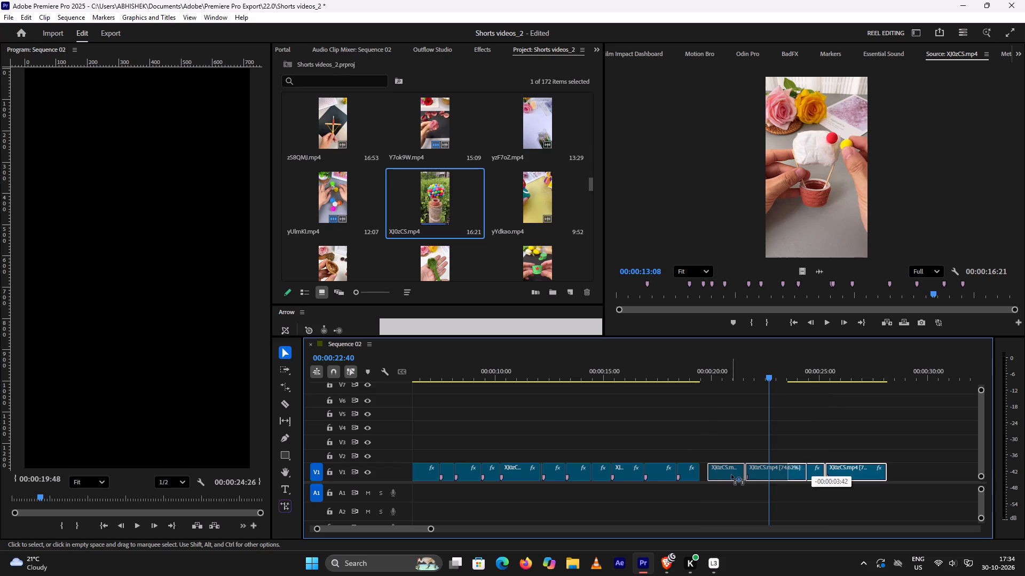
{"action": "left_click_drag", "start_coordinate": [731, 475], "coordinate": [729, 475]}
{"action": "left_click", "coordinate": [684, 365]}
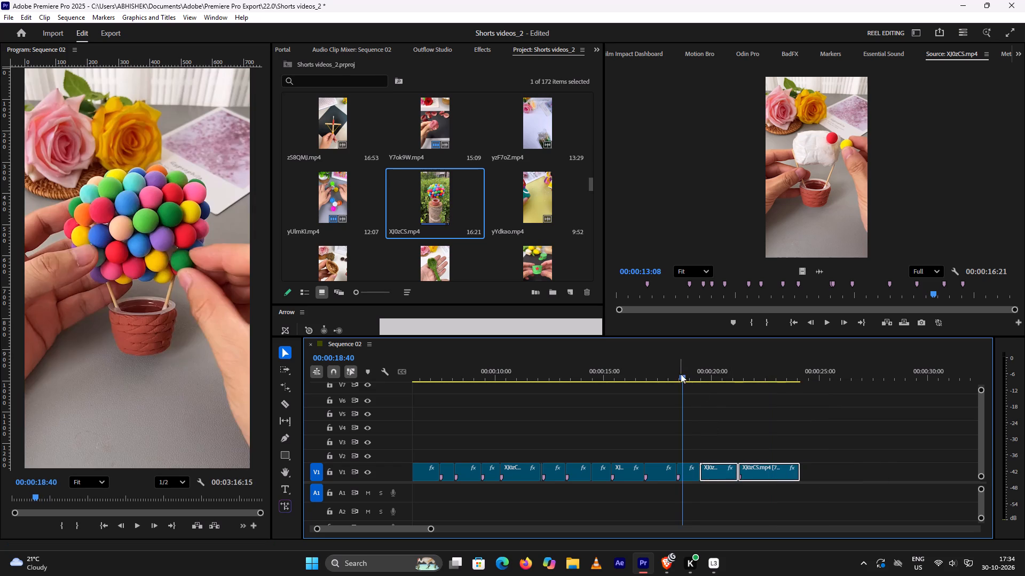
{"action": "left_click_drag", "start_coordinate": [681, 374], "coordinate": [698, 385]}
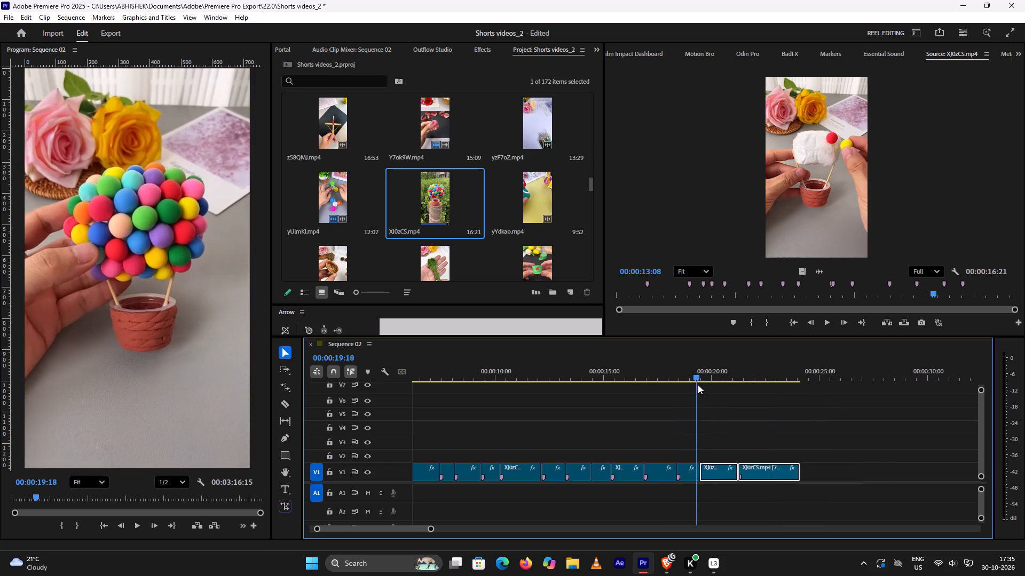
{"action": "left_click_drag", "start_coordinate": [698, 385], "coordinate": [688, 393]}
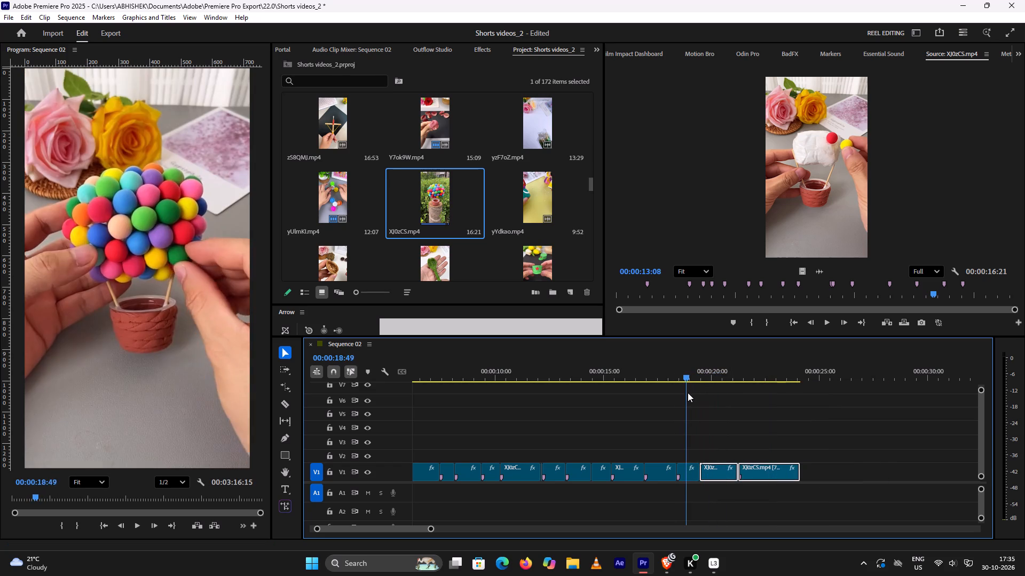
{"action": "left_click_drag", "start_coordinate": [688, 393], "coordinate": [750, 397]}
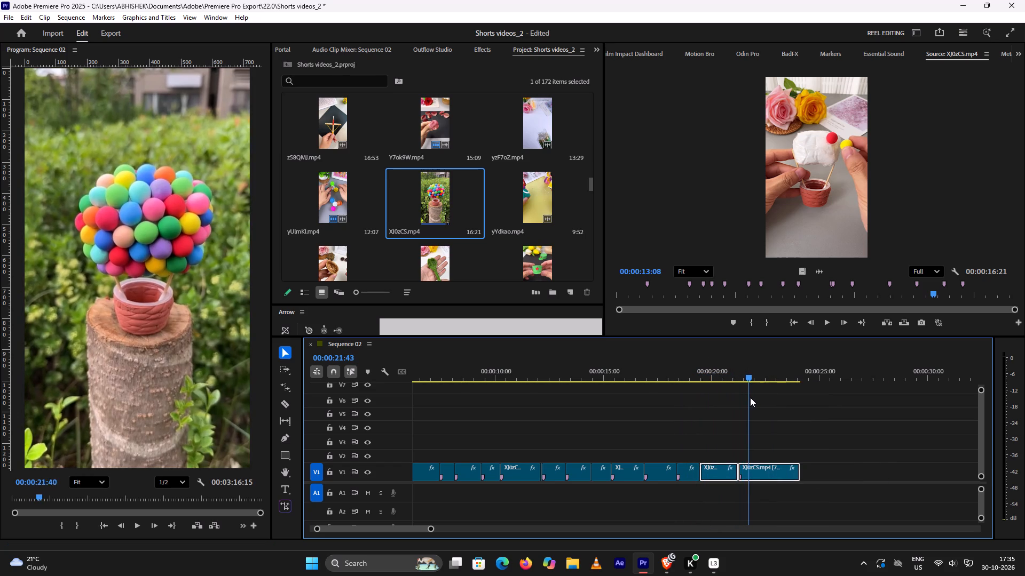
{"action": "left_click_drag", "start_coordinate": [750, 397], "coordinate": [795, 399]}
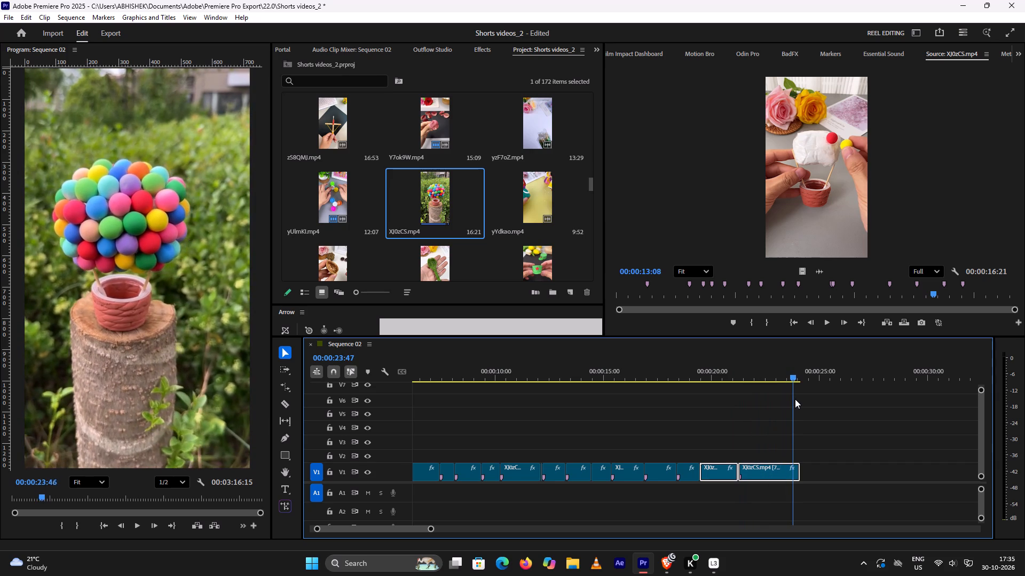
Ripple delete the empty gap at the start of V1 so the plastic cup segment begins at 00:00:00:00.
{"action": "left_click_drag", "start_coordinate": [795, 399], "coordinate": [253, 334]}
{"action": "left_click", "coordinate": [429, 469]}
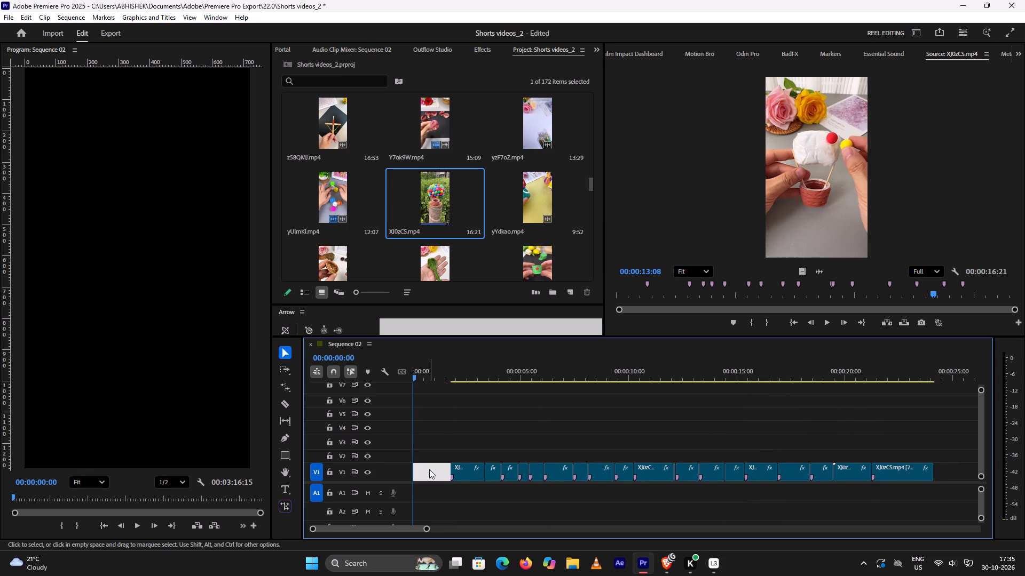
{"action": "key", "text": "Delete"}
Play the first segment and scrub the last segments to the end of the sequence to review the new order.
{"action": "key", "text": "space"}
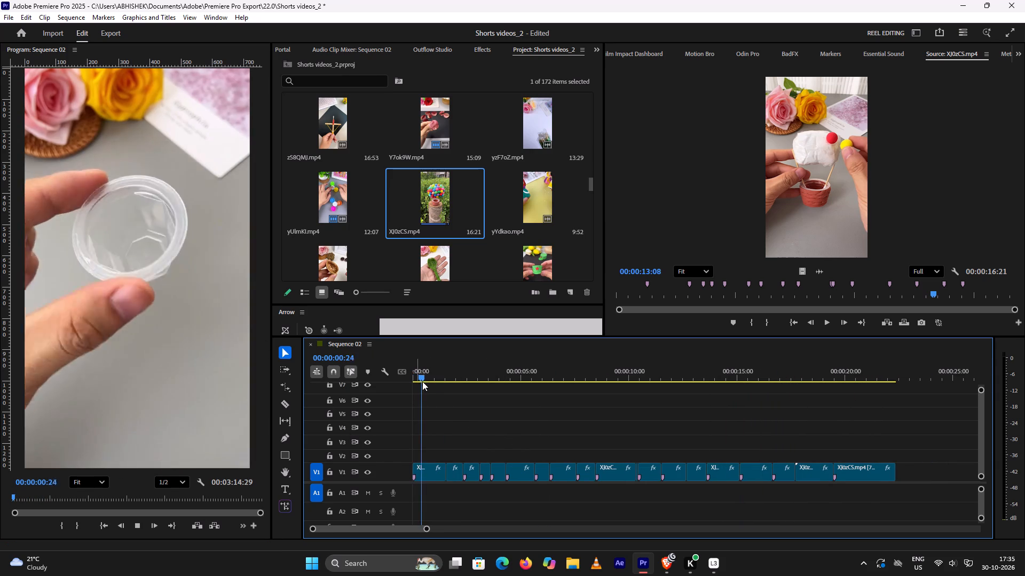
{"action": "key", "text": "space"}
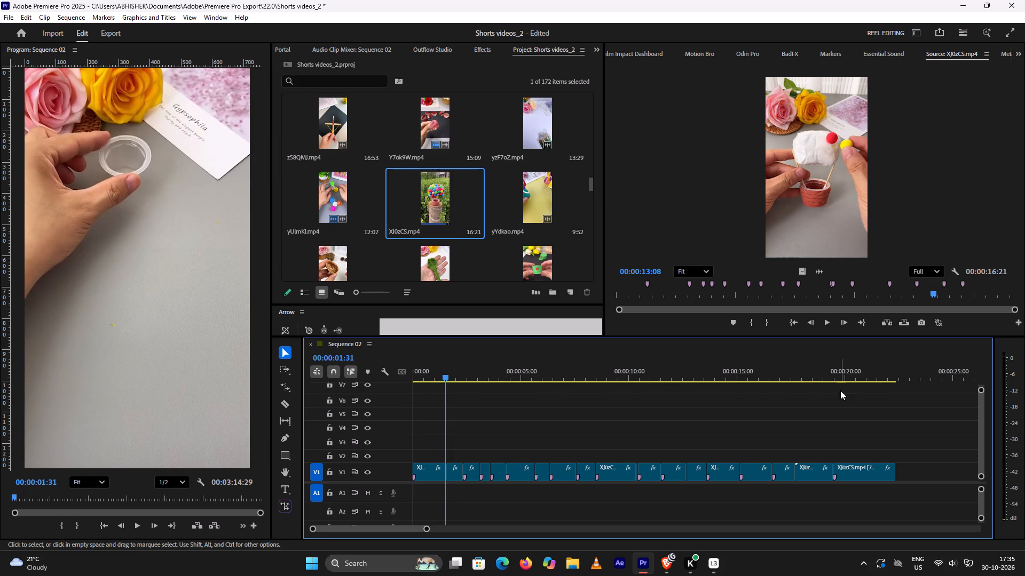
{"action": "left_click", "coordinate": [818, 366]}
{"action": "left_click_drag", "start_coordinate": [816, 378], "coordinate": [795, 385]}
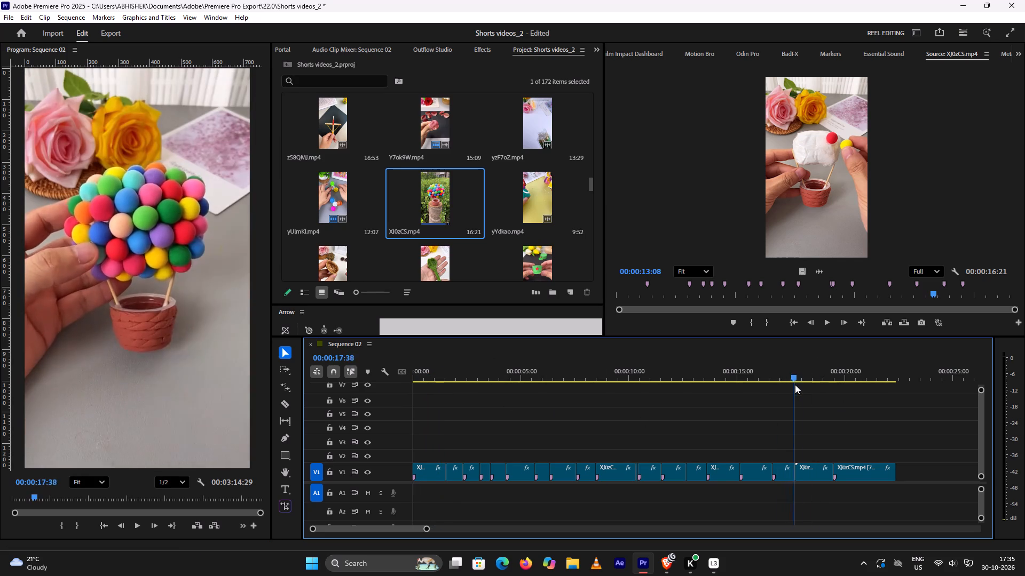
{"action": "left_click_drag", "start_coordinate": [795, 385], "coordinate": [839, 379]}
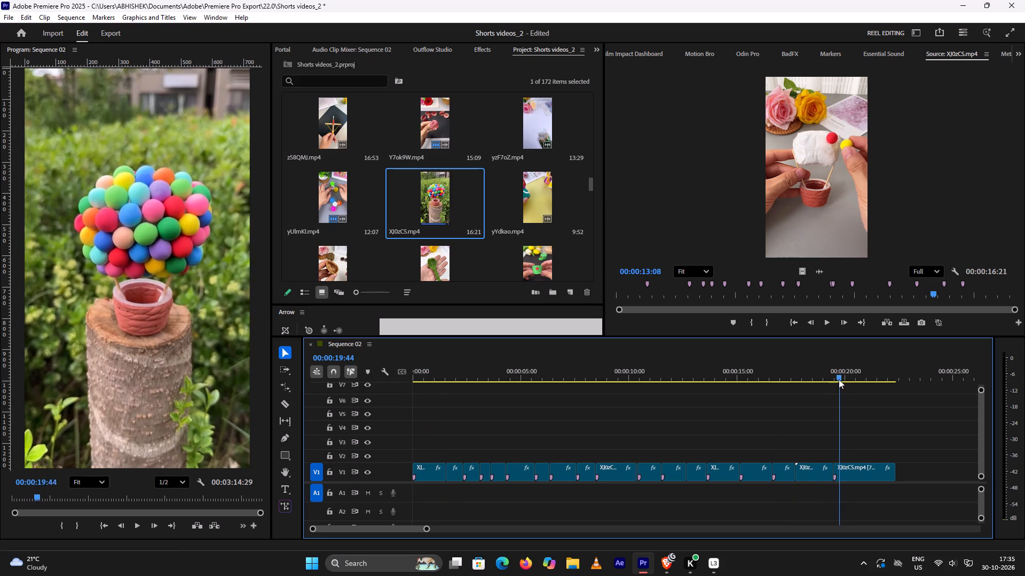
{"action": "left_click_drag", "start_coordinate": [839, 379], "coordinate": [838, 388]}
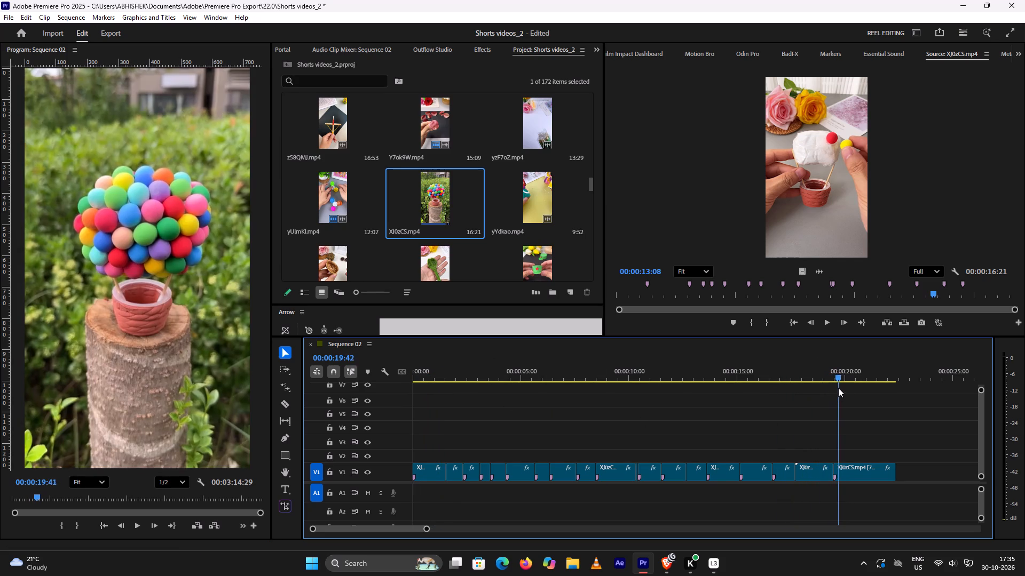
{"action": "left_click_drag", "start_coordinate": [838, 388], "coordinate": [889, 387]}
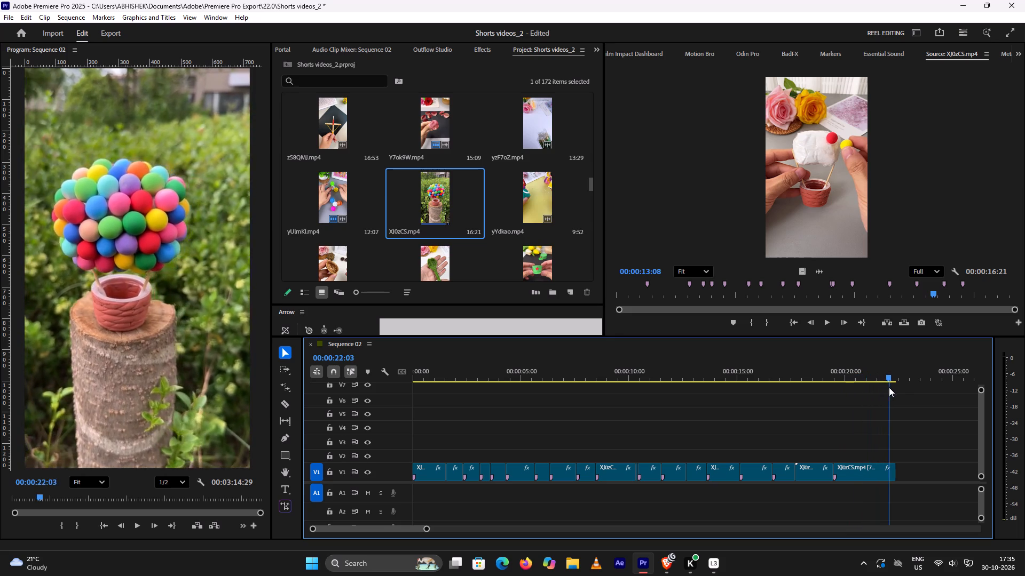
{"action": "left_click_drag", "start_coordinate": [889, 387], "coordinate": [895, 393]}
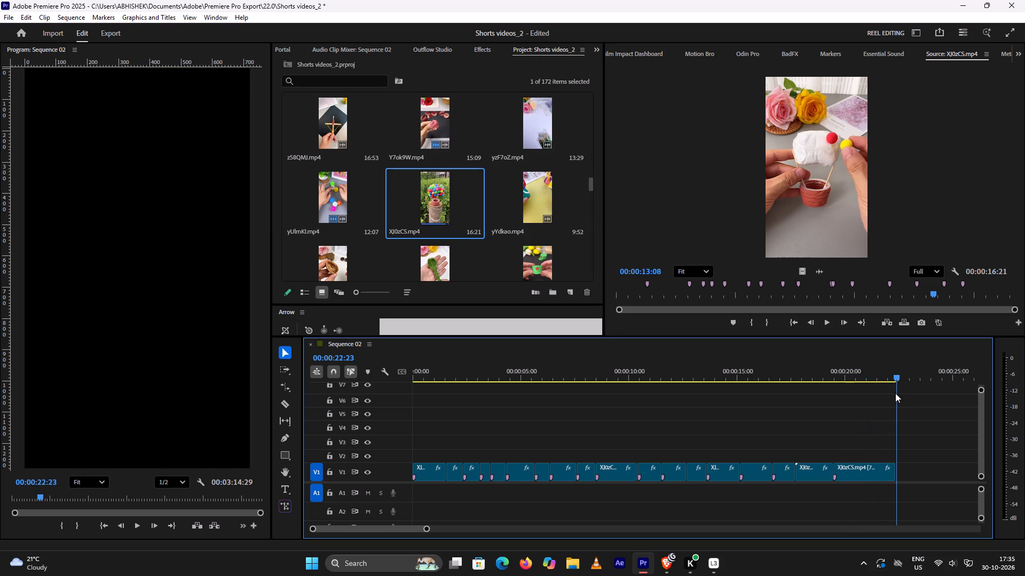
{"action": "left_click_drag", "start_coordinate": [895, 393], "coordinate": [356, 373]}
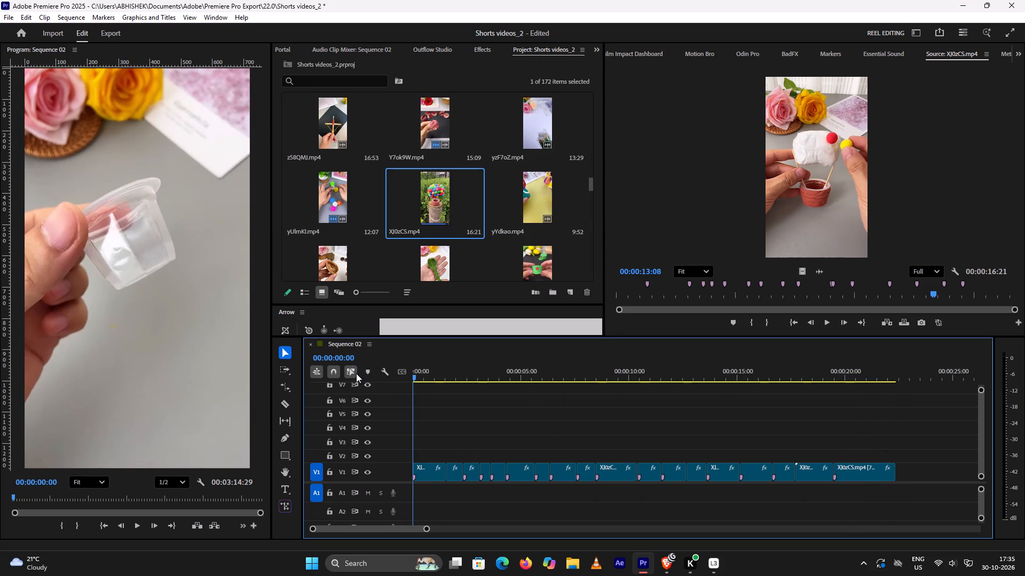
{"action": "left_click_drag", "start_coordinate": [356, 373], "coordinate": [357, 373]}
Add Position and Scale keyframes at the start and end of the first XJ0zCS.mp4 segment on V1.
{"action": "left_click", "coordinate": [432, 476]}
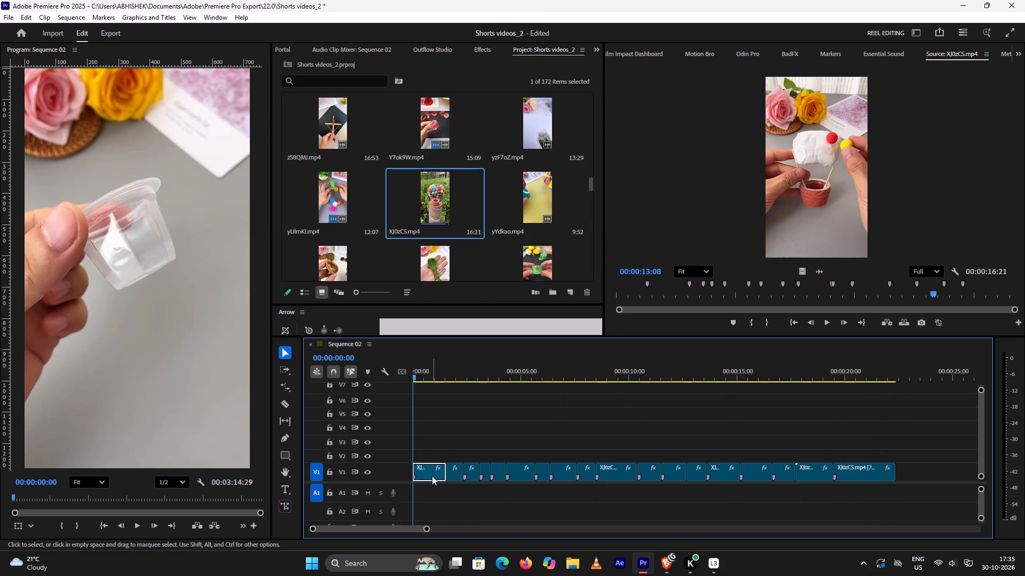
{"action": "key", "text": "e"}
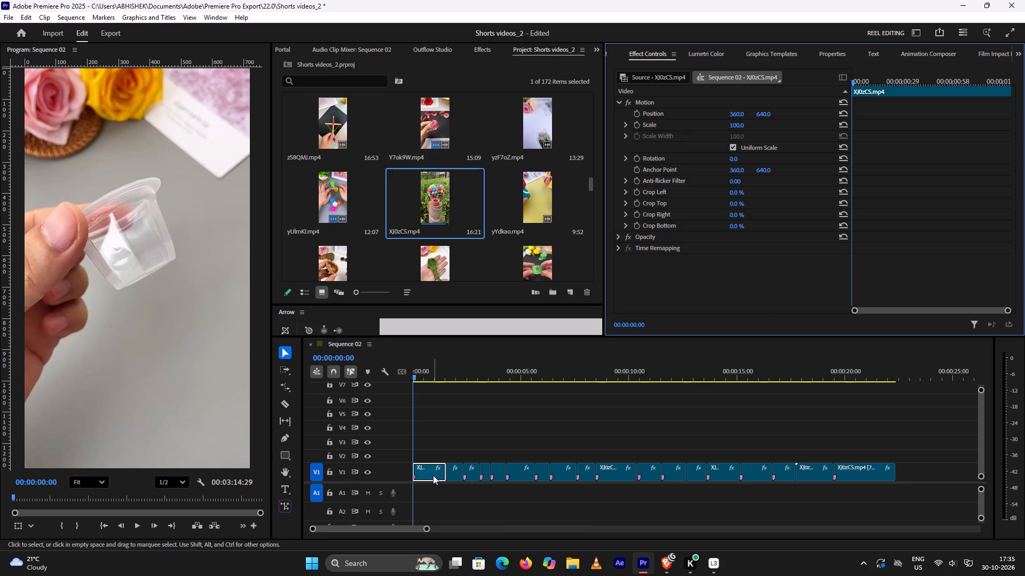
{"action": "left_click", "coordinate": [433, 475]}
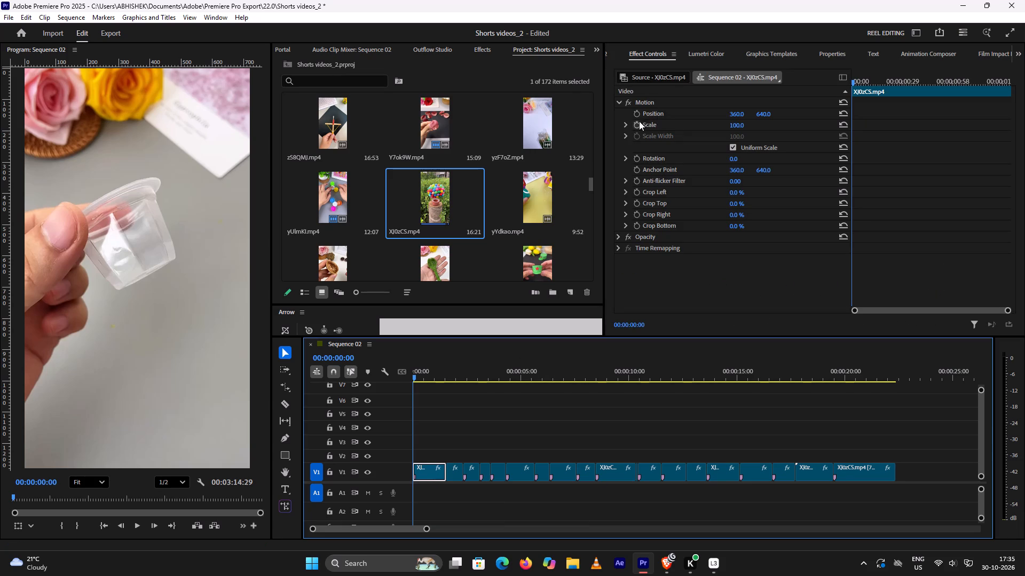
{"action": "left_click", "coordinate": [638, 122]}
{"action": "left_click", "coordinate": [635, 108]}
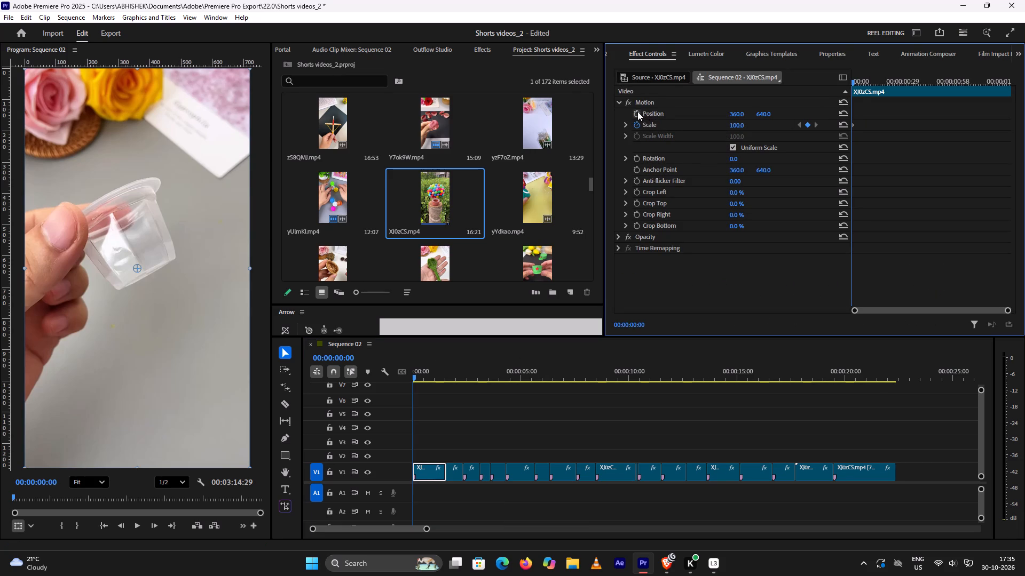
{"action": "left_click", "coordinate": [637, 111]}
{"action": "left_click_drag", "start_coordinate": [854, 82], "coordinate": [907, 85]}
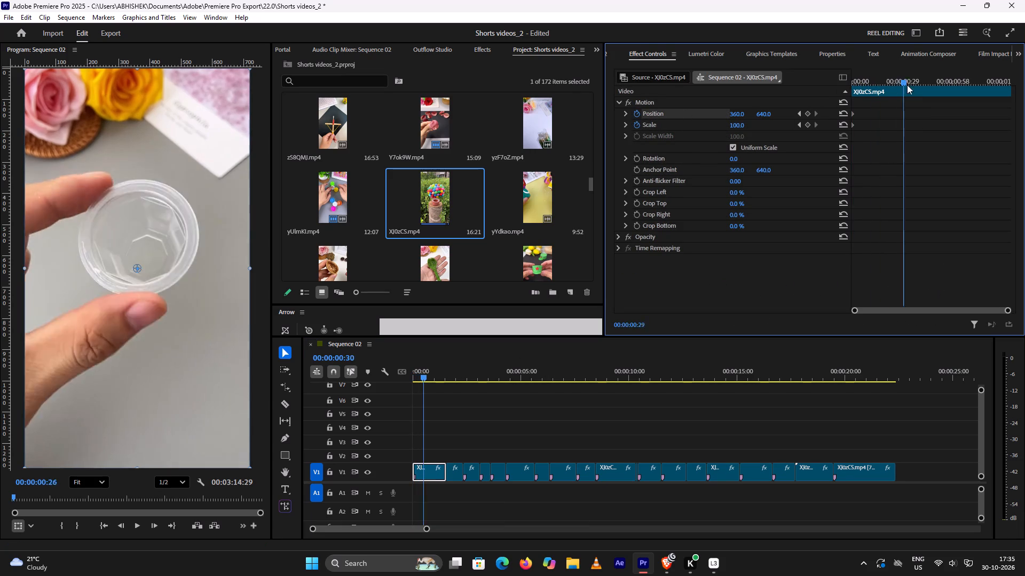
{"action": "left_click_drag", "start_coordinate": [907, 85], "coordinate": [1011, 92]}
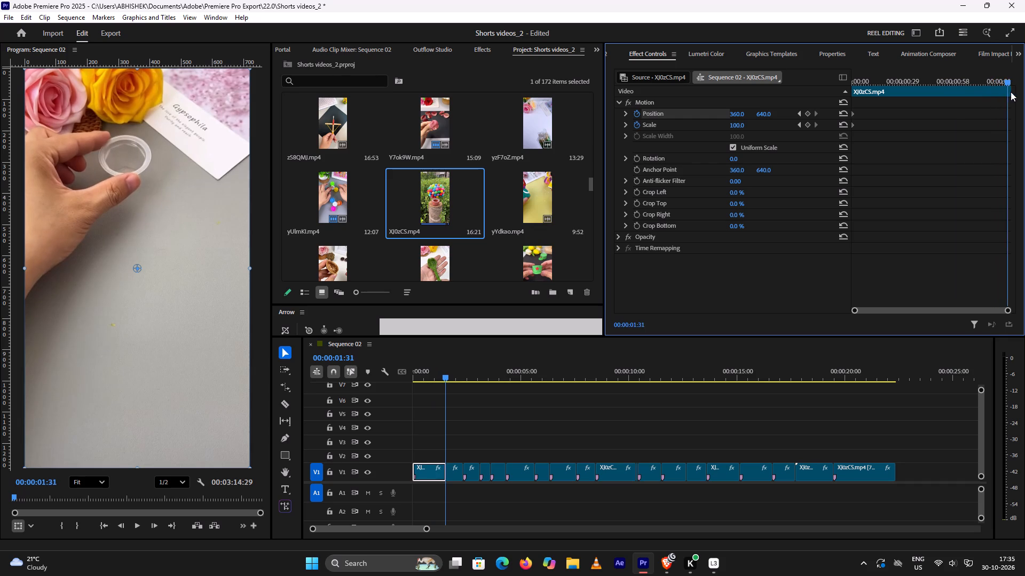
{"action": "left_click_drag", "start_coordinate": [1011, 92], "coordinate": [1024, 94]}
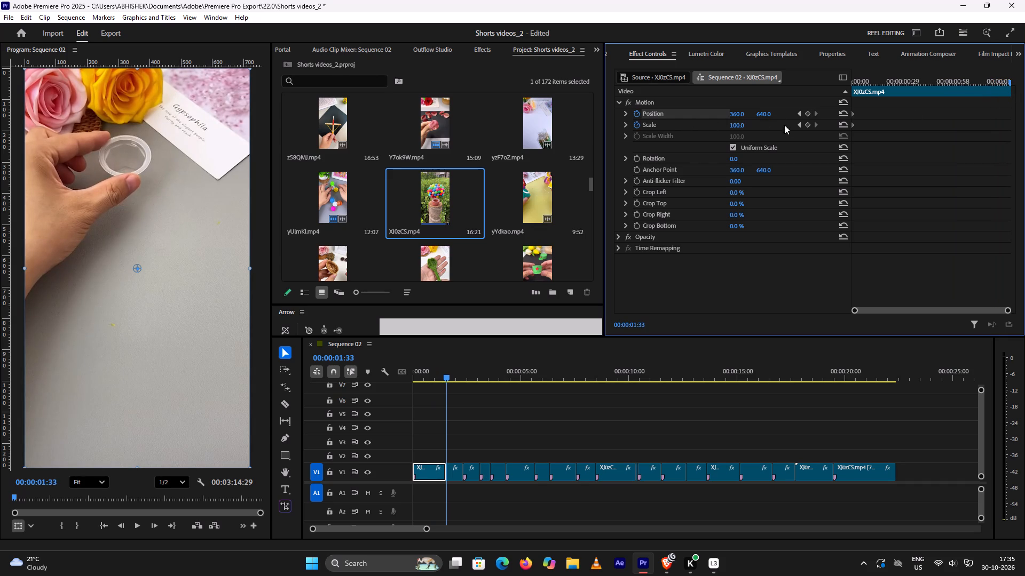
{"action": "left_click", "coordinate": [810, 125]}
{"action": "left_click", "coordinate": [808, 109]}
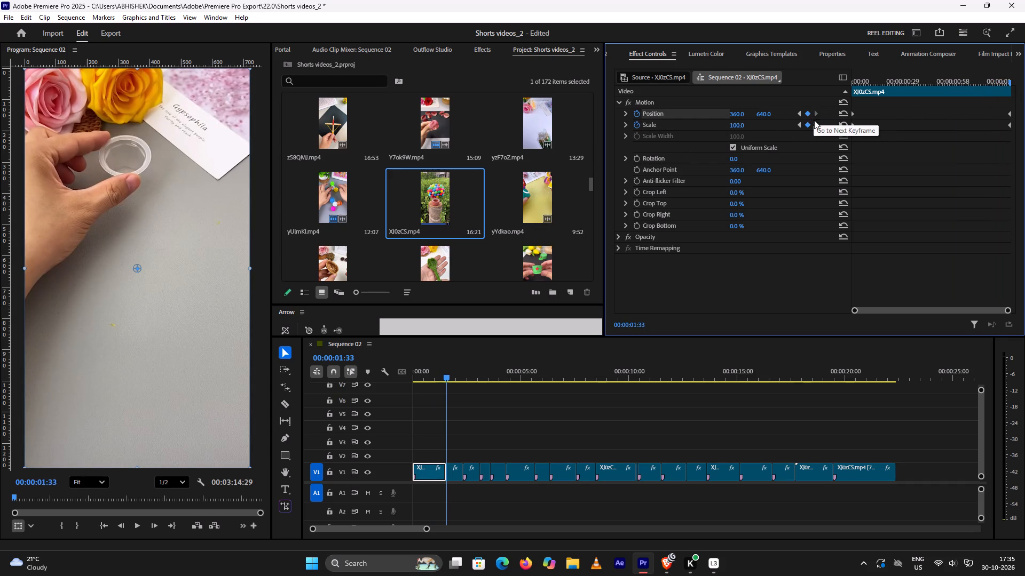
At the first segment's start keyframe, set Scale to 178 and Position Y to 694, shift Position X toward centring the cup, and preview.
{"action": "left_click", "coordinate": [799, 124]}
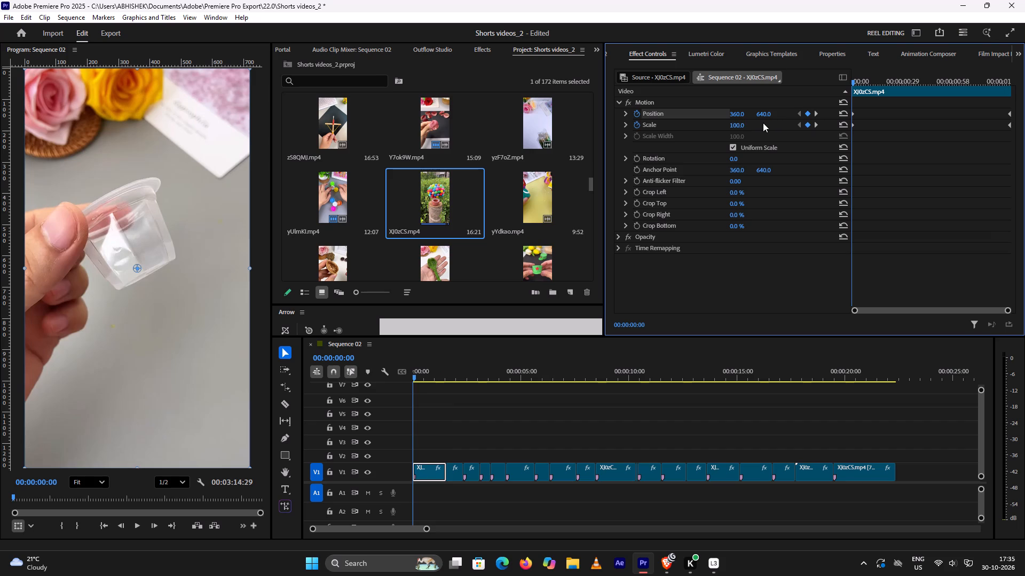
{"action": "left_click_drag", "start_coordinate": [735, 124], "coordinate": [758, 122]}
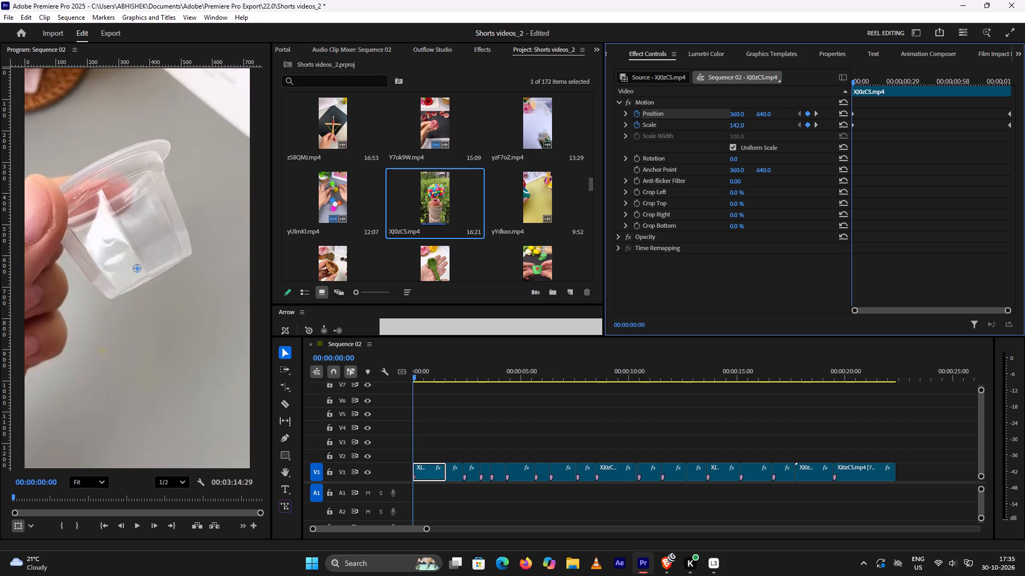
{"action": "left_click_drag", "start_coordinate": [758, 122], "coordinate": [775, 117]}
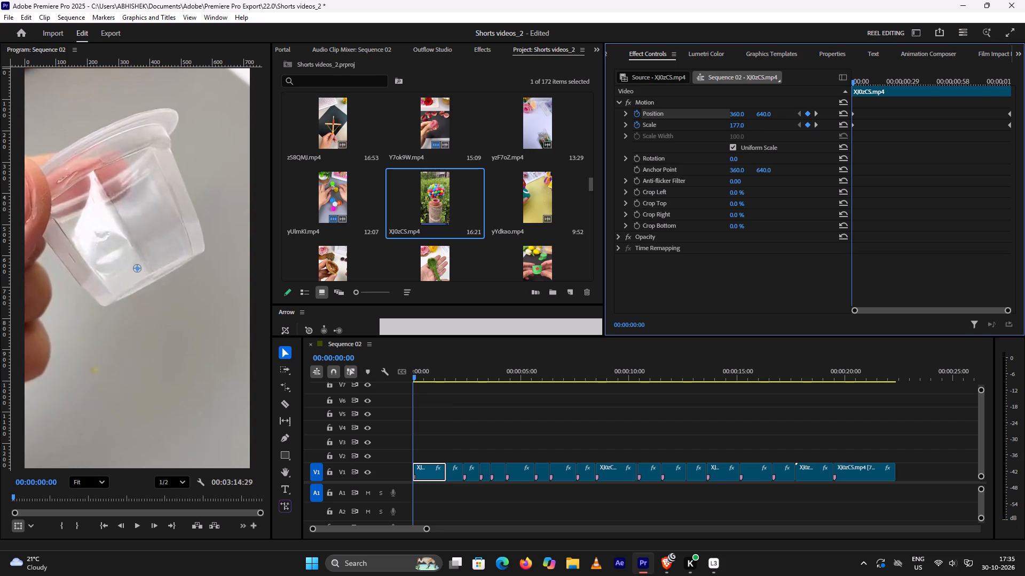
{"action": "left_click_drag", "start_coordinate": [775, 117], "coordinate": [775, 117]}
{"action": "left_click_drag", "start_coordinate": [761, 113], "coordinate": [770, 113]}
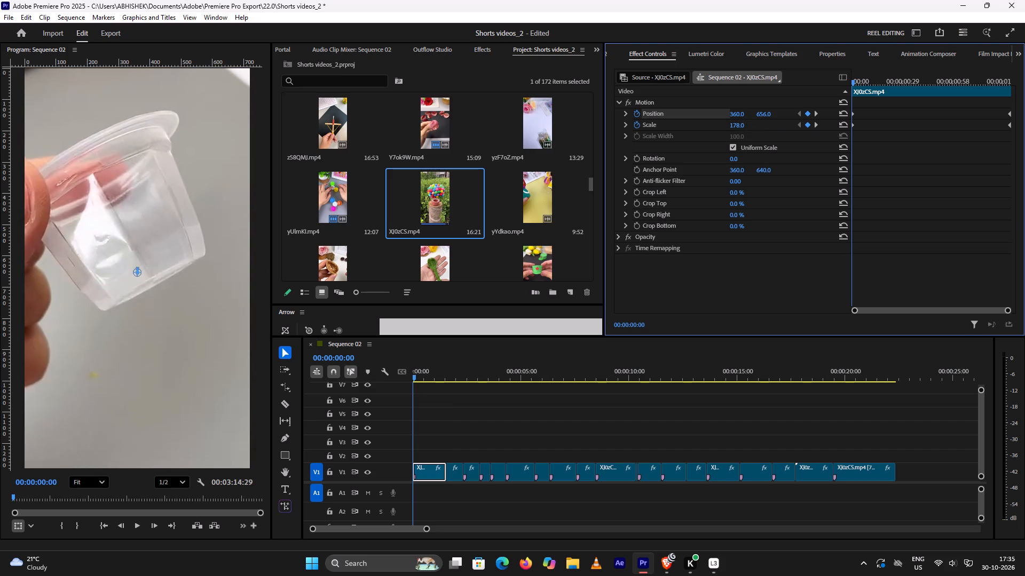
{"action": "left_click_drag", "start_coordinate": [770, 113], "coordinate": [790, 116]}
{"action": "left_click_drag", "start_coordinate": [740, 114], "coordinate": [759, 115]}
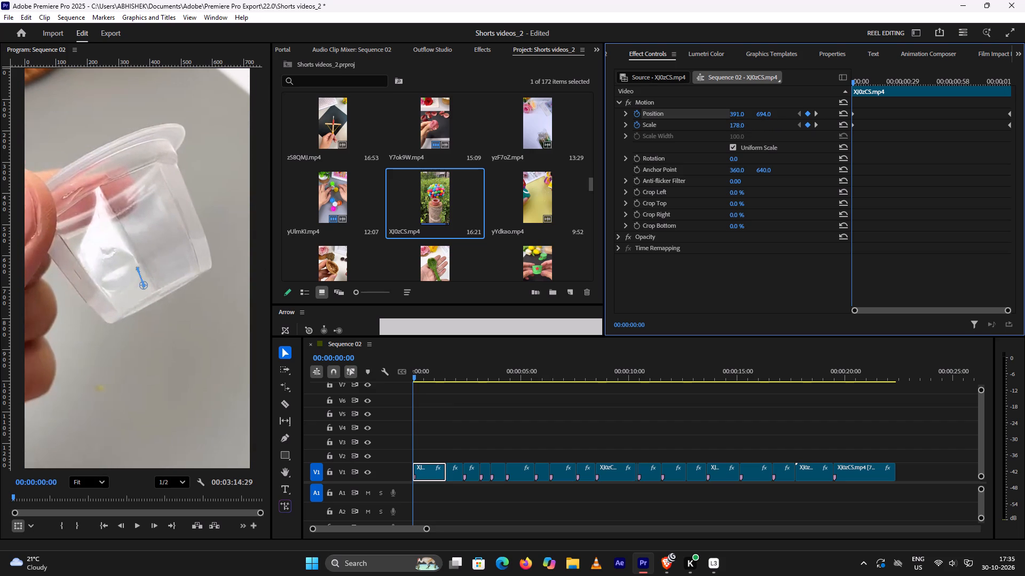
{"action": "left_click_drag", "start_coordinate": [759, 115], "coordinate": [787, 115]}
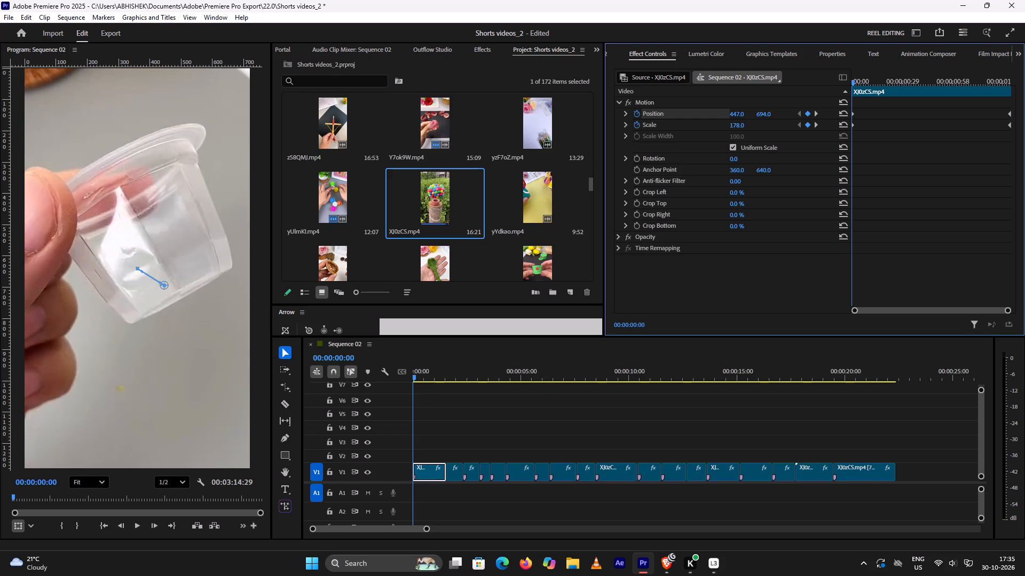
{"action": "left_click_drag", "start_coordinate": [787, 115], "coordinate": [780, 121]}
{"action": "key", "text": "space"}
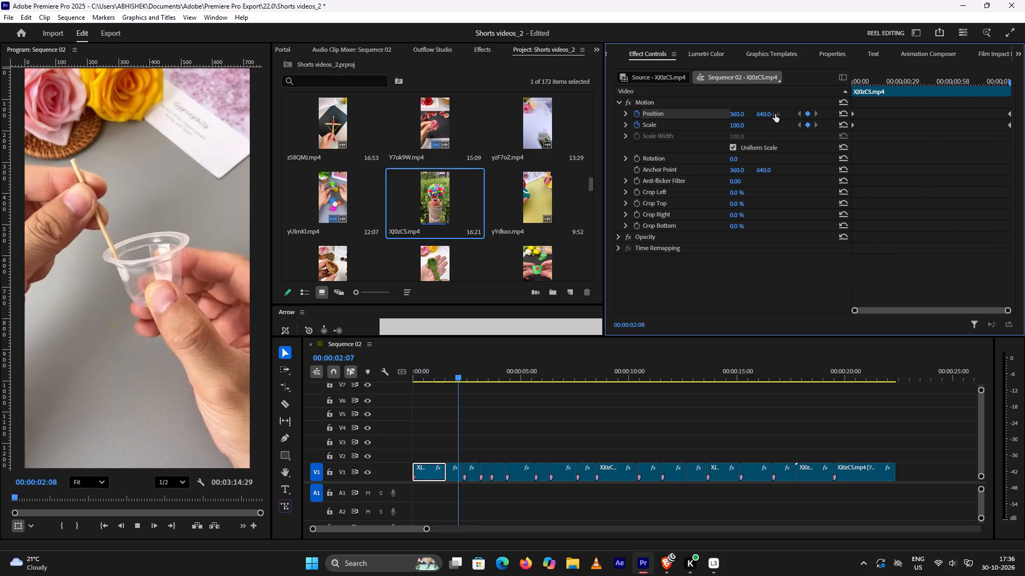
{"action": "key", "text": "space"}
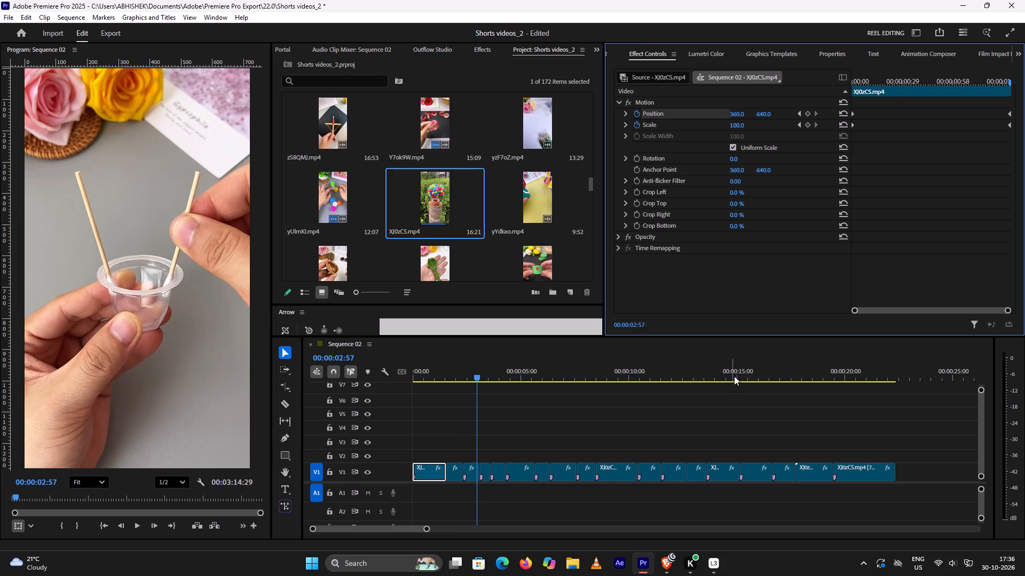
Add Position and Scale keyframes near the end, at 00:00:05:36, and at the start of the segment where the clay strand is twisted.
{"action": "scroll", "coordinate": [735, 377], "scroll_direction": "down", "scroll_amount": 5}
{"action": "scroll", "coordinate": [618, 391], "scroll_direction": "up", "scroll_amount": 5}
{"action": "left_click_drag", "start_coordinate": [475, 378], "coordinate": [452, 379]}
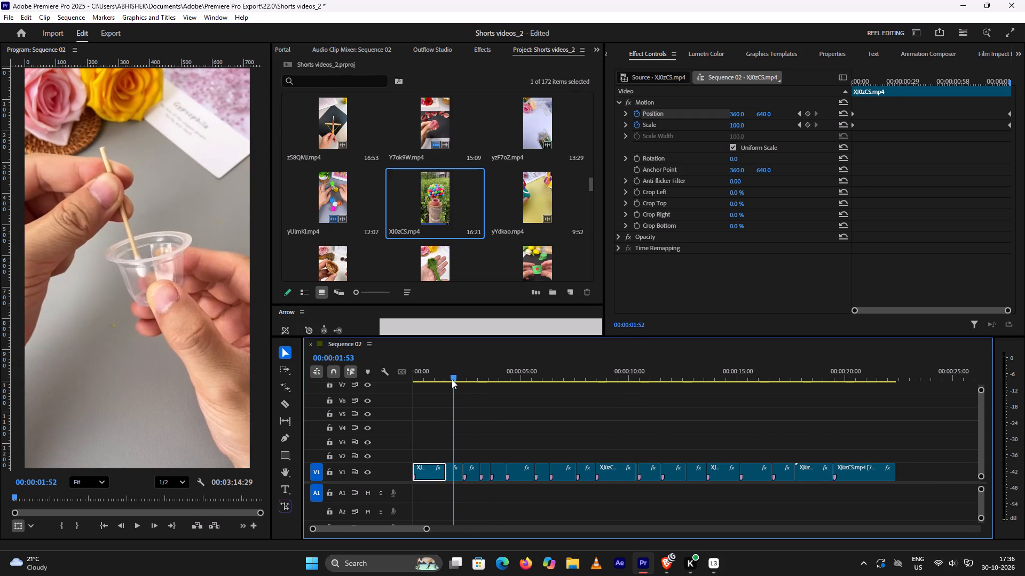
{"action": "left_click_drag", "start_coordinate": [452, 379], "coordinate": [512, 385]}
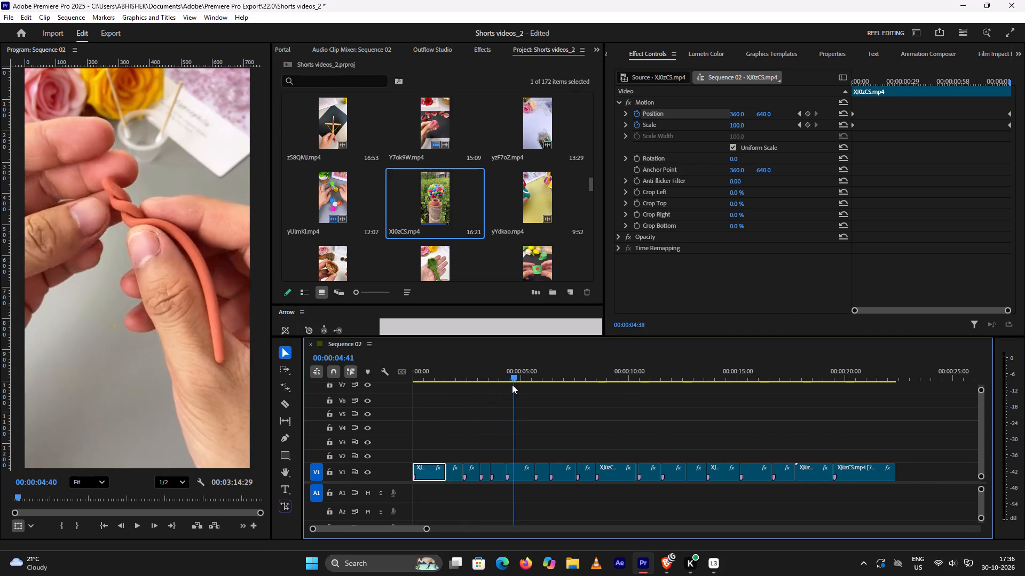
{"action": "left_click_drag", "start_coordinate": [512, 385], "coordinate": [511, 381]}
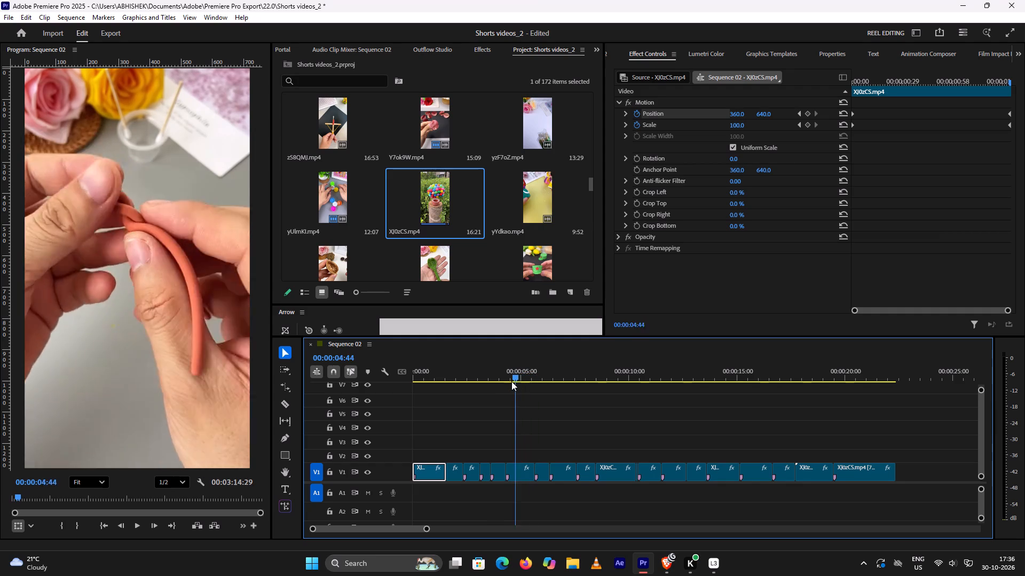
{"action": "left_click_drag", "start_coordinate": [511, 381], "coordinate": [508, 390]}
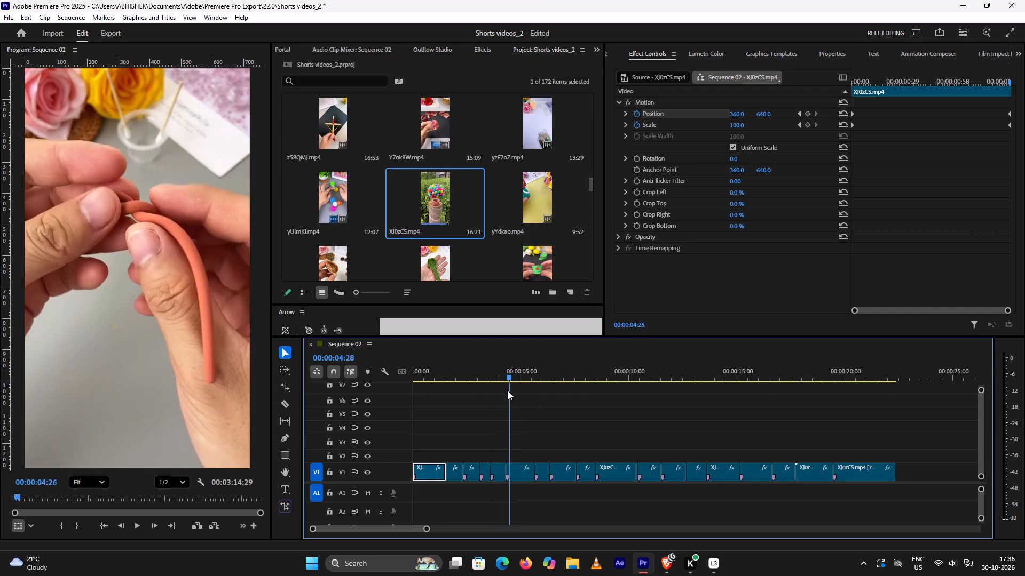
{"action": "left_click_drag", "start_coordinate": [508, 390], "coordinate": [537, 395]}
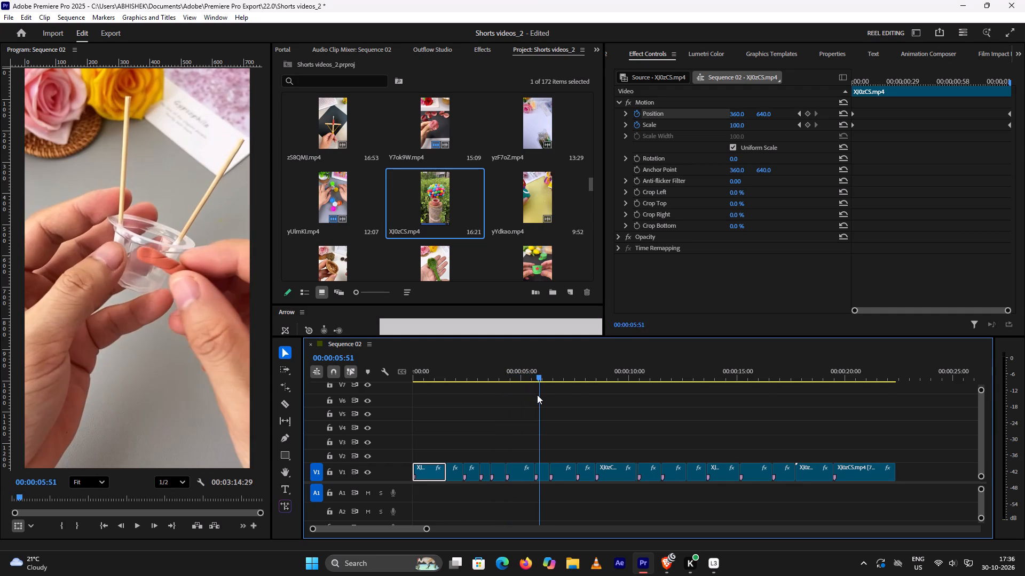
{"action": "left_click_drag", "start_coordinate": [537, 395], "coordinate": [532, 398]}
{"action": "left_click", "coordinate": [519, 472]}
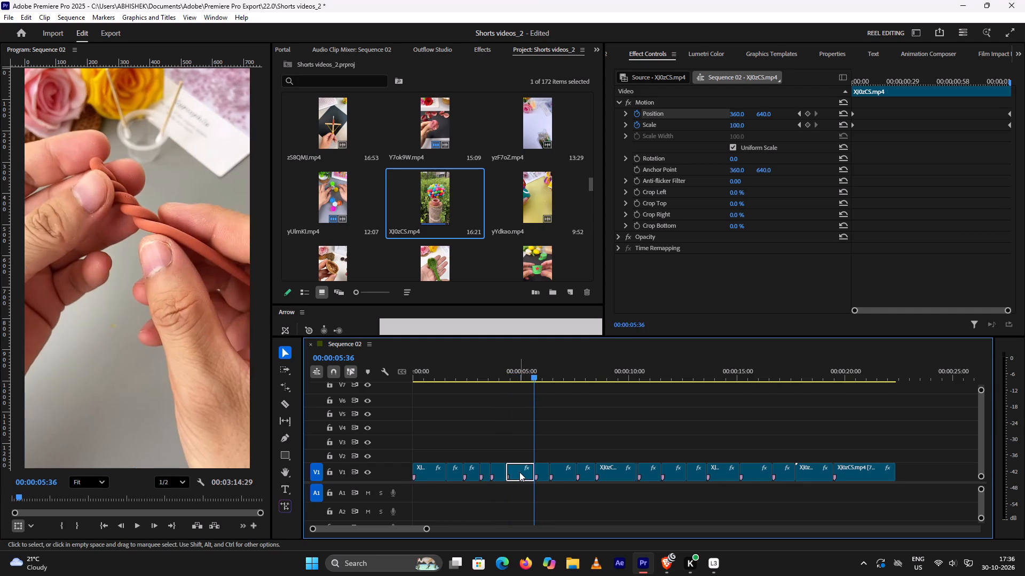
{"action": "left_click", "coordinate": [634, 125]}
{"action": "left_click", "coordinate": [637, 116]}
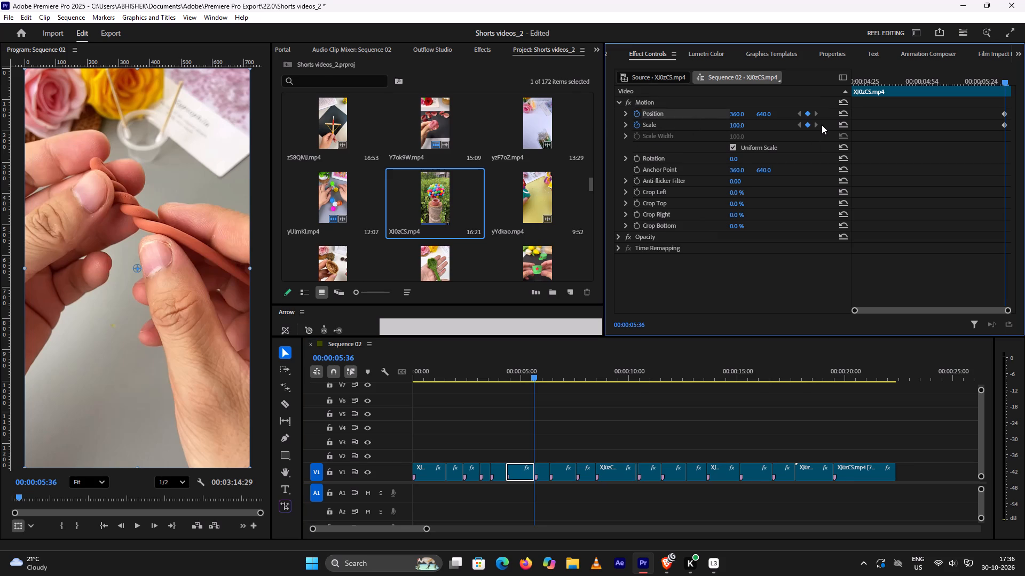
{"action": "key", "text": "Down"}
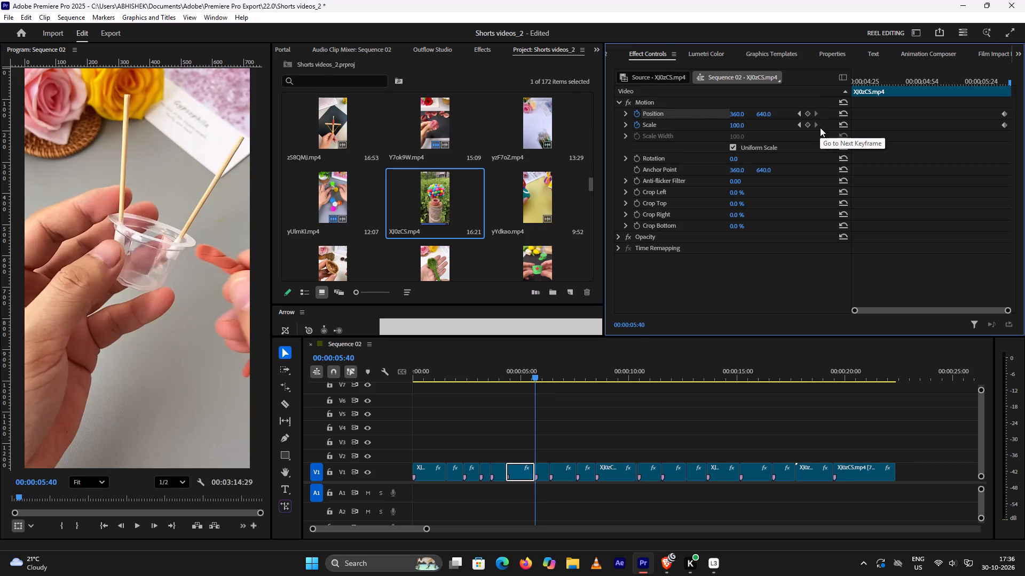
{"action": "key", "text": "Up"}
{"action": "left_click", "coordinate": [530, 470]}
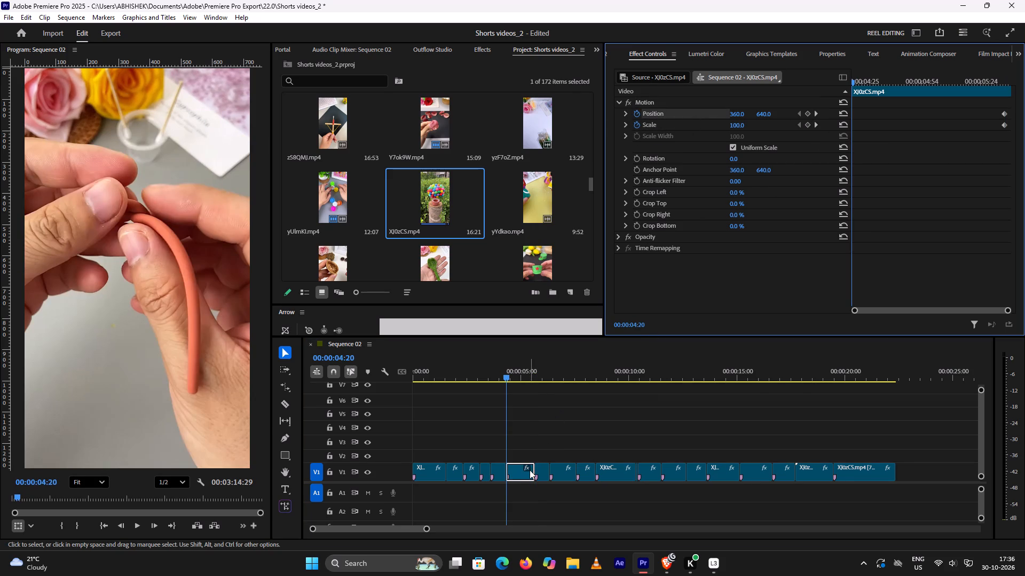
{"action": "left_click", "coordinate": [807, 125]}
{"action": "left_click", "coordinate": [807, 112]}
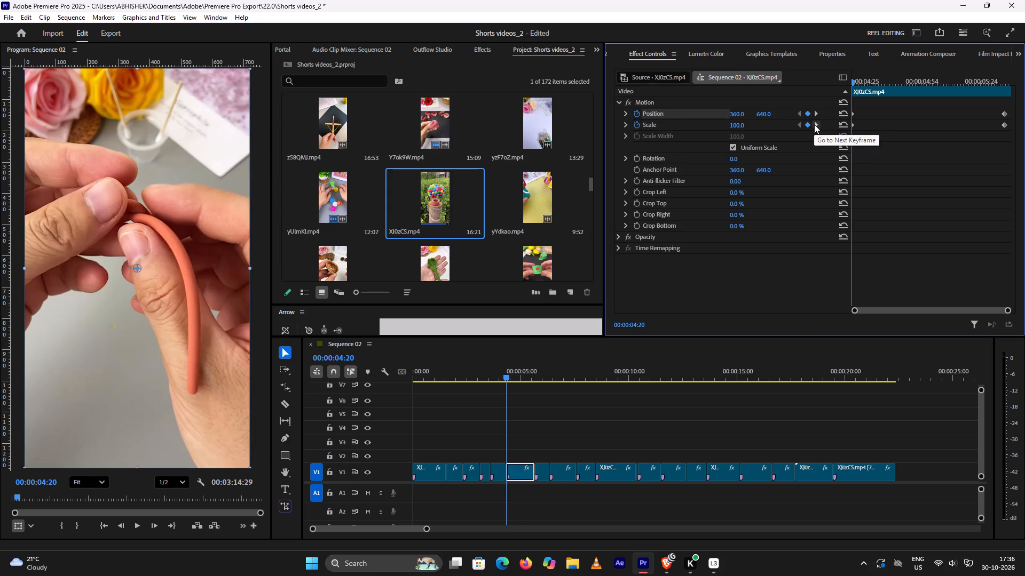
At the clay-twisting segment's end keyframes, set Scale to 112 and Position Y to 708.
{"action": "left_click", "coordinate": [814, 124]}
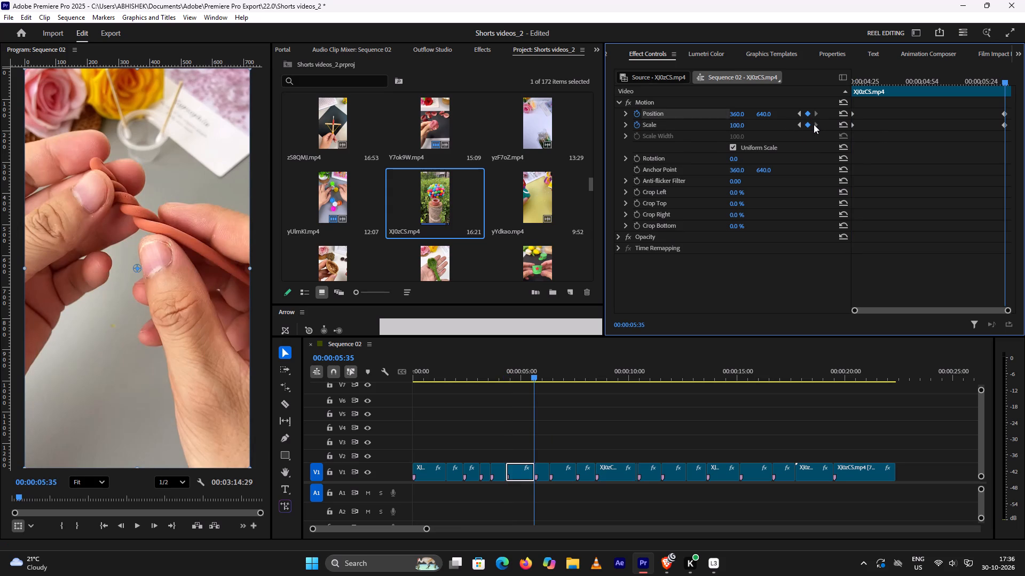
{"action": "left_click_drag", "start_coordinate": [732, 124], "coordinate": [735, 124]}
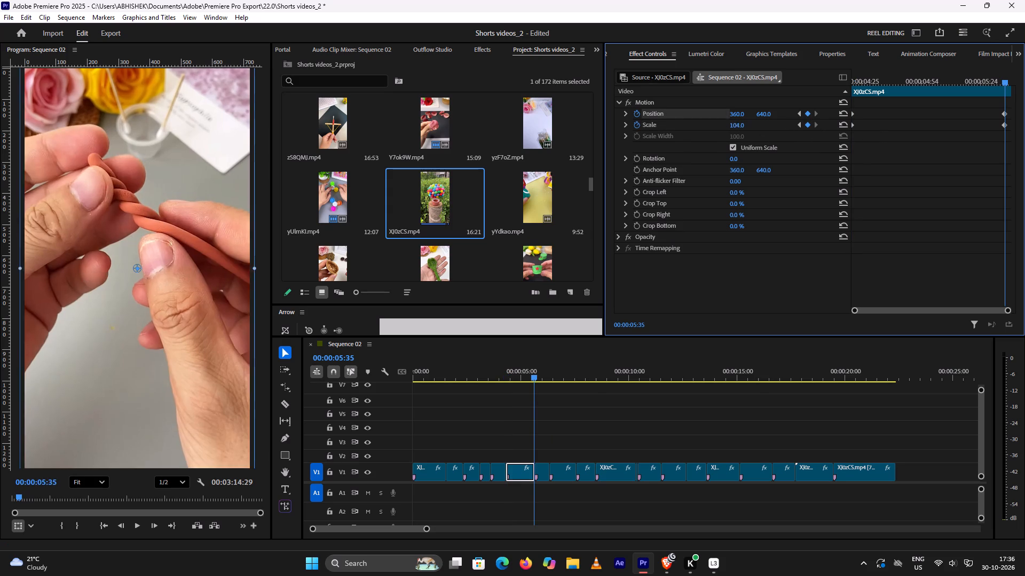
{"action": "left_click_drag", "start_coordinate": [735, 124], "coordinate": [738, 124]}
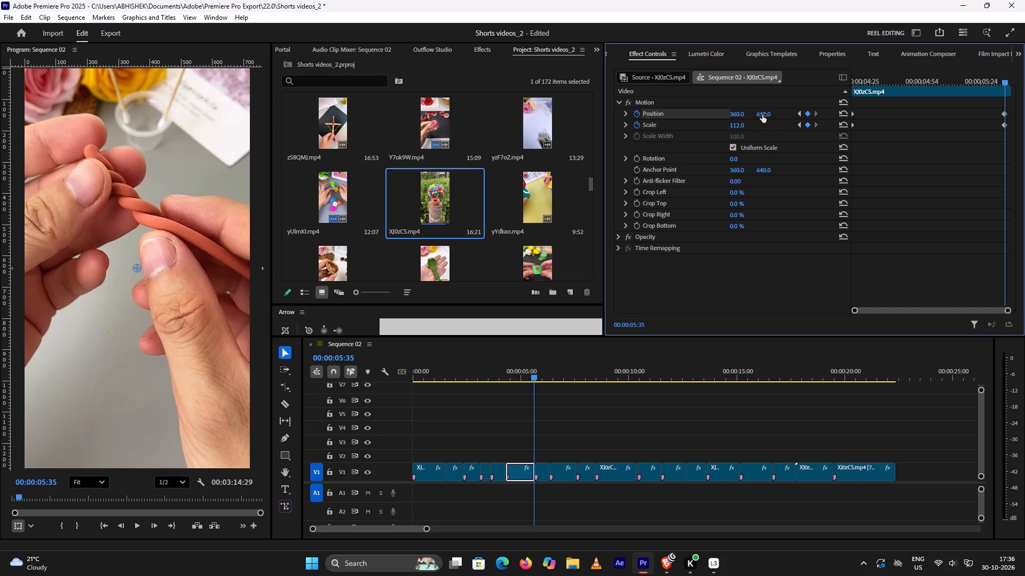
{"action": "left_click_drag", "start_coordinate": [762, 115], "coordinate": [807, 102]}
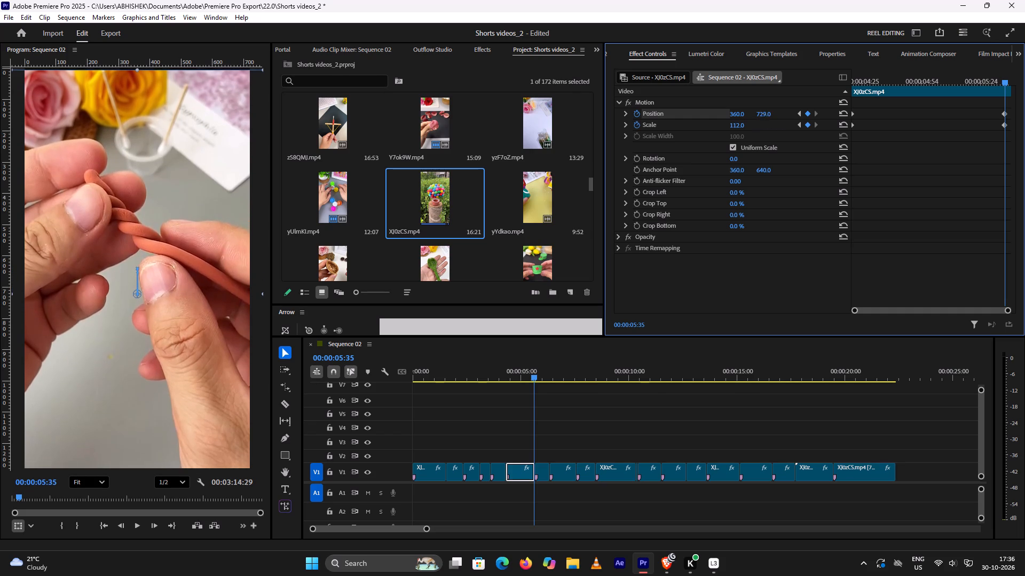
{"action": "left_click_drag", "start_coordinate": [807, 102], "coordinate": [797, 113]}
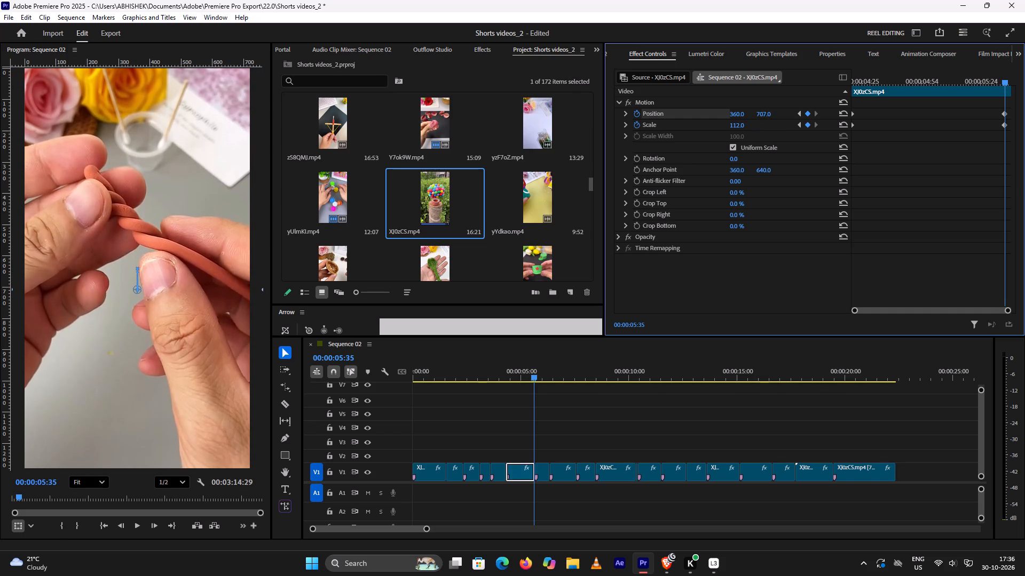
{"action": "left_click_drag", "start_coordinate": [797, 113], "coordinate": [797, 112]}
Play the clay-twisting segment repeatedly, including the lead-in from the previous segment, to check its zoom animation.
{"action": "key", "text": "Up"}
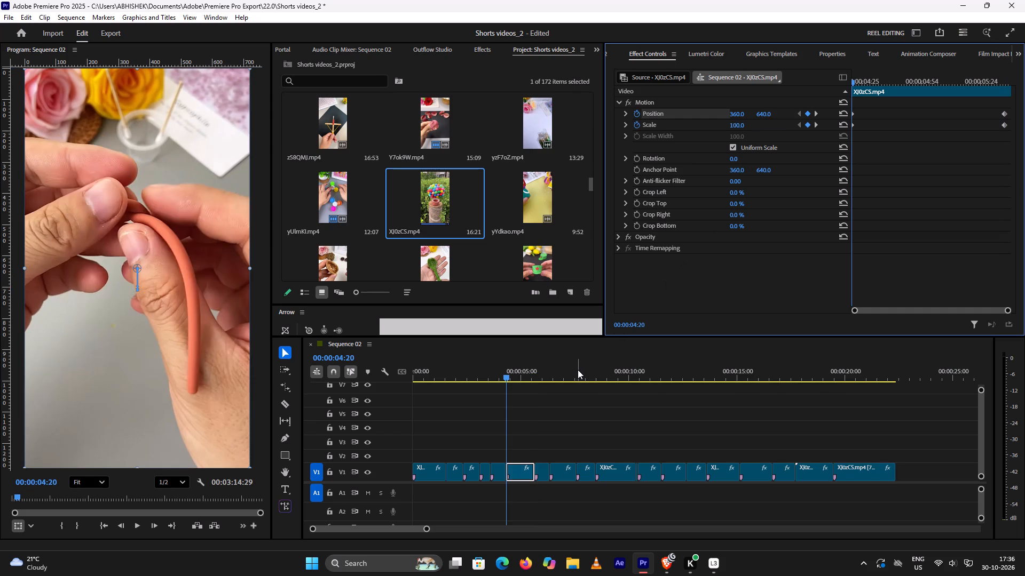
{"action": "key", "text": "space"}
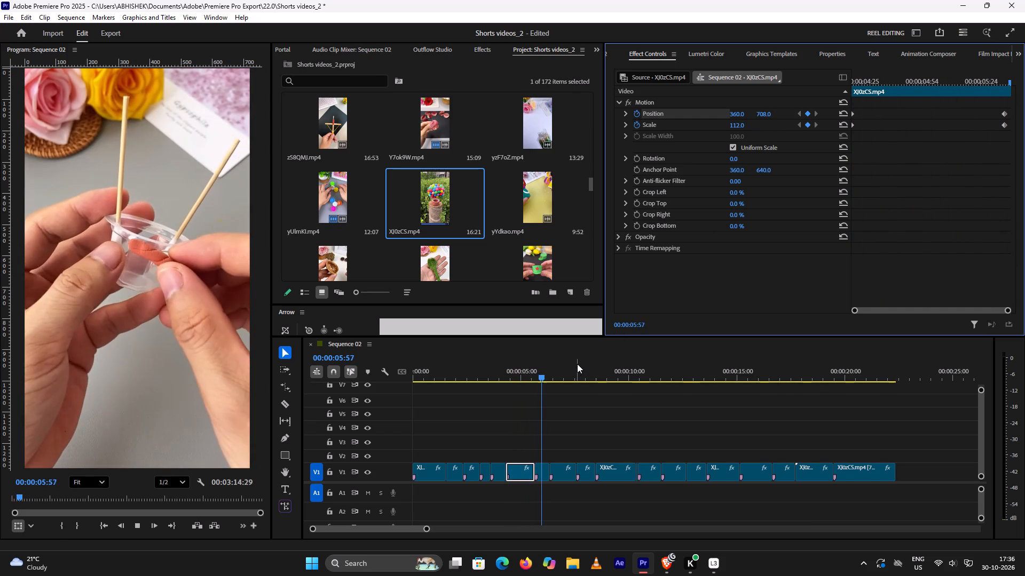
{"action": "key", "text": "space"}
{"action": "left_click", "coordinate": [498, 371]}
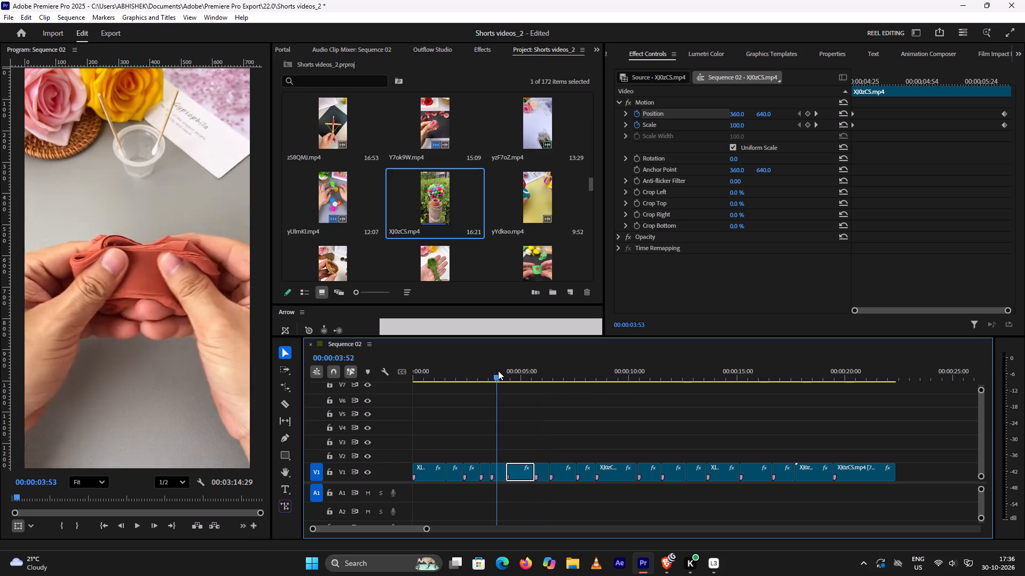
{"action": "key", "text": "space"}
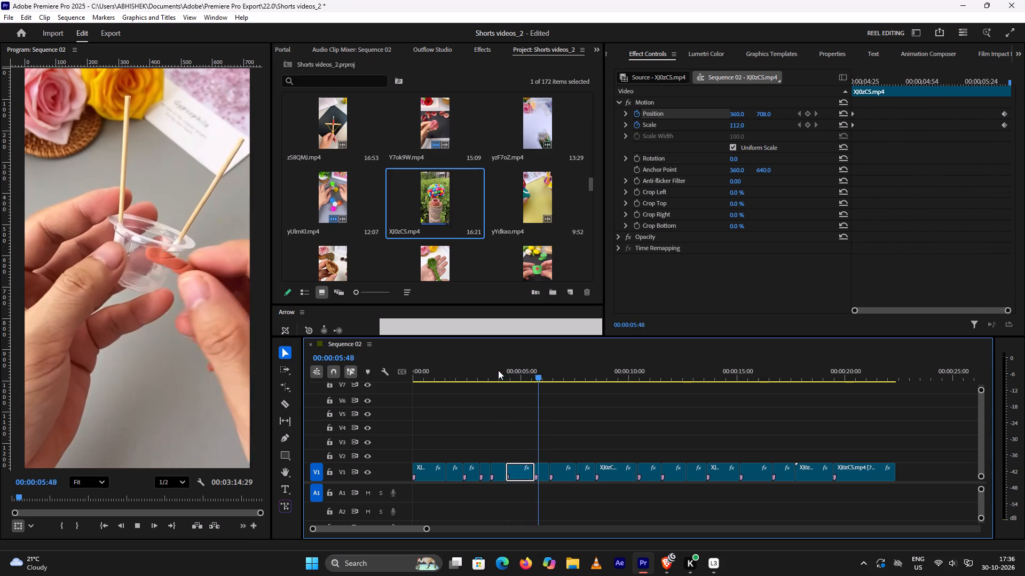
{"action": "key", "text": "space"}
{"action": "left_click", "coordinate": [506, 373]}
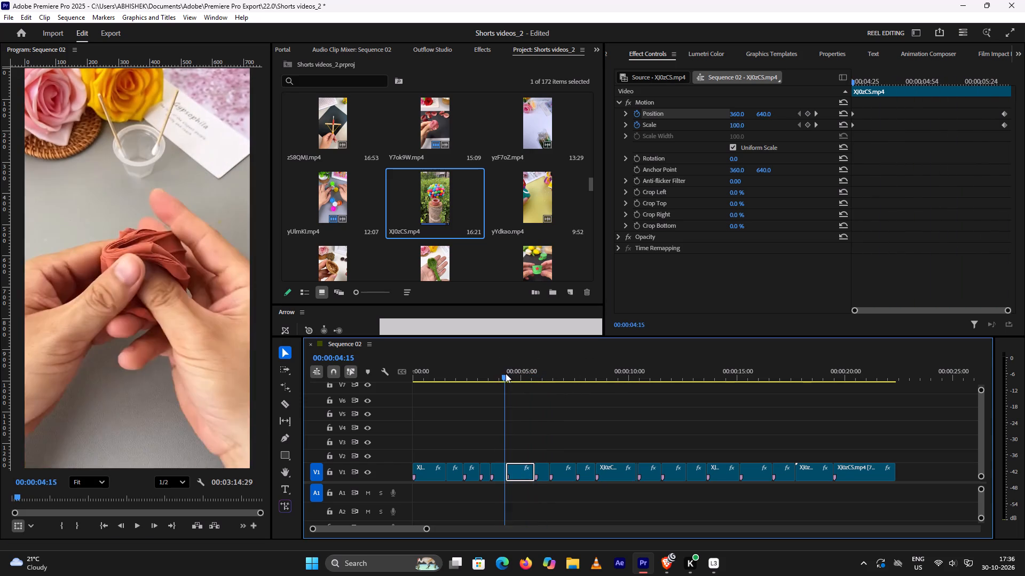
{"action": "key", "text": "space"}
{"action": "key", "text": "space"}
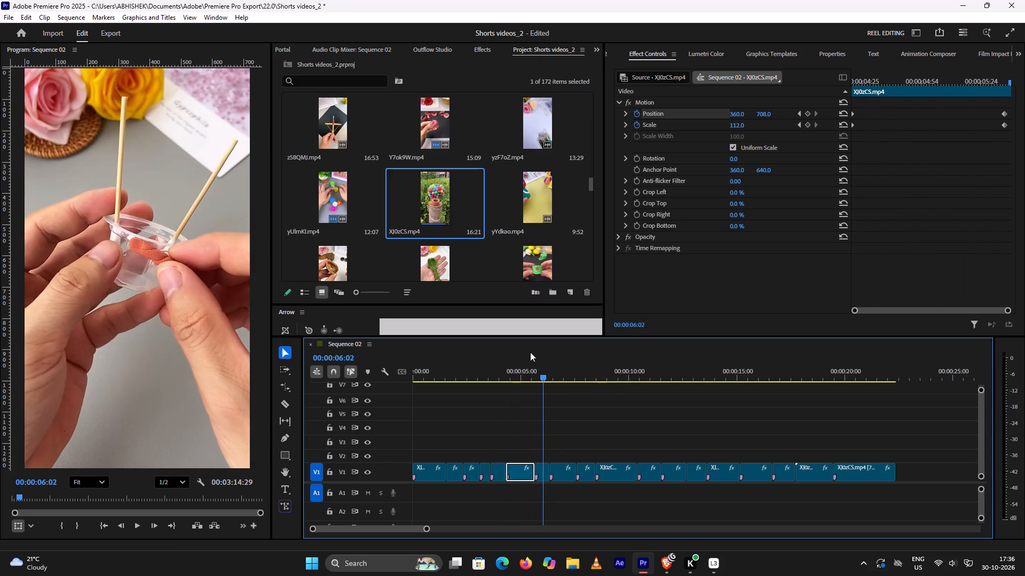
Play and scrub the segments after the clay-twisting one to examine where the clay rope is wound around the cup.
{"action": "key", "text": "space"}
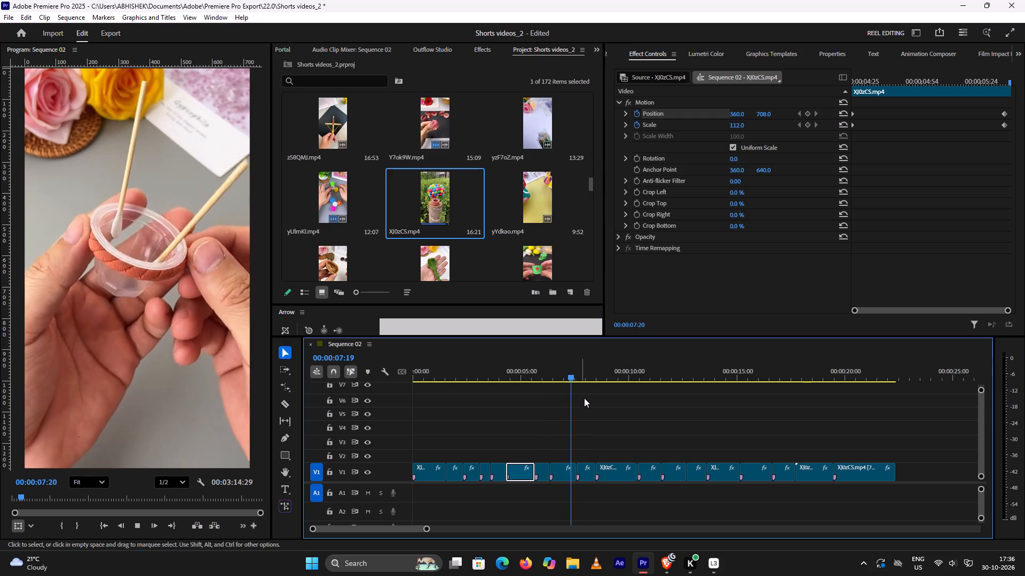
{"action": "key", "text": "space"}
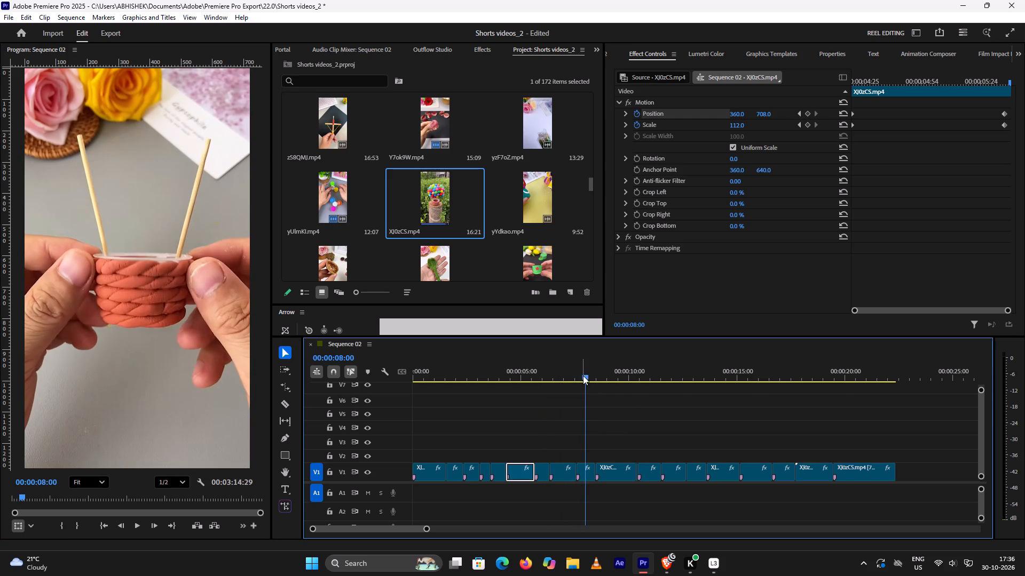
{"action": "left_click_drag", "start_coordinate": [583, 377], "coordinate": [561, 378]}
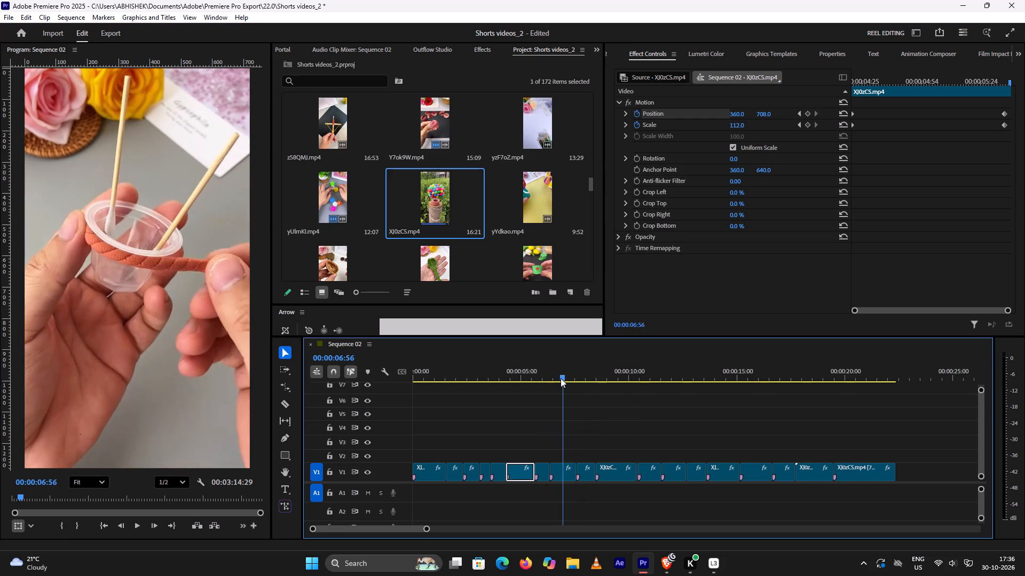
{"action": "left_click_drag", "start_coordinate": [561, 378], "coordinate": [576, 378]}
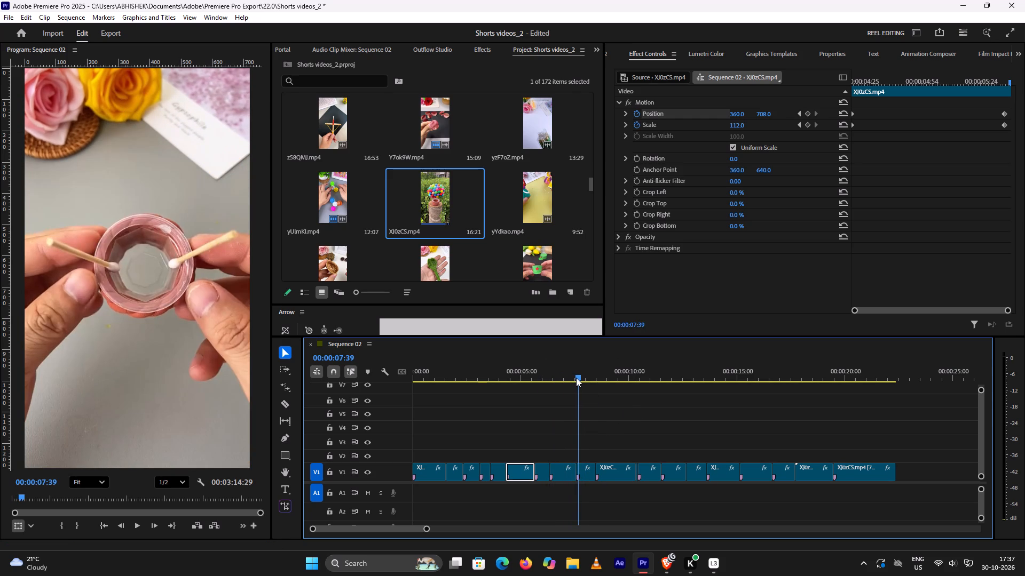
{"action": "left_click_drag", "start_coordinate": [576, 378], "coordinate": [559, 387]}
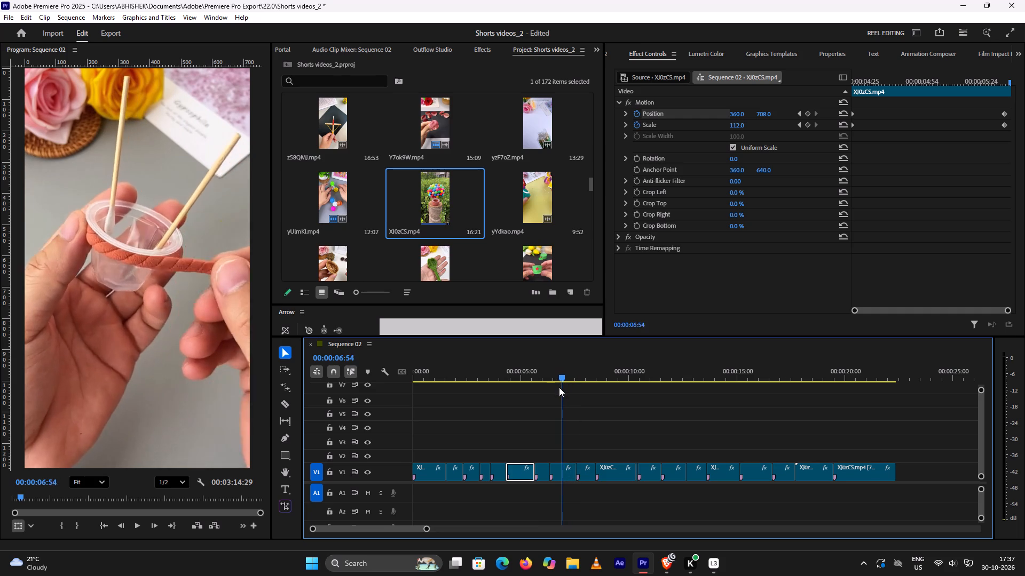
{"action": "left_click_drag", "start_coordinate": [559, 387], "coordinate": [549, 393]}
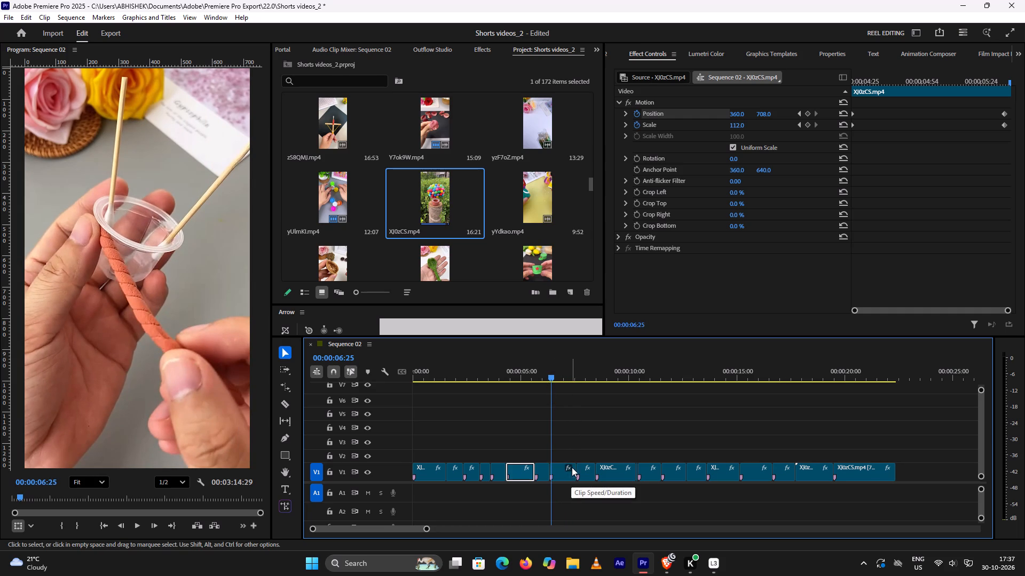
{"action": "left_click_drag", "start_coordinate": [548, 377], "coordinate": [544, 378]}
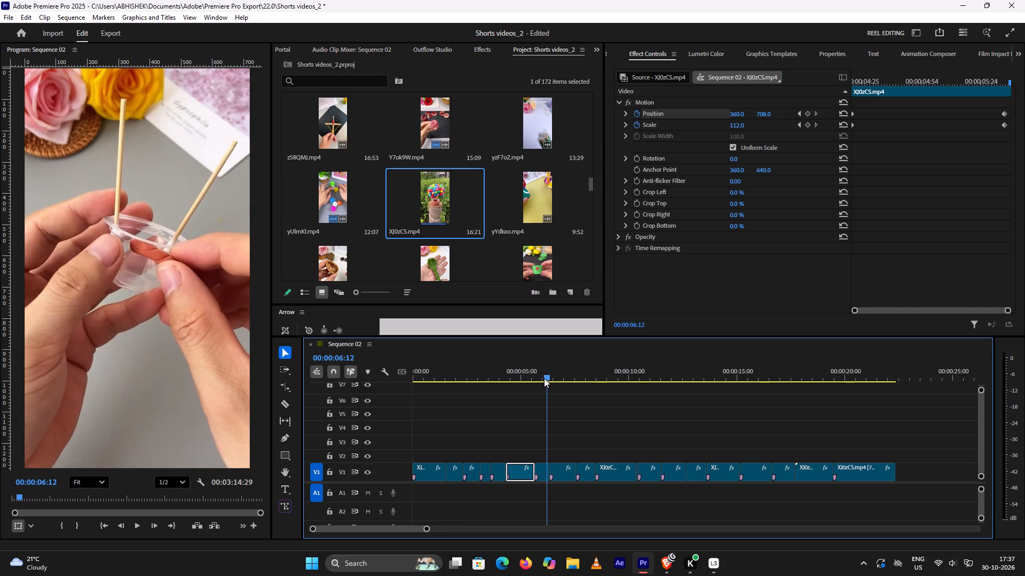
{"action": "left_click_drag", "start_coordinate": [544, 378], "coordinate": [559, 382]}
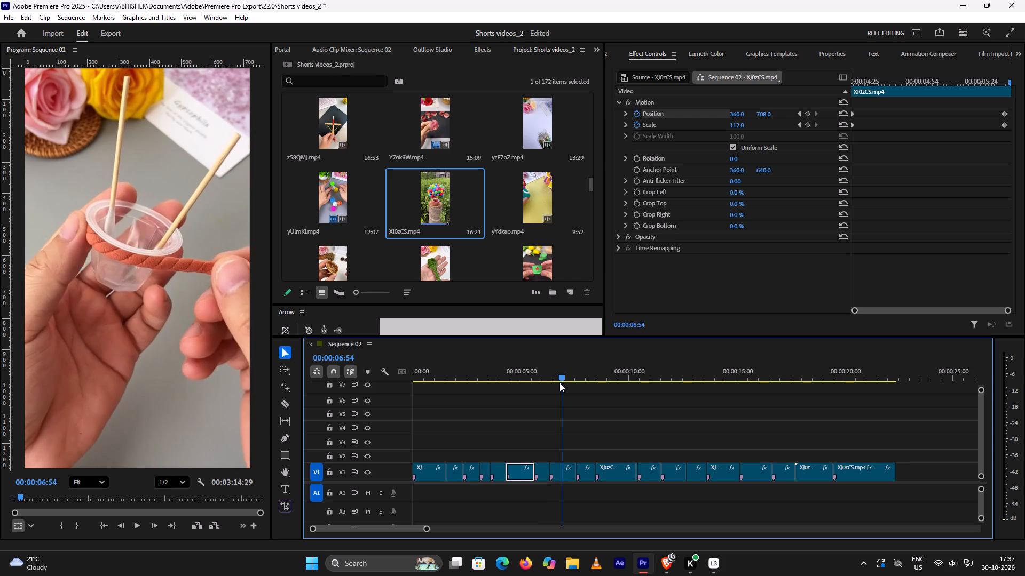
{"action": "left_click_drag", "start_coordinate": [559, 382], "coordinate": [555, 386]}
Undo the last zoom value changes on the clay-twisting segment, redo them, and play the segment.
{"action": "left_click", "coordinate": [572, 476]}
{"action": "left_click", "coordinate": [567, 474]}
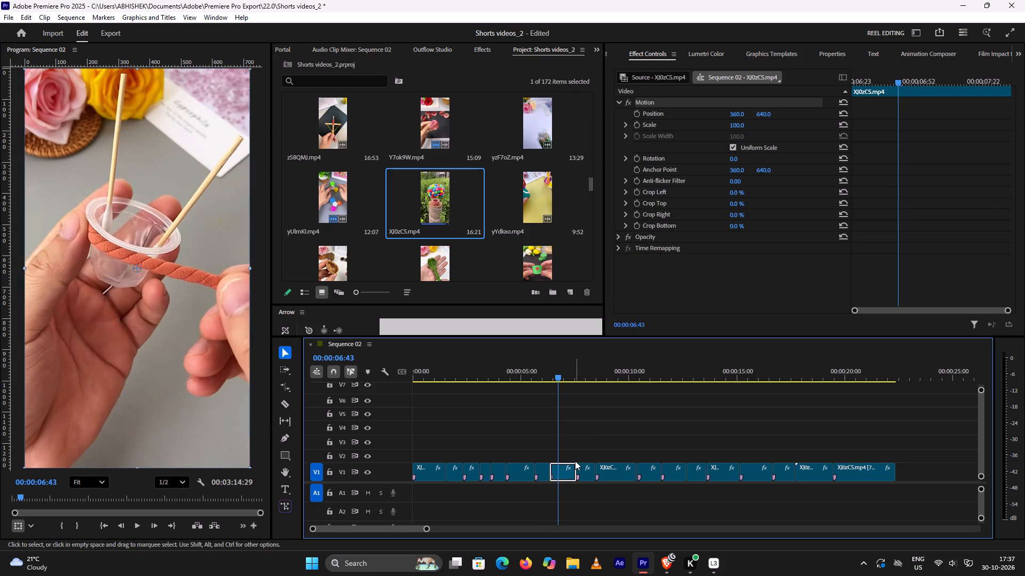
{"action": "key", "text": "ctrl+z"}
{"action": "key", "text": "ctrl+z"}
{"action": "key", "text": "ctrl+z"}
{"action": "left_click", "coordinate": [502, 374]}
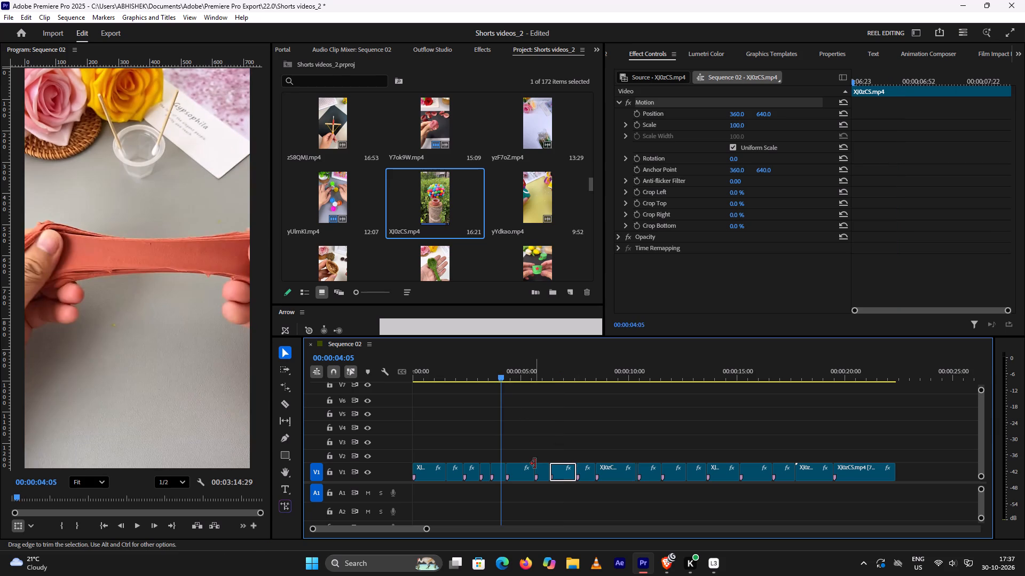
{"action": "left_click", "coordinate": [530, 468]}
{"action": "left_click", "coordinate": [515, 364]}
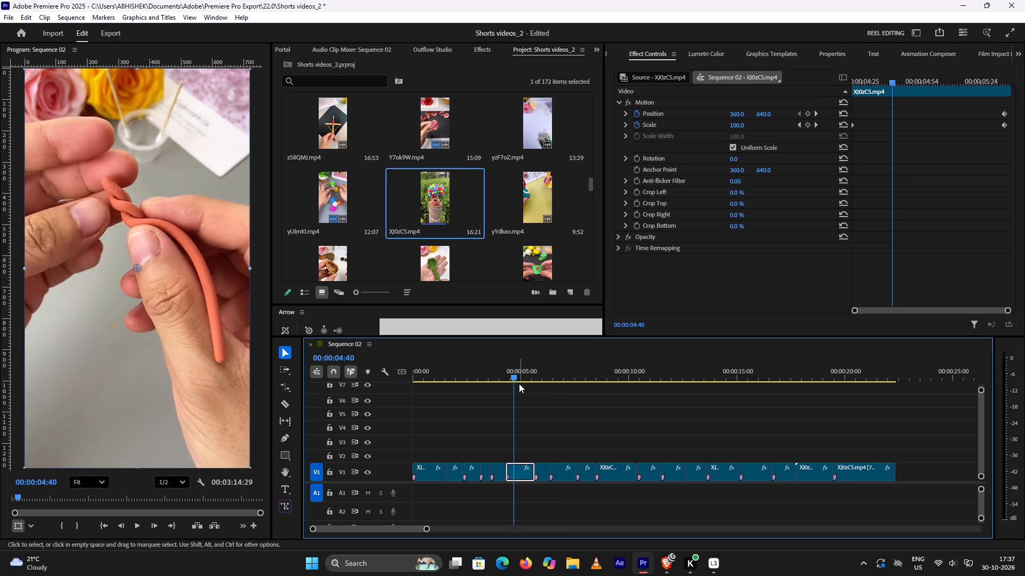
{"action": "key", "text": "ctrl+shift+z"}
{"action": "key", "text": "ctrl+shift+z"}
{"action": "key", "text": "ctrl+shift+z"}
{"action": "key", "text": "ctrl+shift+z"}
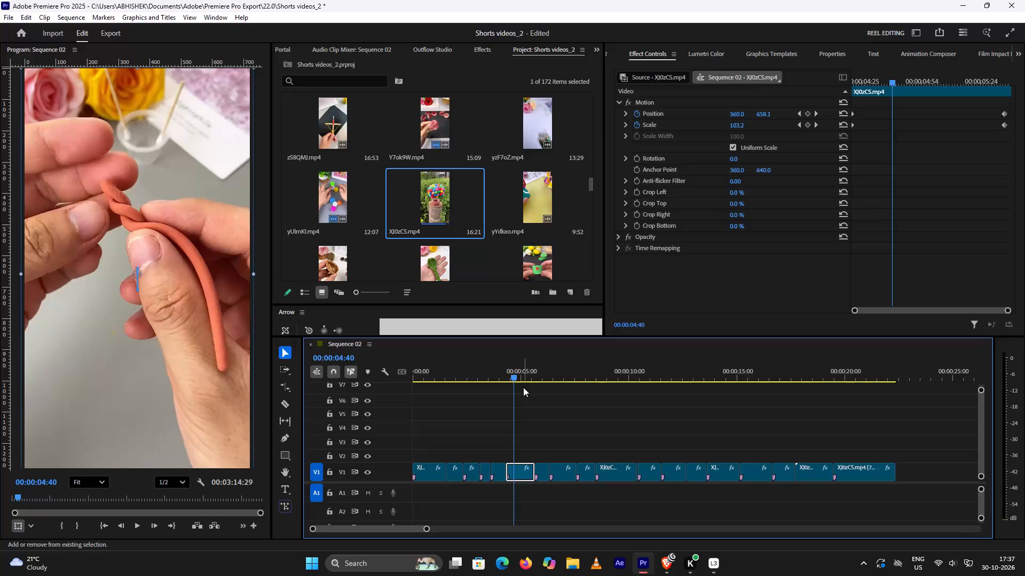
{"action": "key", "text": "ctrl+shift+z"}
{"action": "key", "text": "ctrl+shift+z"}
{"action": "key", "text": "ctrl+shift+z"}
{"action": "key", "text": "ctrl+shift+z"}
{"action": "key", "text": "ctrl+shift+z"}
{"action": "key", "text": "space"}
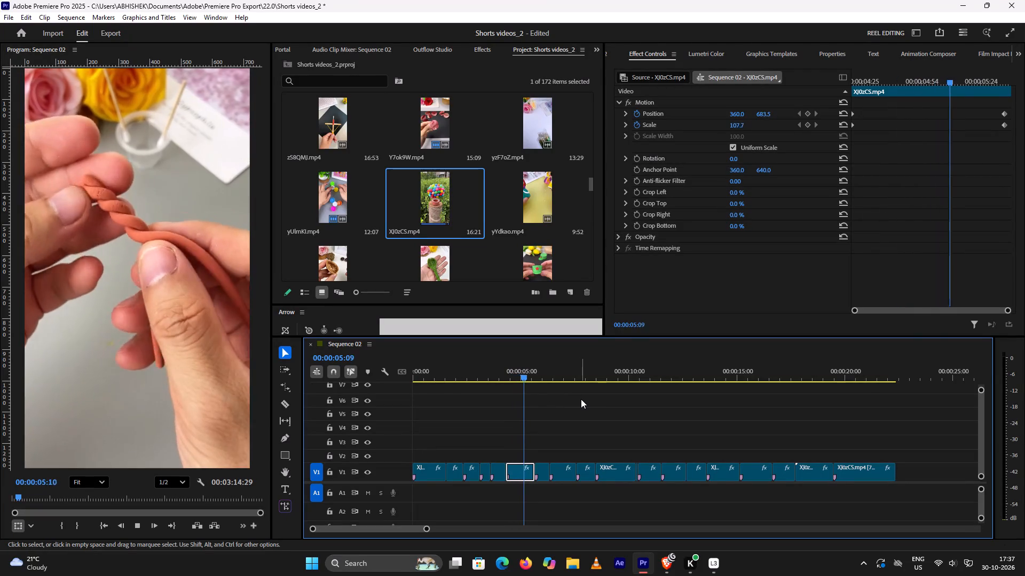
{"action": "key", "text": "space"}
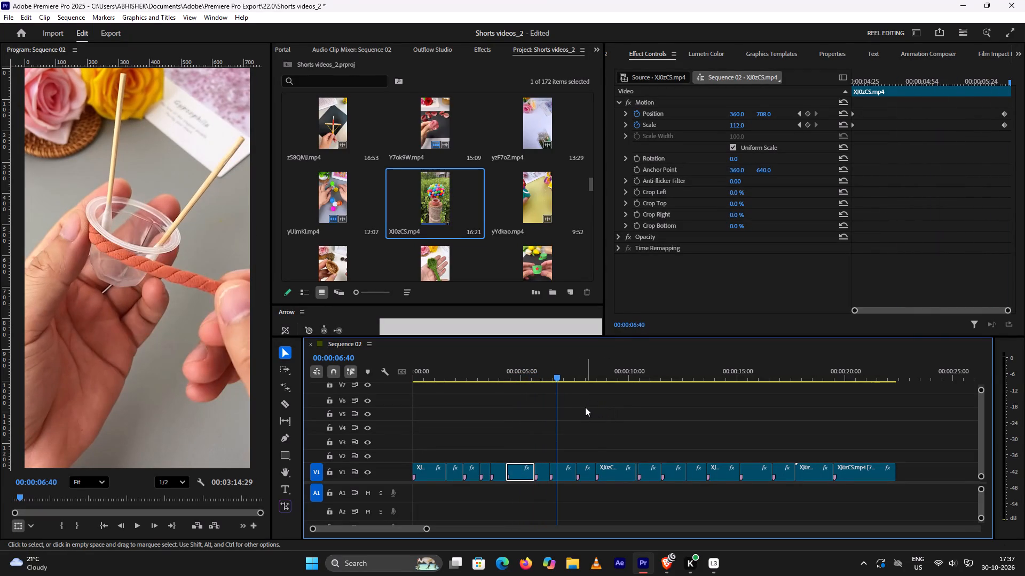
Add Scale and Position keyframes at the start (00:00:06:22) and last frame (00:00:07:35) of the segment winding clay rope around the cup.
{"action": "key", "text": "Up"}
{"action": "left_click", "coordinate": [571, 477]}
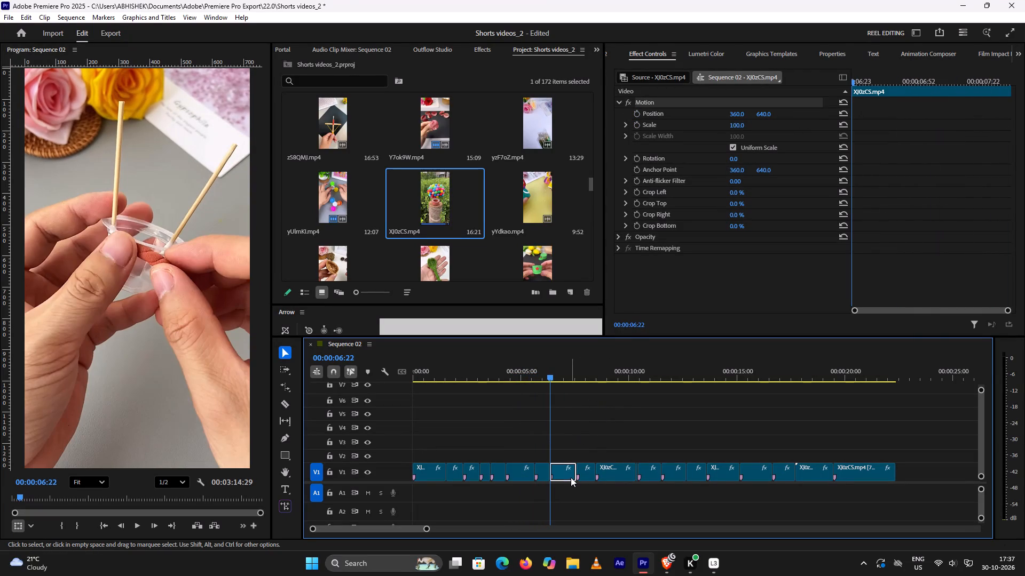
{"action": "left_click", "coordinate": [639, 128]}
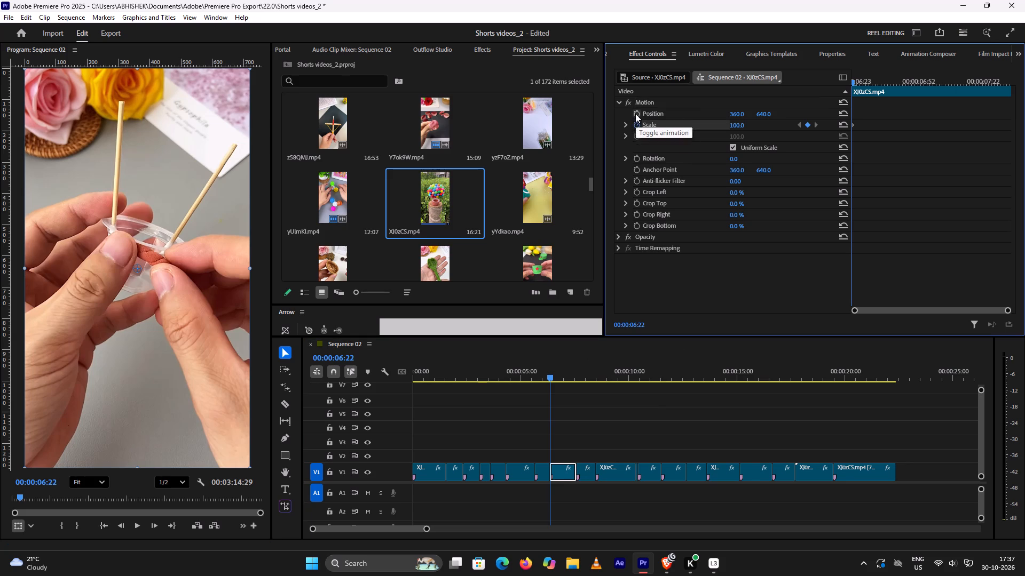
{"action": "left_click", "coordinate": [635, 114]}
{"action": "key", "text": "Down"}
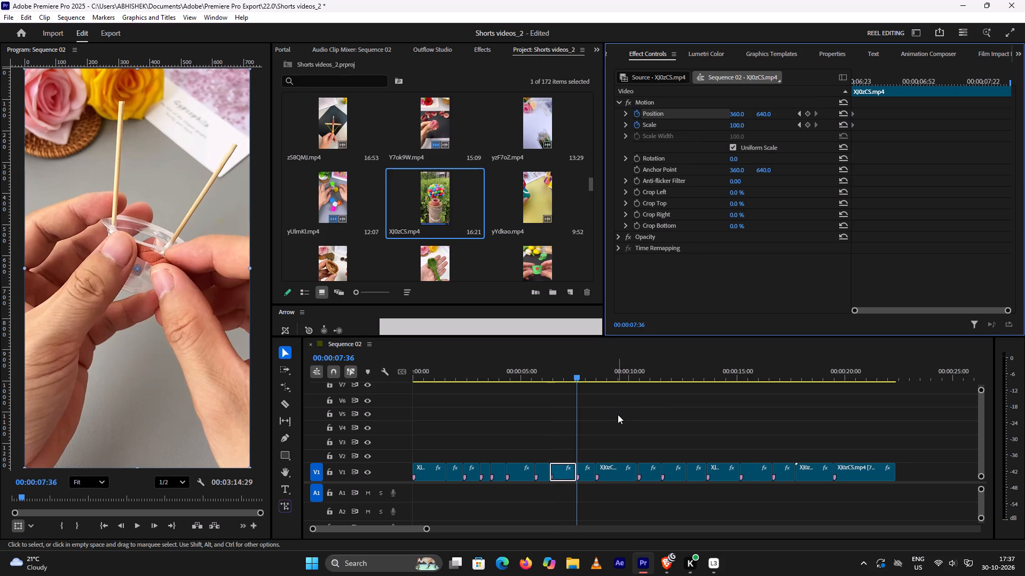
{"action": "key", "text": "Left"}
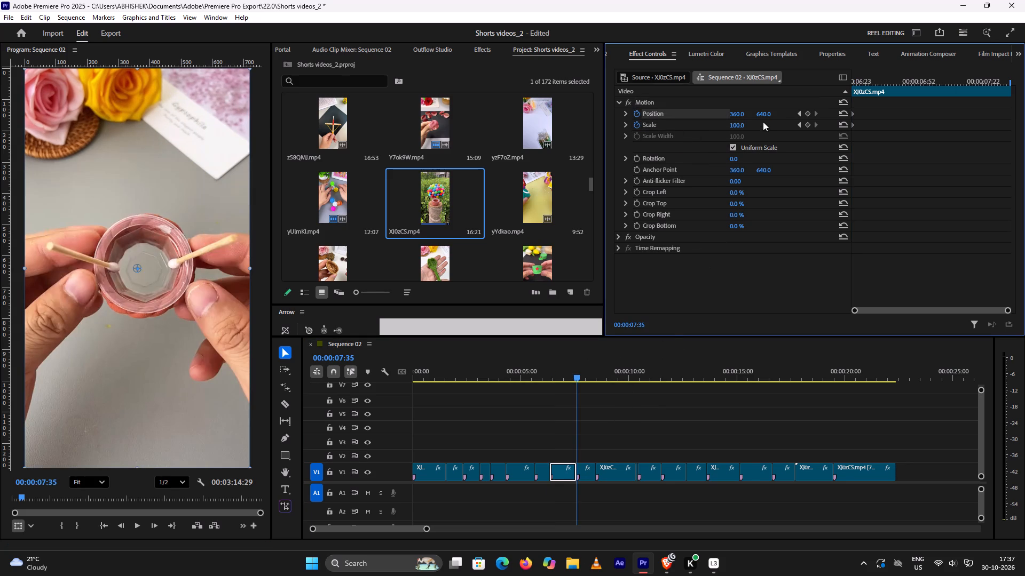
{"action": "left_click", "coordinate": [805, 124]}
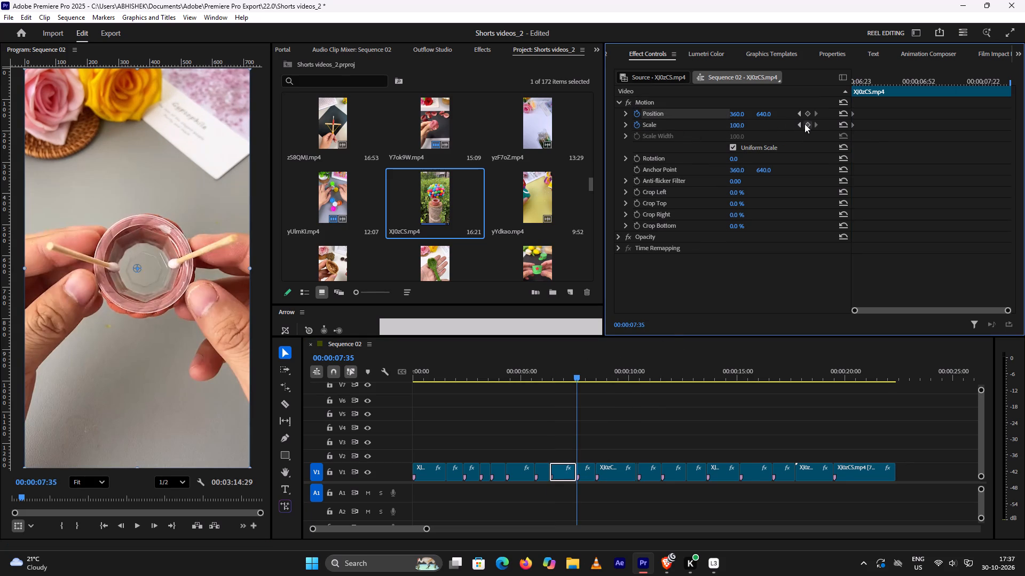
{"action": "left_click", "coordinate": [805, 111]}
Scrub back and forth from the clay-twisting segment into the rope-winding segment to examine the transition at the cut.
{"action": "left_click", "coordinate": [798, 124]}
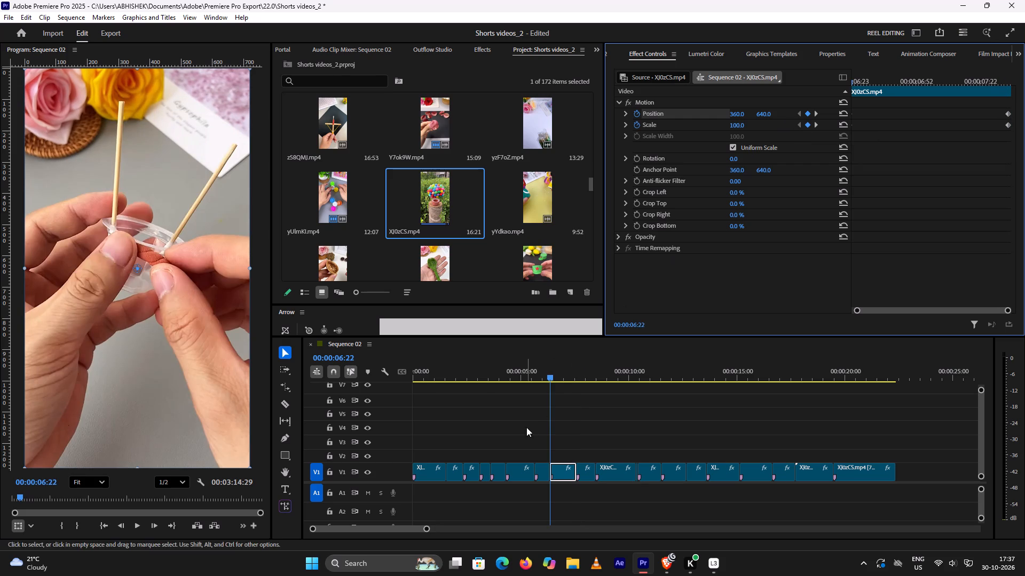
{"action": "left_click_drag", "start_coordinate": [551, 375], "coordinate": [535, 383]}
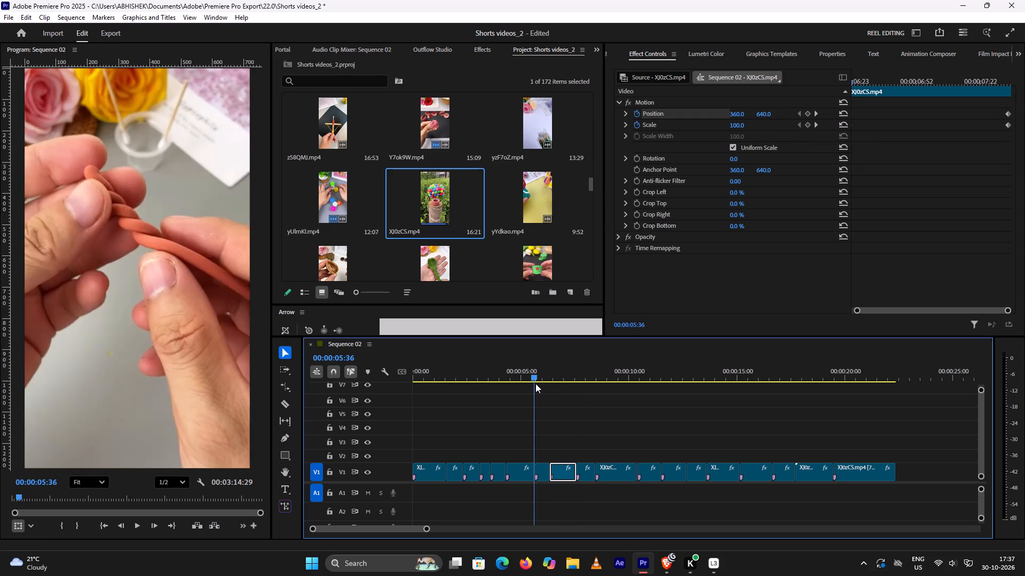
{"action": "left_click_drag", "start_coordinate": [535, 383], "coordinate": [534, 387]}
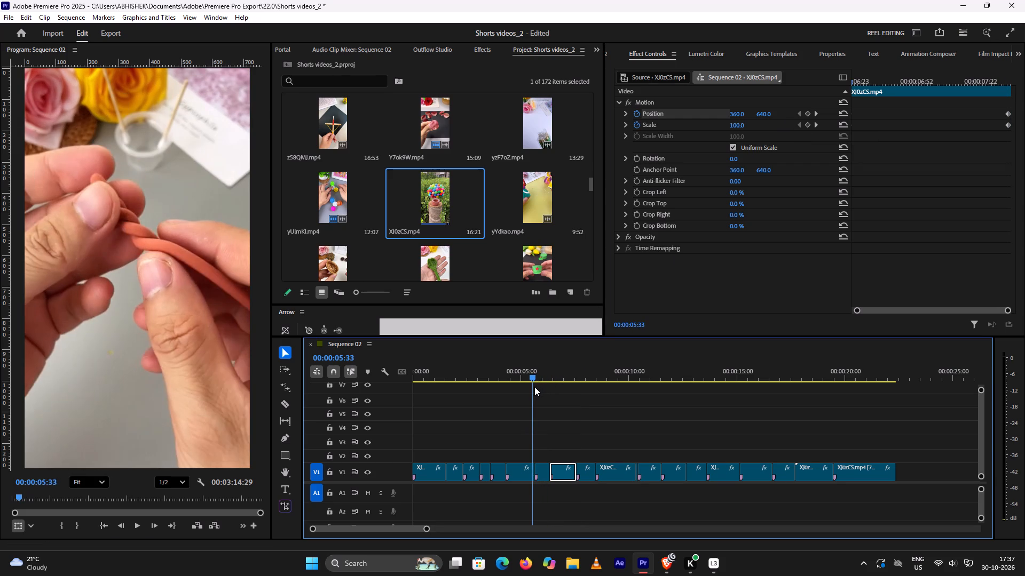
{"action": "left_click_drag", "start_coordinate": [534, 387], "coordinate": [546, 383]}
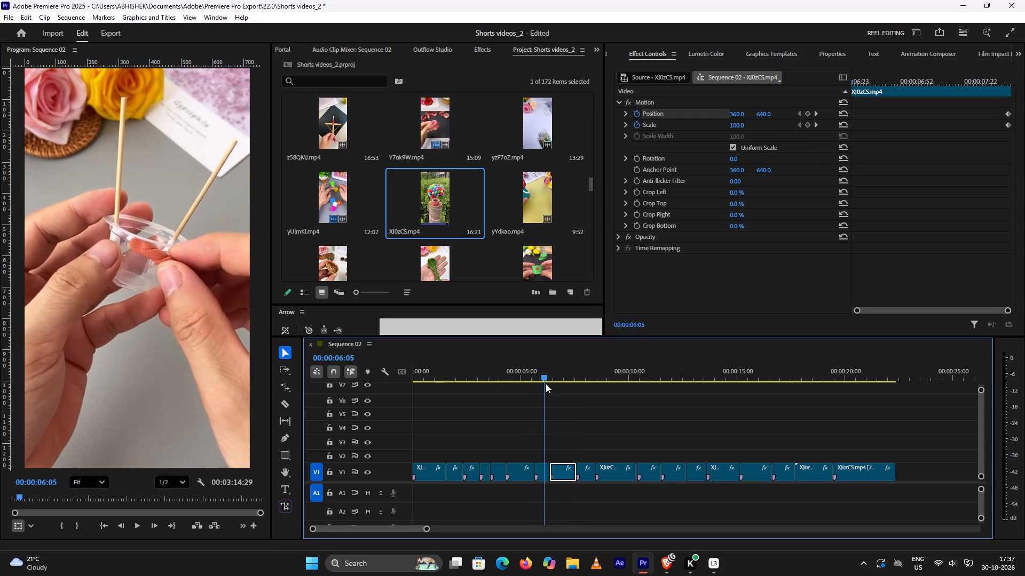
{"action": "left_click_drag", "start_coordinate": [546, 383], "coordinate": [555, 386]}
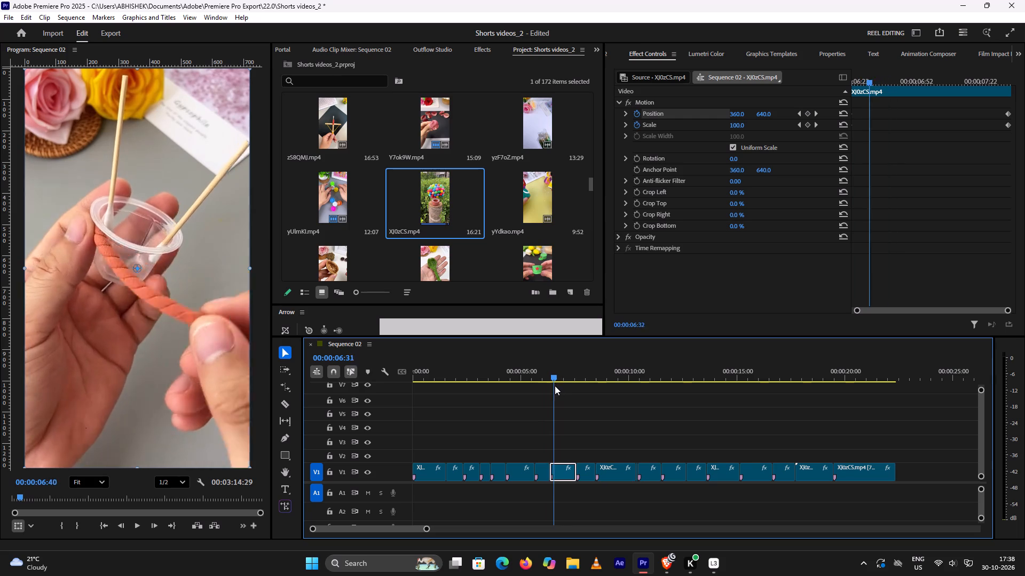
{"action": "left_click_drag", "start_coordinate": [555, 386], "coordinate": [551, 391]}
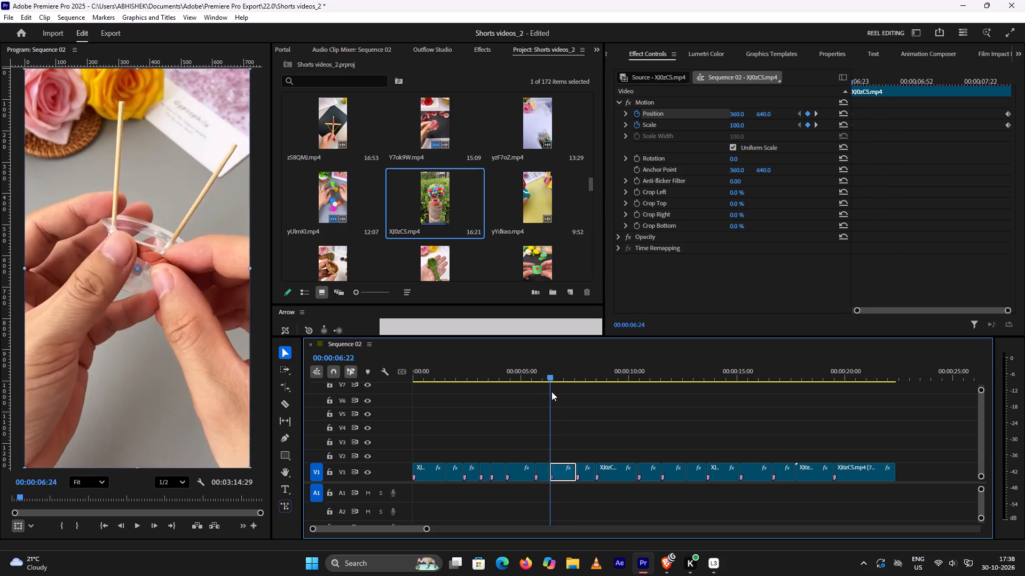
{"action": "left_click_drag", "start_coordinate": [551, 391], "coordinate": [553, 394]}
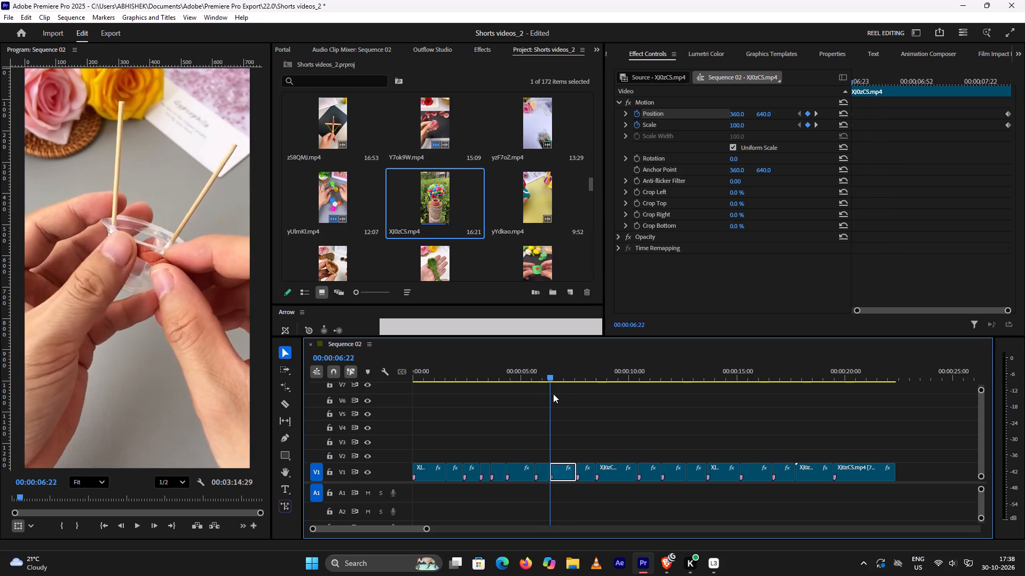
{"action": "left_click_drag", "start_coordinate": [553, 394], "coordinate": [553, 393]}
Set the rope-winding segment's start keyframe to Scale 110 and Position about 337, 655.
{"action": "left_click", "coordinate": [563, 471]}
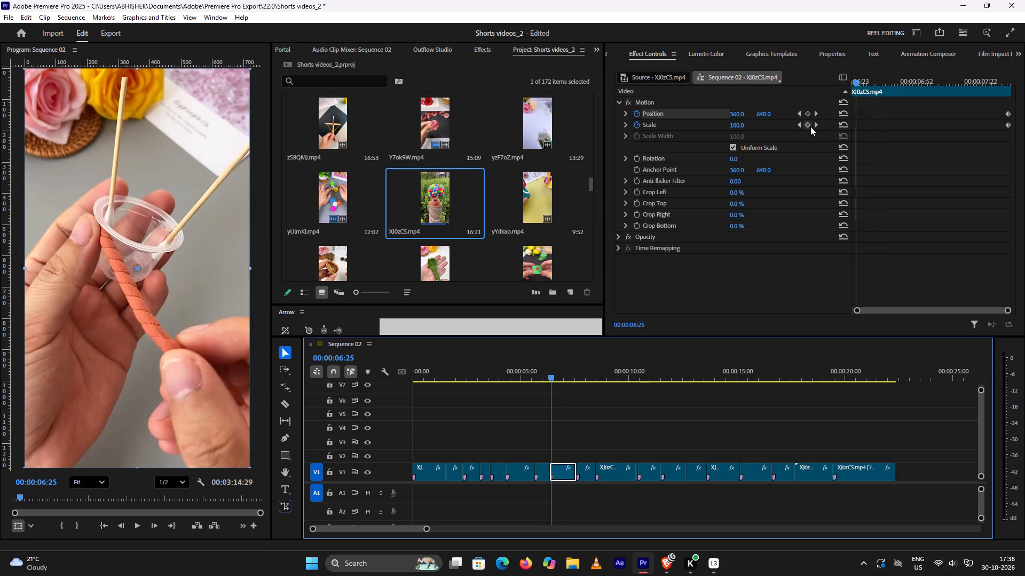
{"action": "left_click", "coordinate": [812, 125]}
{"action": "left_click", "coordinate": [798, 125]}
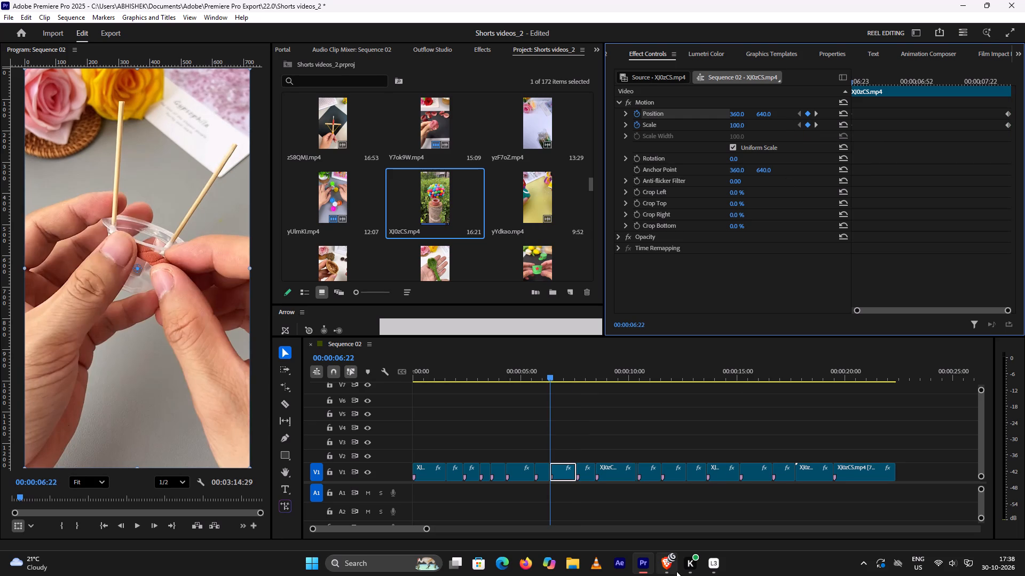
{"action": "left_click", "coordinate": [644, 566]}
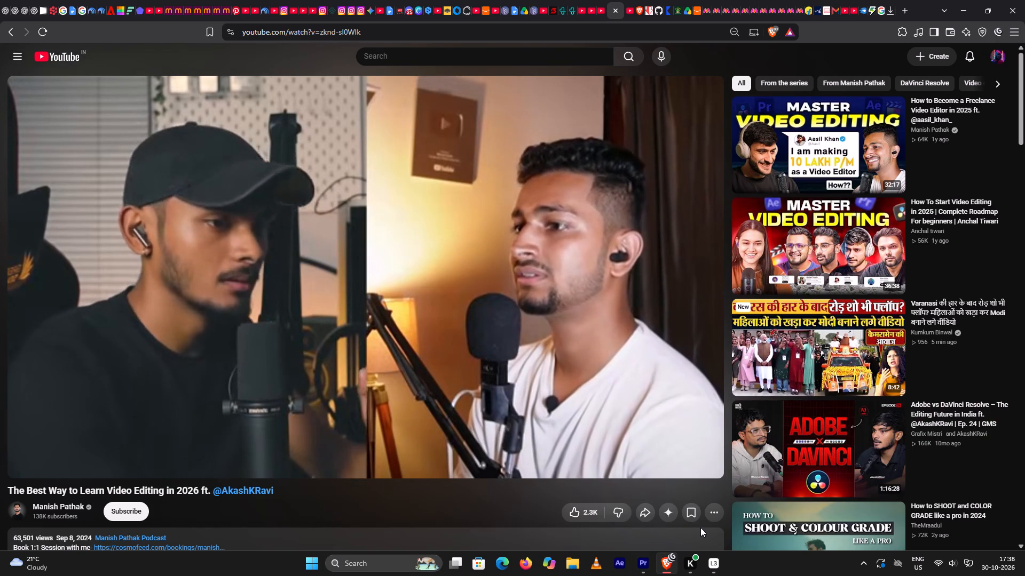
{"action": "left_click", "coordinate": [644, 566]}
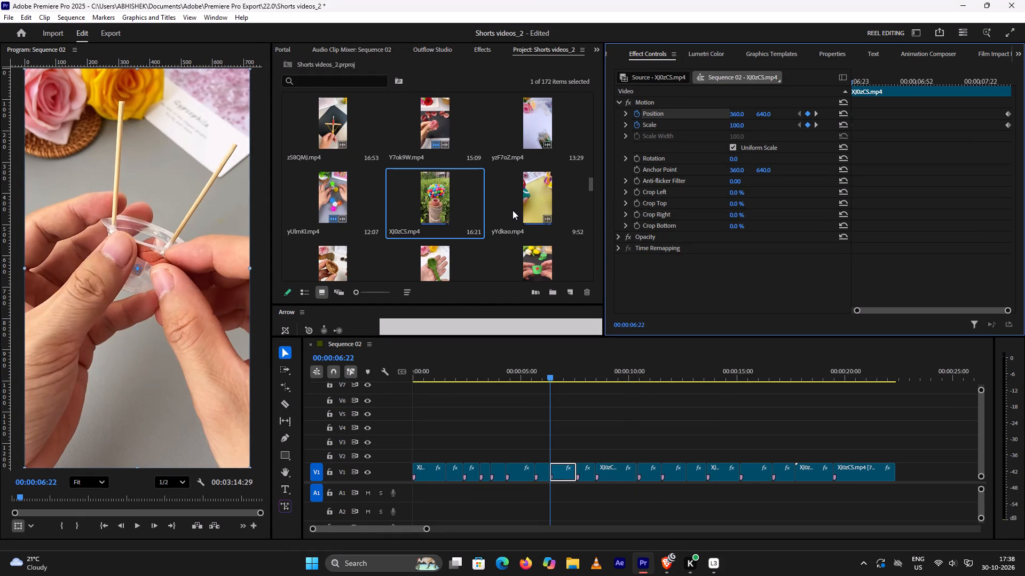
{"action": "left_click_drag", "start_coordinate": [734, 123], "coordinate": [739, 123]}
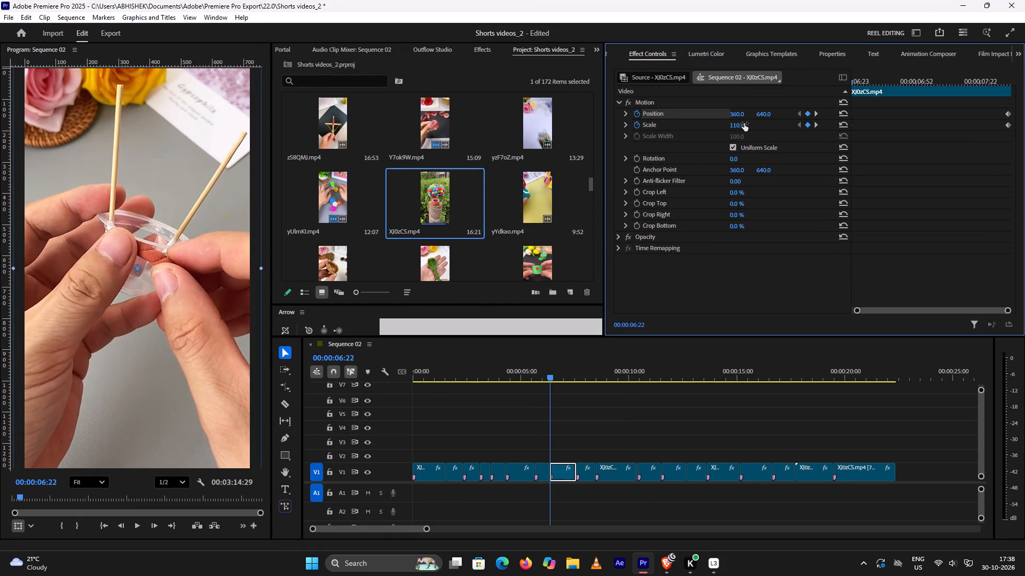
{"action": "left_click_drag", "start_coordinate": [763, 115], "coordinate": [757, 118]}
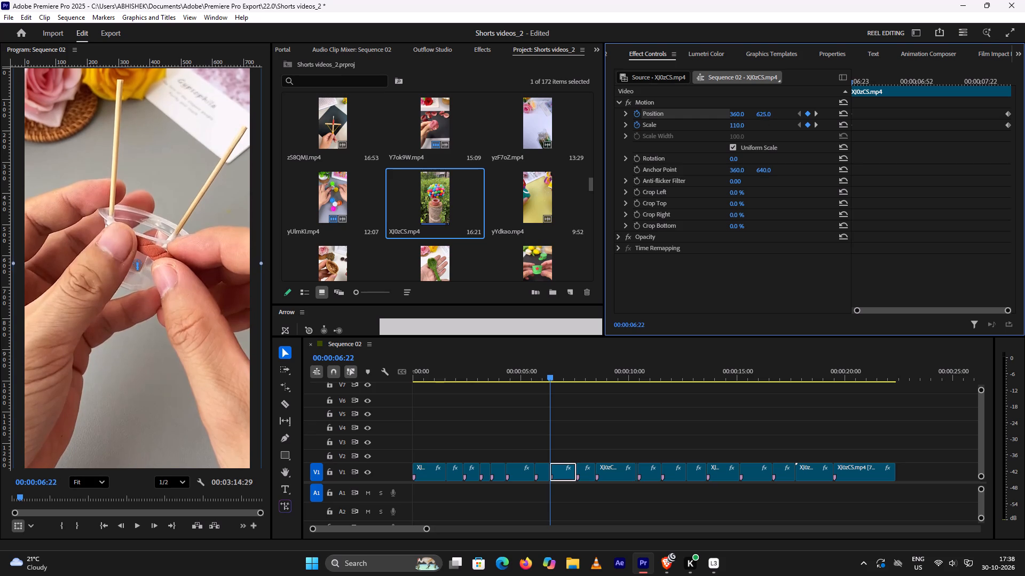
{"action": "left_click_drag", "start_coordinate": [757, 118], "coordinate": [772, 113]}
{"action": "left_click_drag", "start_coordinate": [739, 113], "coordinate": [727, 117]}
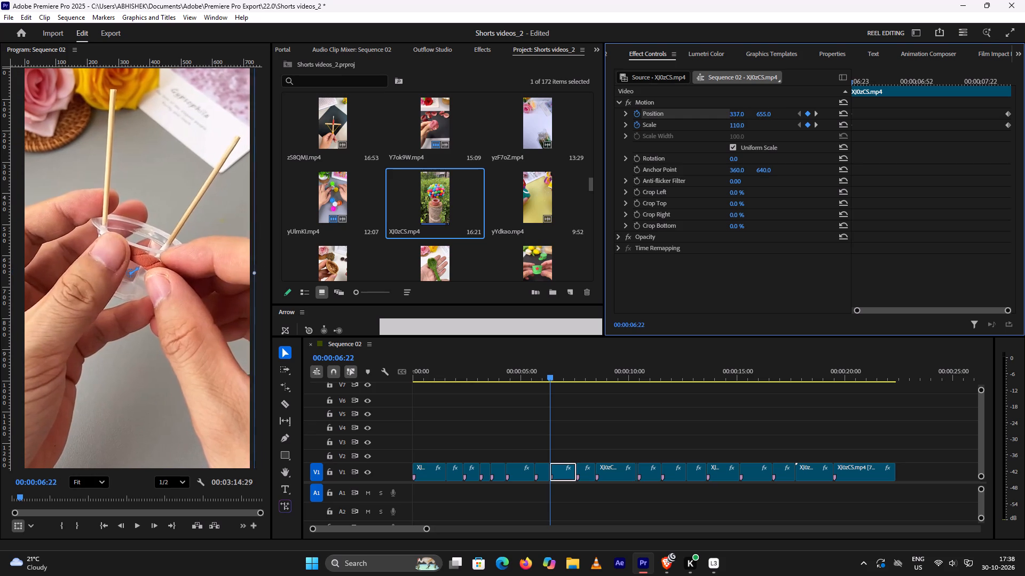
{"action": "left_click_drag", "start_coordinate": [727, 117], "coordinate": [726, 118]}
Play from the clay-twisting segment through the rope-winding zoom into the white tissue segment to review the motion.
{"action": "key", "text": "space"}
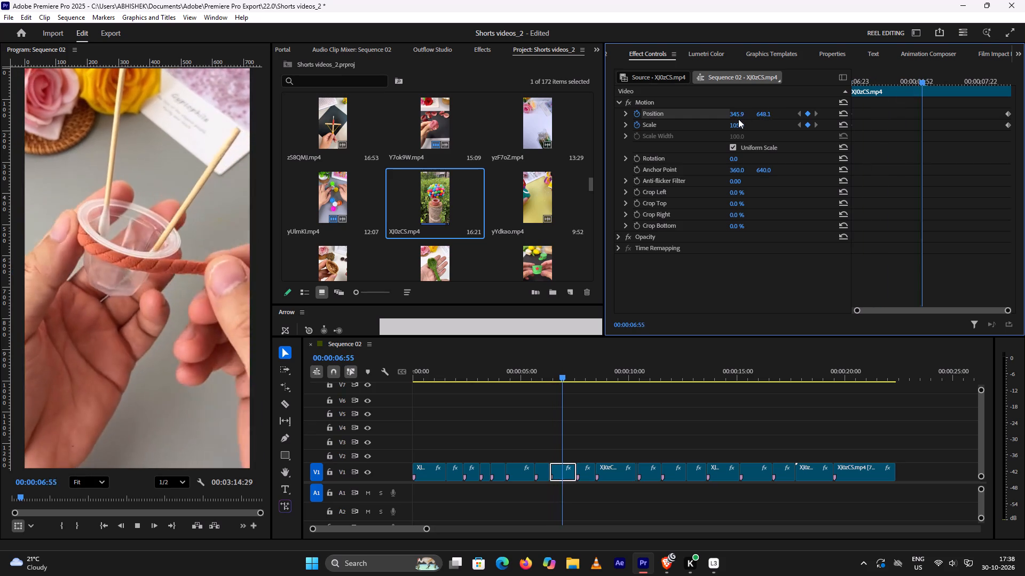
{"action": "key", "text": "space"}
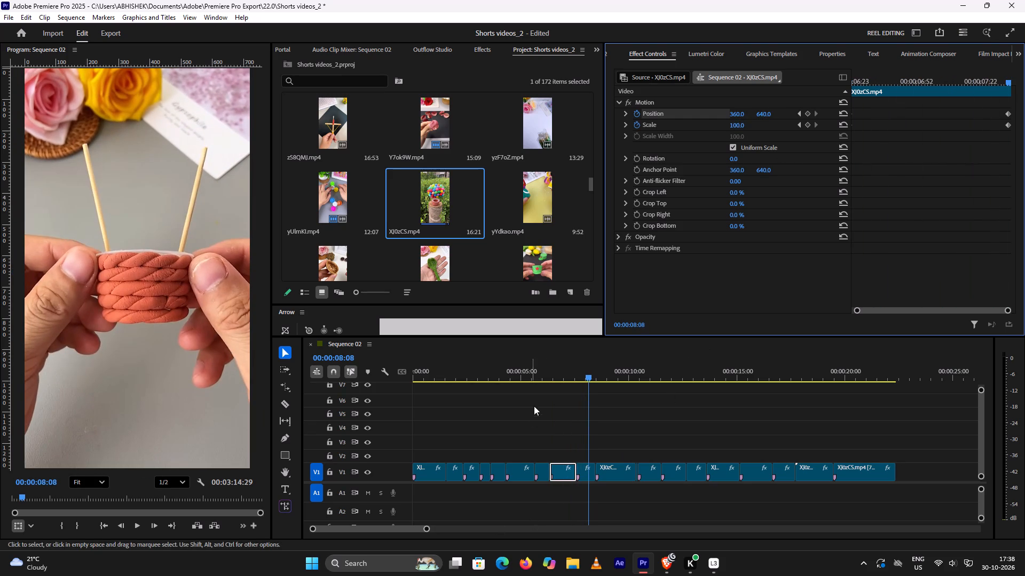
{"action": "left_click", "coordinate": [550, 372]}
{"action": "left_click", "coordinate": [539, 376]}
{"action": "key", "text": "space"}
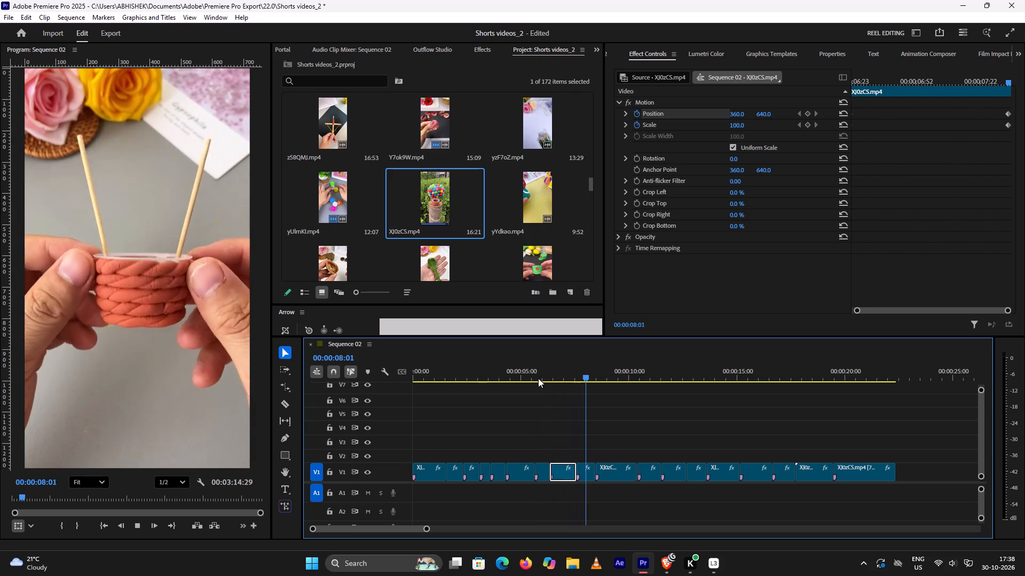
{"action": "key", "text": "space"}
{"action": "key", "text": "space"}
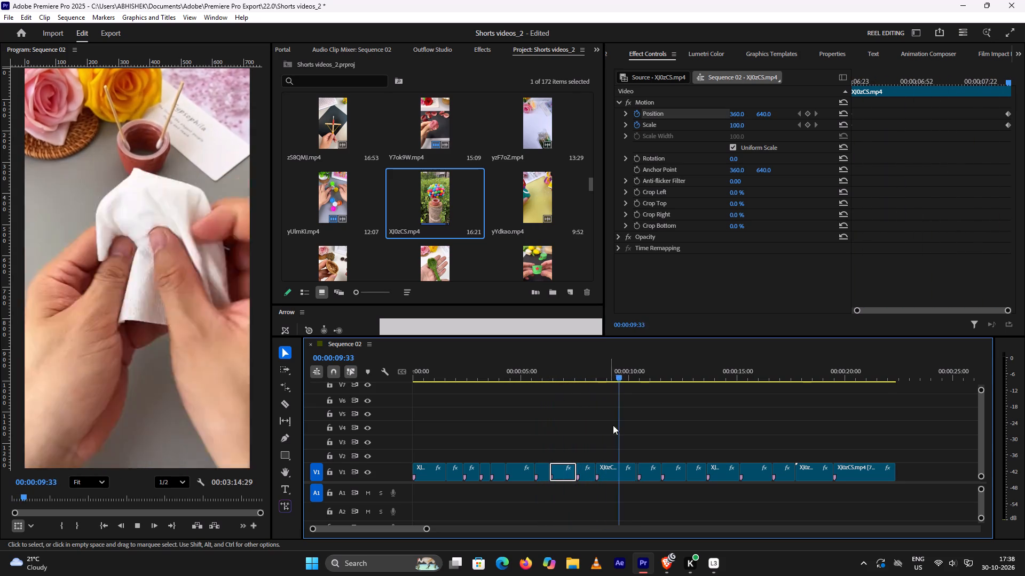
{"action": "key", "text": "space"}
Speed up the white tissue-crumpling segment by rate-stretching its end to about 1.5 seconds long, and ripple-delete the gap after it.
{"action": "left_click", "coordinate": [610, 471]}
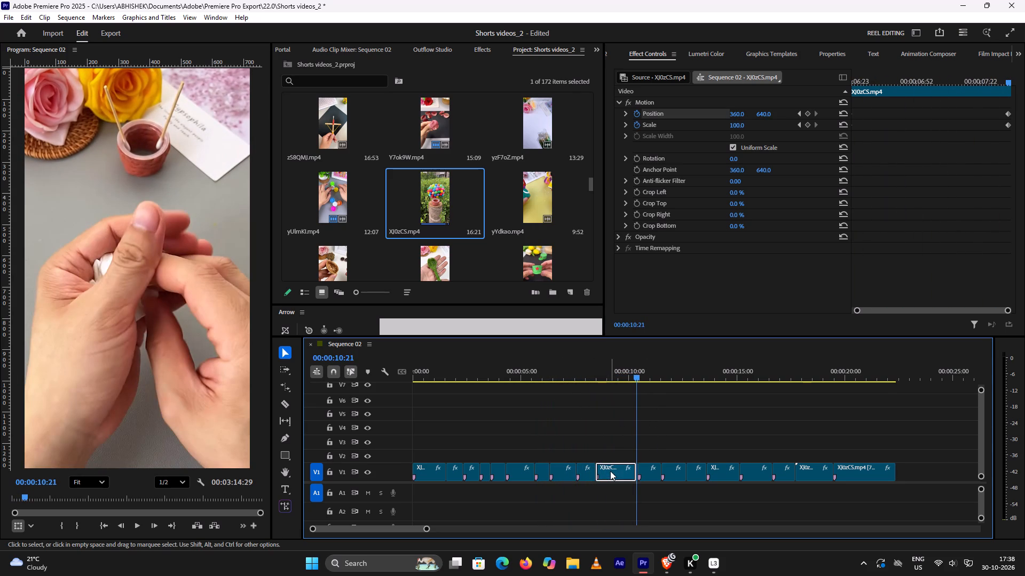
{"action": "key", "text": "r"}
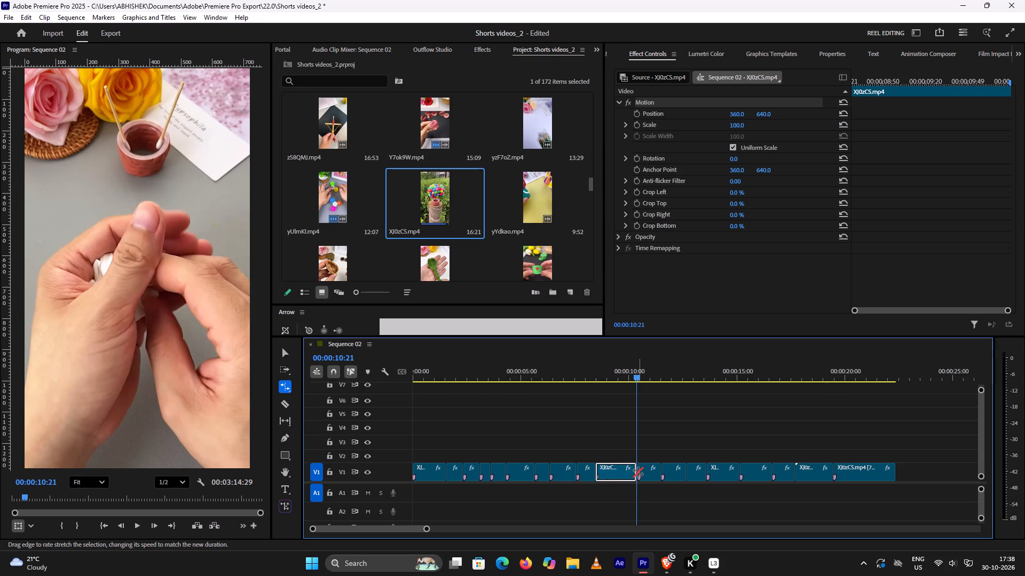
{"action": "left_click_drag", "start_coordinate": [636, 471], "coordinate": [625, 479]}
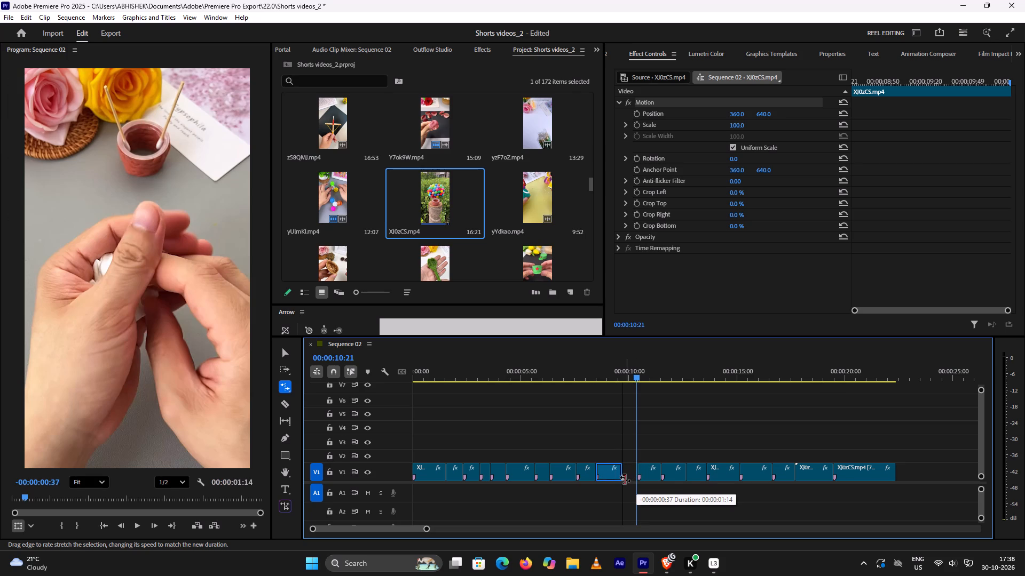
{"action": "left_click_drag", "start_coordinate": [625, 479], "coordinate": [628, 479]}
{"action": "left_click", "coordinate": [634, 474]}
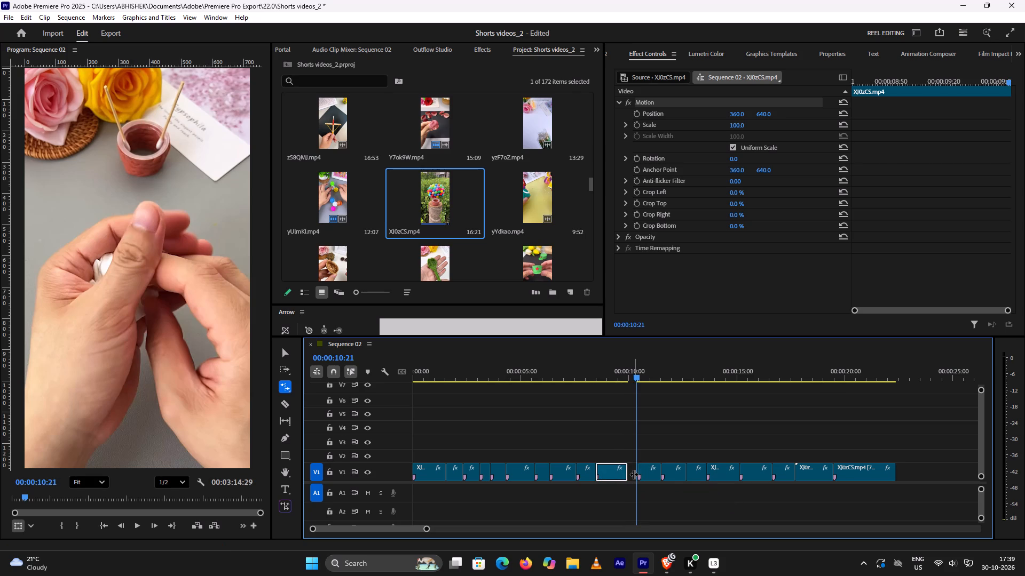
{"action": "key", "text": "v"}
{"action": "left_click", "coordinate": [633, 471]}
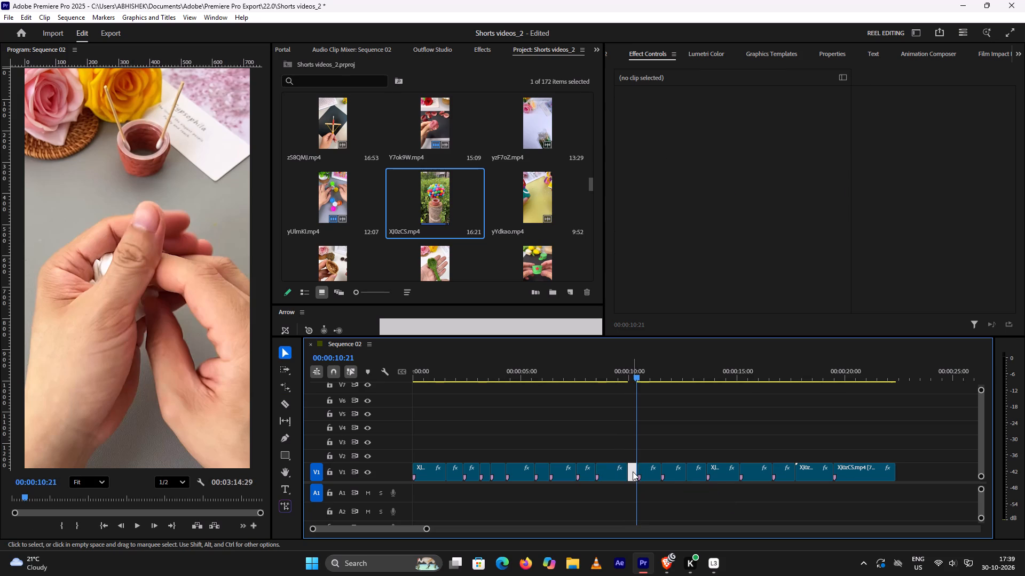
{"action": "key", "text": "BackSpace"}
Play the sequence from the tissue-crumpling segment through to the final outdoor balloon shot to review the pacing.
{"action": "left_click", "coordinate": [588, 372]}
{"action": "key", "text": "space"}
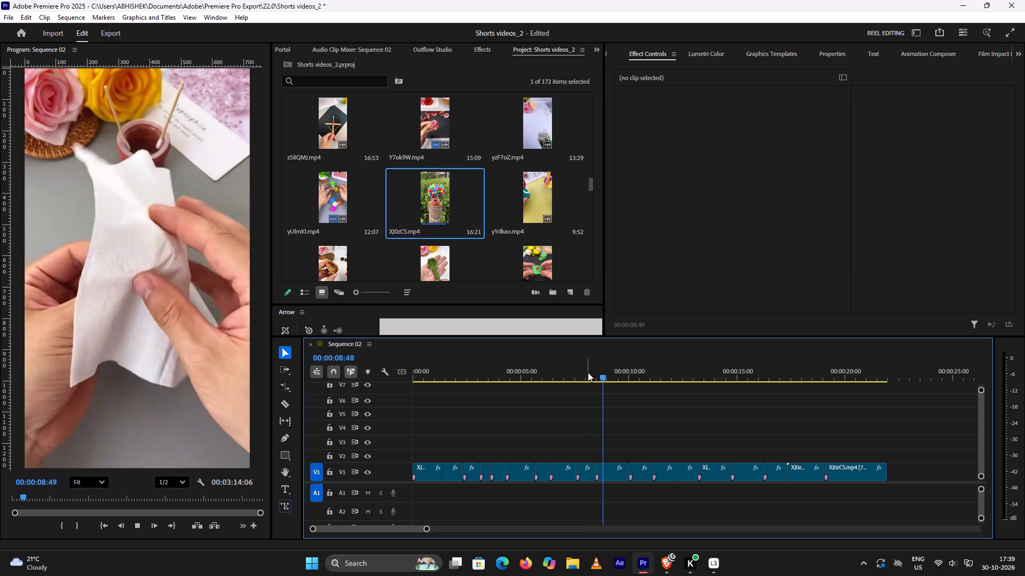
{"action": "key", "text": "space"}
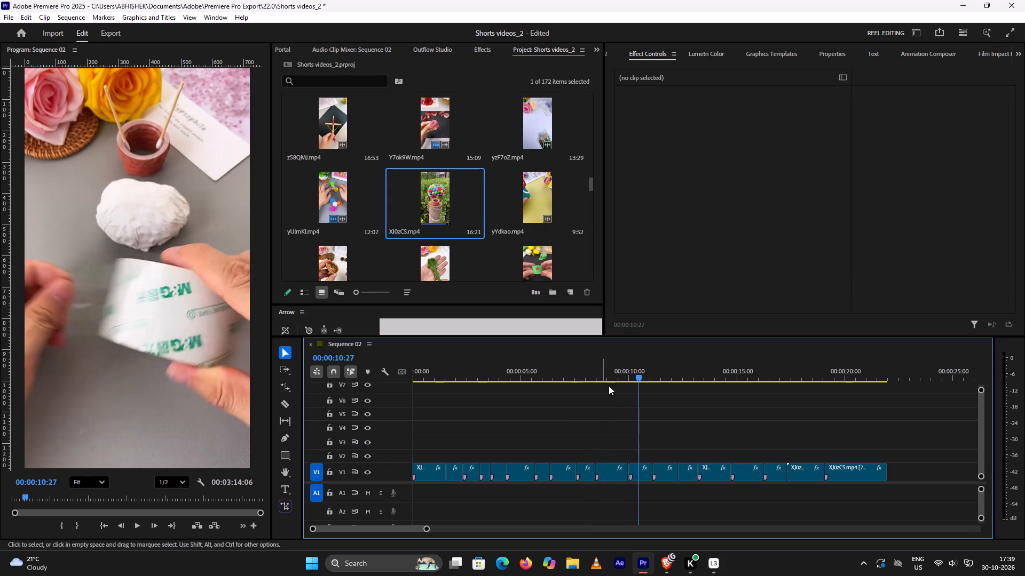
{"action": "key", "text": "space"}
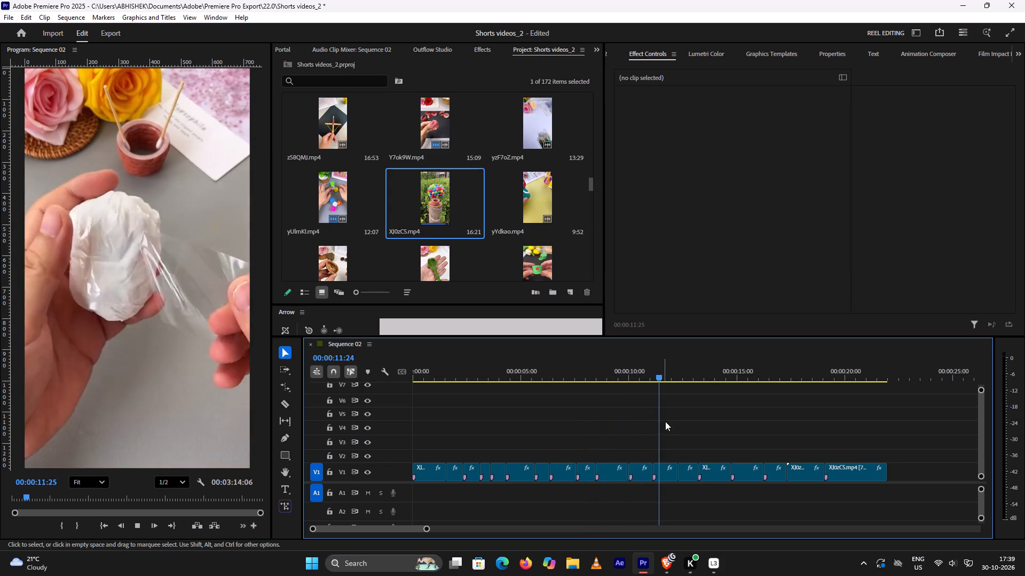
{"action": "key", "text": "space"}
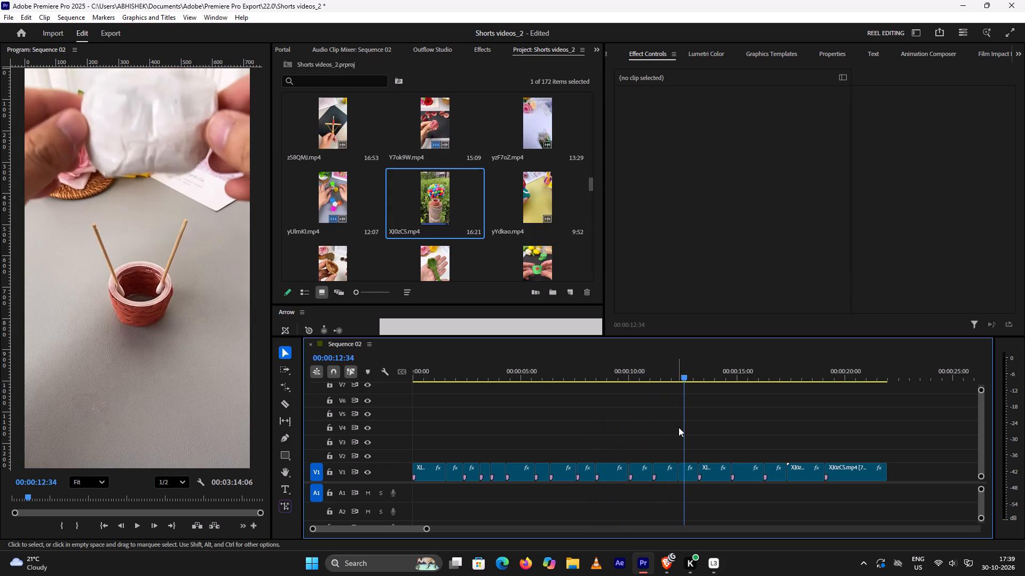
{"action": "key", "text": "space"}
{"action": "key", "text": "space"}
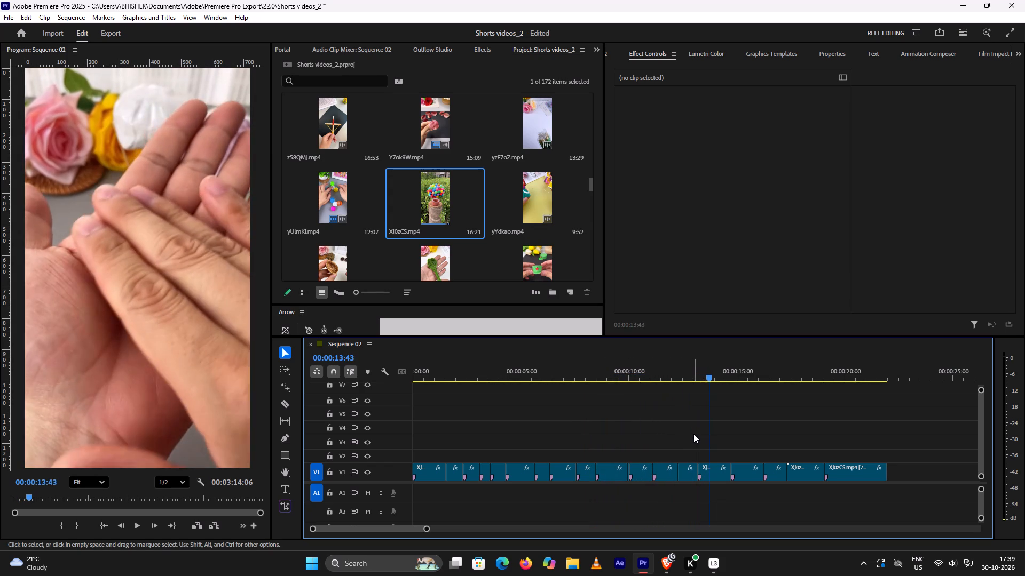
{"action": "key", "text": "space"}
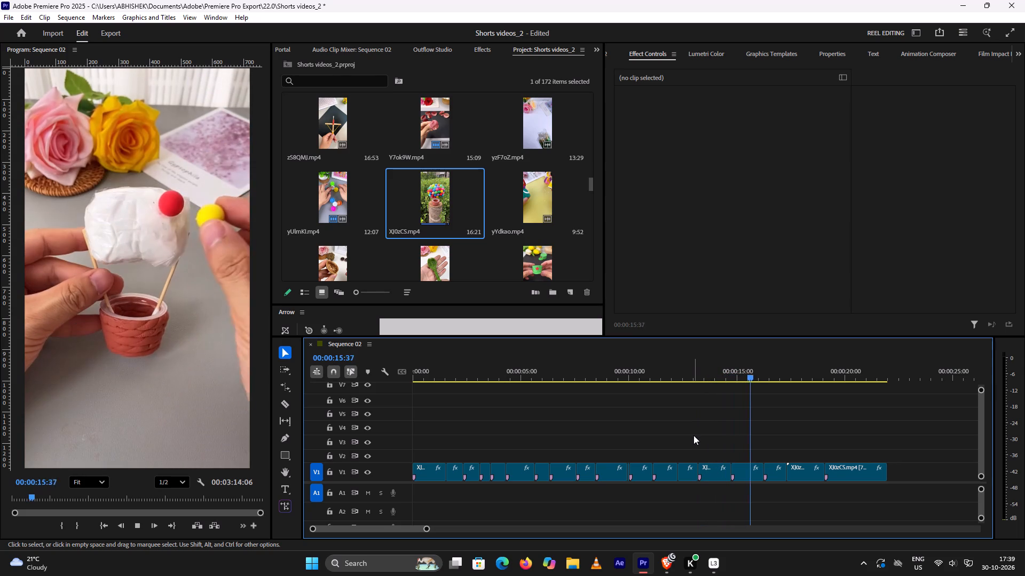
{"action": "key", "text": "space"}
{"action": "key", "text": "space"}
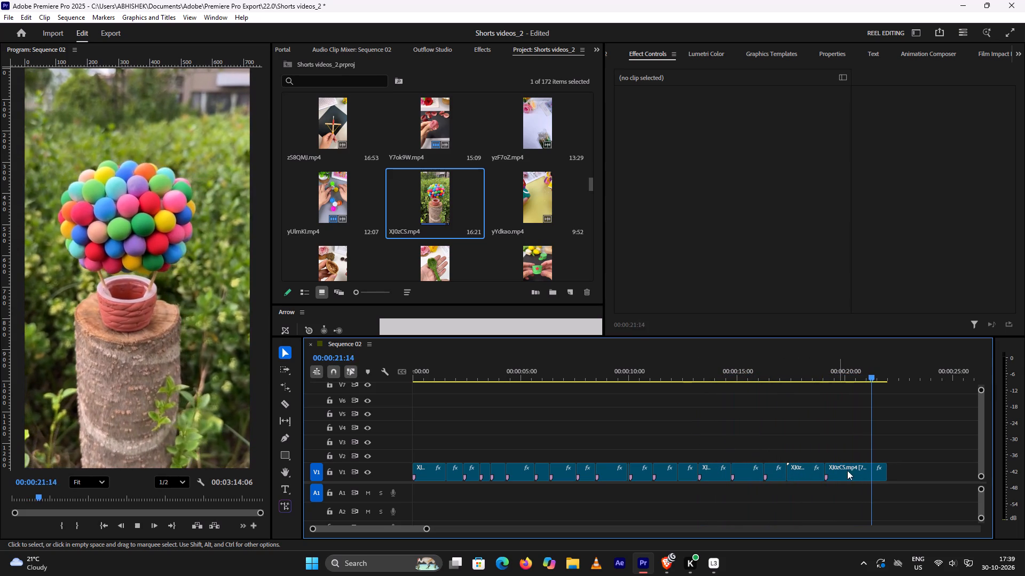
{"action": "key", "text": "space"}
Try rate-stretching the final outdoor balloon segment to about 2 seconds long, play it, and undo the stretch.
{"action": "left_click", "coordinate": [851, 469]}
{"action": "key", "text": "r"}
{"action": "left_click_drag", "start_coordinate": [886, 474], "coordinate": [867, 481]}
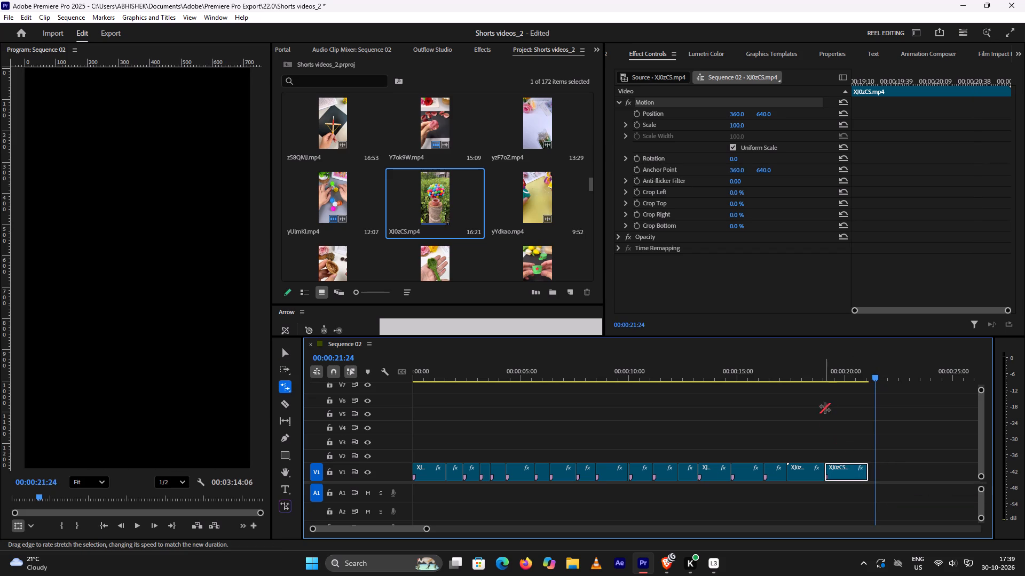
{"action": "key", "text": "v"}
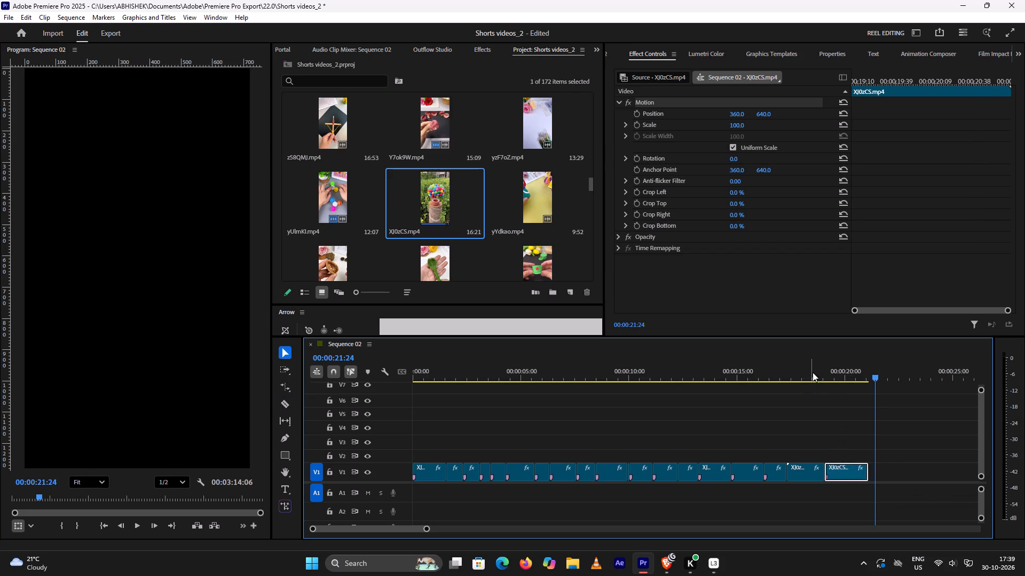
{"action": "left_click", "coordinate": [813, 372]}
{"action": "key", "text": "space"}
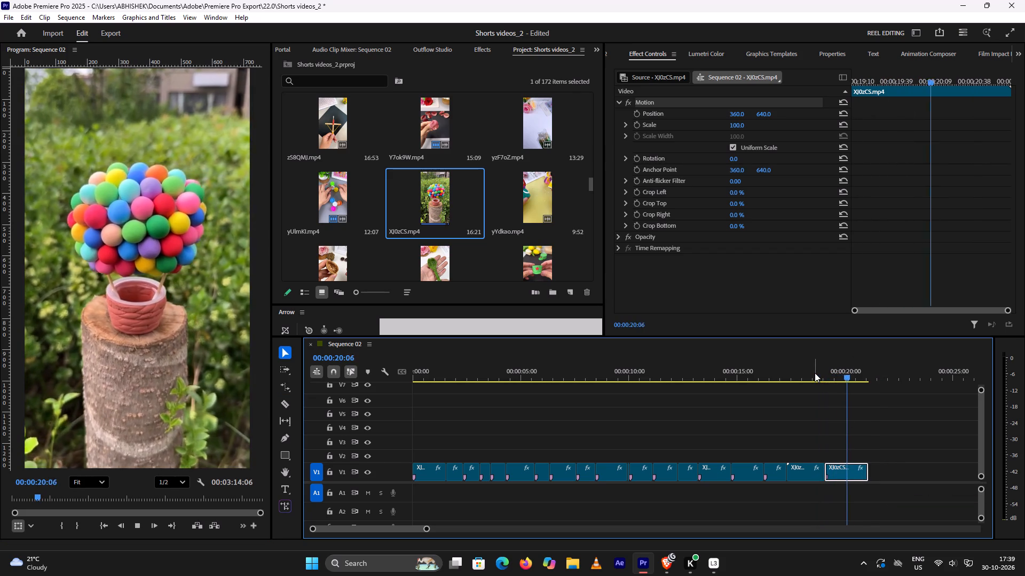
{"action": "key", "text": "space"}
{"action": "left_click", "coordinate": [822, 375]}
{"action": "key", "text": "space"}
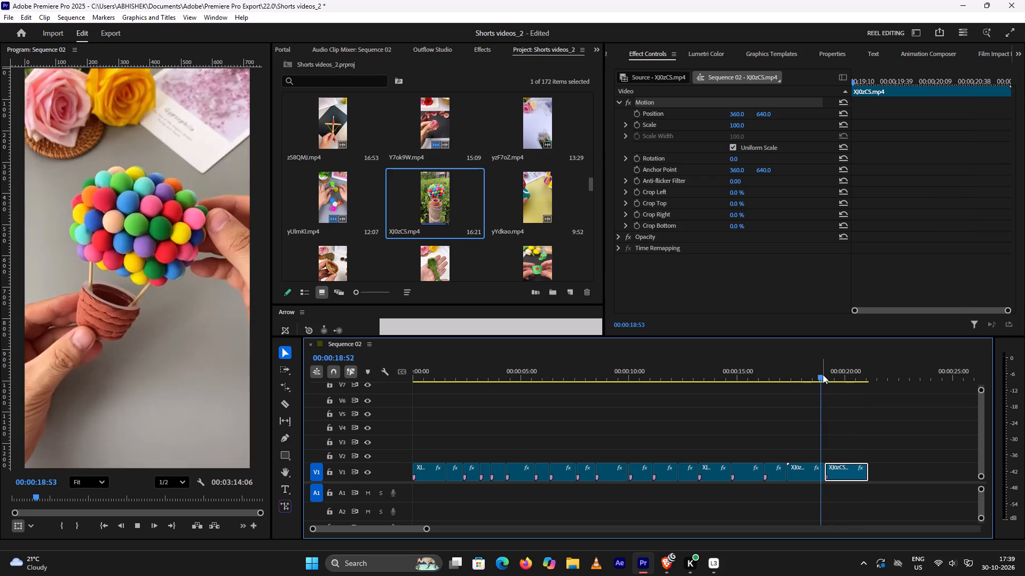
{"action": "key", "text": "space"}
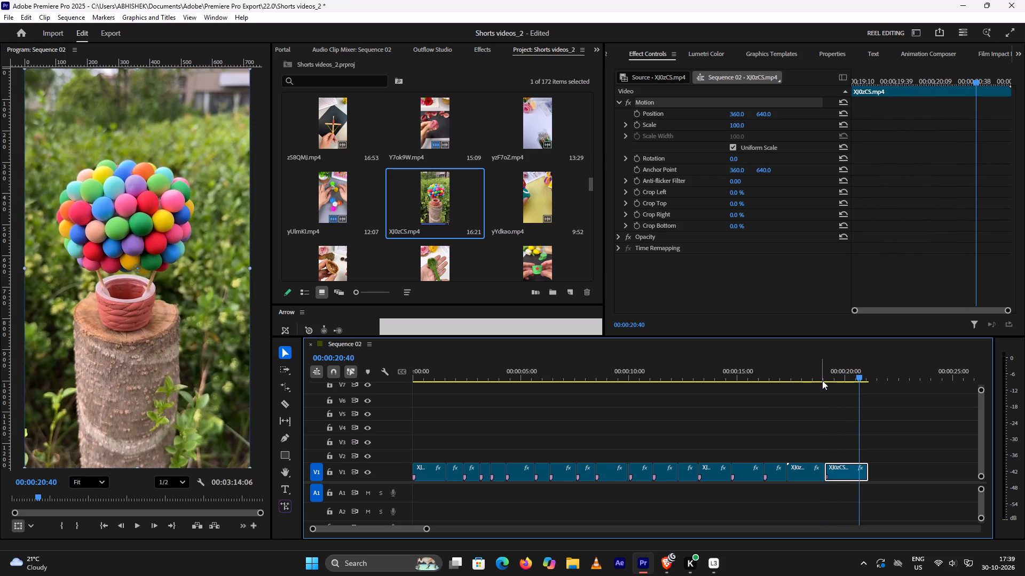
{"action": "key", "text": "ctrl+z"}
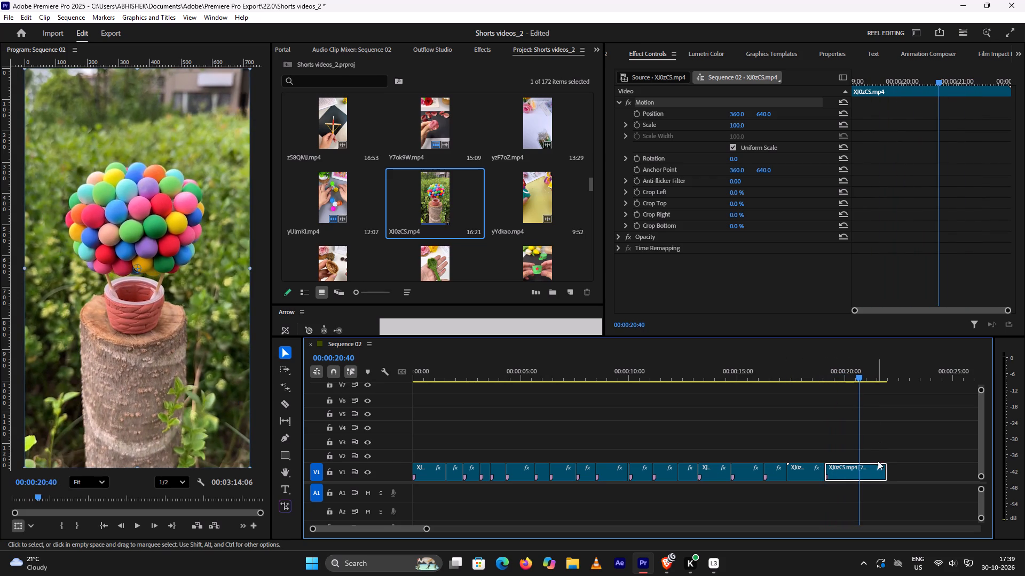
Speed up the final outdoor balloon segment by rate-stretching it to about 2.5 seconds long, and play the ending.
{"action": "key", "text": "r"}
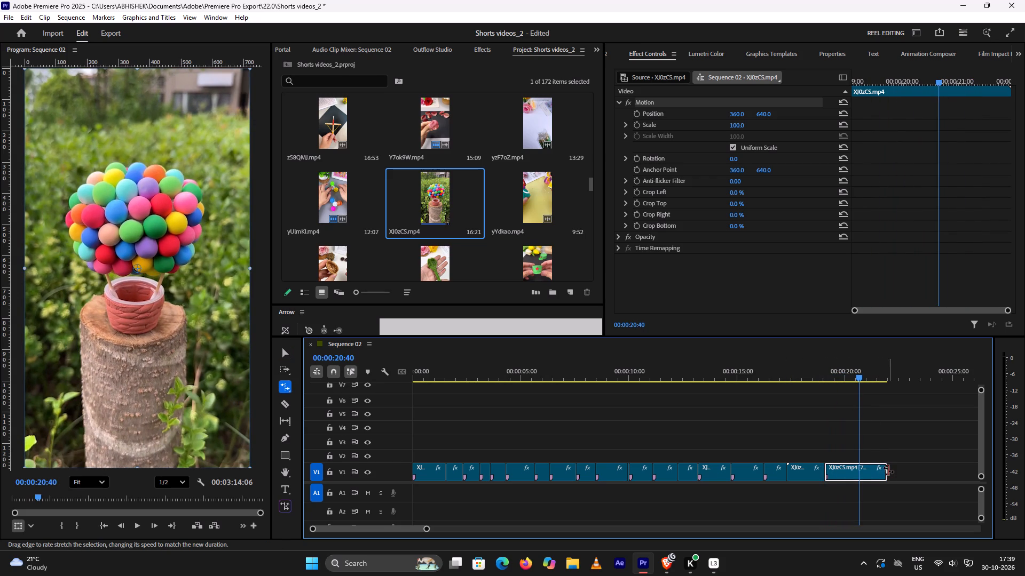
{"action": "left_click_drag", "start_coordinate": [887, 470], "coordinate": [879, 475]}
{"action": "left_click", "coordinate": [819, 372]}
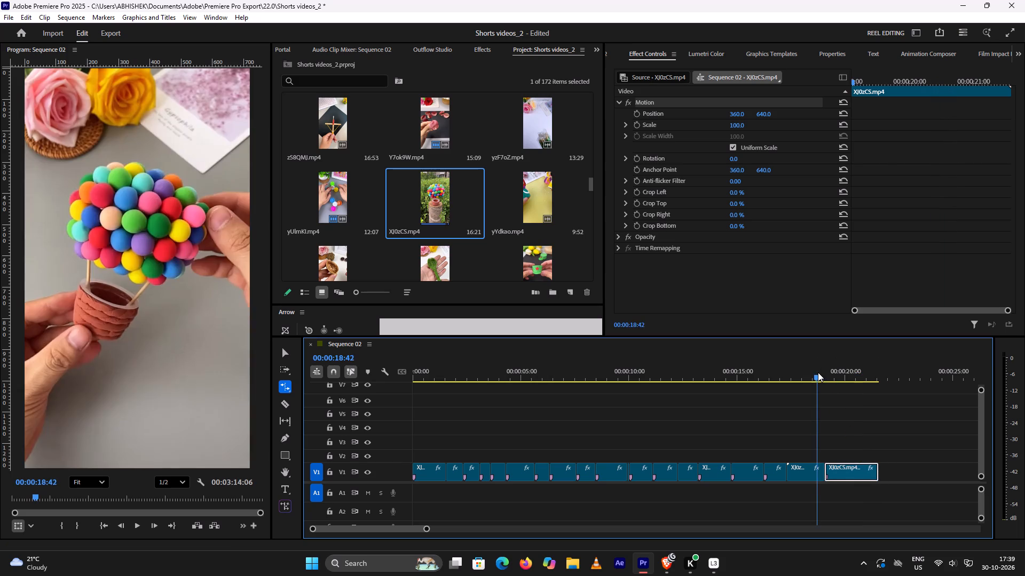
{"action": "key", "text": "space"}
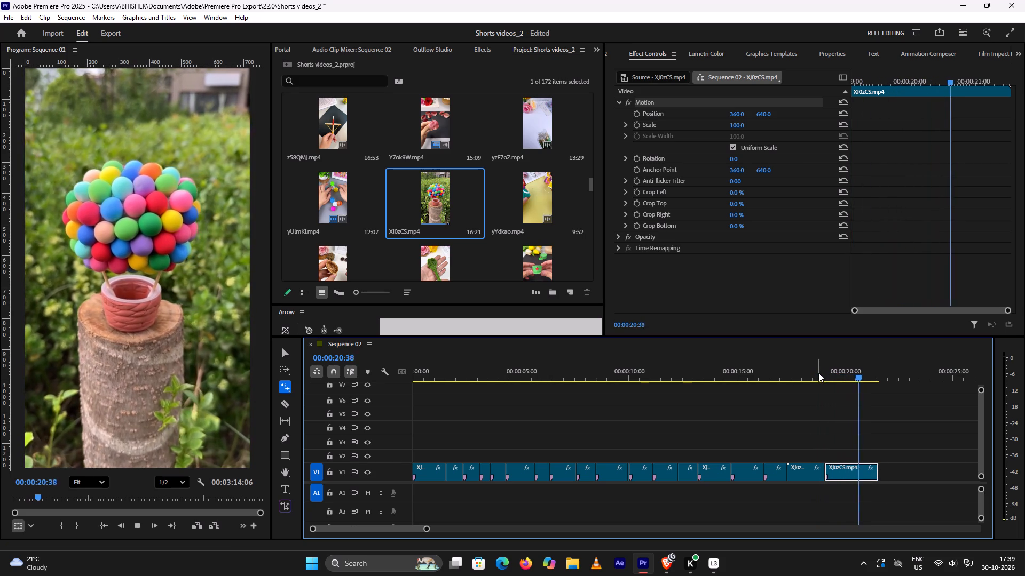
{"action": "key", "text": "space"}
{"action": "left_click", "coordinate": [783, 367]}
{"action": "key", "text": "space"}
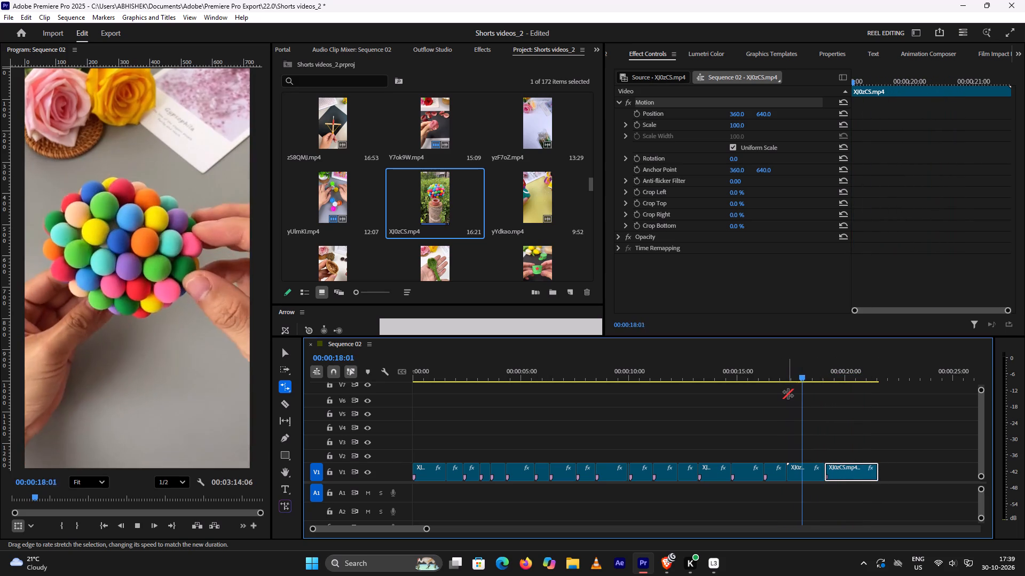
{"action": "key", "text": "space"}
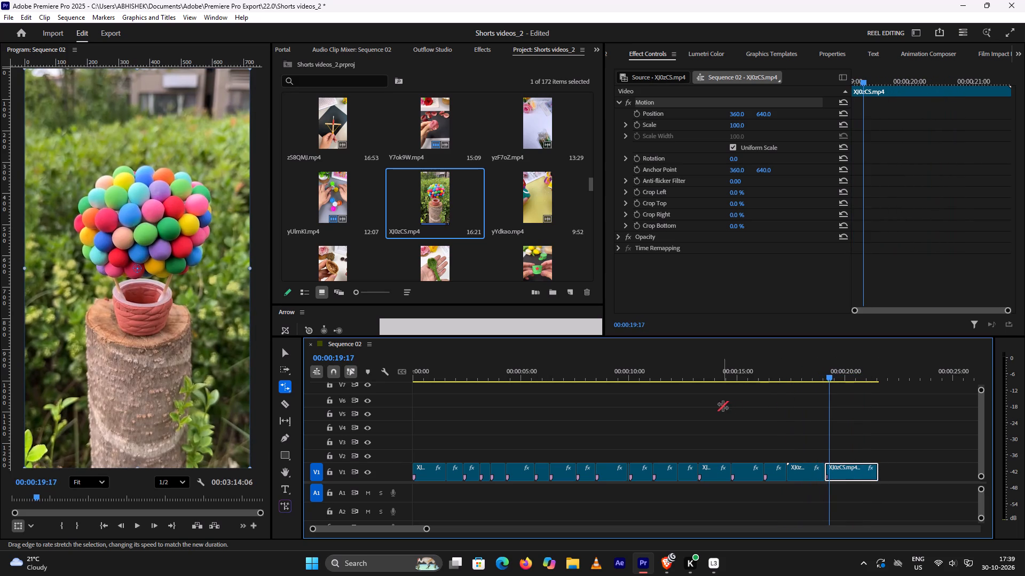
{"action": "key", "text": "v"}
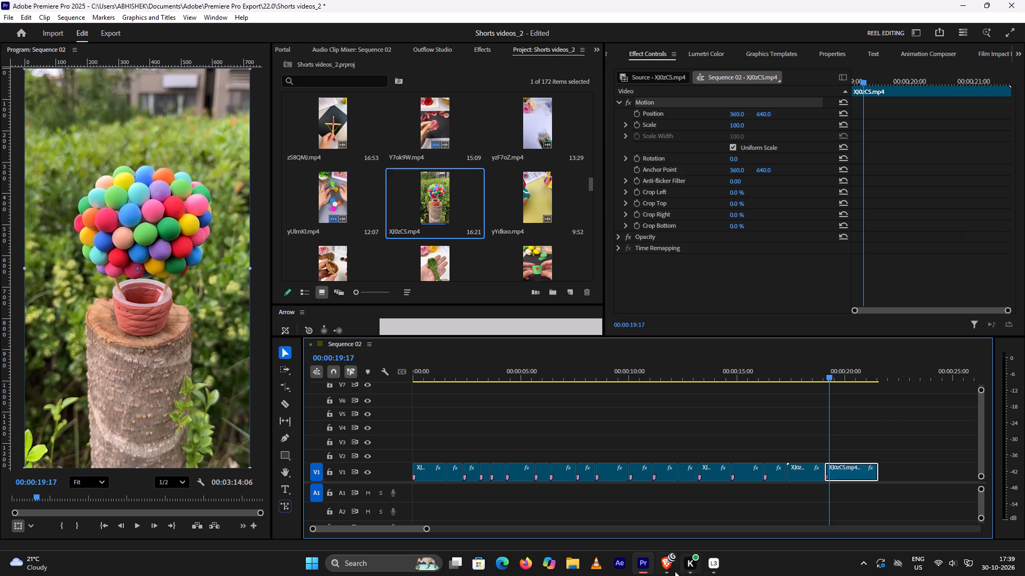
Switch to the YouTube video in the Brave browser and set its playback speed to 1.5x.
{"action": "left_click", "coordinate": [668, 565]}
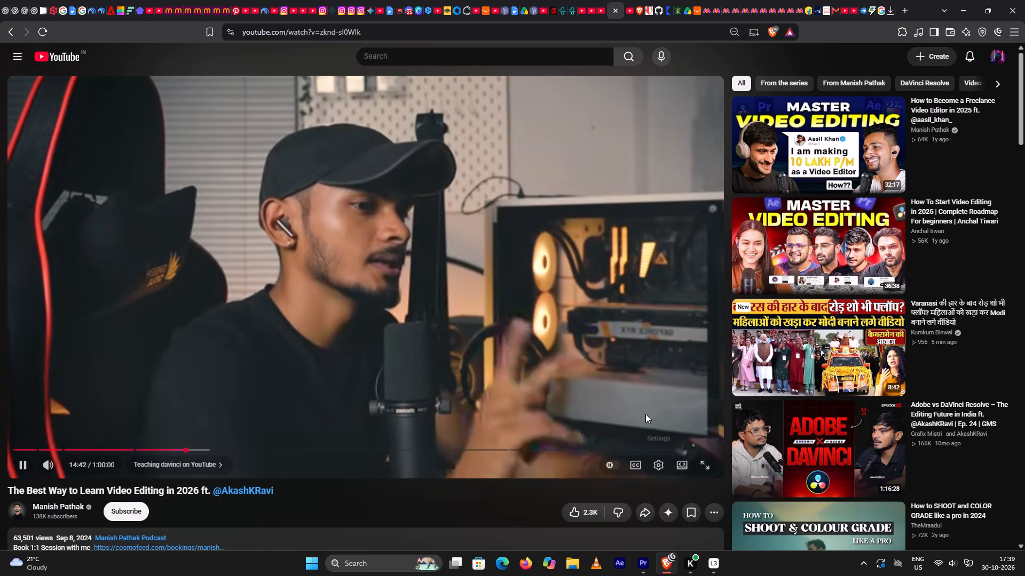
{"action": "left_click", "coordinate": [663, 466]}
{"action": "left_click", "coordinate": [673, 411]}
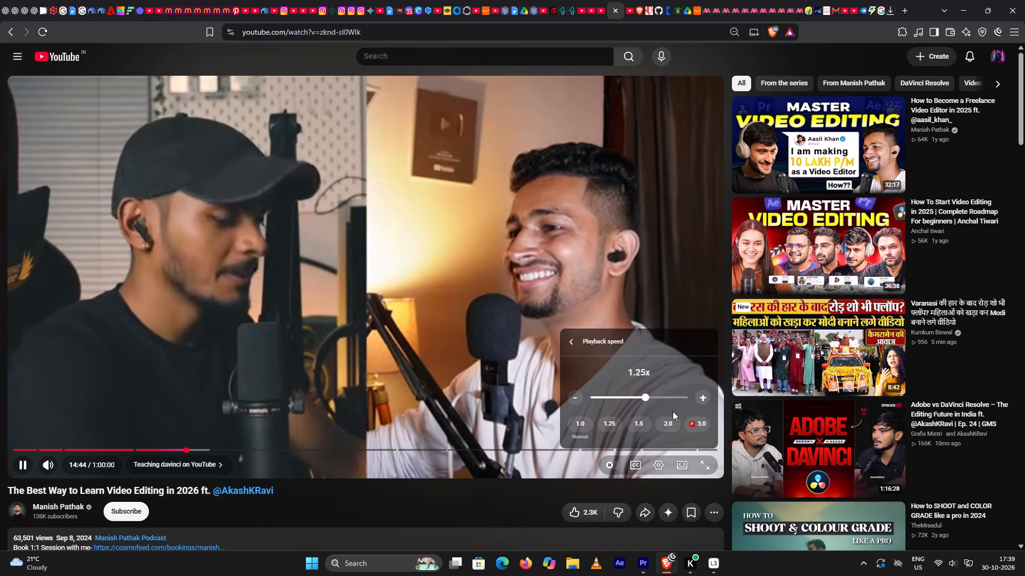
{"action": "left_click", "coordinate": [642, 425]}
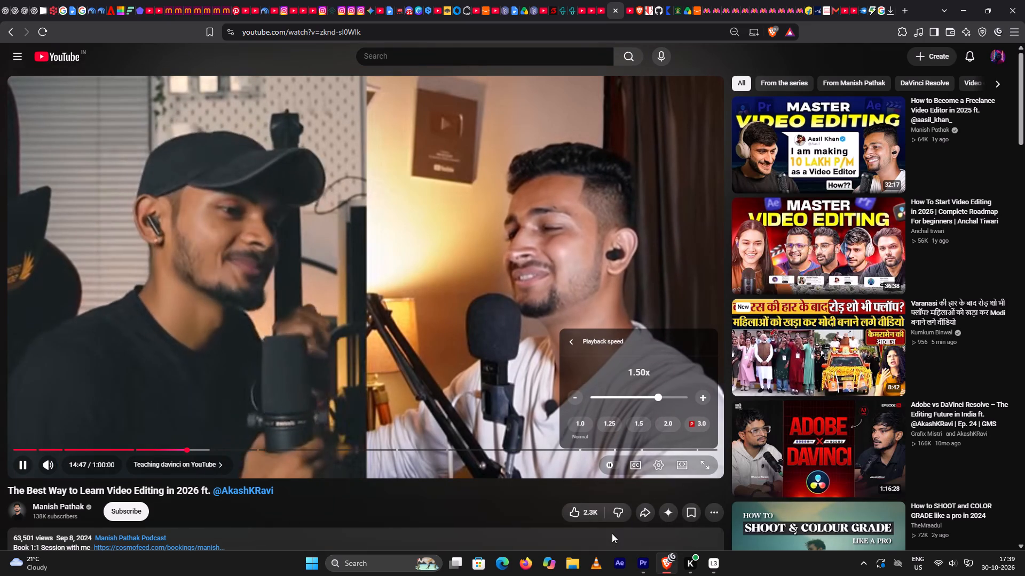
{"action": "left_click", "coordinate": [610, 538]}
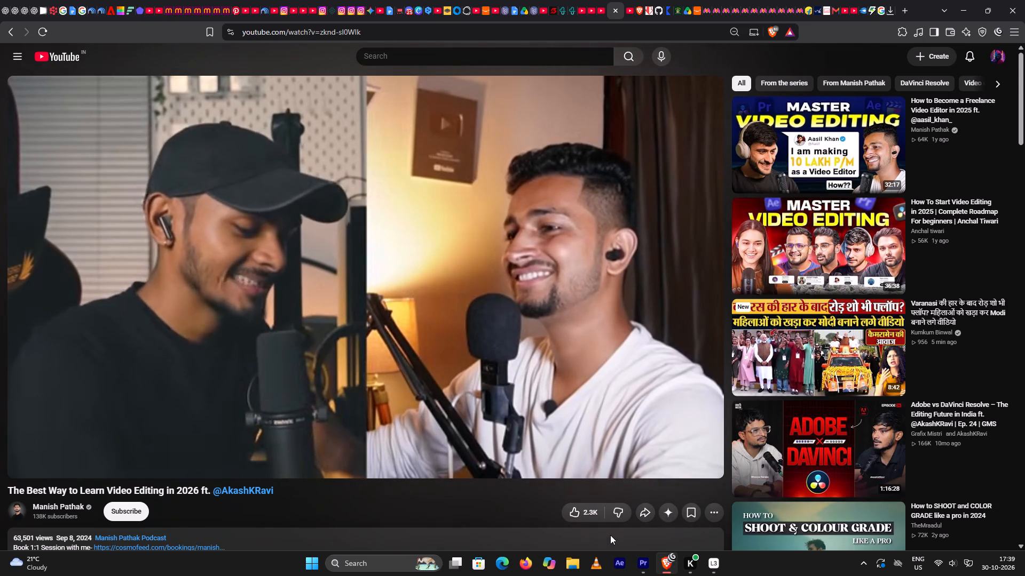
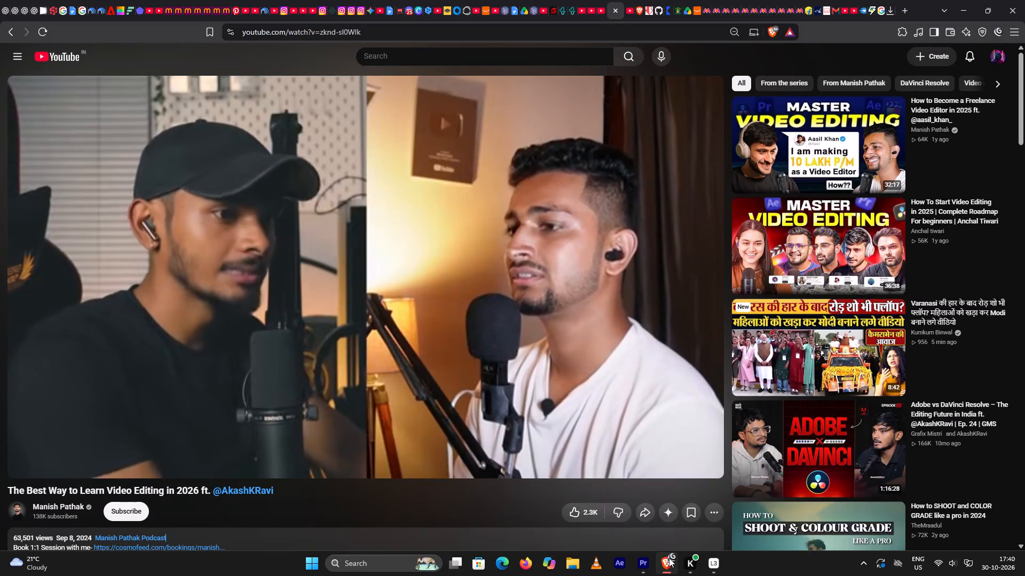
Switch to Premiere Pro and review the opening of Sequence 02 and the final outdoor balloon shot for a thumbnail frame.
{"action": "left_click", "coordinate": [641, 564]}
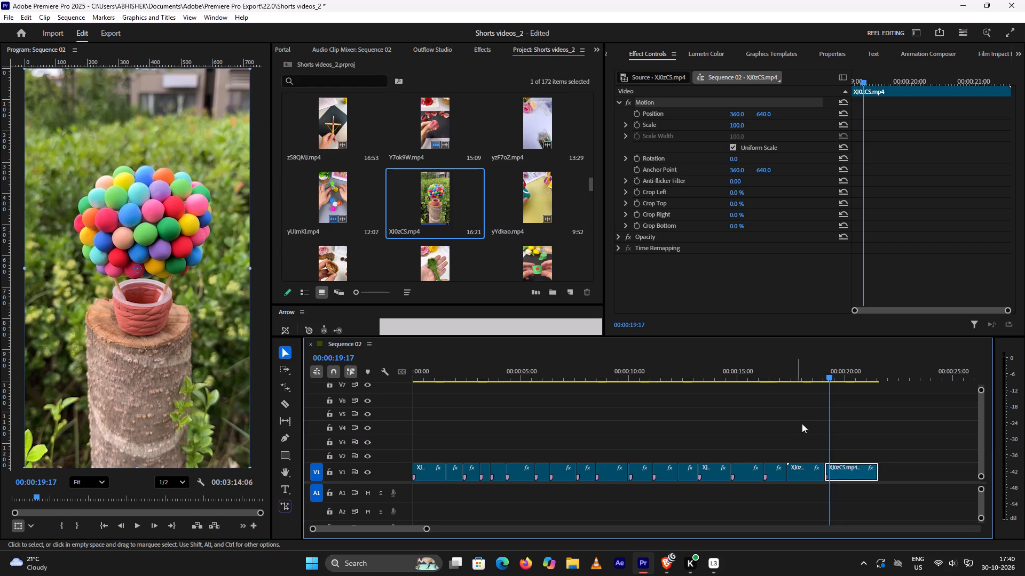
{"action": "left_click_drag", "start_coordinate": [831, 374], "coordinate": [787, 382]}
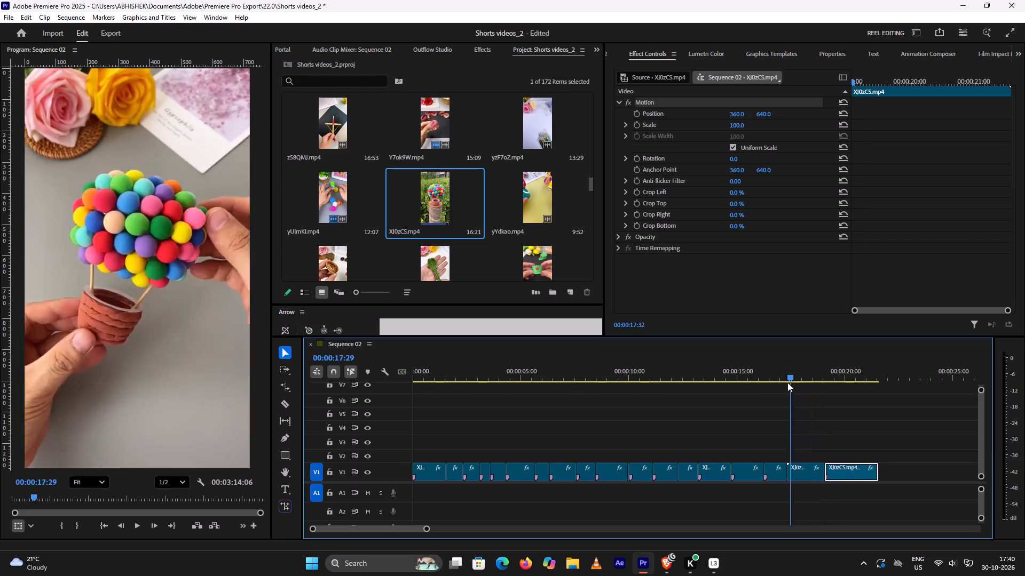
{"action": "left_click_drag", "start_coordinate": [787, 382], "coordinate": [338, 406]}
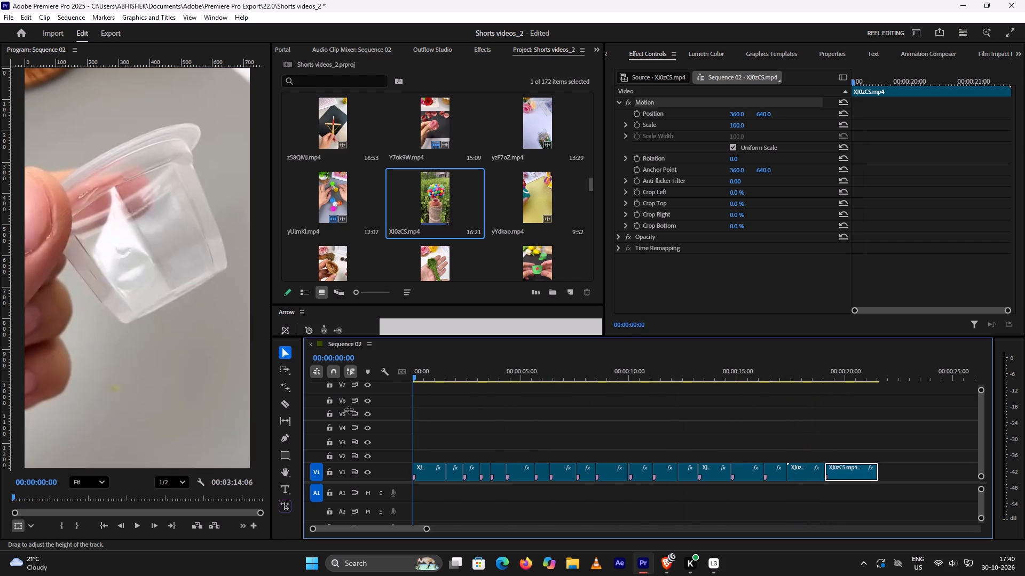
{"action": "key", "text": "space"}
{"action": "key", "text": "space"}
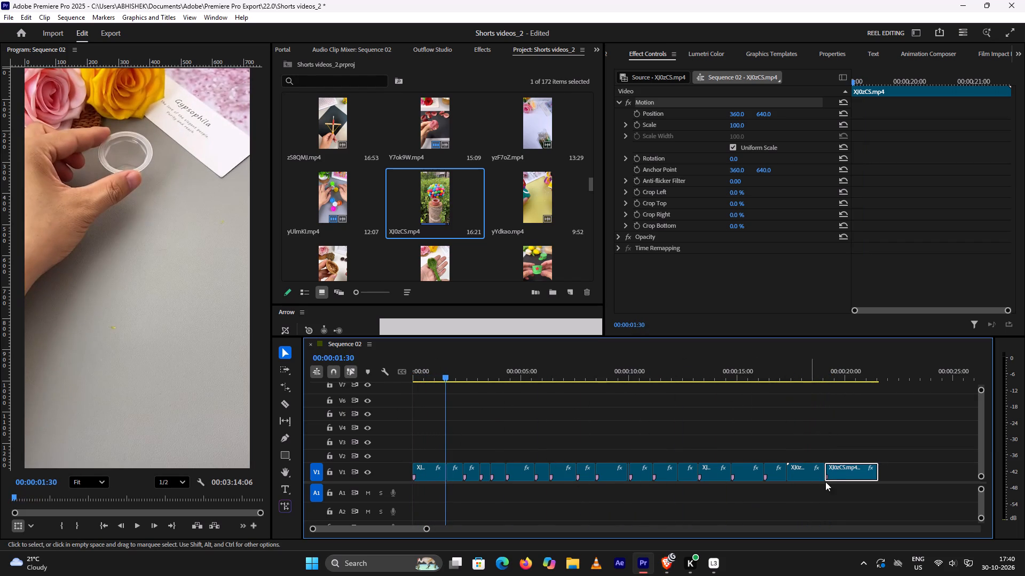
{"action": "left_click", "coordinate": [825, 371]}
{"action": "left_click_drag", "start_coordinate": [826, 381], "coordinate": [829, 378]}
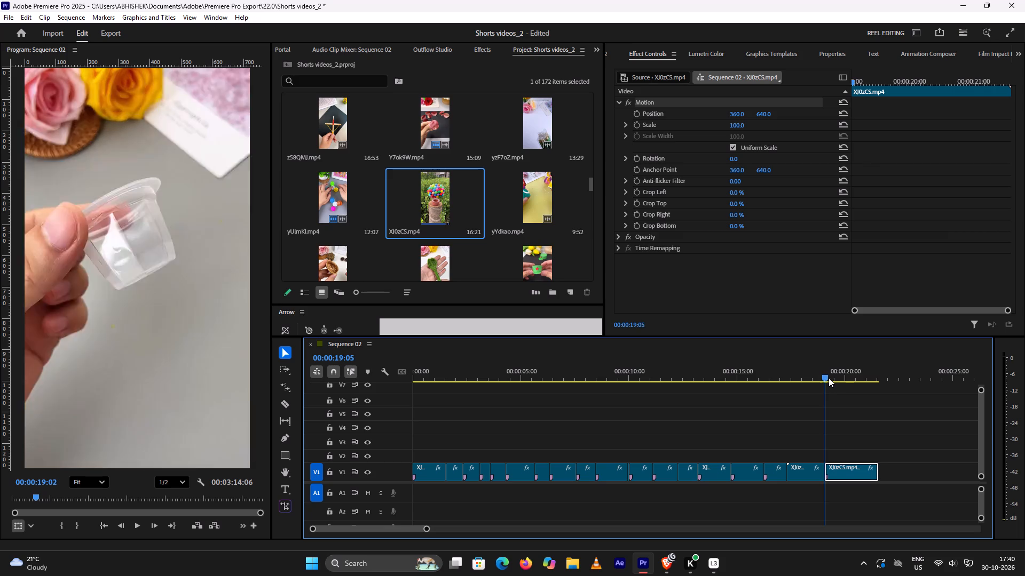
{"action": "left_click_drag", "start_coordinate": [829, 378], "coordinate": [863, 377]}
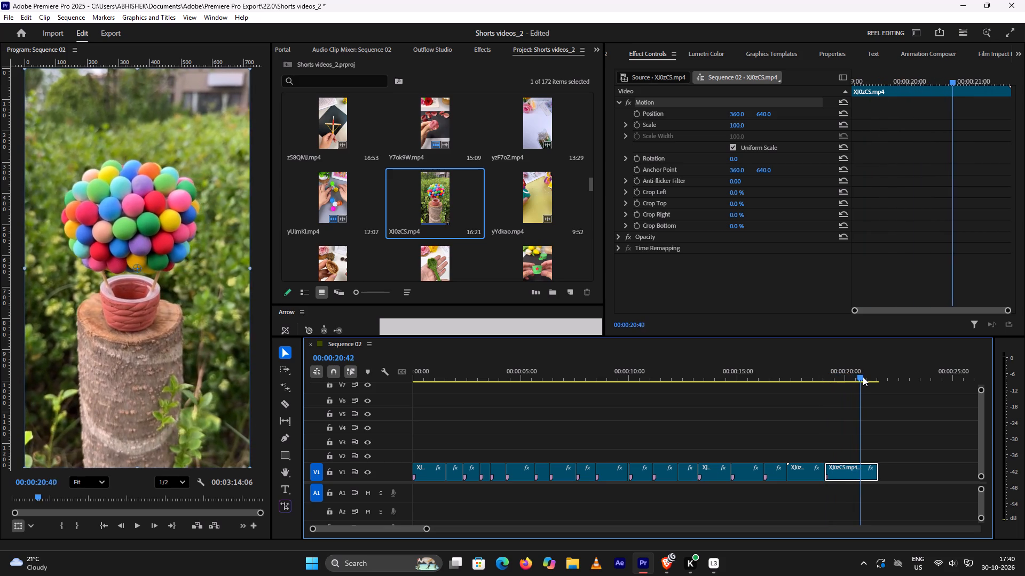
{"action": "left_click_drag", "start_coordinate": [863, 377], "coordinate": [872, 385]}
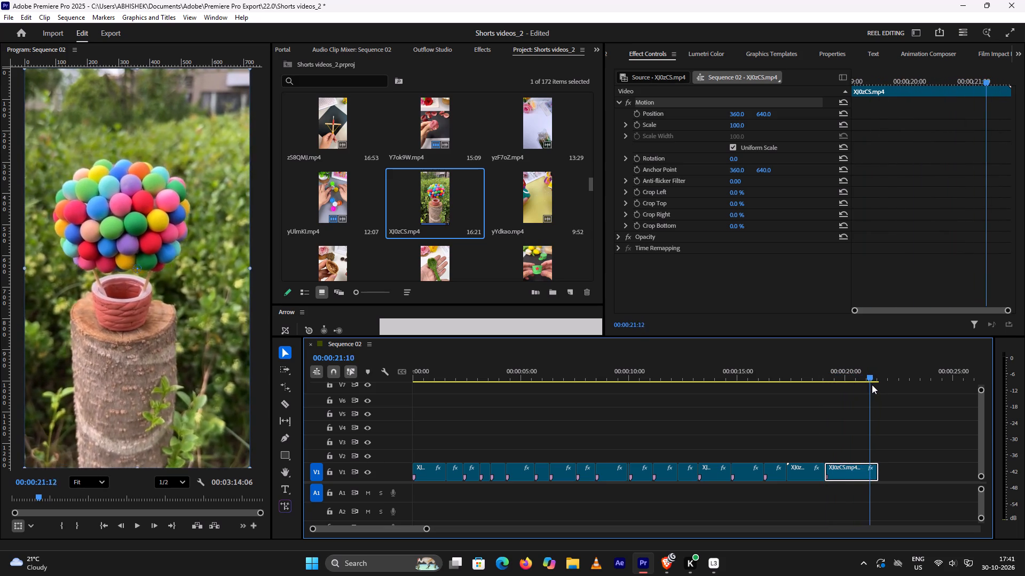
Open the segment ending near 17:19, with the finished balloon held before the roses, in the Source monitor.
{"action": "left_click_drag", "start_coordinate": [872, 385], "coordinate": [793, 425]}
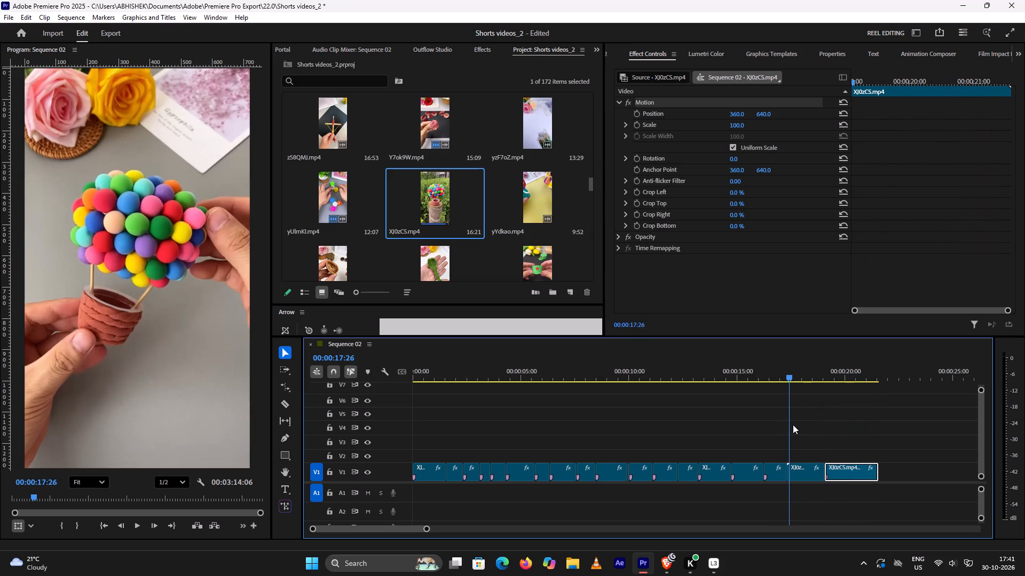
{"action": "left_click_drag", "start_coordinate": [793, 425], "coordinate": [787, 427]}
{"action": "left_click", "coordinate": [775, 478]}
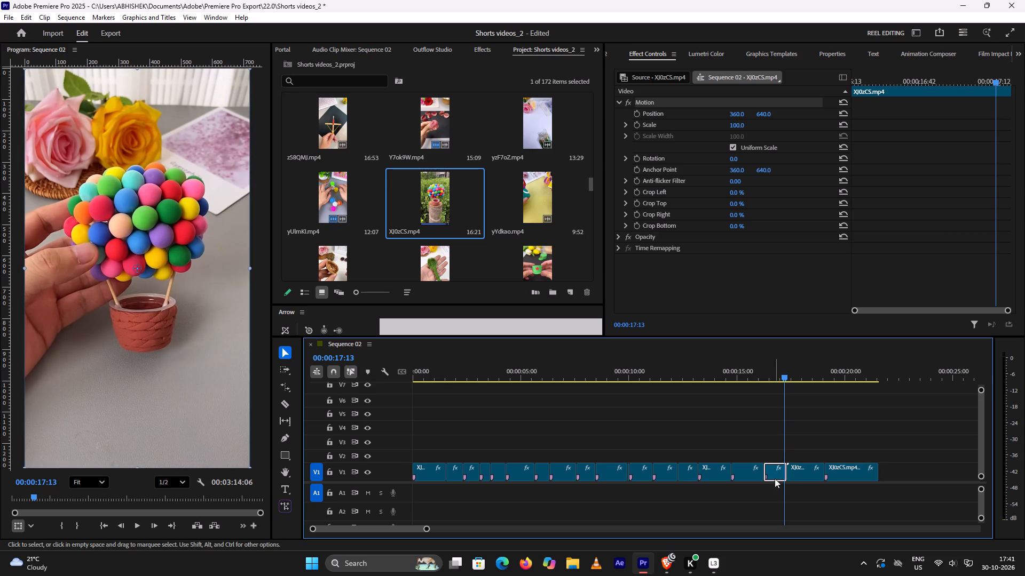
{"action": "double_click", "coordinate": [775, 478]}
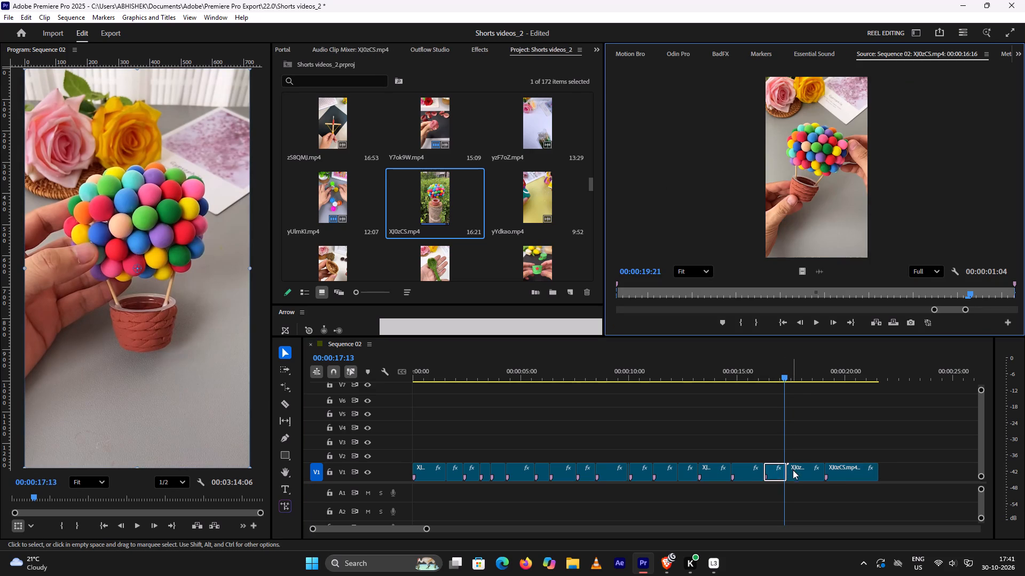
{"action": "double_click", "coordinate": [778, 469]}
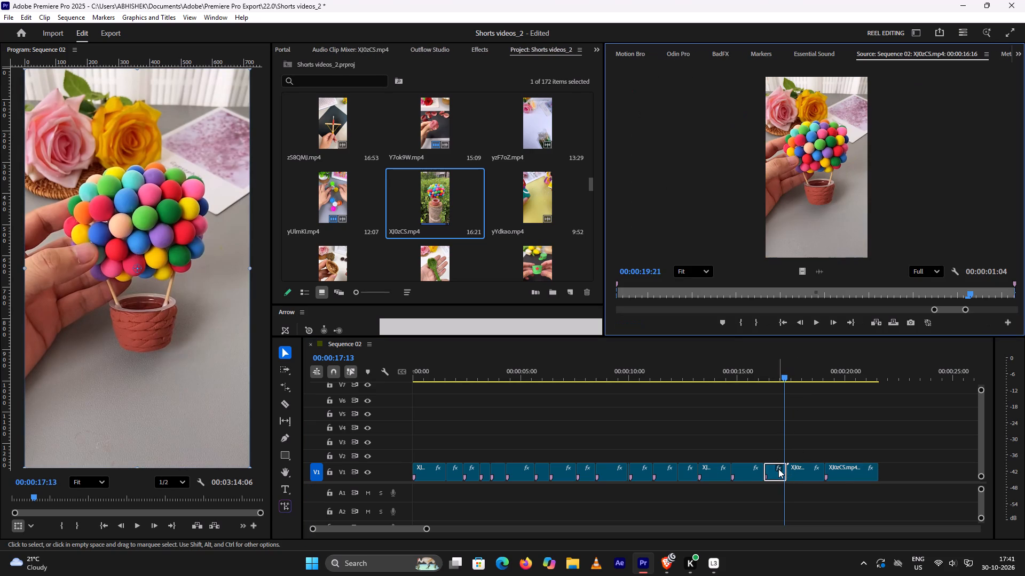
{"action": "left_click", "coordinate": [784, 377]}
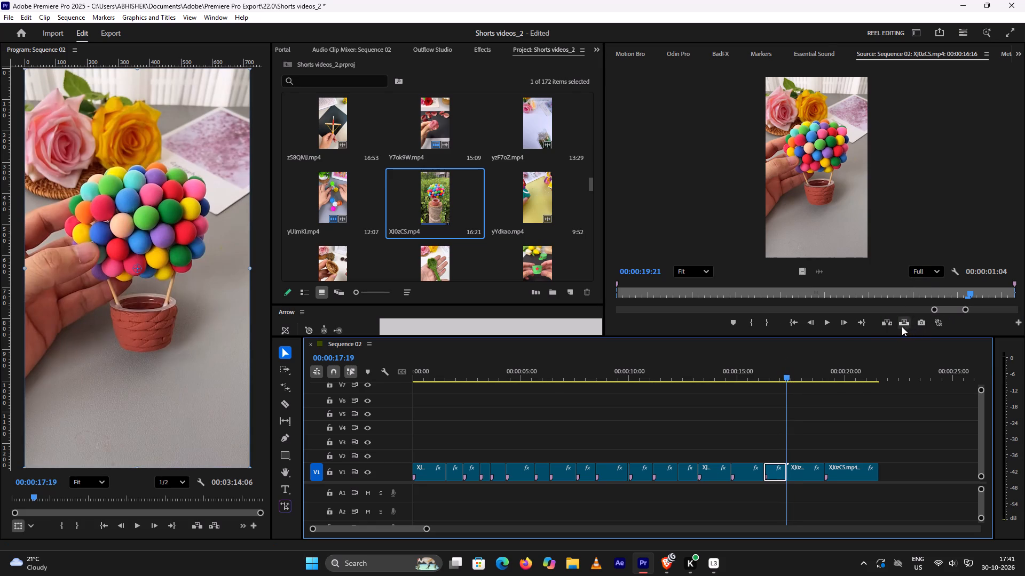
Export the Source monitor frame as a JPEG named "Thumbnail for the mismichiko".
{"action": "left_click", "coordinate": [924, 325]}
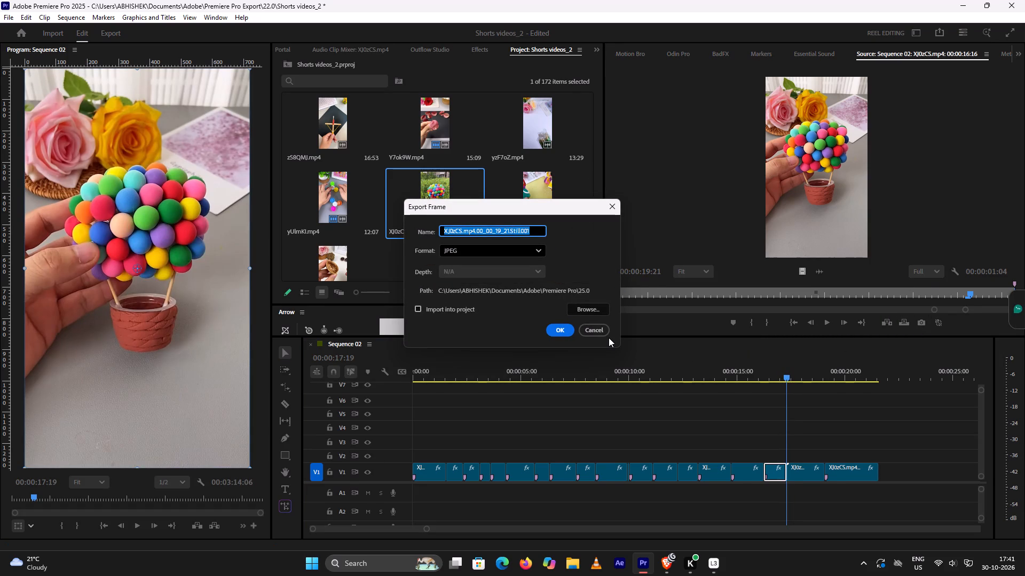
{"action": "type", "text": "Thu"}
{"action": "type", "text": "mbnail"}
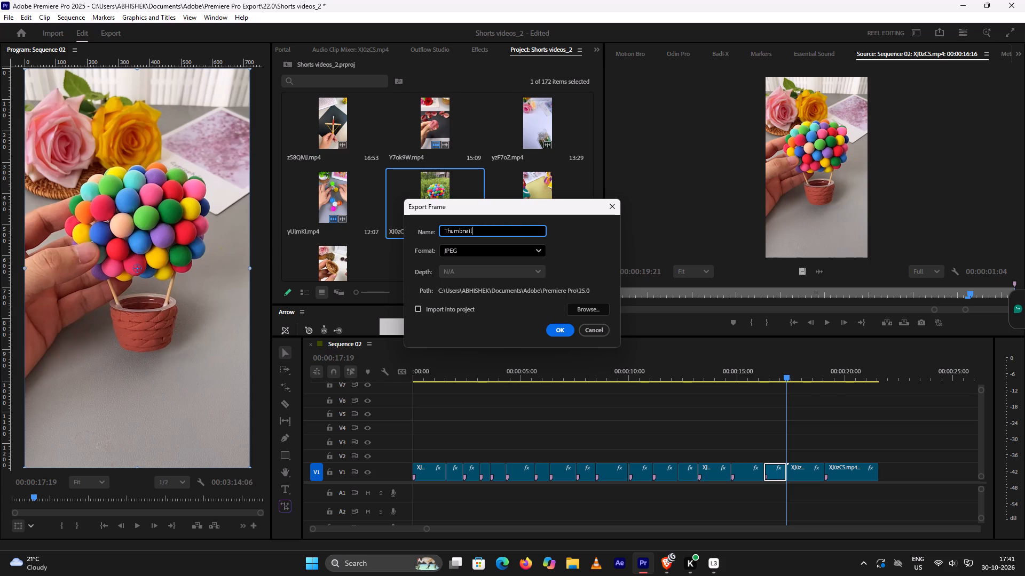
{"action": "key", "text": "space"}
{"action": "type", "text": "for"}
{"action": "key", "text": "space"}
{"action": "type", "text": "the shjor"}
{"action": "key", "text": "BackSpace"}
{"action": "key", "text": "BackSpace"}
{"action": "key", "text": "BackSpace"}
{"action": "key", "text": "BackSpace"}
{"action": "key", "text": "BackSpace"}
{"action": "key", "text": "BackSpace"}
{"action": "key", "text": "space"}
{"action": "type", "text": "mis"}
{"action": "type", "text": "michiko"}
{"action": "key", "text": "Return"}
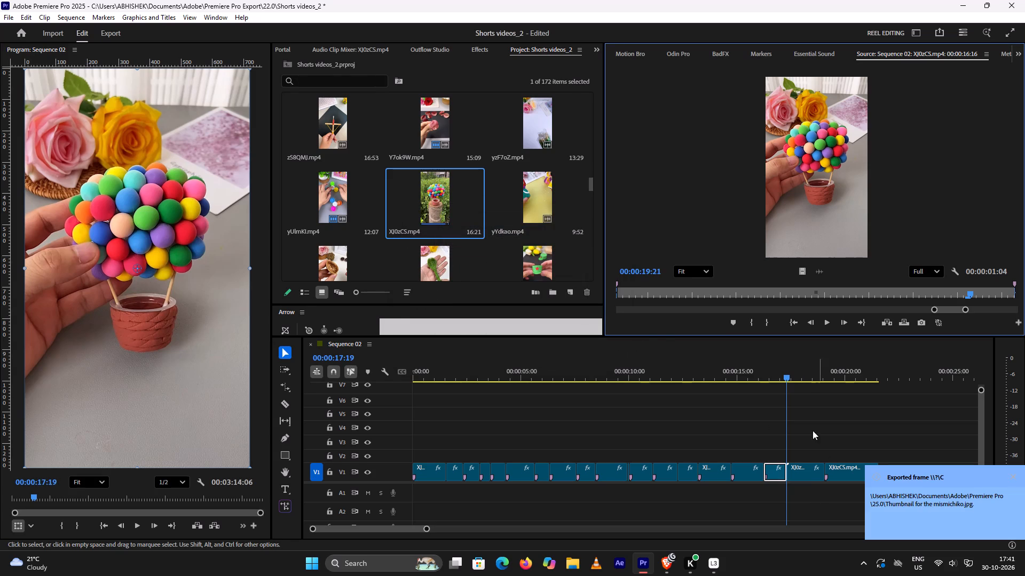
Park the playhead at 19:02, just before the outdoor shot, and open that two-handed balloon segment in the Source monitor.
{"action": "left_click_drag", "start_coordinate": [786, 378], "coordinate": [802, 381]}
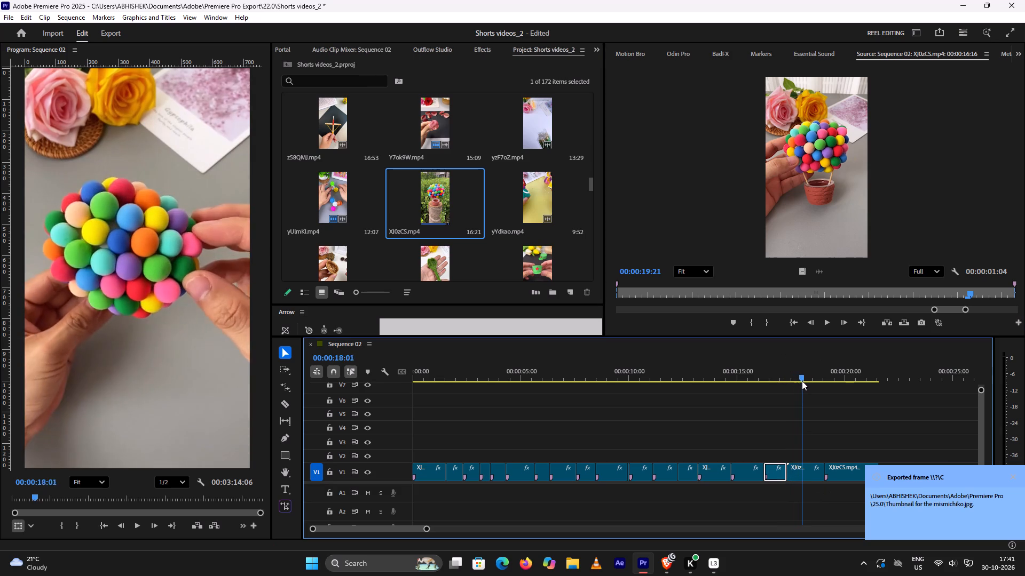
{"action": "left_click_drag", "start_coordinate": [802, 381], "coordinate": [825, 377]}
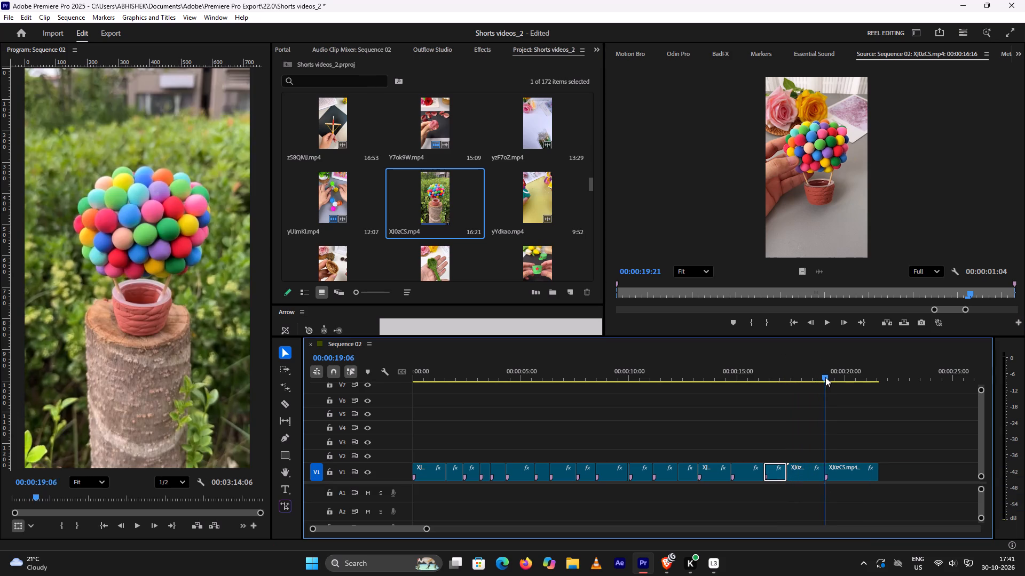
{"action": "left_click_drag", "start_coordinate": [825, 377], "coordinate": [826, 379]}
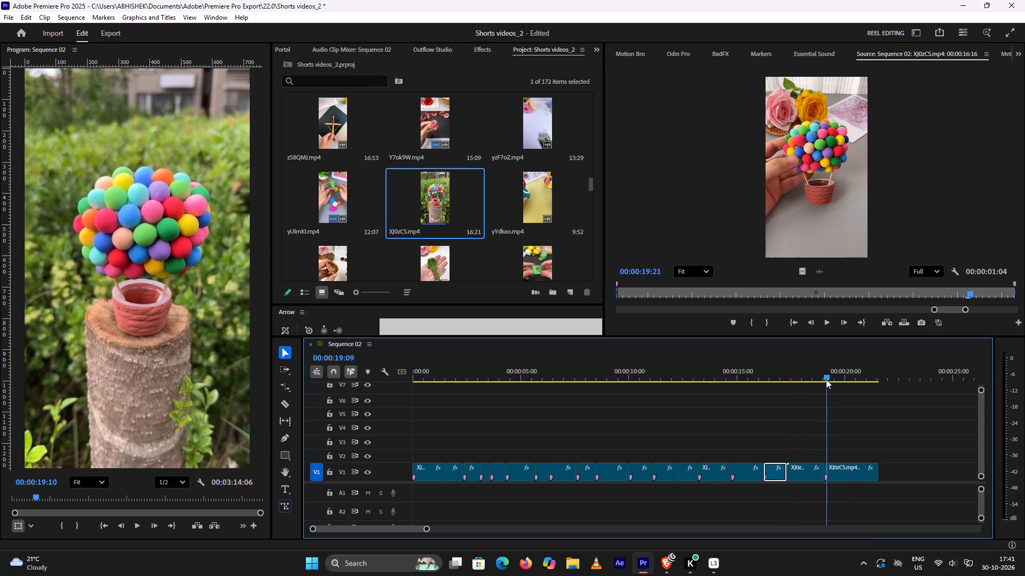
{"action": "left_click_drag", "start_coordinate": [826, 379], "coordinate": [823, 382]}
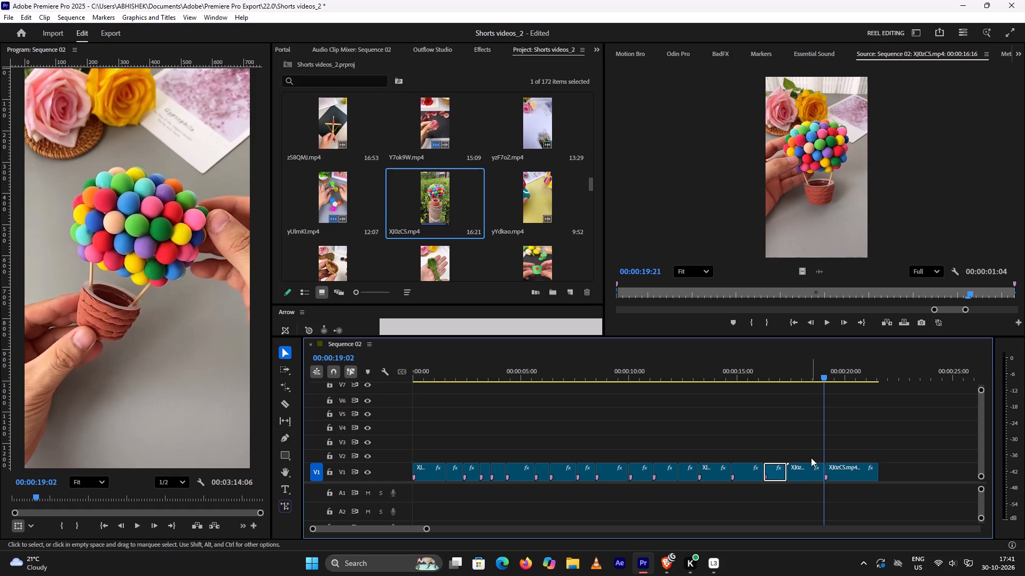
{"action": "left_click", "coordinate": [812, 473]}
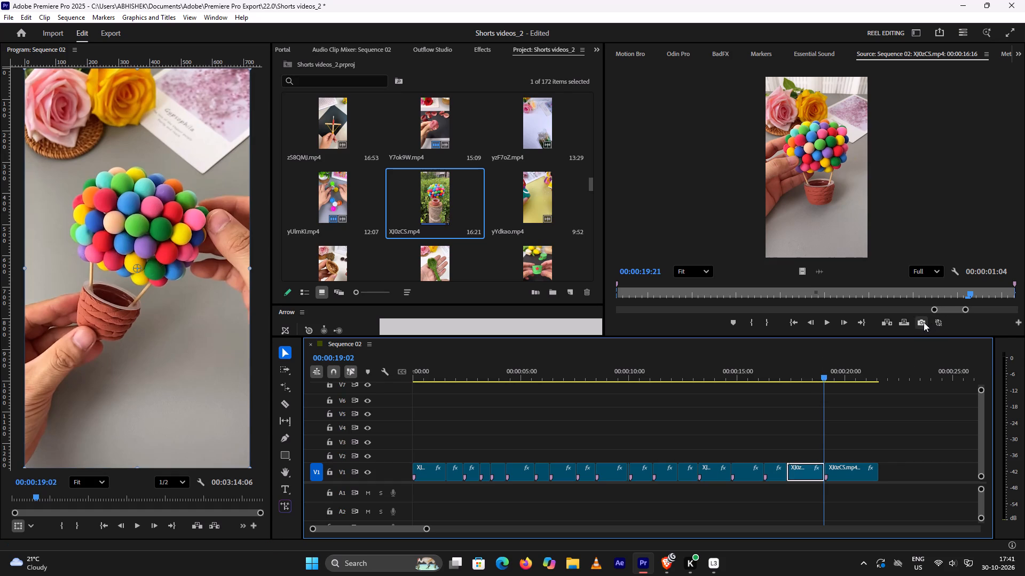
{"action": "double_click", "coordinate": [812, 474]}
{"action": "double_click", "coordinate": [813, 473]}
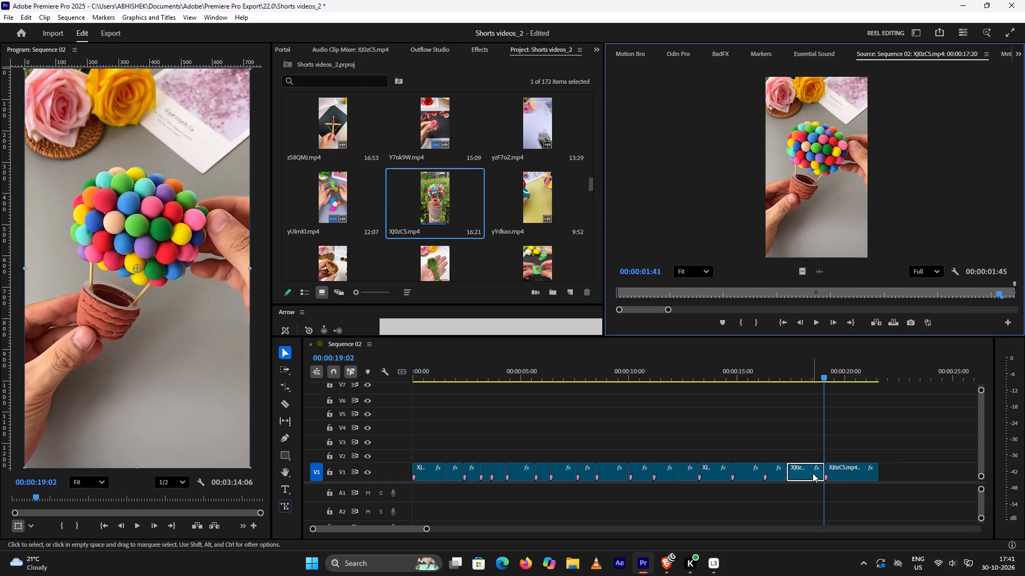
Export the Source monitor frame as a JPEG named "thumbnail for michiko 2".
{"action": "left_click", "coordinate": [911, 324]}
{"action": "type", "text": "thumbnail for"}
{"action": "key", "text": "space"}
{"action": "type", "text": "michiko"}
{"action": "key", "text": "space"}
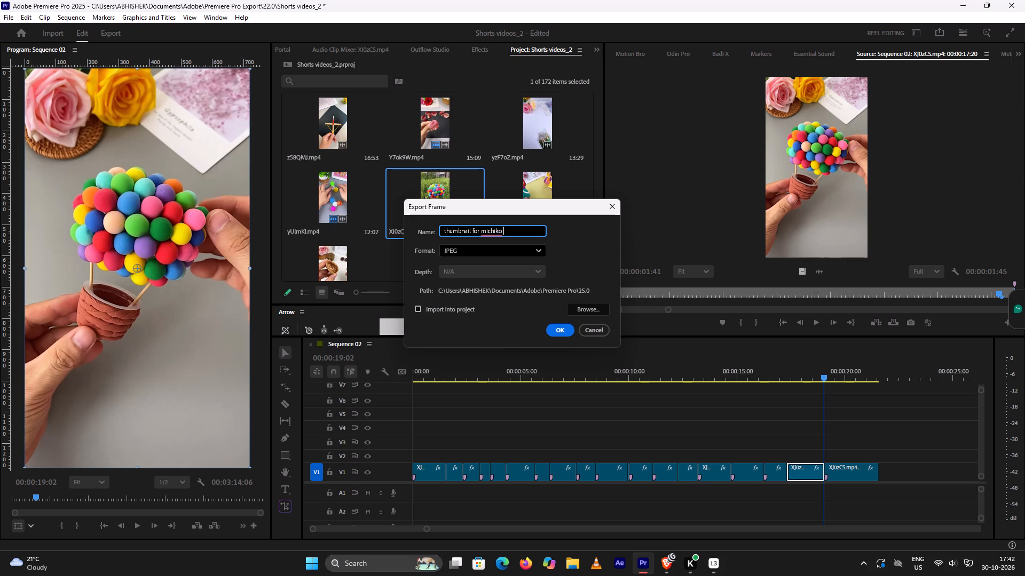
{"action": "key", "text": "2"}
{"action": "key", "text": "Return"}
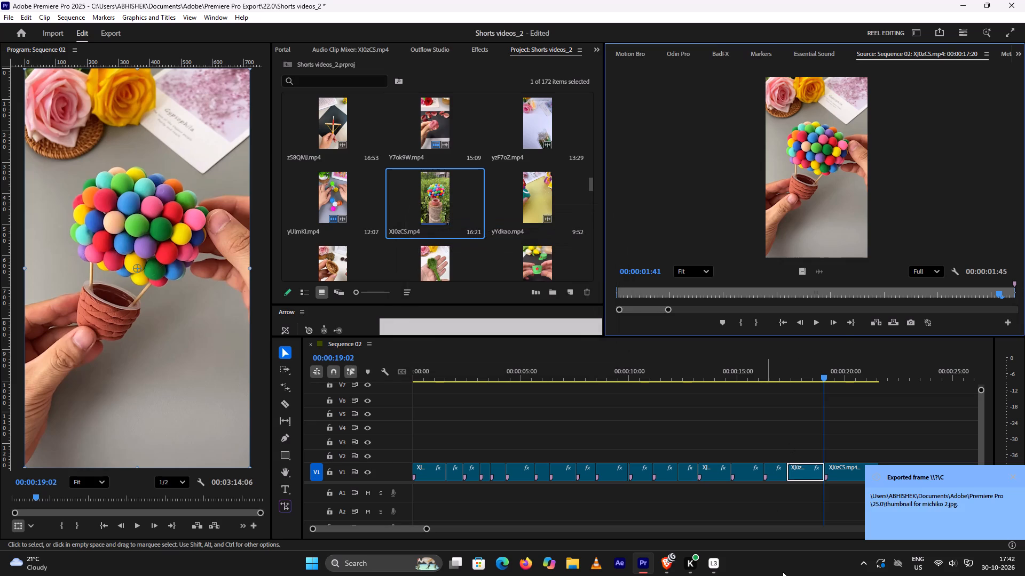
Switch to the YouTube video in the Brave browser.
{"action": "left_click", "coordinate": [673, 570]}
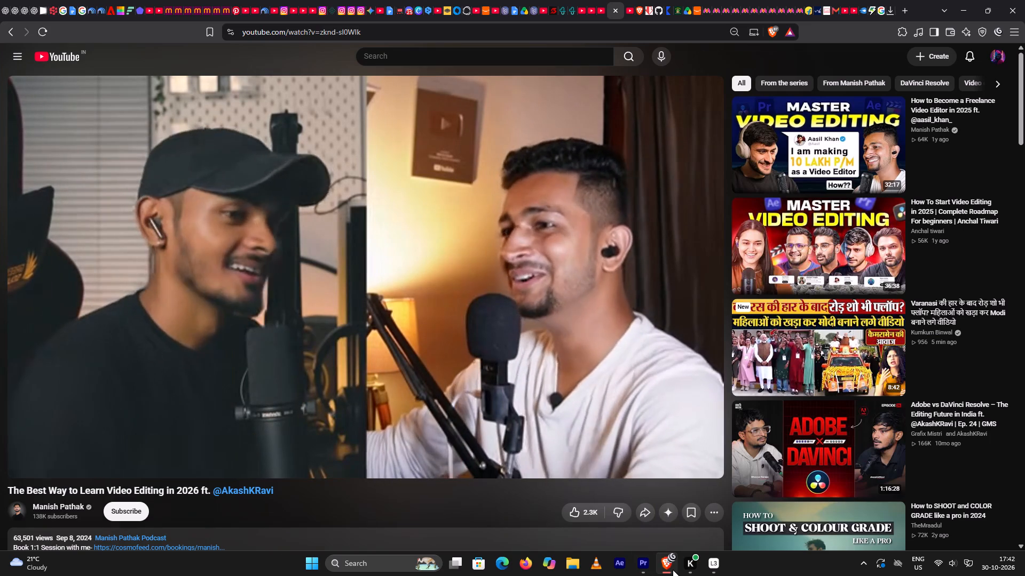
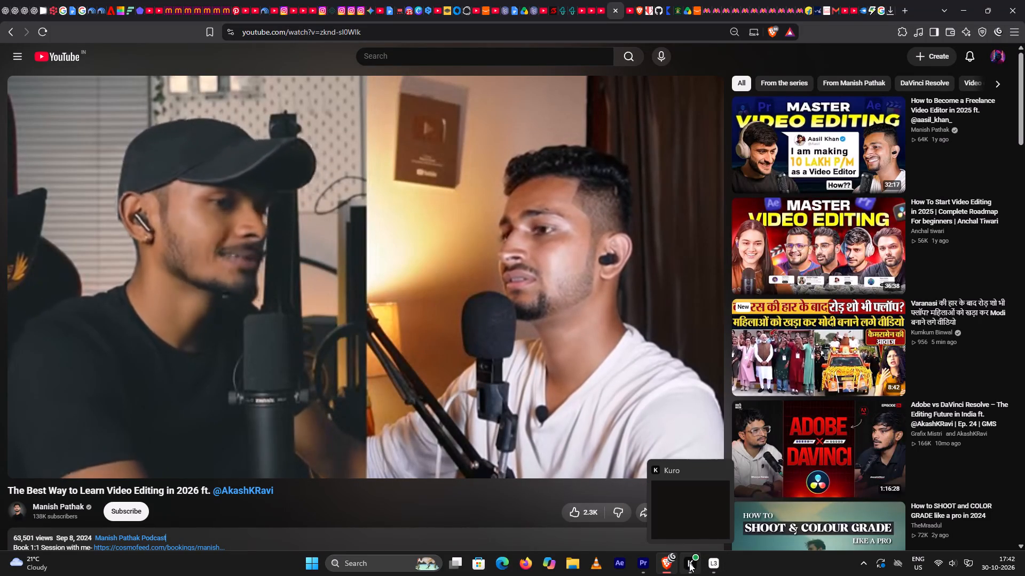
Switch to Premiere Pro and move the Sequence 02 playhead to 20:30, inside the outdoor balloon shot.
{"action": "left_click", "coordinate": [648, 564]}
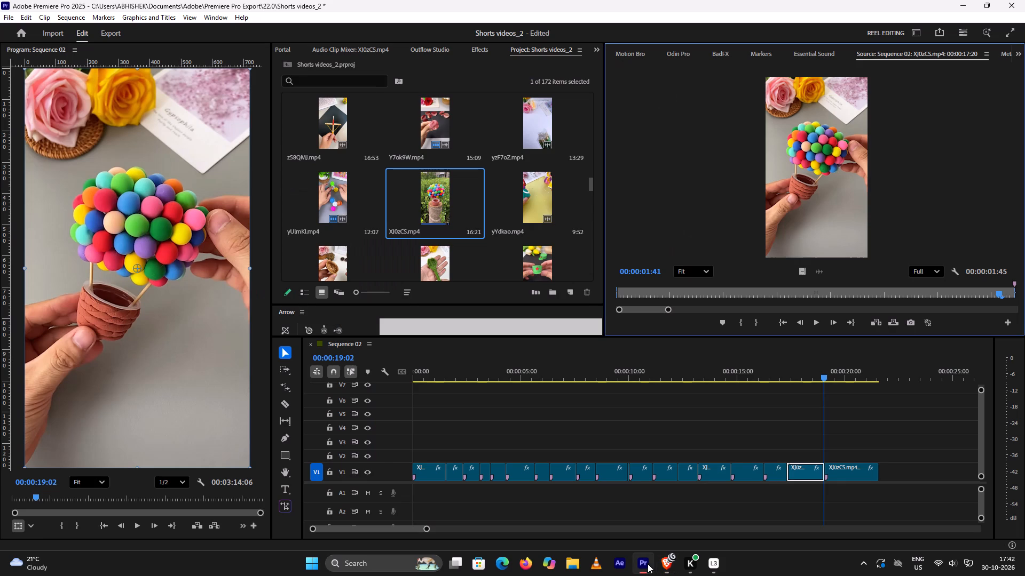
{"action": "left_click_drag", "start_coordinate": [824, 376], "coordinate": [827, 374]}
{"action": "left_click_drag", "start_coordinate": [827, 374], "coordinate": [856, 370]}
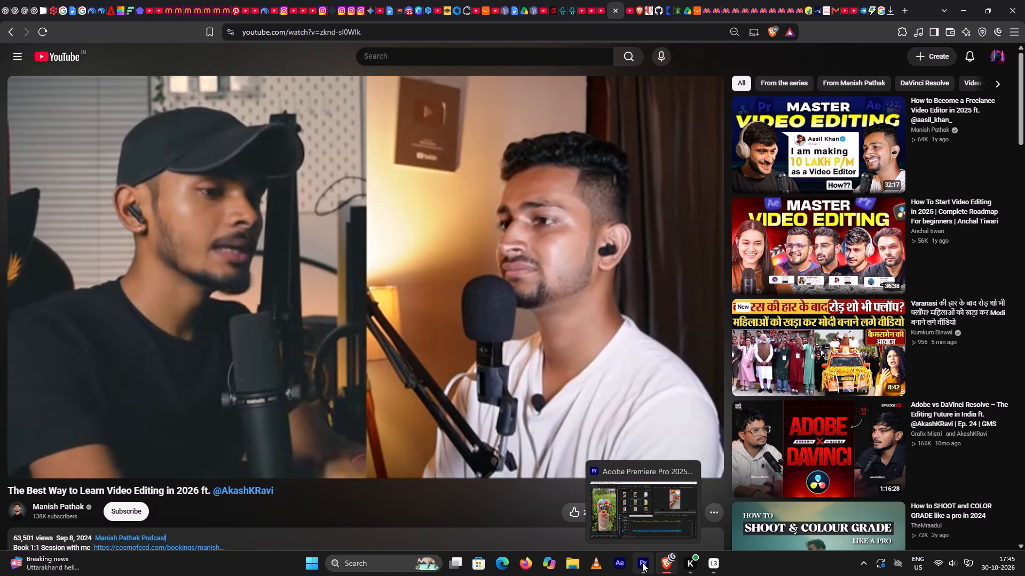
Switch back to Sequence 02 in Premiere Pro.
{"action": "left_click", "coordinate": [642, 563]}
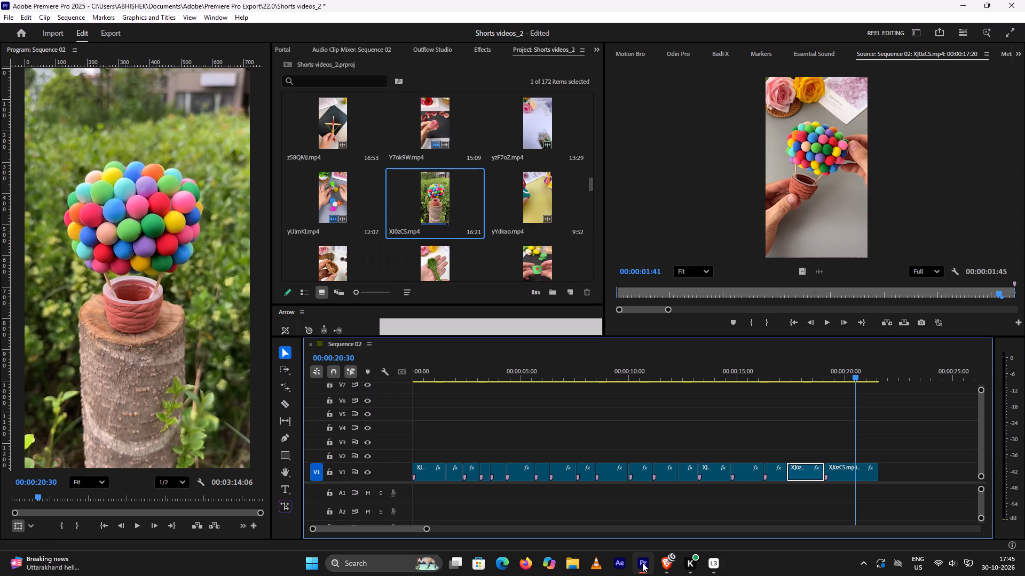
{"action": "left_click", "coordinate": [806, 374]}
{"action": "left_click_drag", "start_coordinate": [806, 382], "coordinate": [834, 373]}
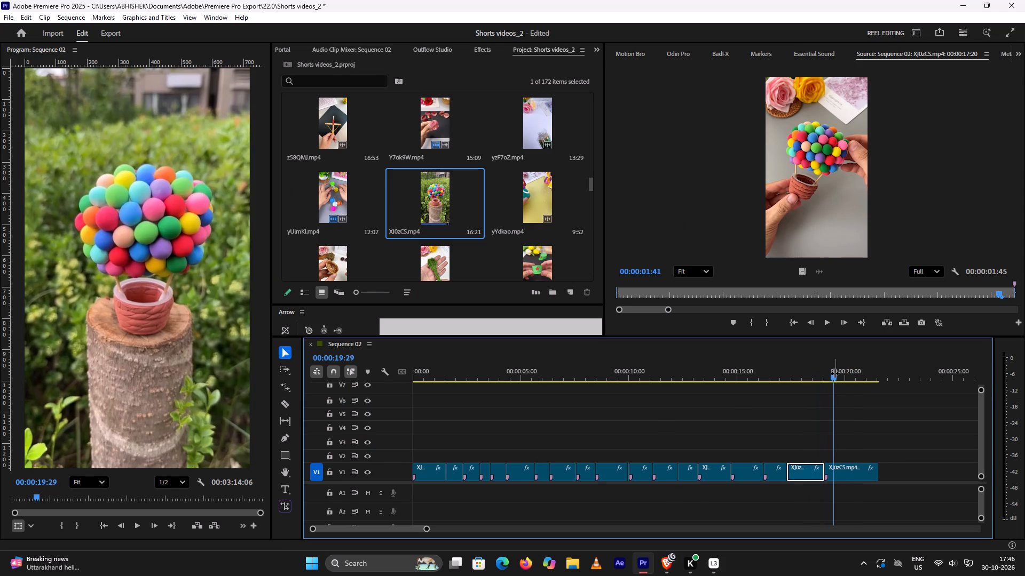
{"action": "left_click_drag", "start_coordinate": [834, 373], "coordinate": [862, 363]}
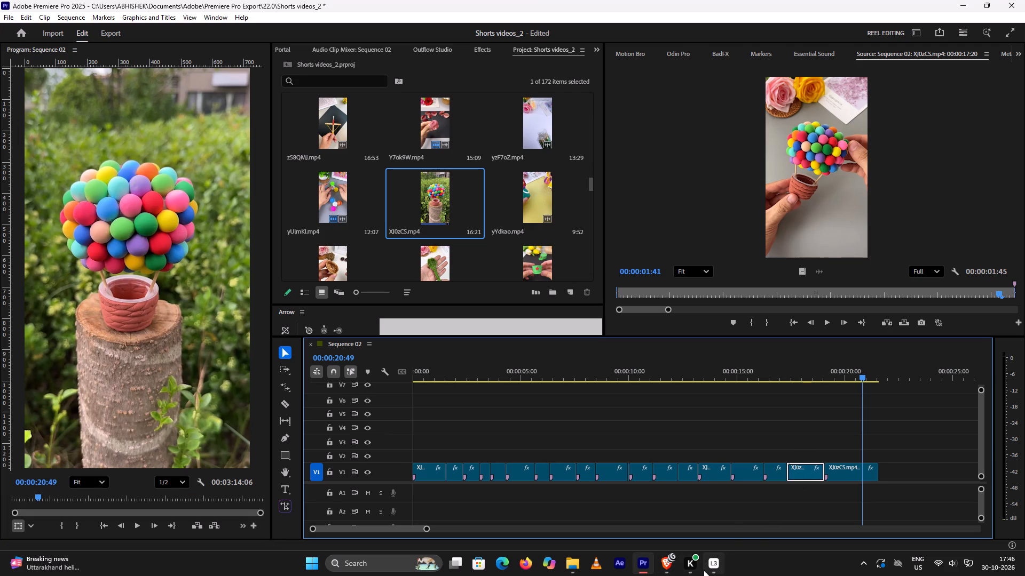
{"action": "left_click", "coordinate": [671, 566]}
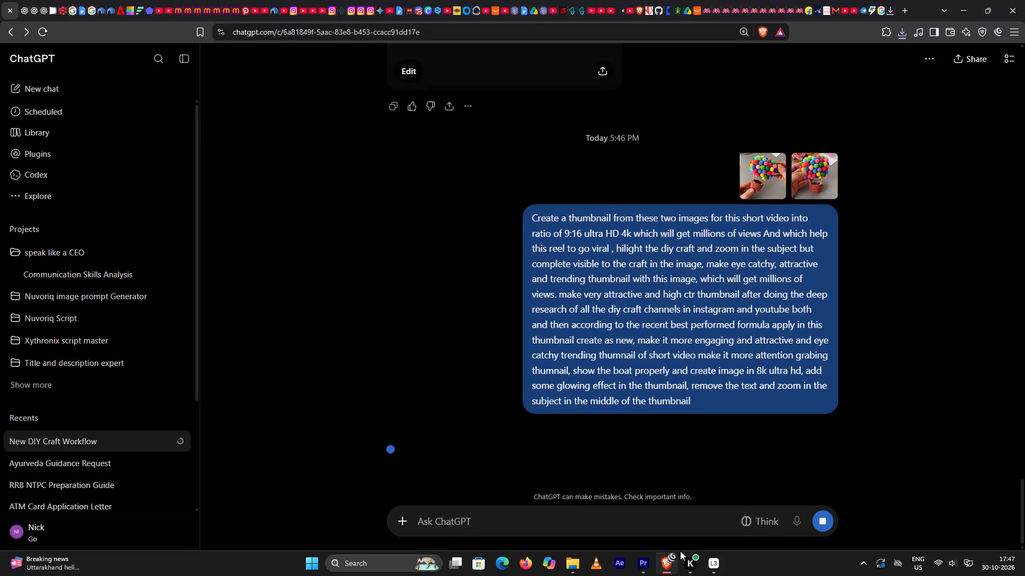
{"action": "scroll", "coordinate": [737, 494], "scroll_direction": "down", "scroll_amount": 4}
{"action": "left_click", "coordinate": [644, 565]}
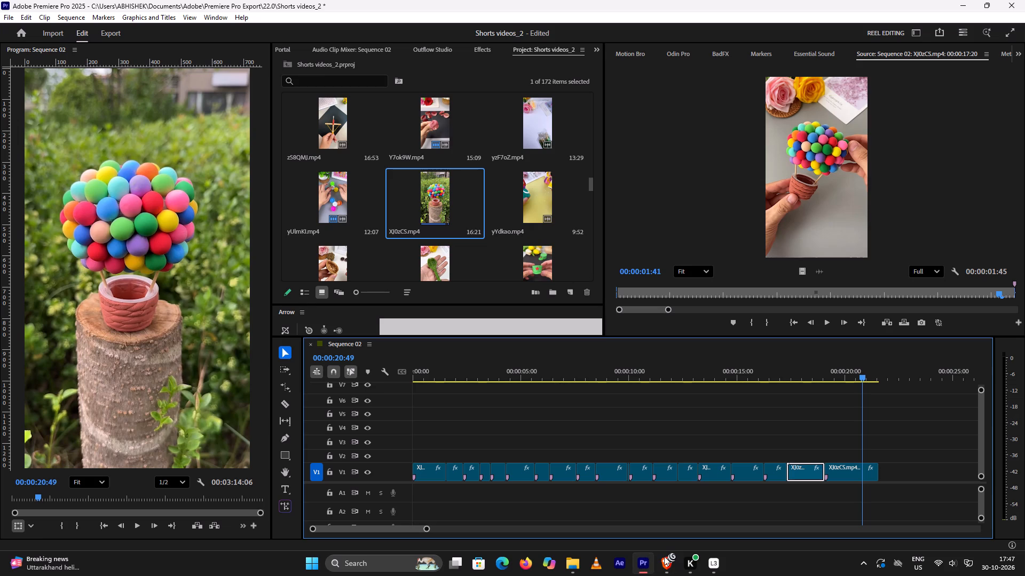
Review the new short in Sequence 02 from its start to about 00:00:15:52.
{"action": "left_click_drag", "start_coordinate": [860, 376], "coordinate": [403, 386]}
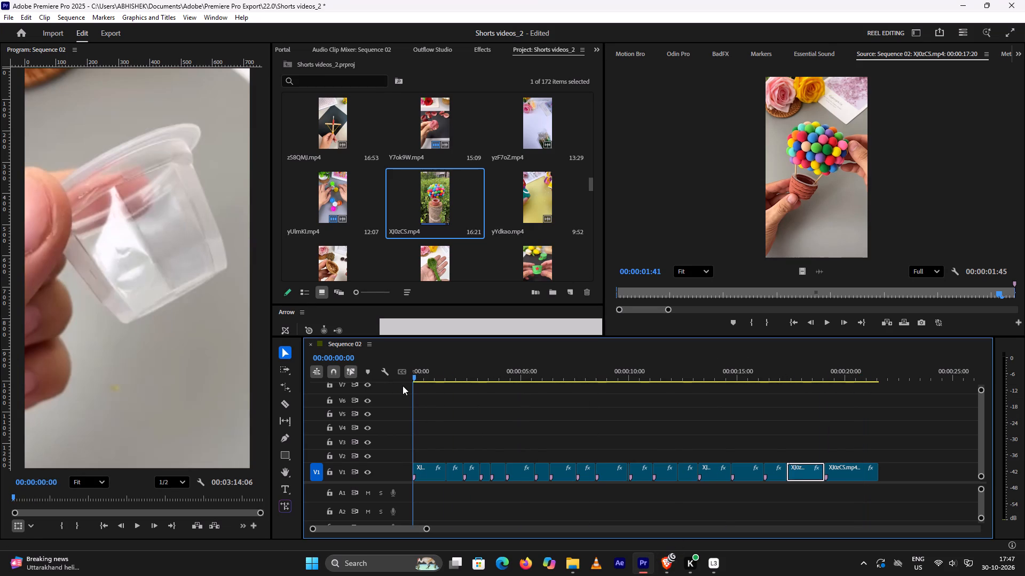
{"action": "left_click_drag", "start_coordinate": [403, 386], "coordinate": [716, 419]}
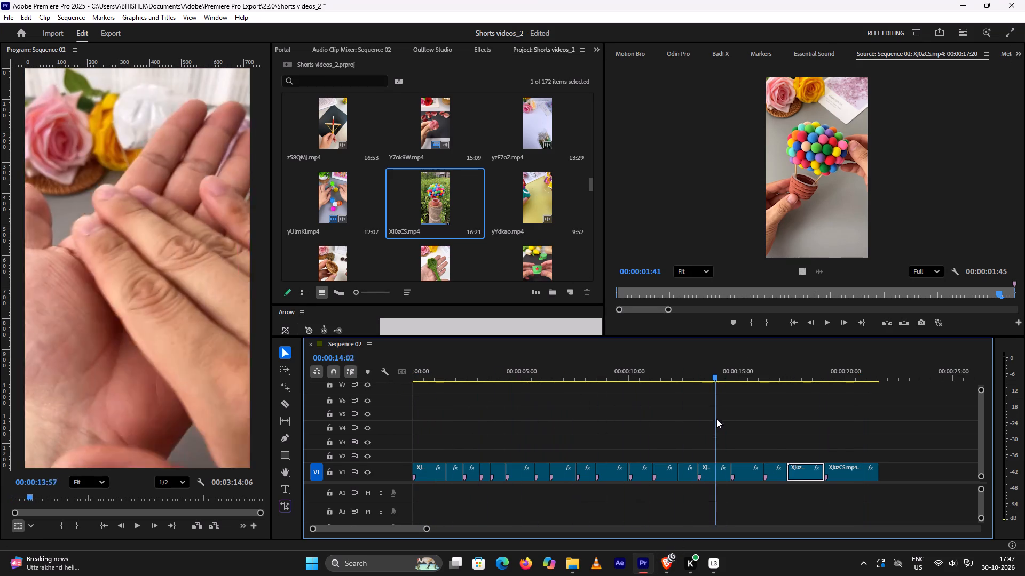
{"action": "left_click_drag", "start_coordinate": [716, 419], "coordinate": [753, 423]}
Turn off snapping and shift all older clips following the new short earlier together, so they start at about 00:00:31:28.
{"action": "scroll", "coordinate": [761, 426], "scroll_direction": "down", "scroll_amount": 6, "text": "alt"}
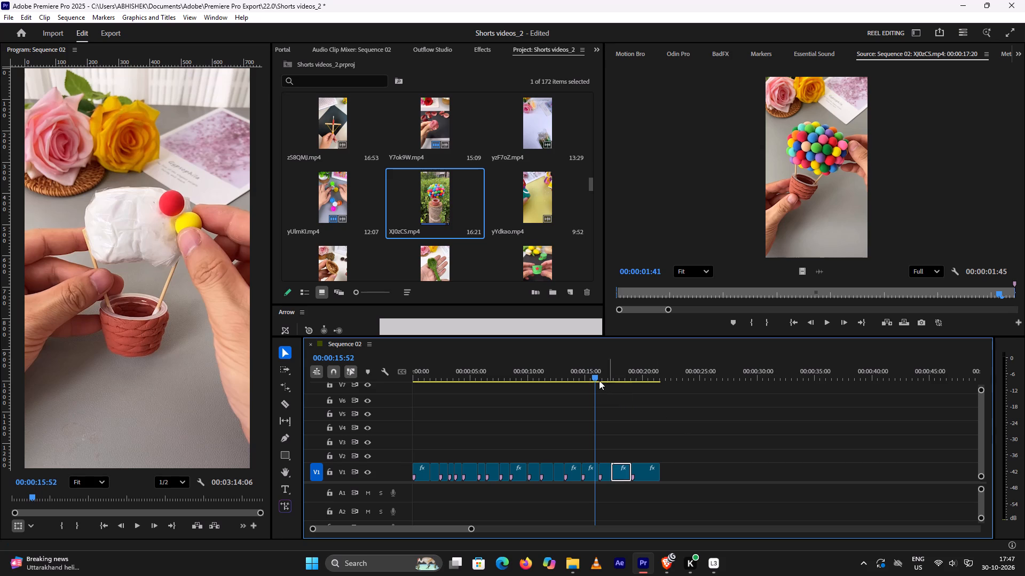
{"action": "scroll", "coordinate": [695, 400], "scroll_direction": "down", "scroll_amount": 5}
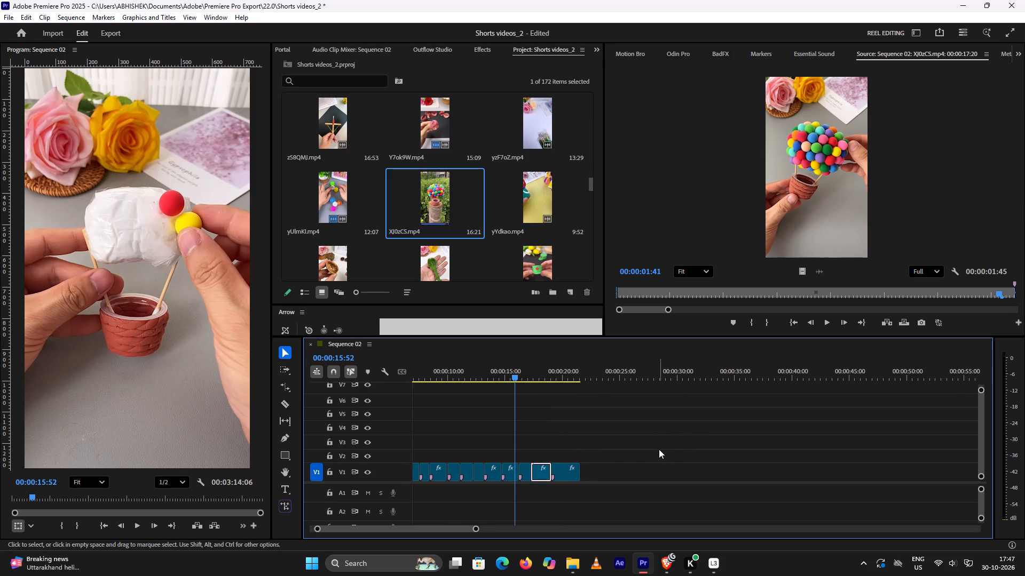
{"action": "key", "text": "s"}
{"action": "key", "text": "a"}
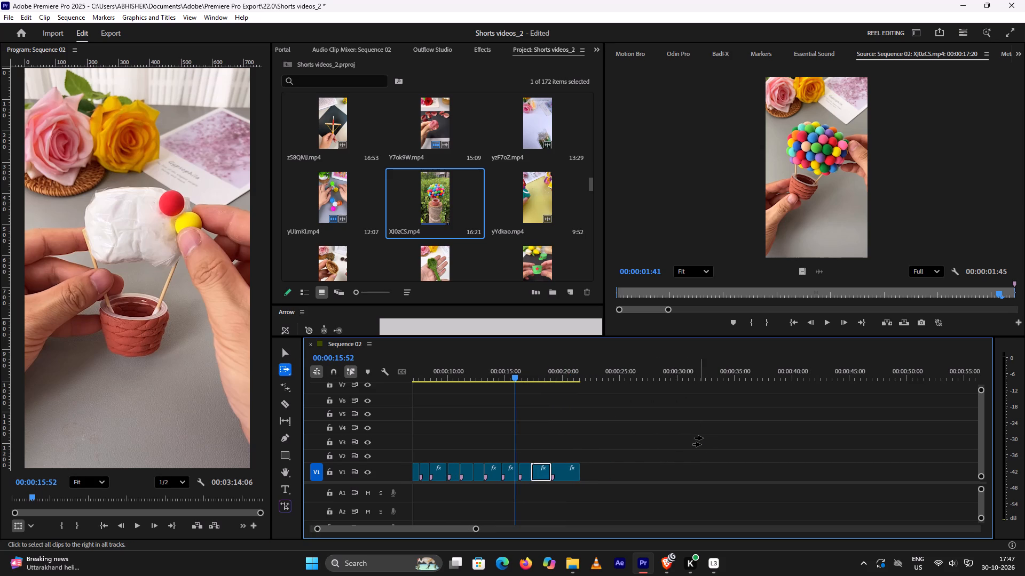
{"action": "left_click_drag", "start_coordinate": [711, 438], "coordinate": [482, 439]}
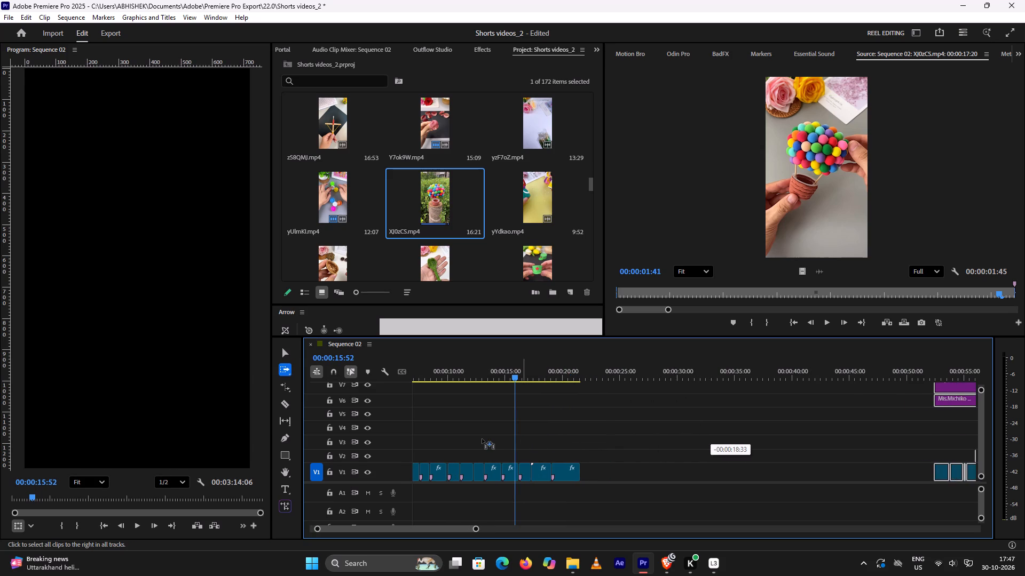
{"action": "left_click_drag", "start_coordinate": [482, 439], "coordinate": [454, 437]}
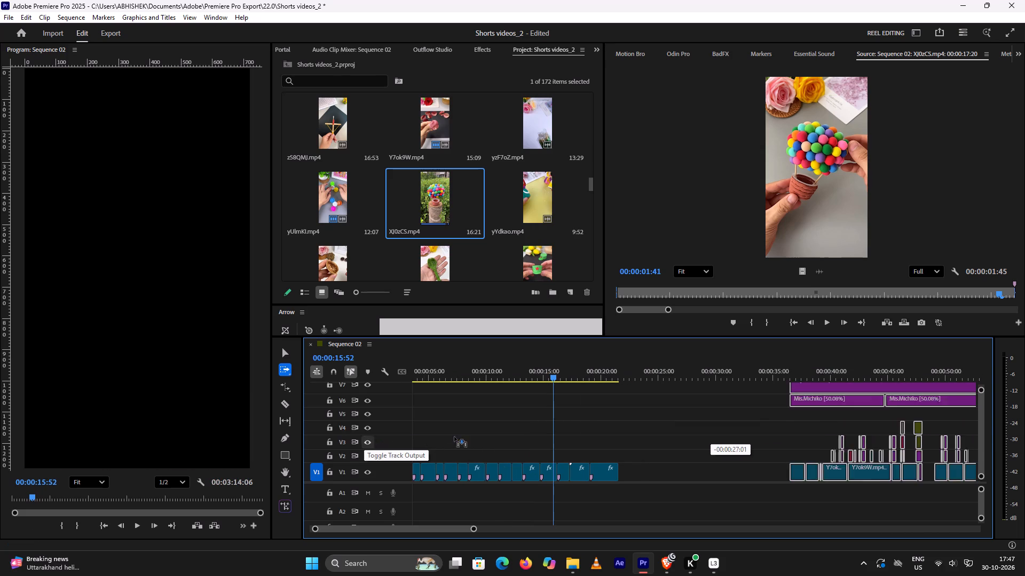
{"action": "left_click_drag", "start_coordinate": [454, 437], "coordinate": [459, 433]}
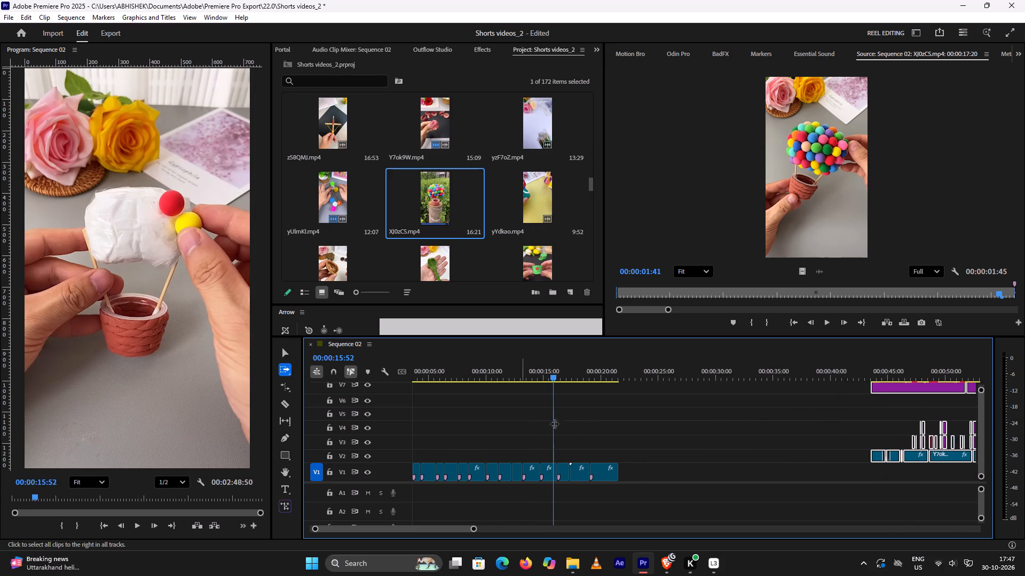
{"action": "left_click_drag", "start_coordinate": [728, 421], "coordinate": [634, 448]}
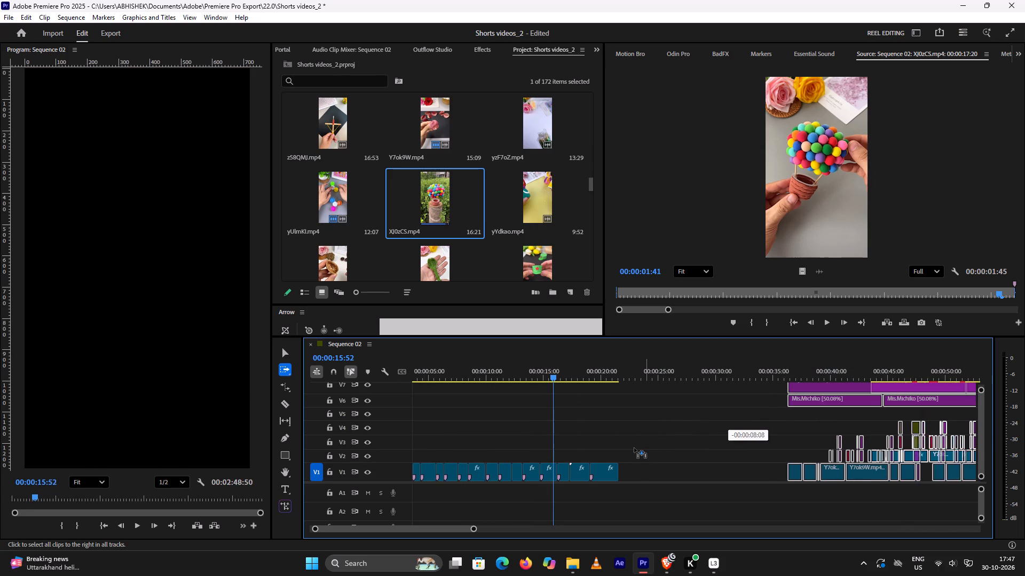
{"action": "left_click_drag", "start_coordinate": [634, 448], "coordinate": [589, 453]}
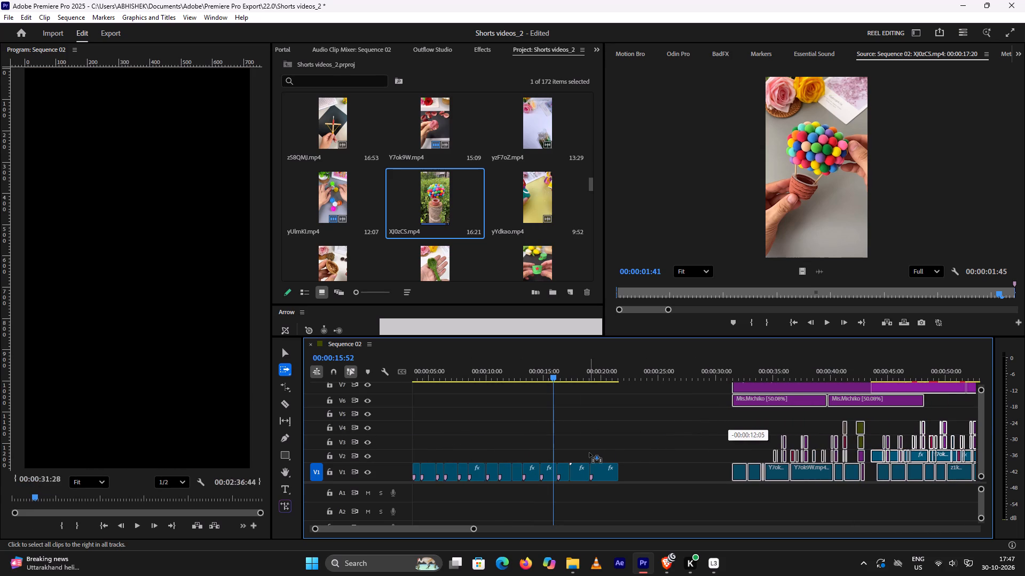
{"action": "key", "text": "v"}
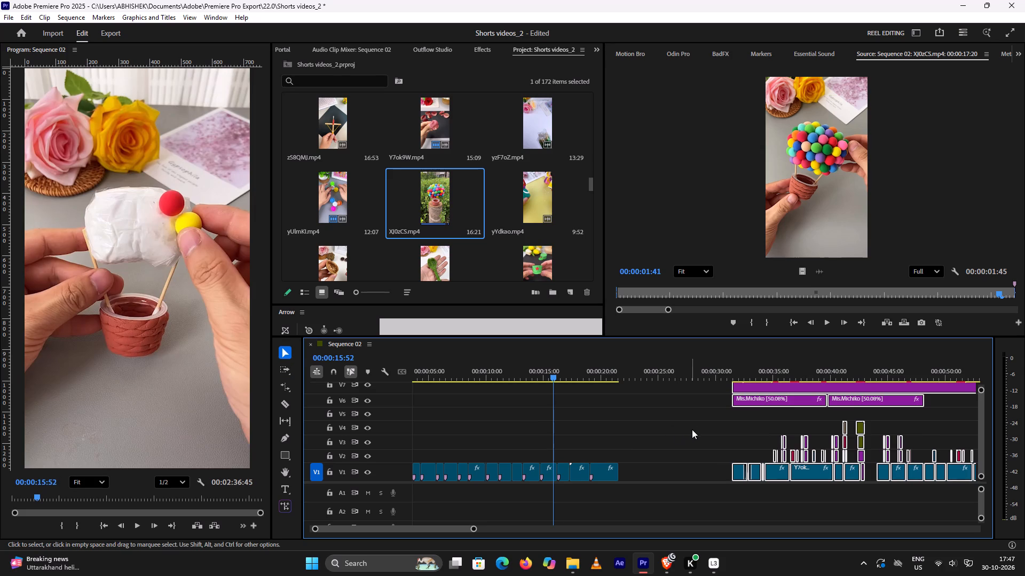
{"action": "left_click", "coordinate": [692, 428]}
Skim the start of the older clips and examine the first cut of the new short, around 00:00:01:05 to 00:00:02:04.
{"action": "scroll", "coordinate": [692, 427], "scroll_direction": "down", "scroll_amount": 3}
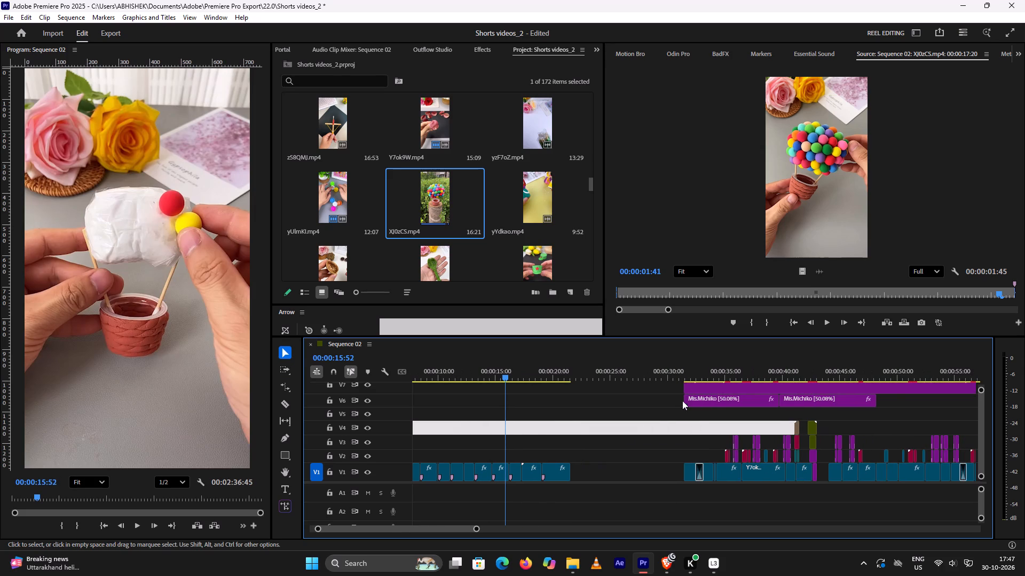
{"action": "left_click", "coordinate": [682, 374]}
{"action": "left_click_drag", "start_coordinate": [682, 374], "coordinate": [688, 375]}
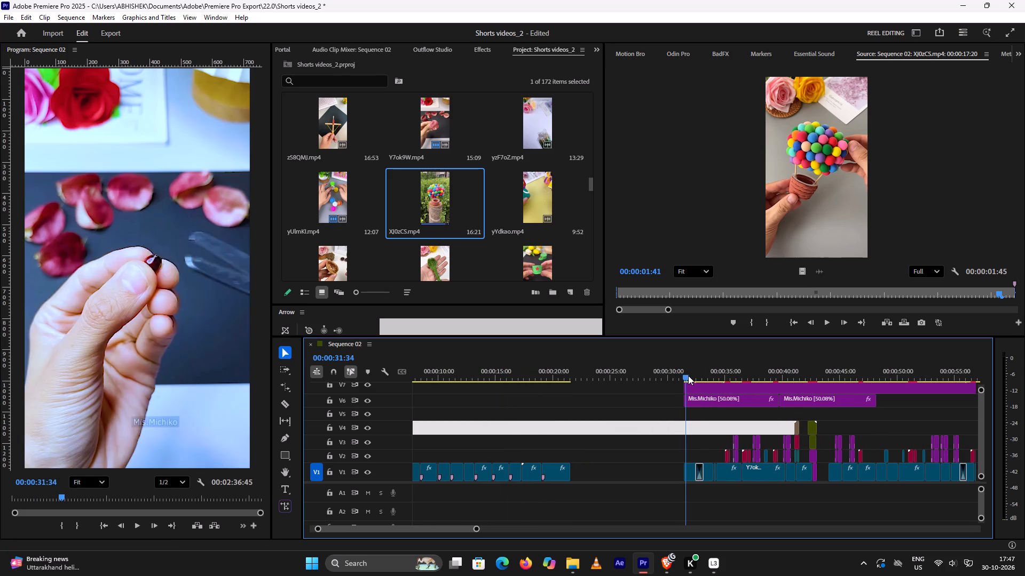
{"action": "left_click_drag", "start_coordinate": [688, 375], "coordinate": [707, 376]}
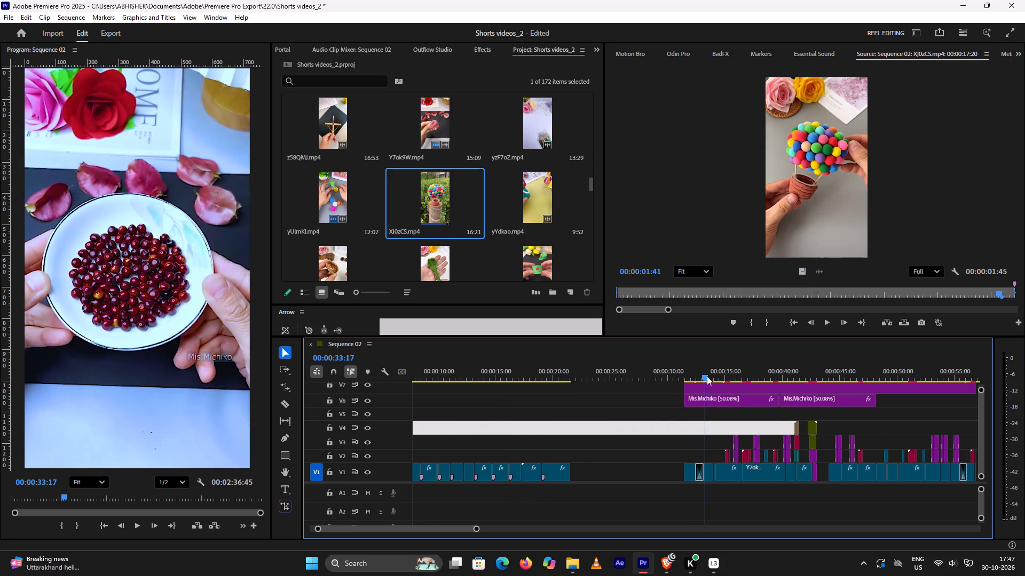
{"action": "left_click_drag", "start_coordinate": [707, 376], "coordinate": [335, 365]}
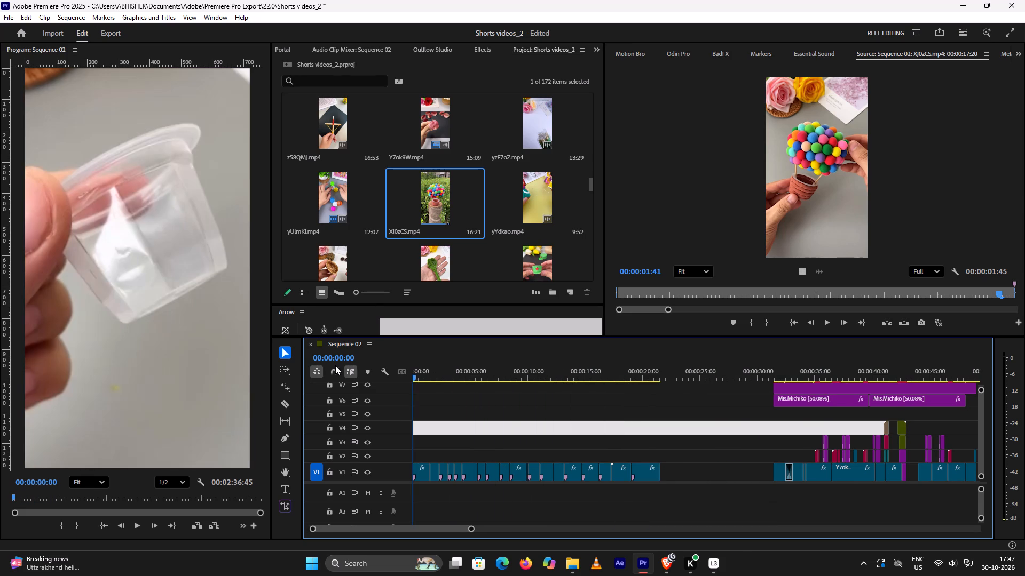
{"action": "left_click_drag", "start_coordinate": [335, 365], "coordinate": [352, 373]}
{"action": "scroll", "coordinate": [493, 435], "scroll_direction": "up", "scroll_amount": 5, "text": "alt"}
{"action": "scroll", "coordinate": [495, 434], "scroll_direction": "up", "scroll_amount": 12}
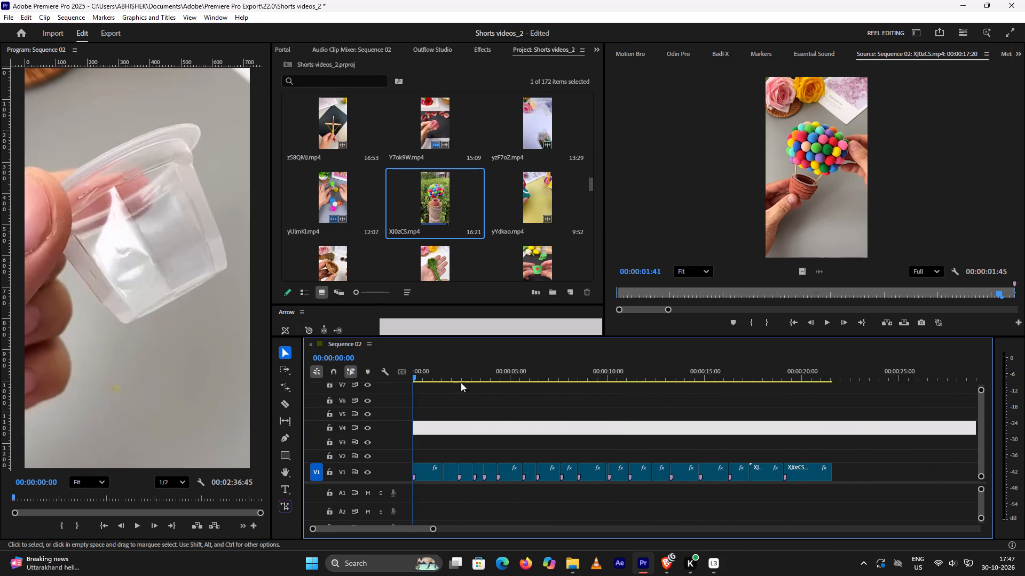
{"action": "scroll", "coordinate": [456, 383], "scroll_direction": "up", "scroll_amount": 4, "text": "alt"}
{"action": "scroll", "coordinate": [480, 398], "scroll_direction": "up", "scroll_amount": 5}
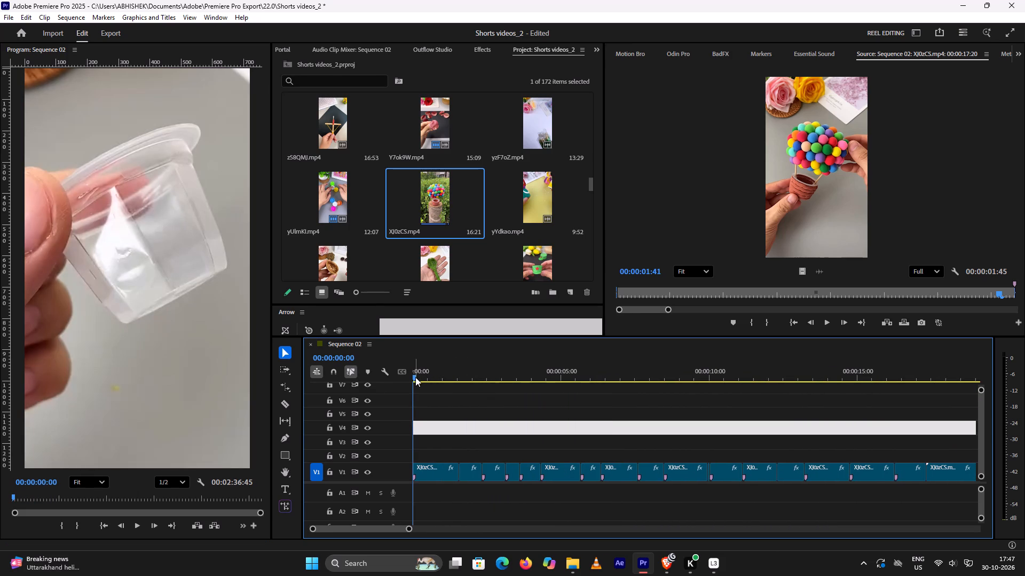
{"action": "left_click_drag", "start_coordinate": [414, 377], "coordinate": [468, 379]}
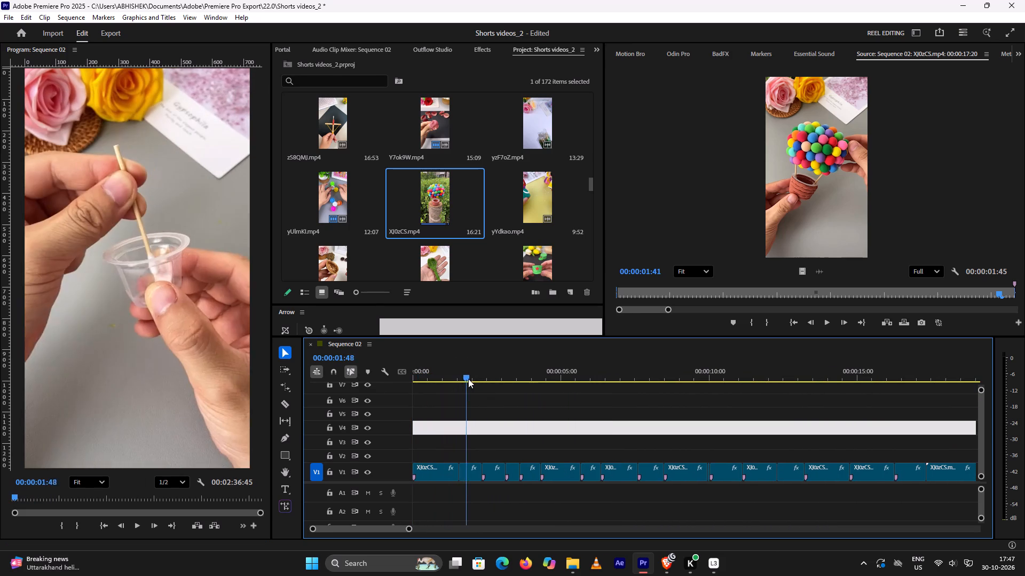
{"action": "left_click_drag", "start_coordinate": [468, 379], "coordinate": [462, 394]}
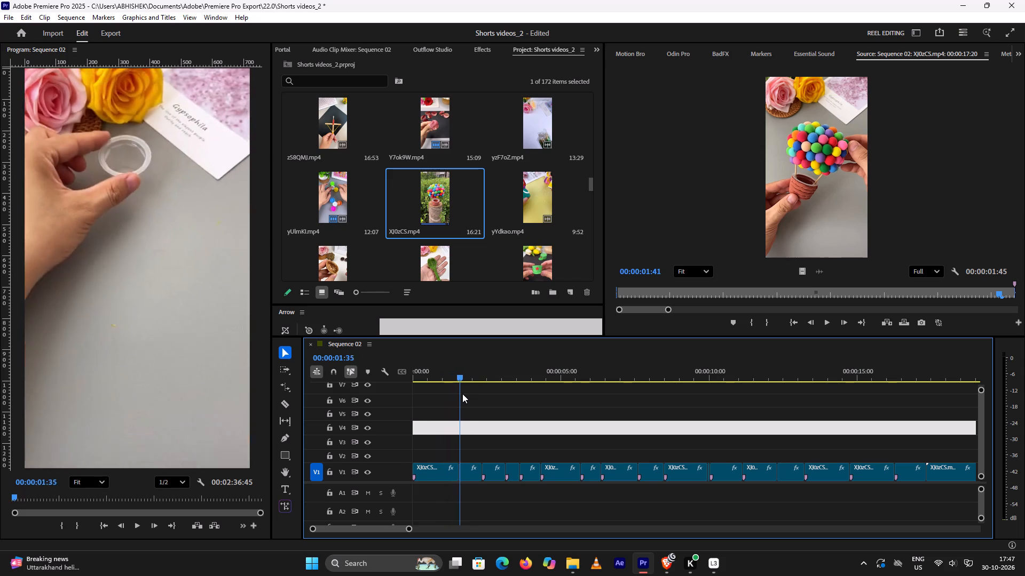
{"action": "left_click_drag", "start_coordinate": [462, 394], "coordinate": [450, 395]}
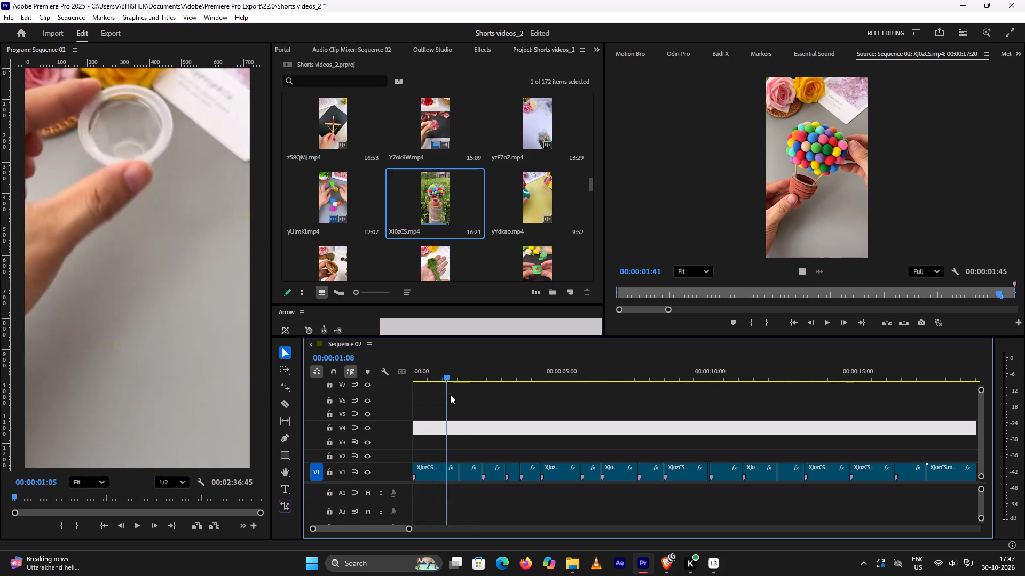
{"action": "left_click_drag", "start_coordinate": [450, 395], "coordinate": [470, 404]}
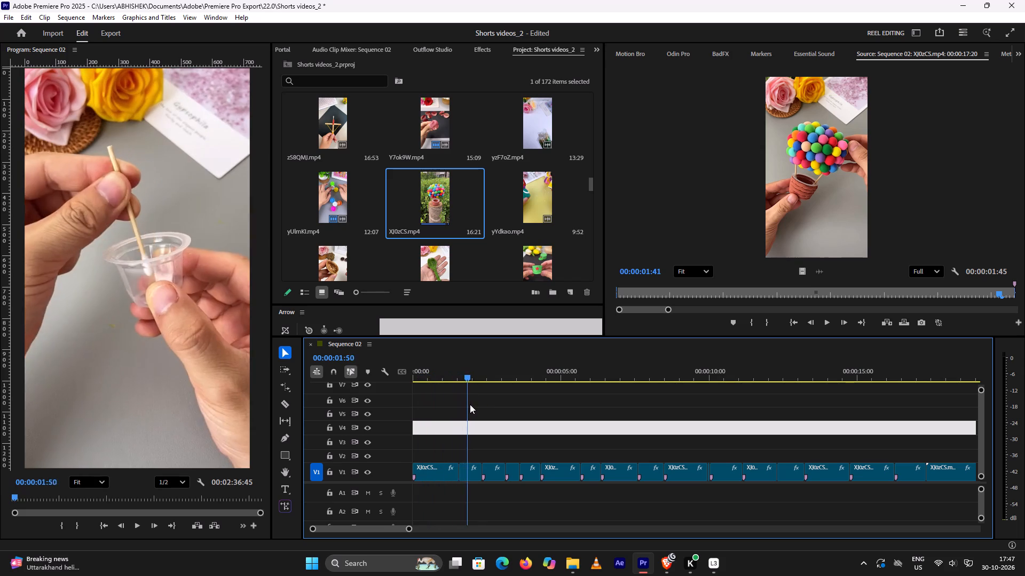
{"action": "left_click_drag", "start_coordinate": [470, 404], "coordinate": [462, 410]}
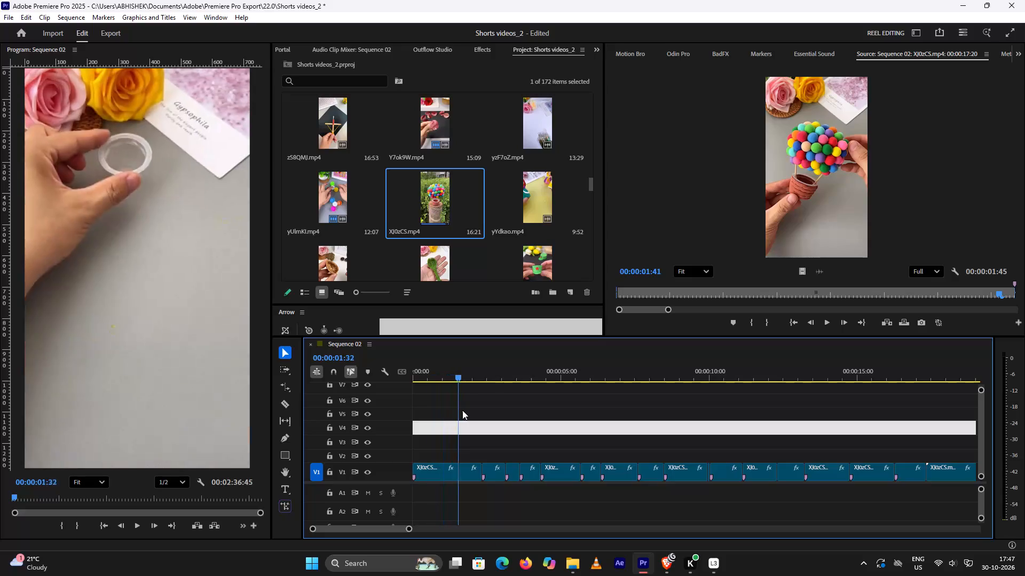
{"action": "left_click_drag", "start_coordinate": [462, 410], "coordinate": [404, 404]}
{"action": "key", "text": "space"}
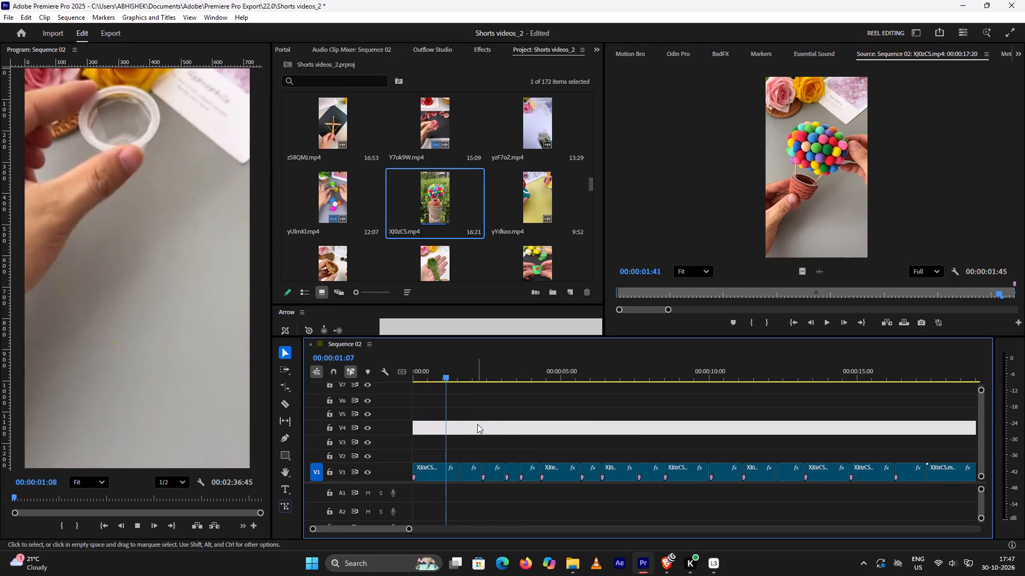
{"action": "key", "text": "space"}
Play the older bead-bracelet short through to about 00:00:43:55 to examine its transitions and overlay clips.
{"action": "scroll", "coordinate": [695, 471], "scroll_direction": "down", "scroll_amount": 2, "text": "alt"}
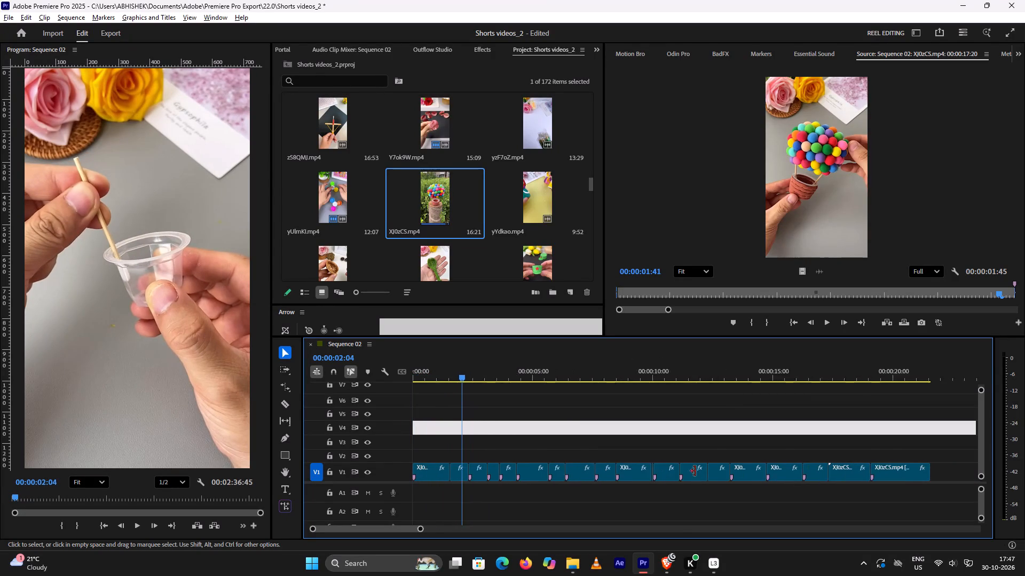
{"action": "scroll", "coordinate": [695, 471], "scroll_direction": "down", "scroll_amount": 4, "text": "alt"}
{"action": "scroll", "coordinate": [696, 470], "scroll_direction": "down", "scroll_amount": 4}
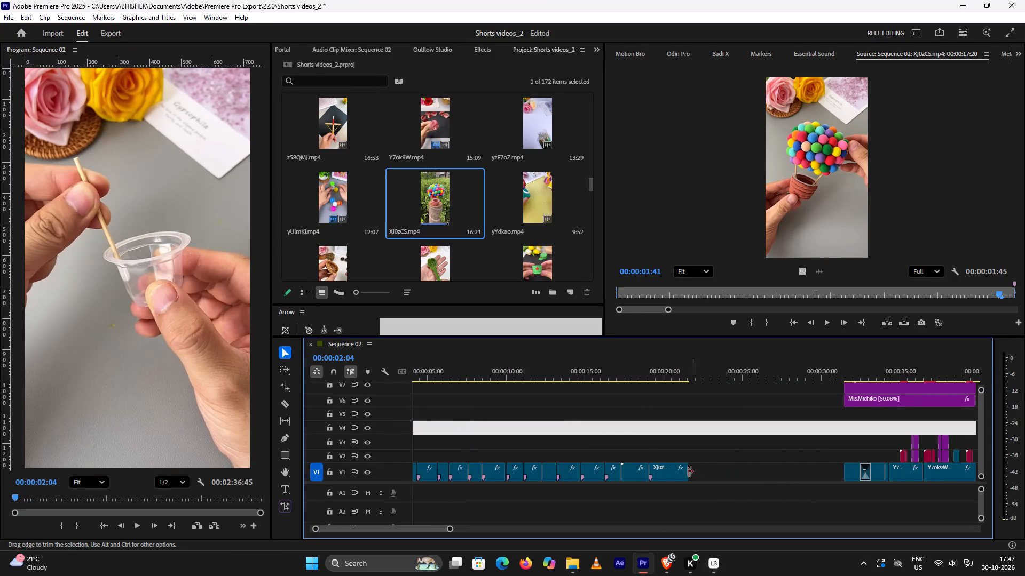
{"action": "scroll", "coordinate": [567, 470], "scroll_direction": "up", "scroll_amount": 10}
{"action": "scroll", "coordinate": [545, 466], "scroll_direction": "down", "scroll_amount": 13}
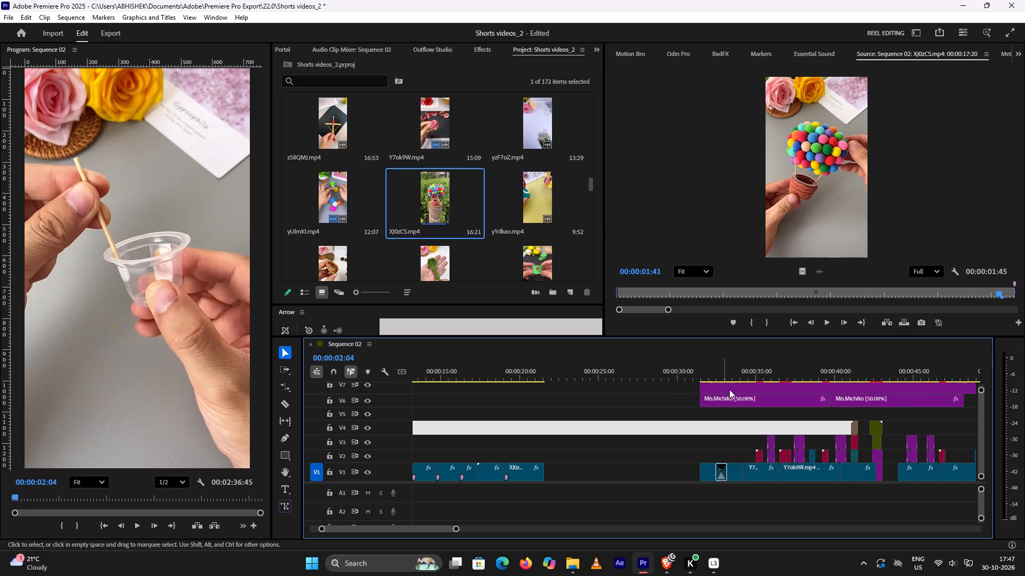
{"action": "scroll", "coordinate": [746, 390], "scroll_direction": "up", "scroll_amount": 4, "text": "alt"}
{"action": "left_click", "coordinate": [777, 366]}
{"action": "key", "text": "space"}
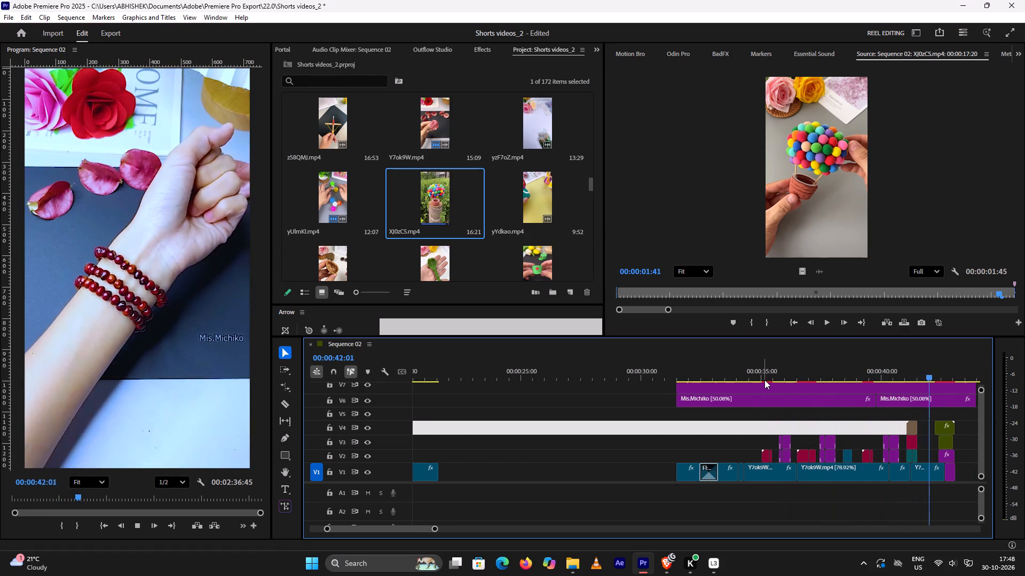
{"action": "key", "text": "space"}
{"action": "scroll", "coordinate": [755, 382], "scroll_direction": "down", "scroll_amount": 5}
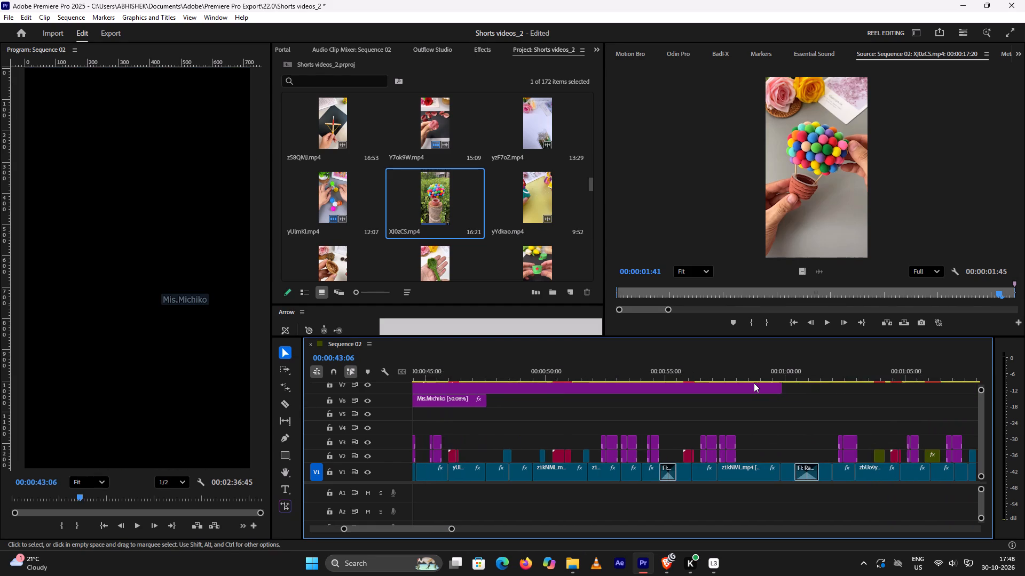
{"action": "key", "text": "space"}
{"action": "key", "text": "space"}
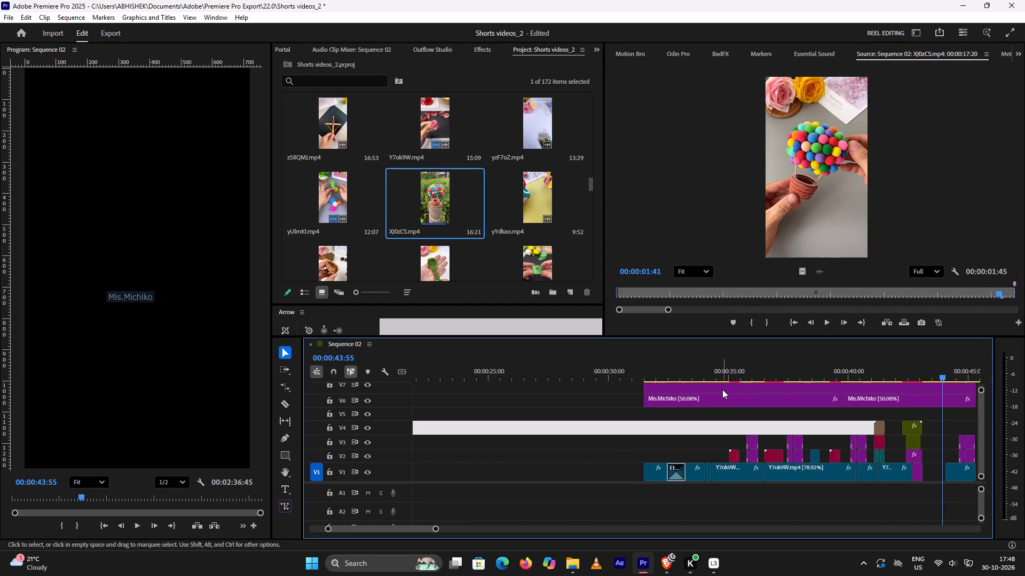
Examine the transitions at the start of the following older craft clips, up to about 00:00:47:12.
{"action": "scroll", "coordinate": [722, 389], "scroll_direction": "down", "scroll_amount": 4, "text": "alt"}
{"action": "left_click", "coordinate": [875, 370]}
{"action": "key", "text": "space"}
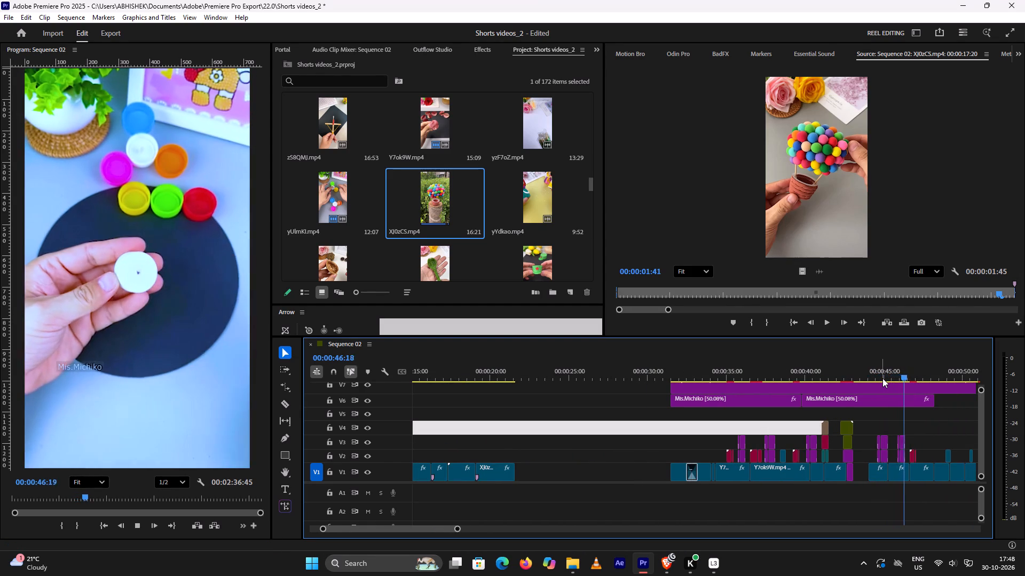
{"action": "key", "text": "space"}
{"action": "scroll", "coordinate": [882, 378], "scroll_direction": "down", "scroll_amount": 4}
{"action": "key", "text": "space"}
{"action": "key", "text": "space"}
{"action": "scroll", "coordinate": [882, 380], "scroll_direction": "down", "scroll_amount": 3}
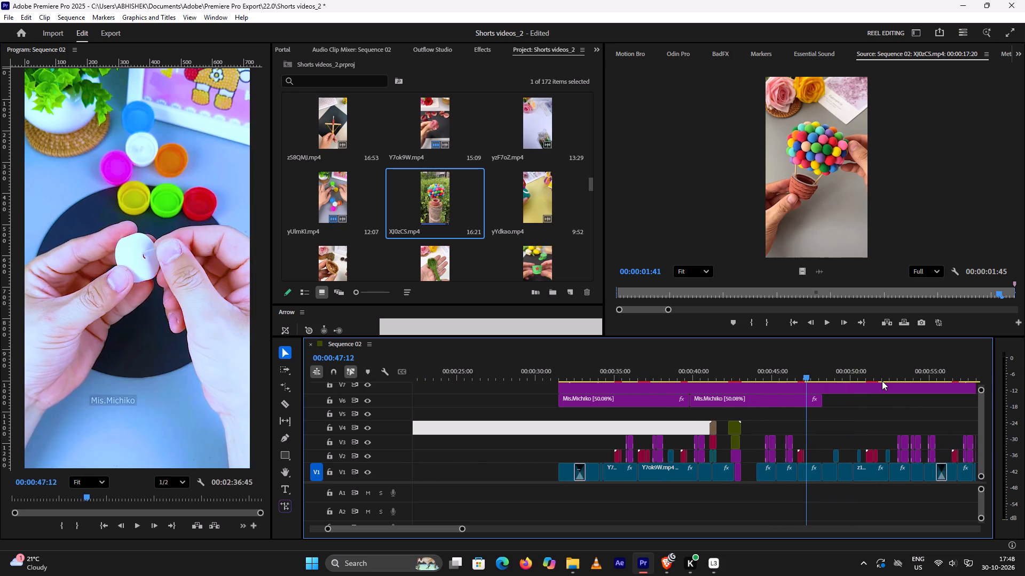
Review the older coloured-straw craft section through to about 00:00:58:39, replaying the transitions after 00:00:55:33.
{"action": "left_click", "coordinate": [827, 374]}
{"action": "key", "text": "space"}
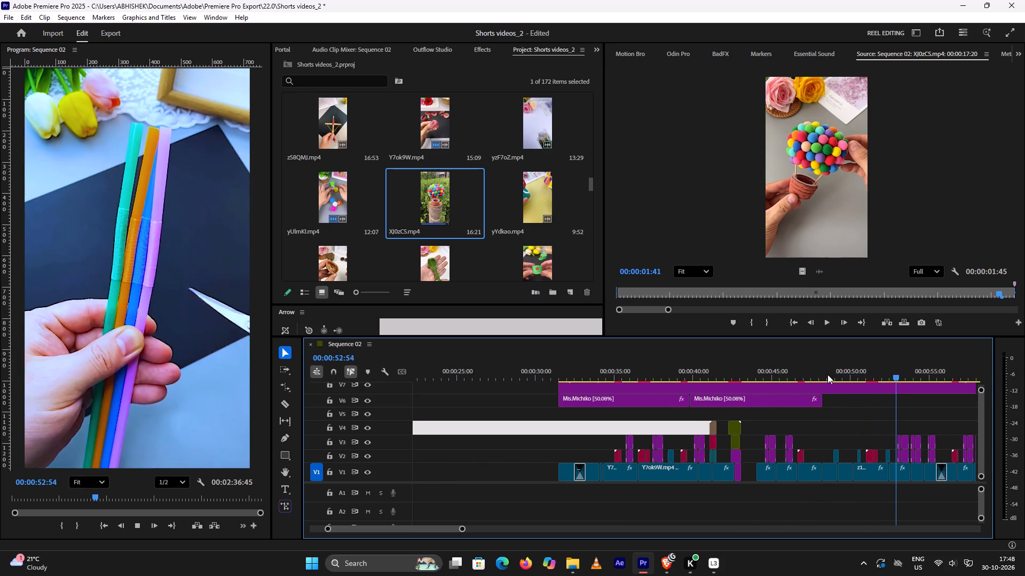
{"action": "key", "text": "space"}
{"action": "key", "text": "space"}
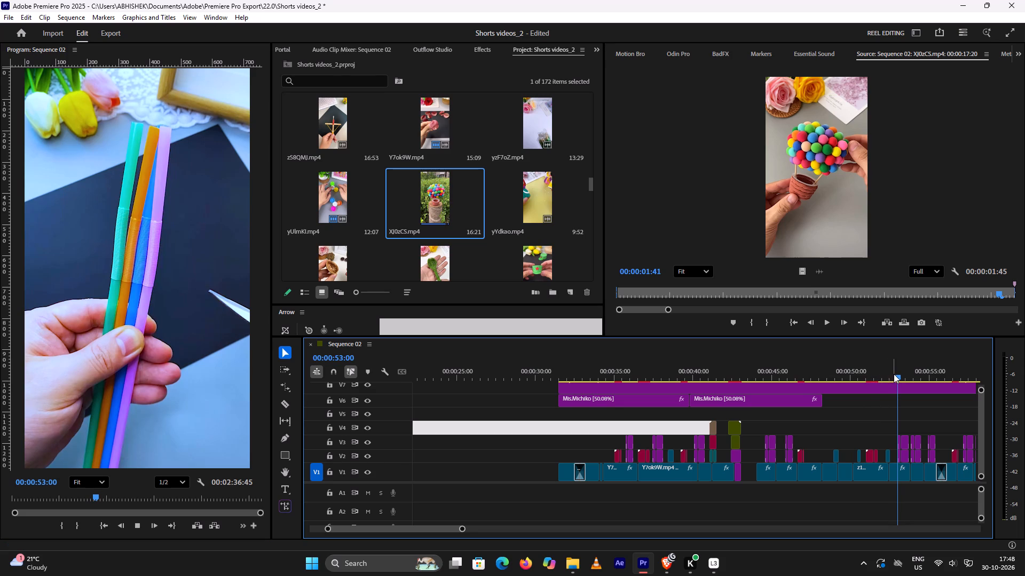
{"action": "key", "text": "space"}
{"action": "key", "text": "space"}
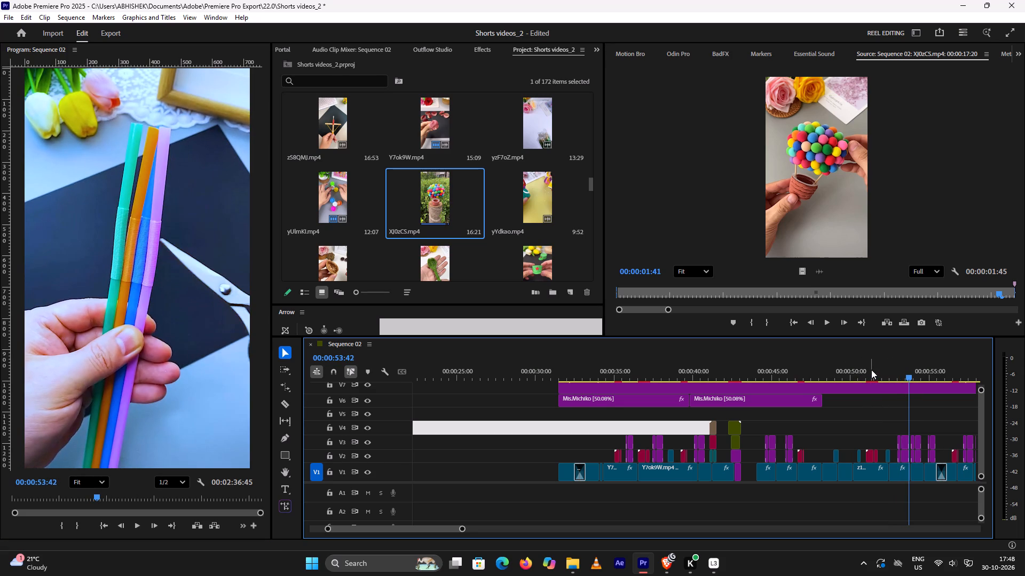
{"action": "key", "text": "space"}
{"action": "scroll", "coordinate": [877, 378], "scroll_direction": "down", "scroll_amount": 4}
{"action": "key", "text": "space"}
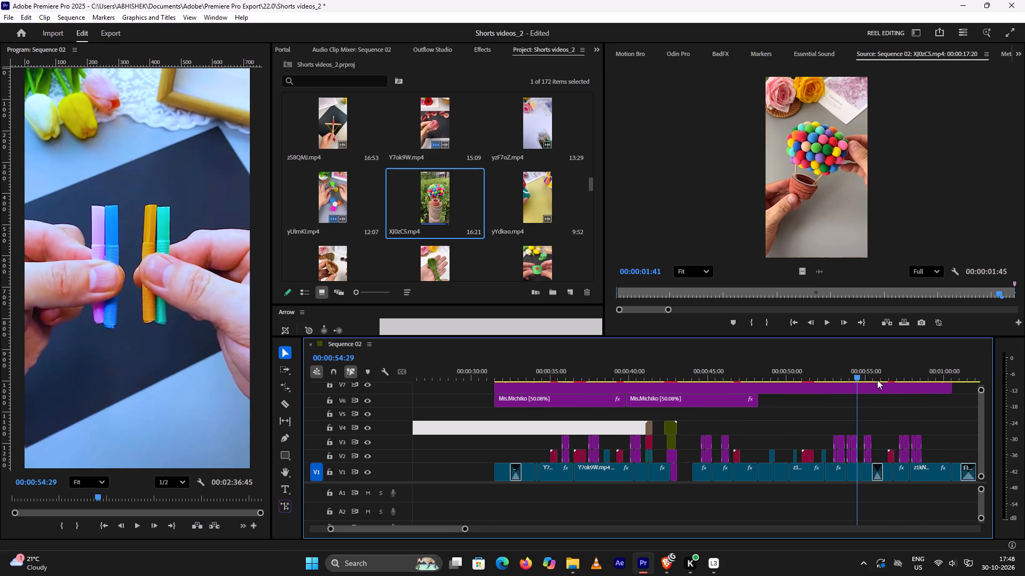
{"action": "key", "text": "space"}
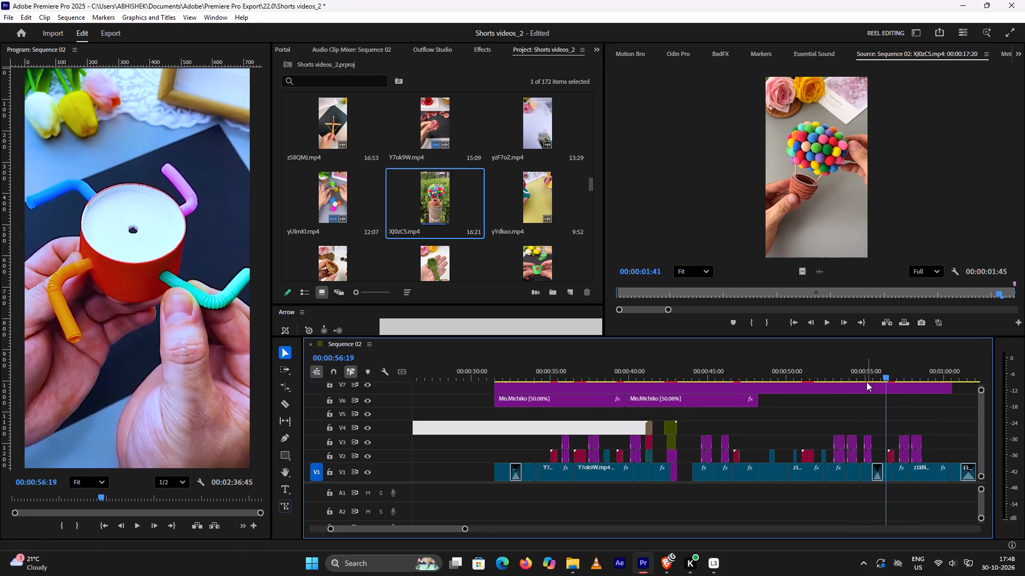
{"action": "left_click", "coordinate": [876, 372]}
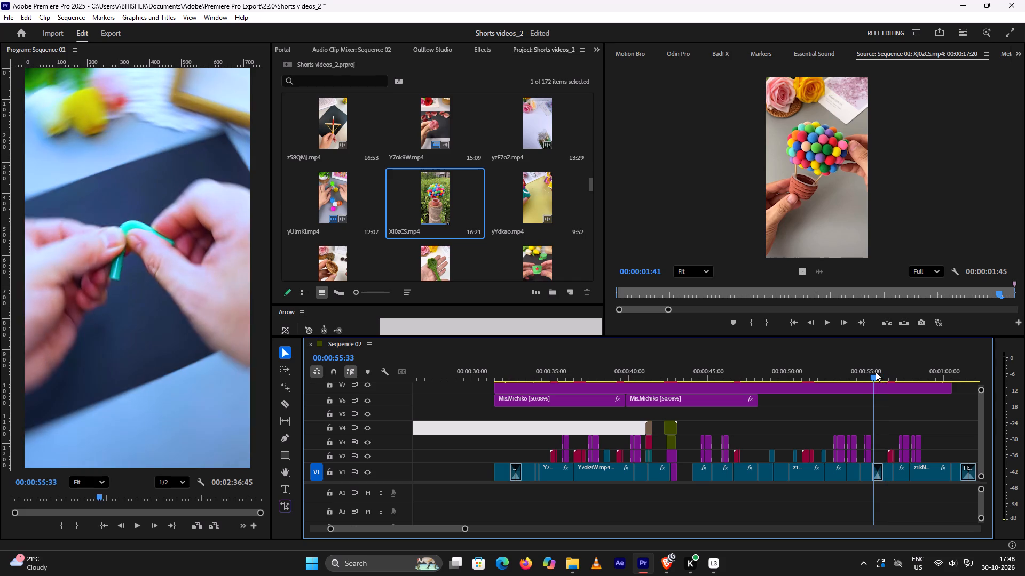
{"action": "key", "text": "space"}
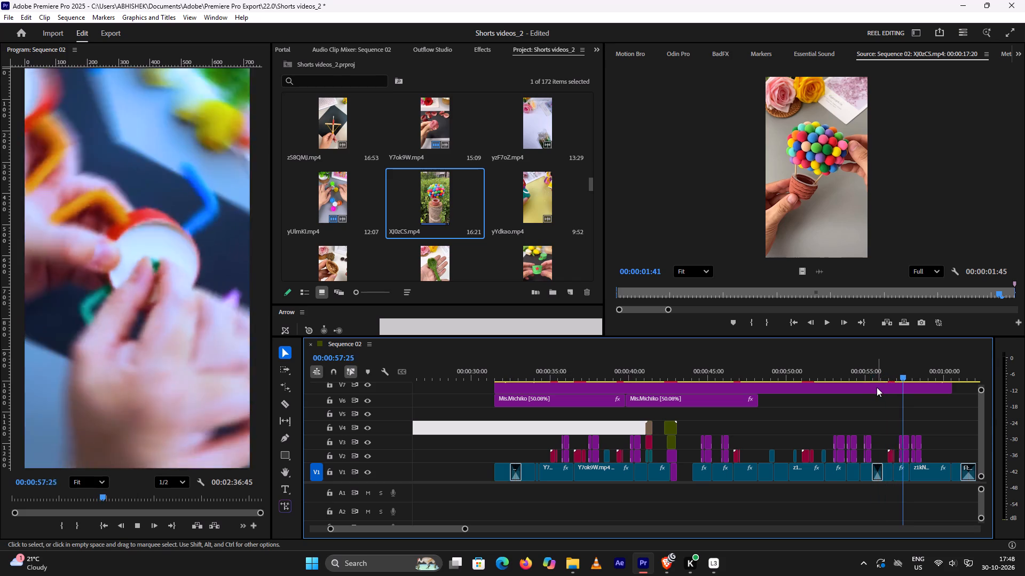
{"action": "key", "text": "space"}
{"action": "key", "text": "space"}
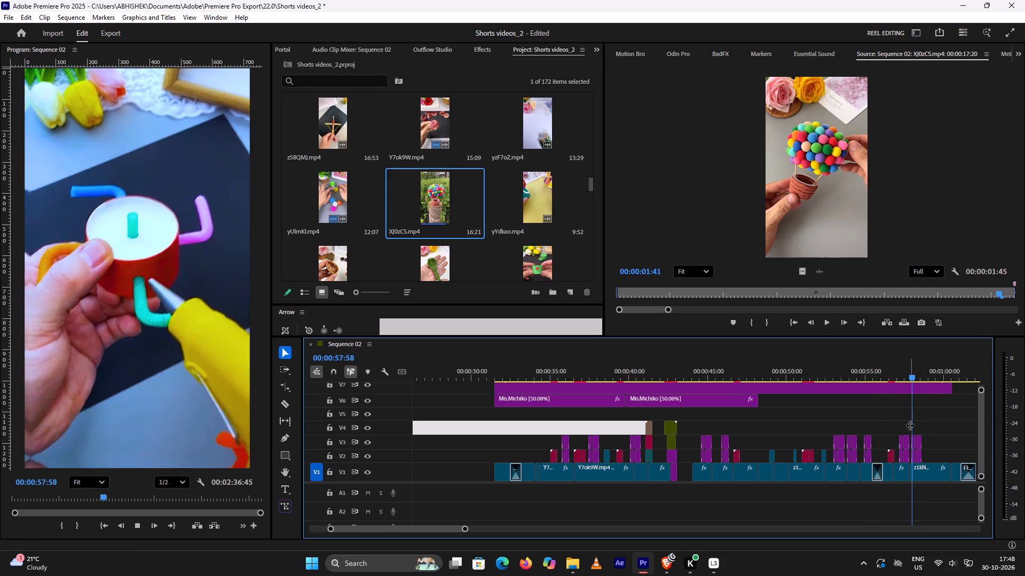
{"action": "key", "text": "space"}
{"action": "scroll", "coordinate": [910, 425], "scroll_direction": "down", "scroll_amount": 9}
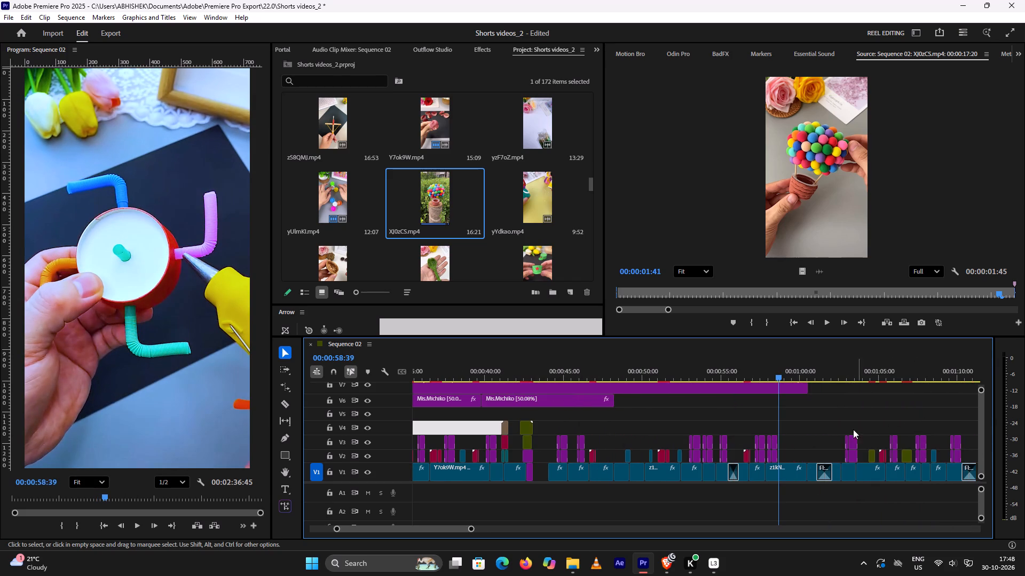
Preview the purple transition clips on V2 and V3 at about 00:01:03 and move them to the new short's first cut.
{"action": "left_click", "coordinate": [839, 378]}
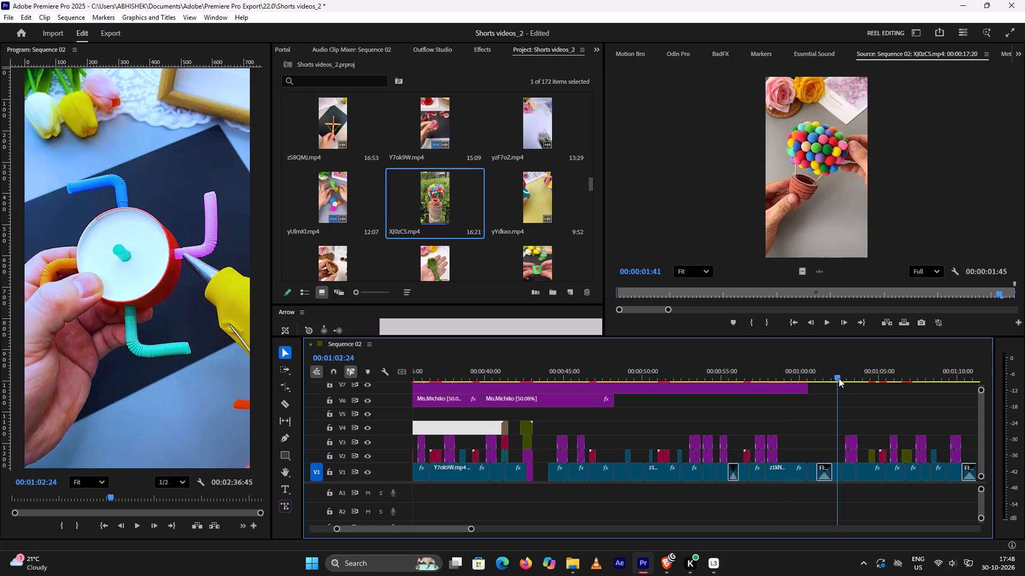
{"action": "key", "text": "space"}
{"action": "key", "text": "space"}
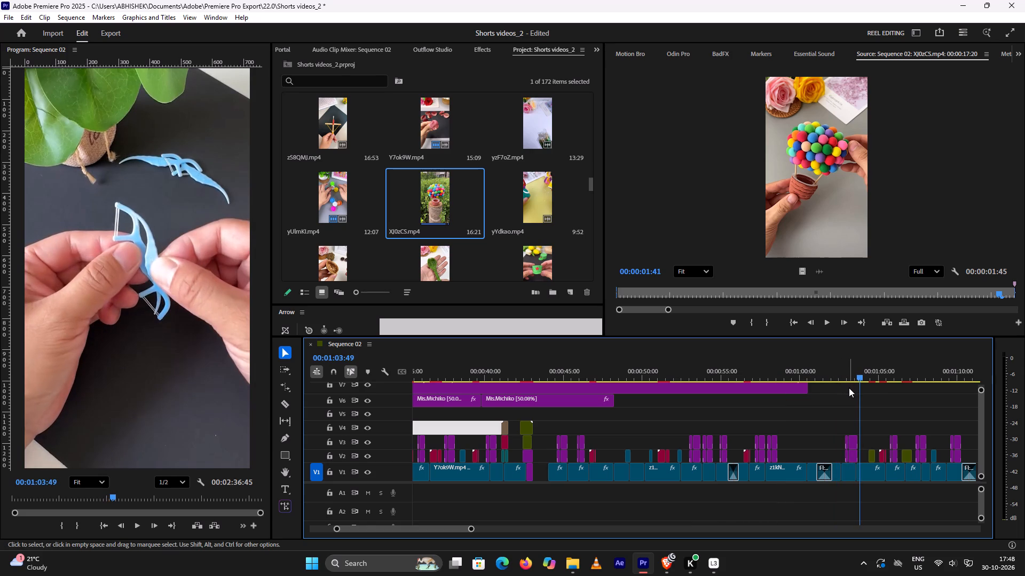
{"action": "left_click", "coordinate": [841, 372]}
{"action": "key", "text": "space"}
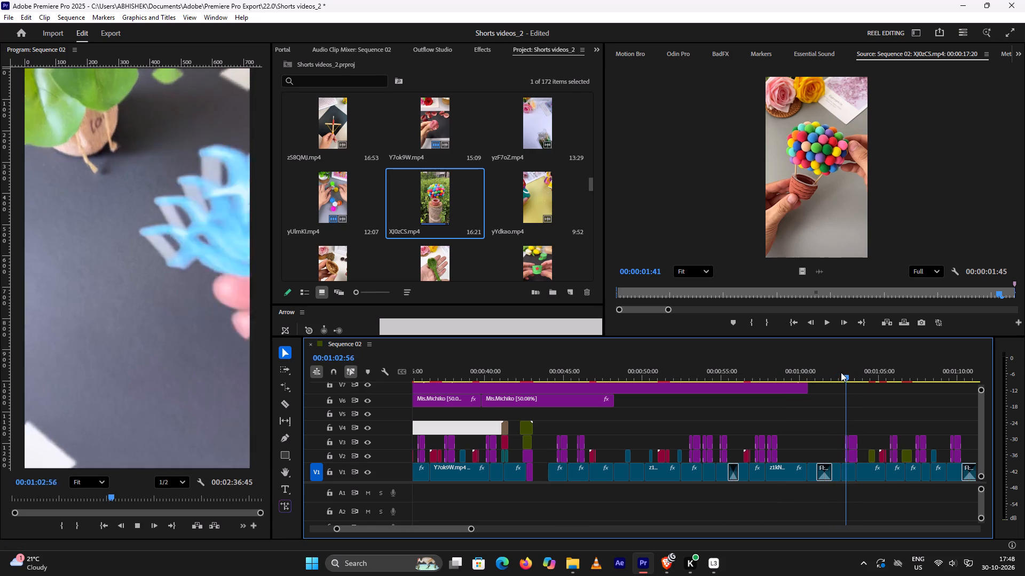
{"action": "key", "text": "space"}
{"action": "left_click_drag", "start_coordinate": [840, 424], "coordinate": [853, 442]}
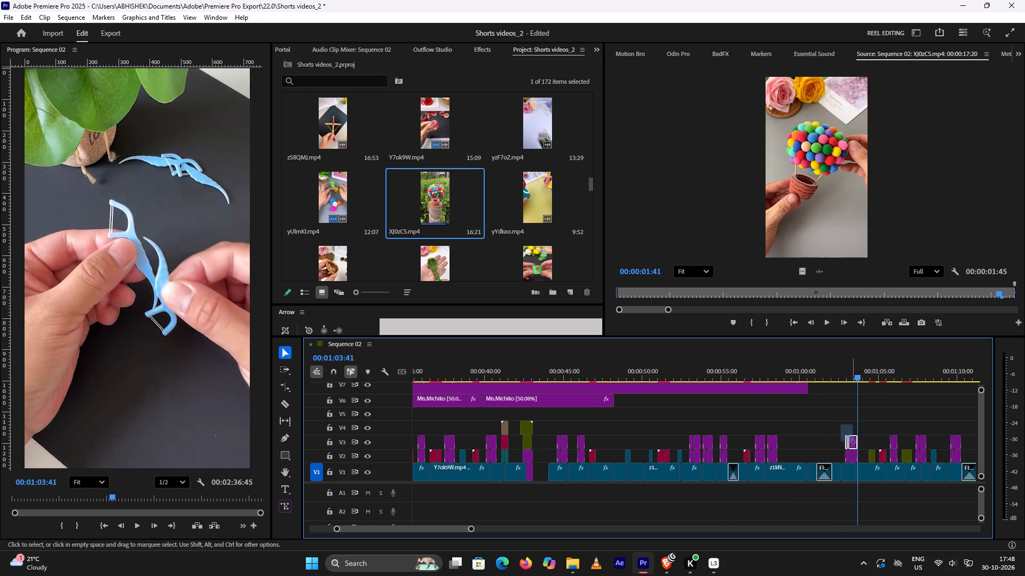
{"action": "left_click_drag", "start_coordinate": [853, 442], "coordinate": [862, 458]}
{"action": "left_click_drag", "start_coordinate": [851, 443], "coordinate": [406, 438]}
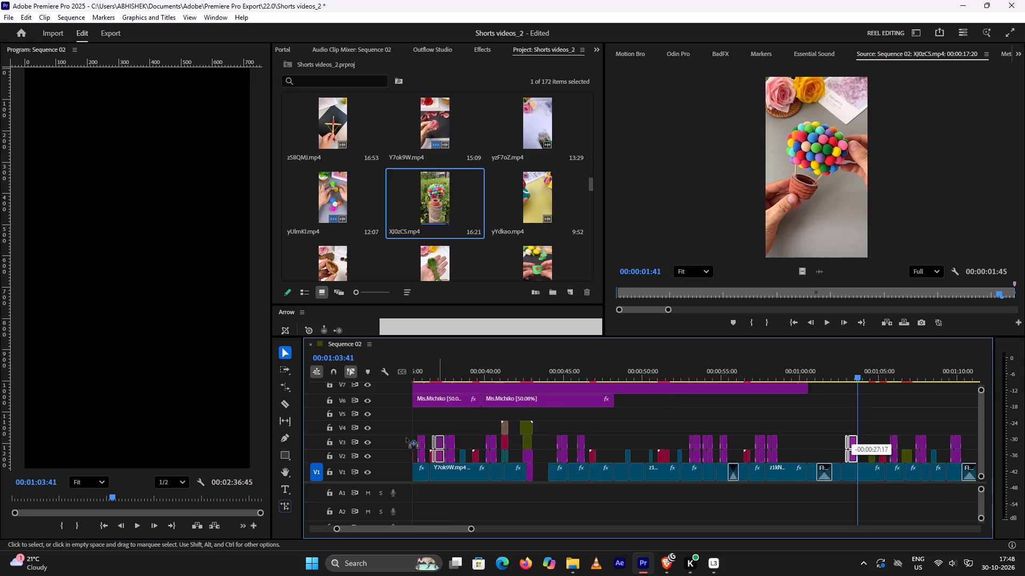
{"action": "left_click_drag", "start_coordinate": [406, 438], "coordinate": [422, 450]}
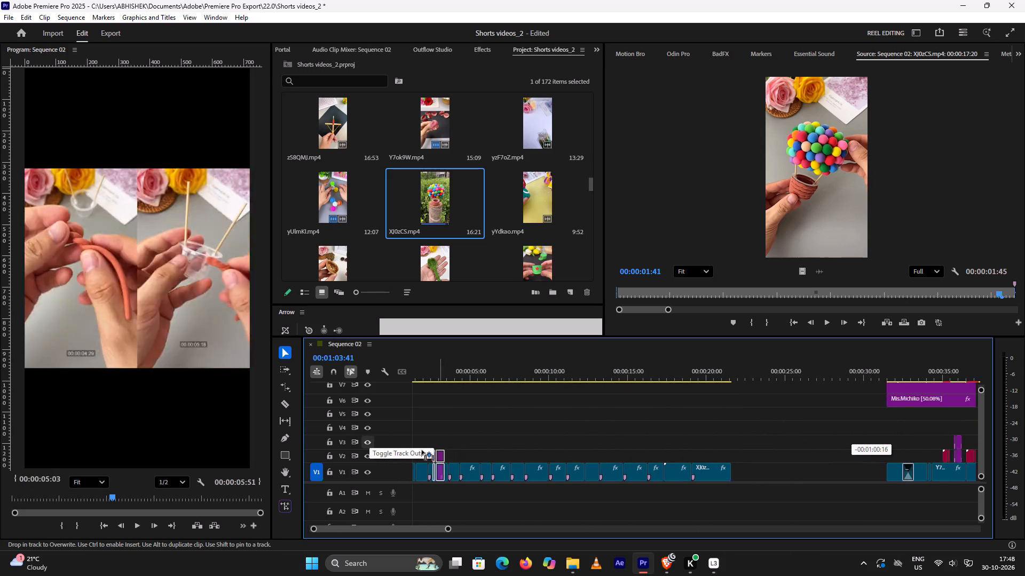
{"action": "left_click_drag", "start_coordinate": [422, 450], "coordinate": [435, 448]}
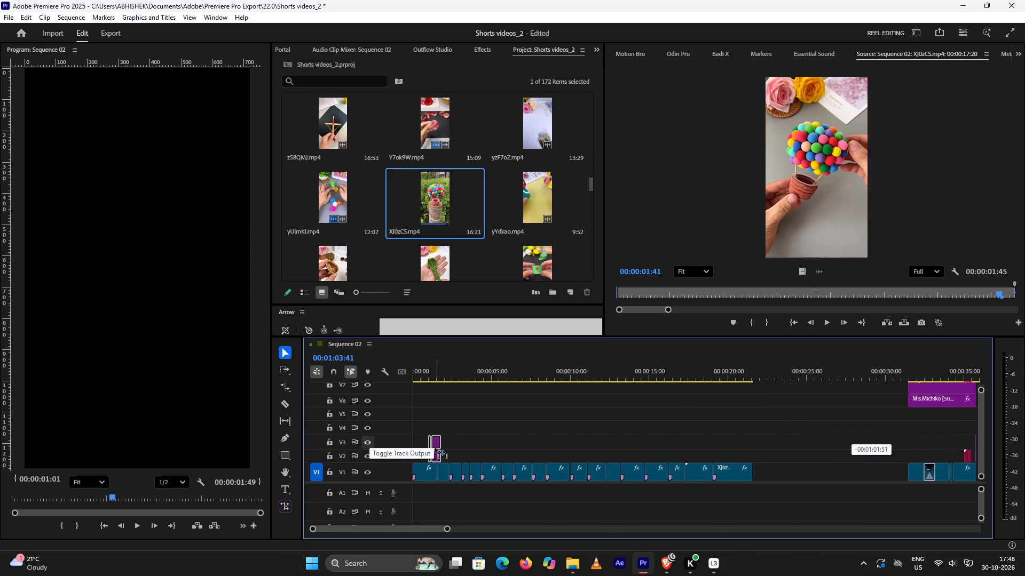
{"action": "left_click_drag", "start_coordinate": [435, 448], "coordinate": [443, 438]}
{"action": "left_click_drag", "start_coordinate": [443, 438], "coordinate": [441, 437]}
Turn on snapping and nudge the placed purple transition clips to start at about 00:00:01:24 in the new short.
{"action": "key", "text": "s"}
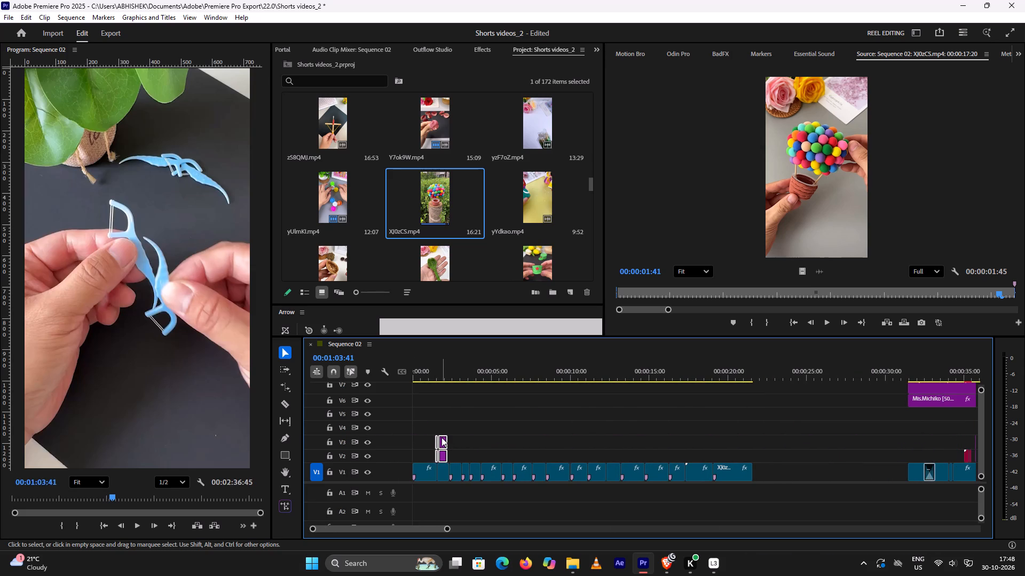
{"action": "left_click", "coordinate": [443, 442]}
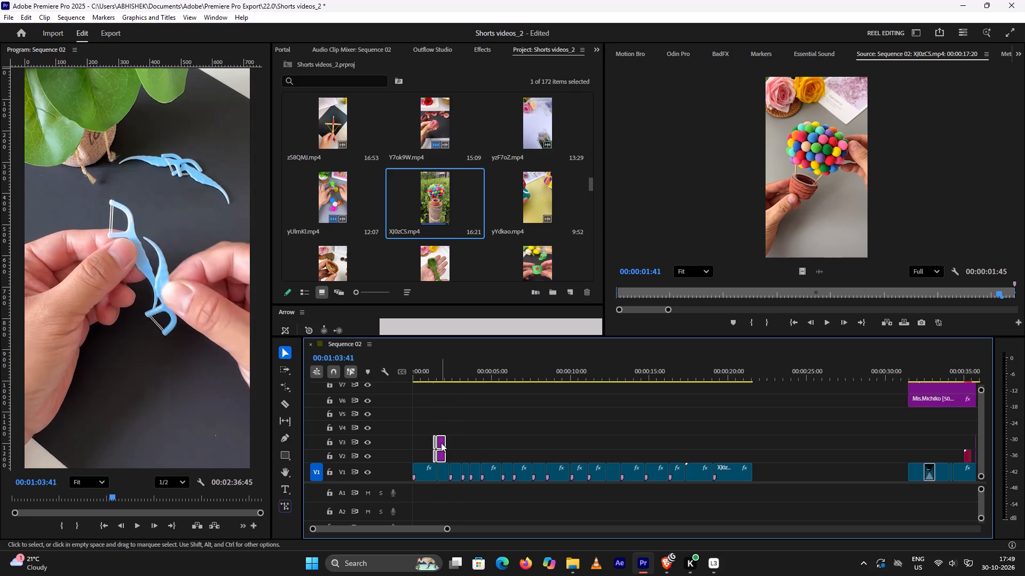
{"action": "left_click", "coordinate": [441, 443]}
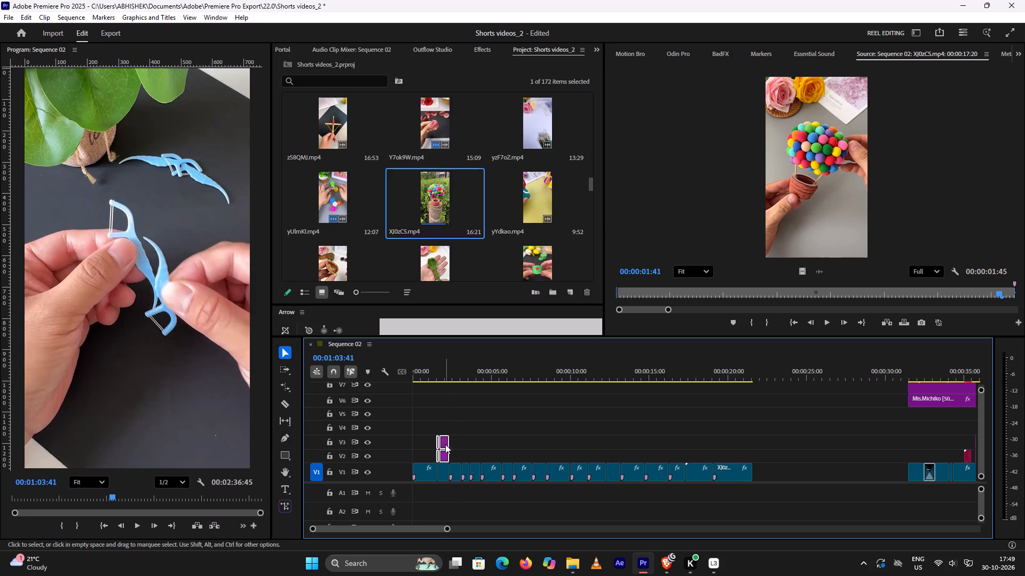
{"action": "scroll", "coordinate": [462, 443], "scroll_direction": "up", "scroll_amount": 5, "text": "alt"}
{"action": "scroll", "coordinate": [462, 443], "scroll_direction": "up", "scroll_amount": 4}
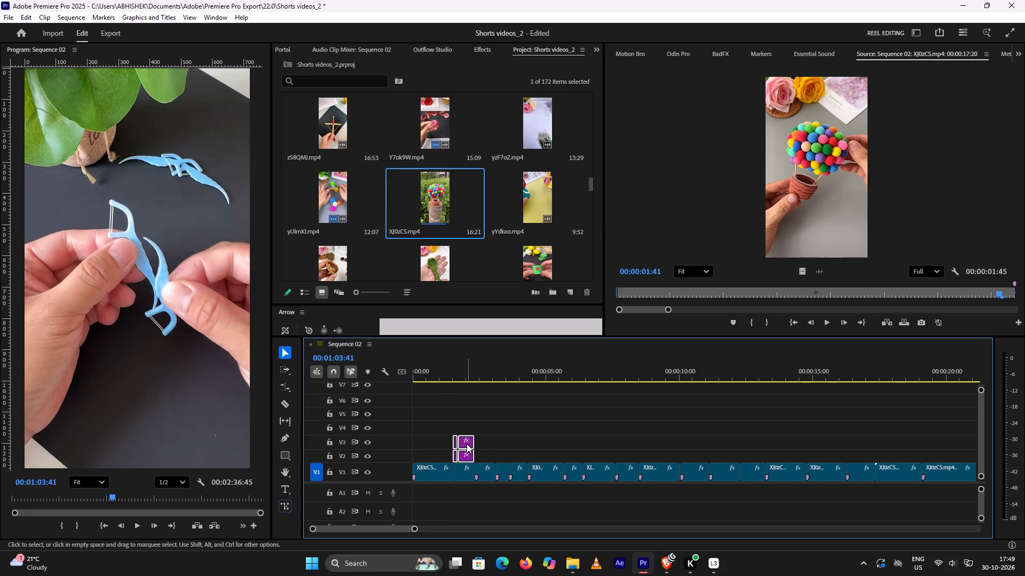
{"action": "left_click", "coordinate": [467, 443]}
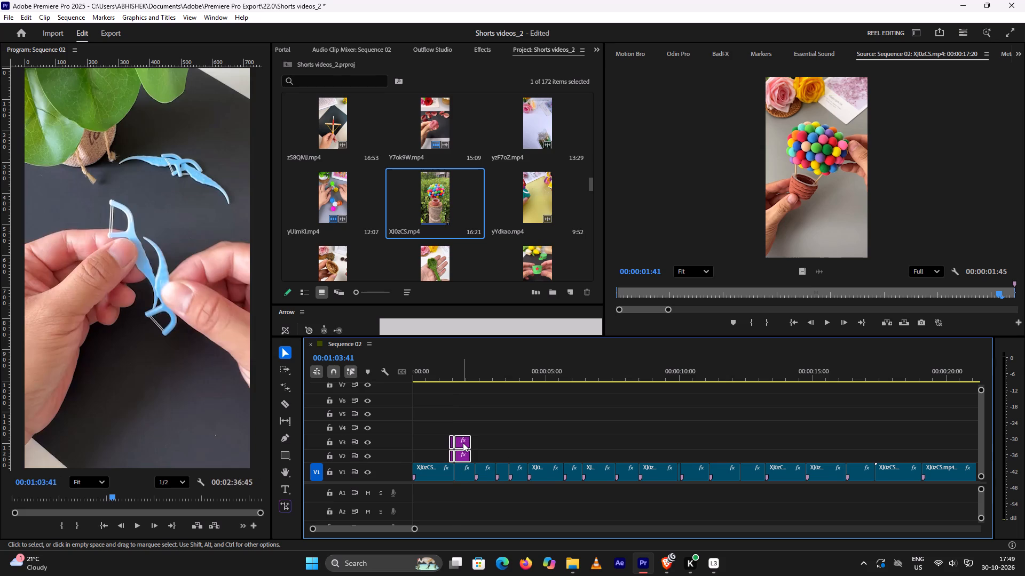
Play the new short from about 00:00:01:05 to 00:00:02:56 to examine the placed purple transition at the first cut.
{"action": "left_click", "coordinate": [440, 366]}
{"action": "key", "text": "space"}
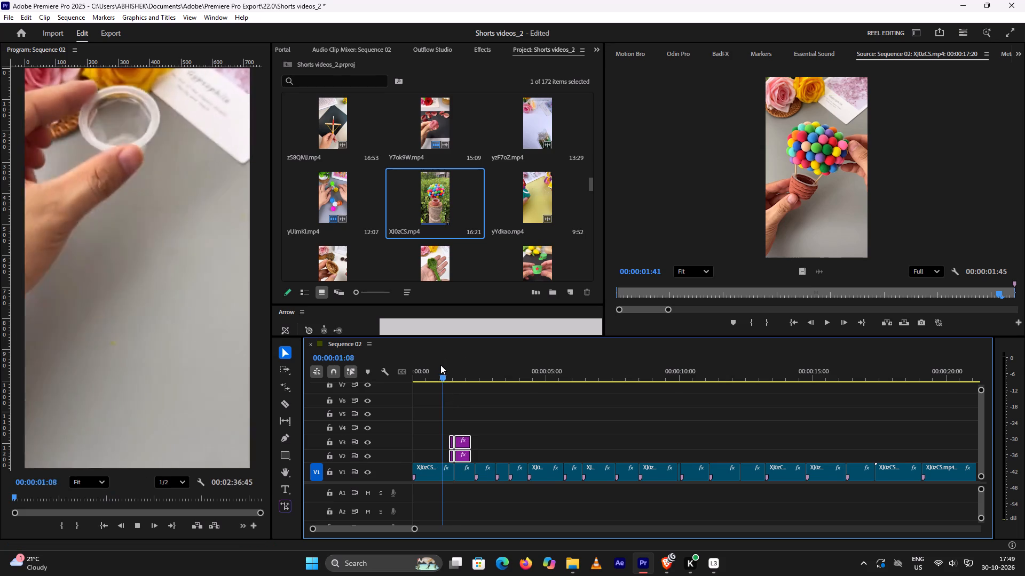
{"action": "key", "text": "space"}
{"action": "left_click", "coordinate": [440, 364]}
{"action": "key", "text": "space"}
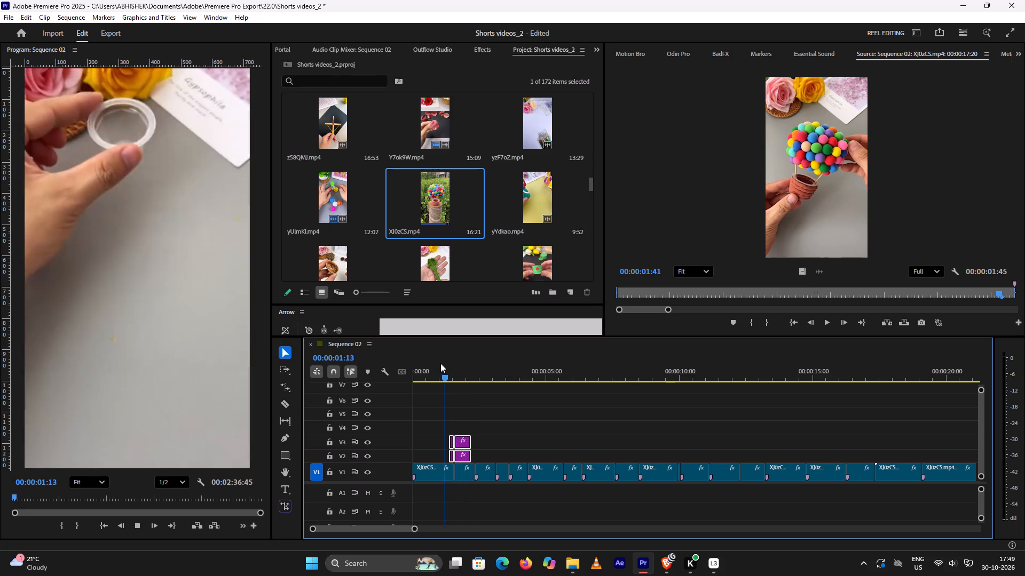
{"action": "key", "text": "space"}
{"action": "key", "text": "space"}
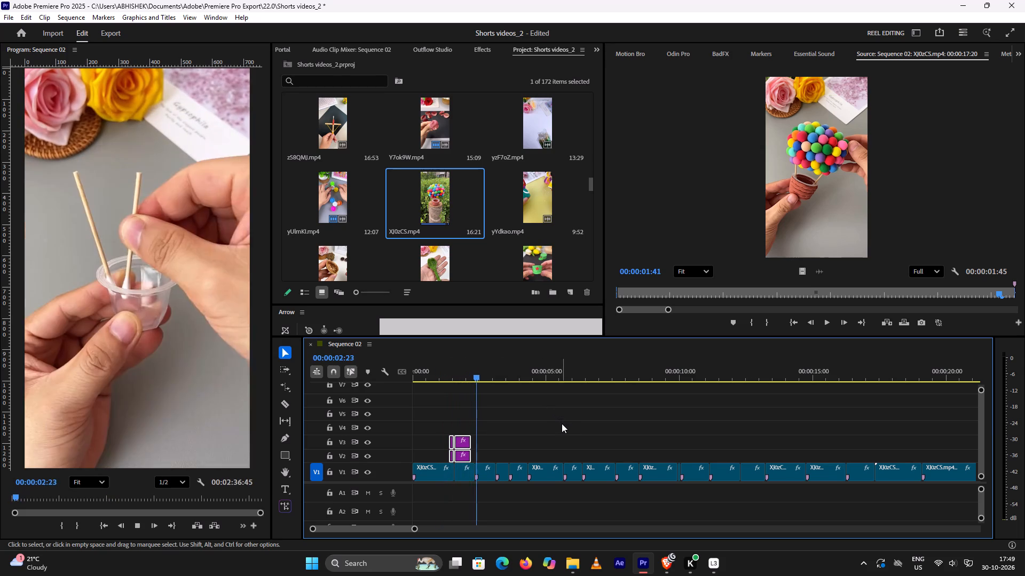
{"action": "key", "text": "space"}
{"action": "left_click", "coordinate": [468, 374]}
{"action": "key", "text": "space"}
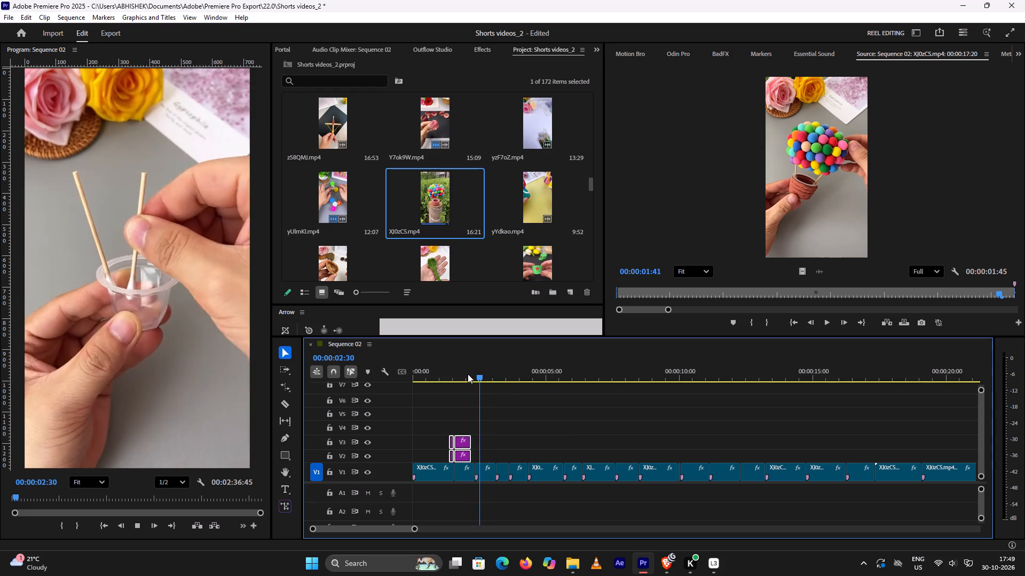
{"action": "key", "text": "space"}
Play the older bead-bracelet short from 00:00:34:40 to 00:00:39:00 to examine its transition and overlay clips.
{"action": "scroll", "coordinate": [638, 447], "scroll_direction": "down", "scroll_amount": 12, "text": "alt"}
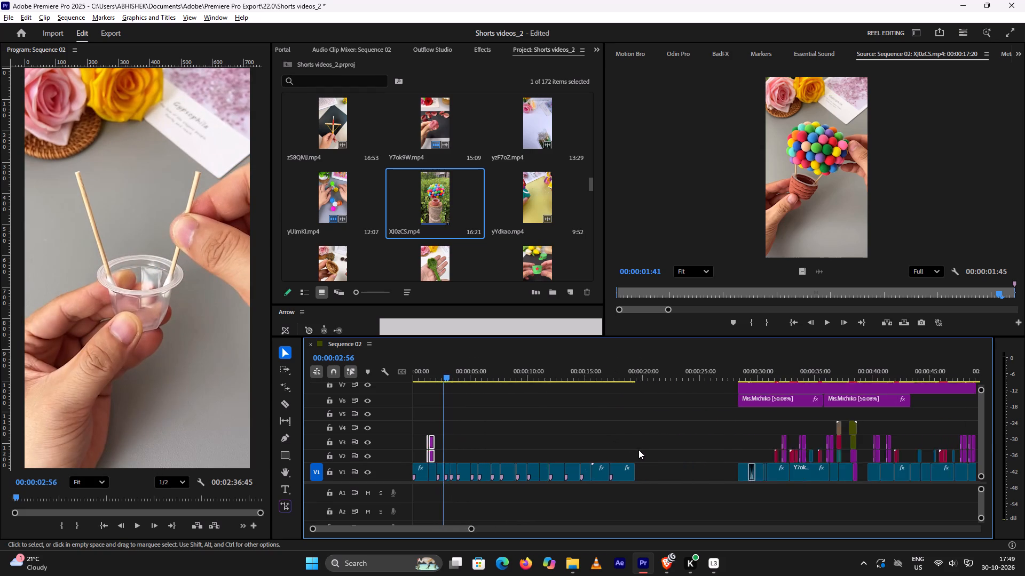
{"action": "scroll", "coordinate": [638, 450], "scroll_direction": "down", "scroll_amount": 1, "text": "alt"}
{"action": "scroll", "coordinate": [645, 395], "scroll_direction": "up", "scroll_amount": 6, "text": "ctrl"}
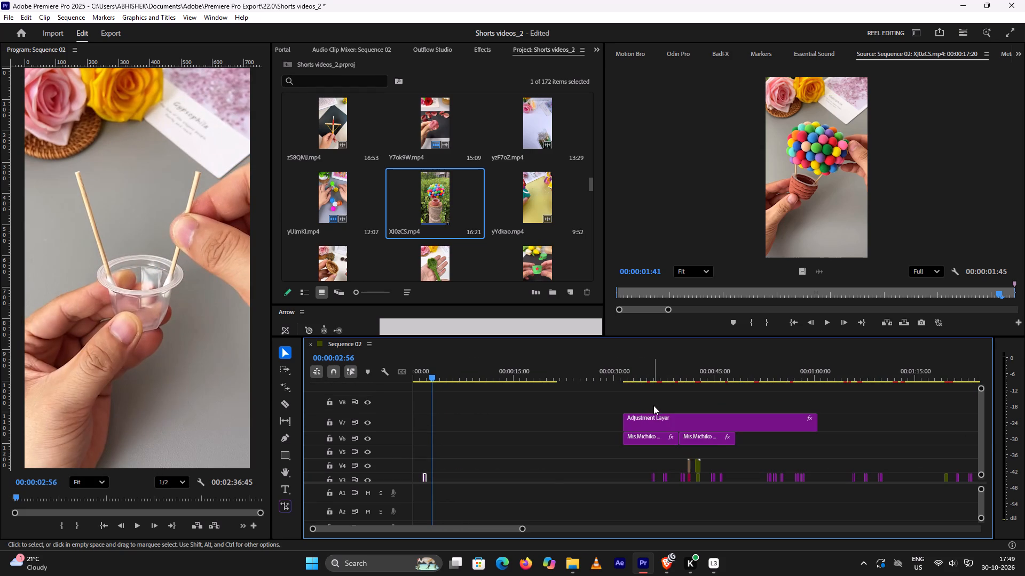
{"action": "scroll", "coordinate": [656, 406], "scroll_direction": "down", "scroll_amount": 5, "text": "ctrl"}
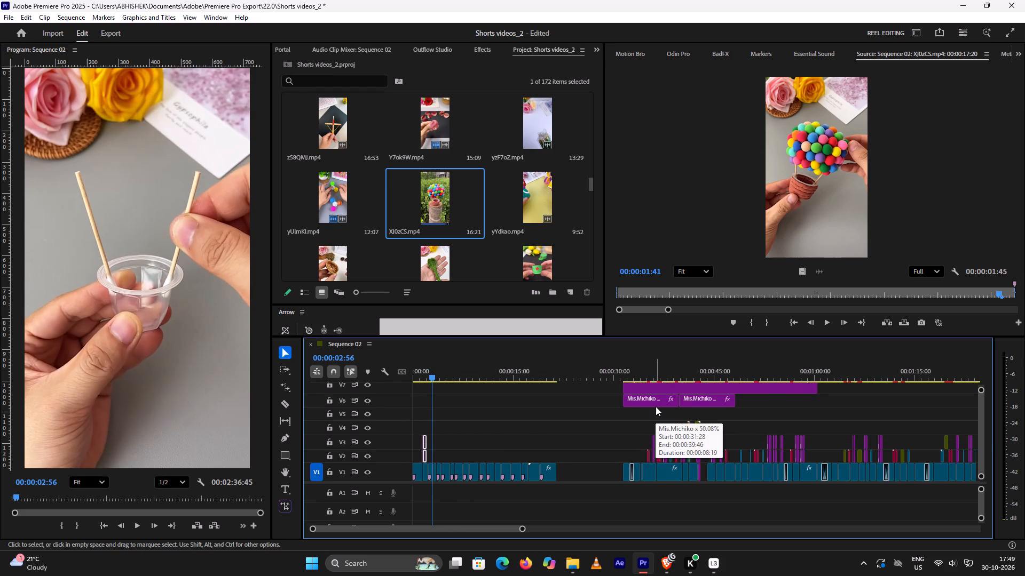
{"action": "scroll", "coordinate": [656, 406], "scroll_direction": "up", "scroll_amount": 7, "text": "alt"}
{"action": "left_click", "coordinate": [635, 365]}
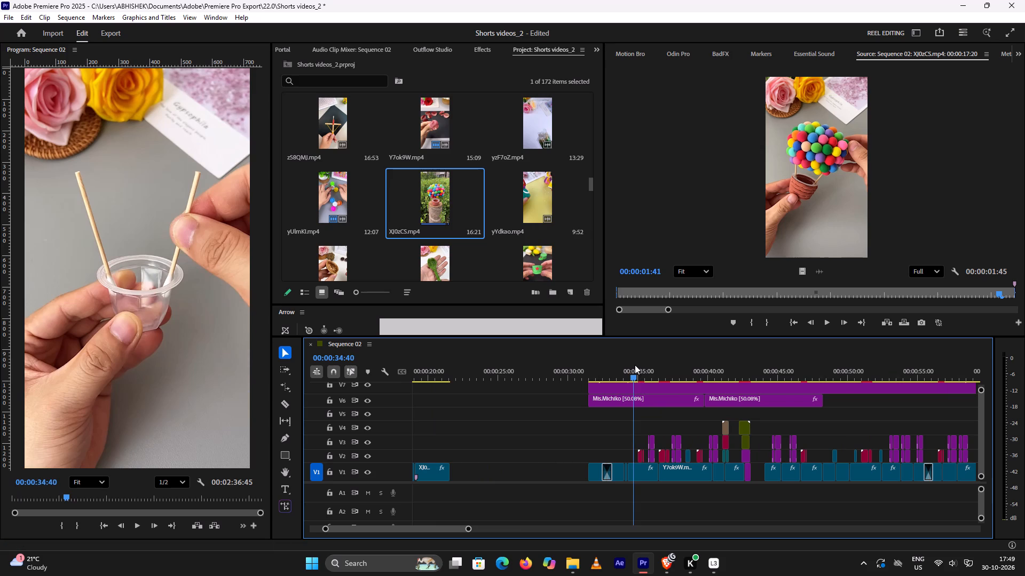
{"action": "key", "text": "space"}
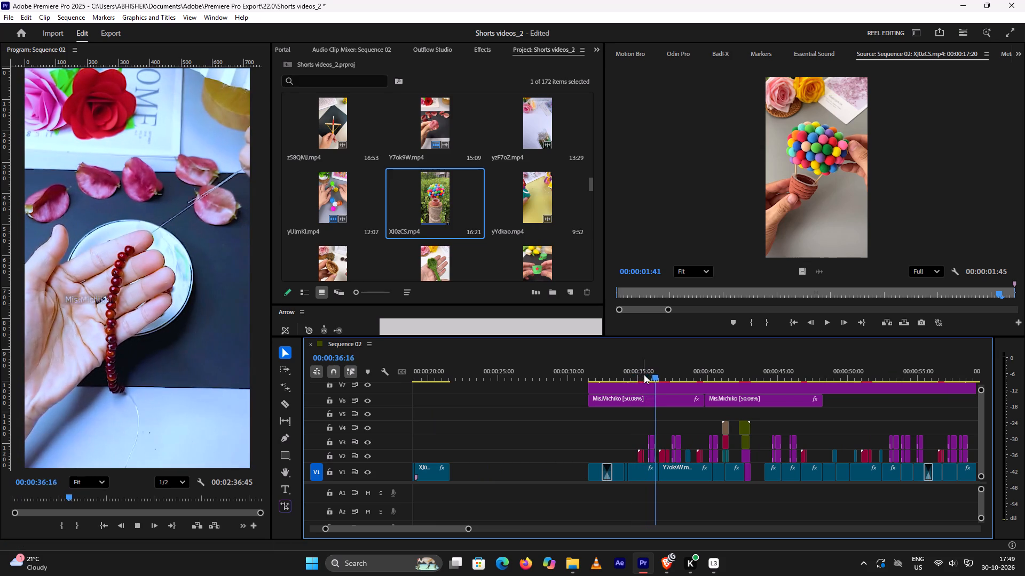
{"action": "key", "text": "space"}
{"action": "key", "text": "space"}
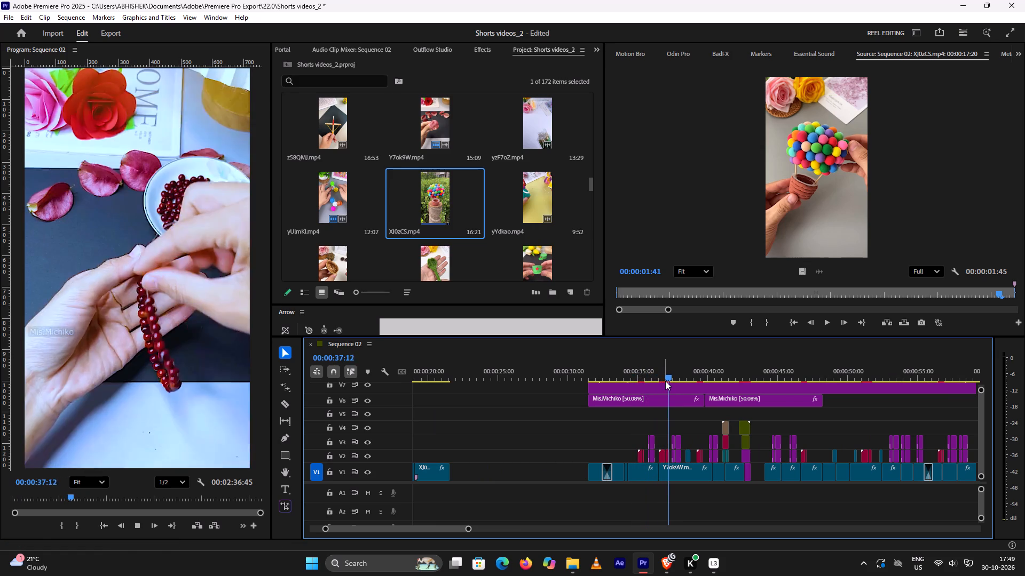
{"action": "key", "text": "space"}
{"action": "key", "text": "space"}
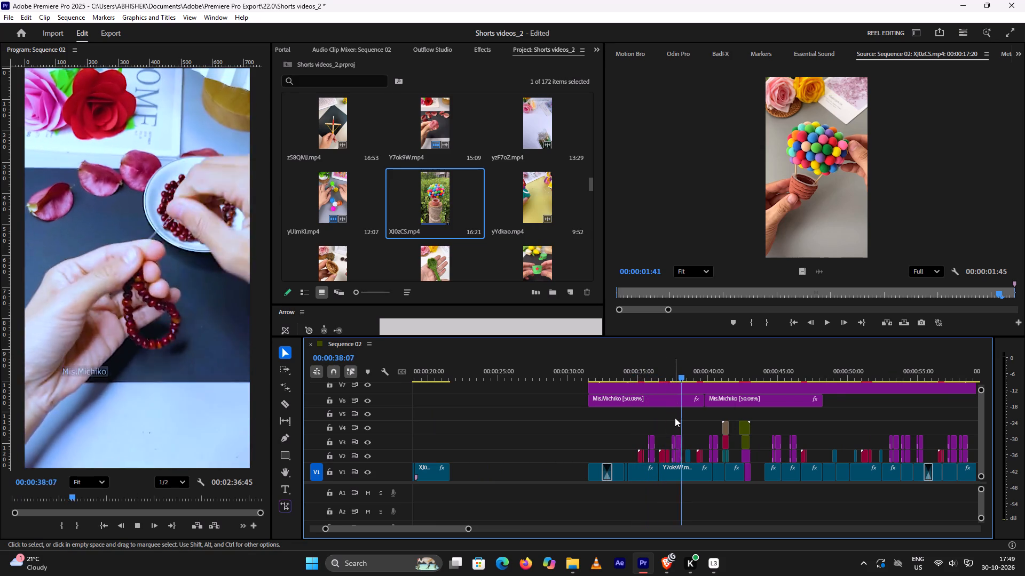
{"action": "scroll", "coordinate": [675, 419], "scroll_direction": "up", "scroll_amount": 6, "text": "alt"}
{"action": "key", "text": "space"}
Move the pair of red clips on V2 at about 00:00:36:30 to V4 in the new short, starting at about 00:00:01:50.
{"action": "left_click_drag", "start_coordinate": [646, 426], "coordinate": [659, 457]}
{"action": "left_click_drag", "start_coordinate": [649, 456], "coordinate": [491, 426]}
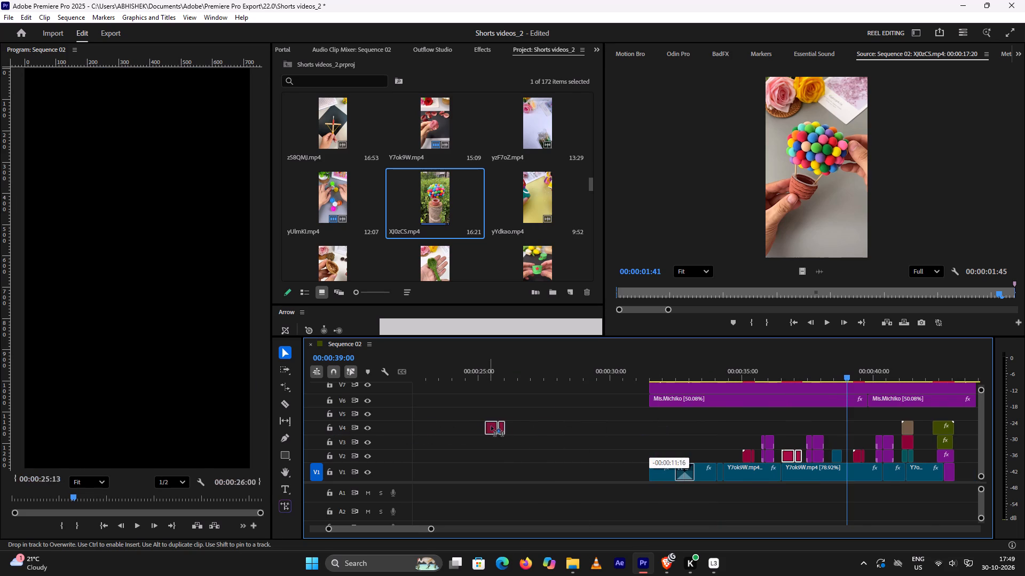
{"action": "left_click_drag", "start_coordinate": [491, 426], "coordinate": [409, 438]}
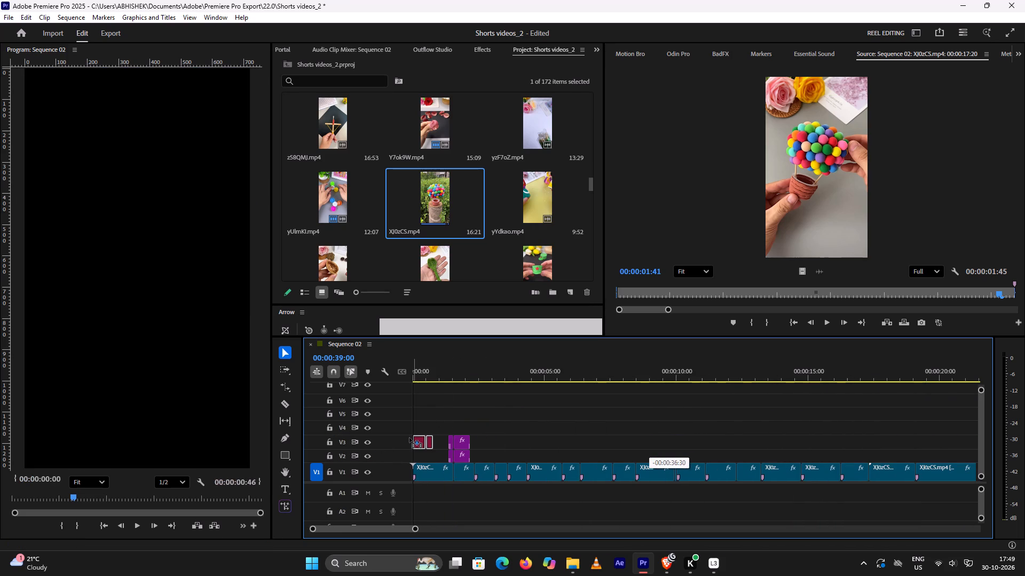
{"action": "left_click_drag", "start_coordinate": [409, 438], "coordinate": [472, 412]}
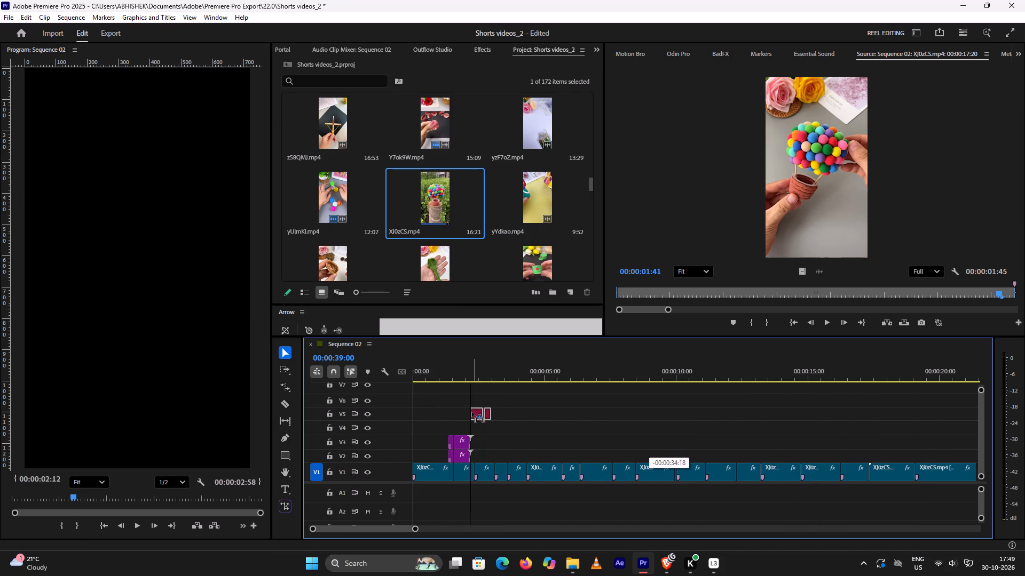
{"action": "left_click_drag", "start_coordinate": [472, 412], "coordinate": [469, 421]}
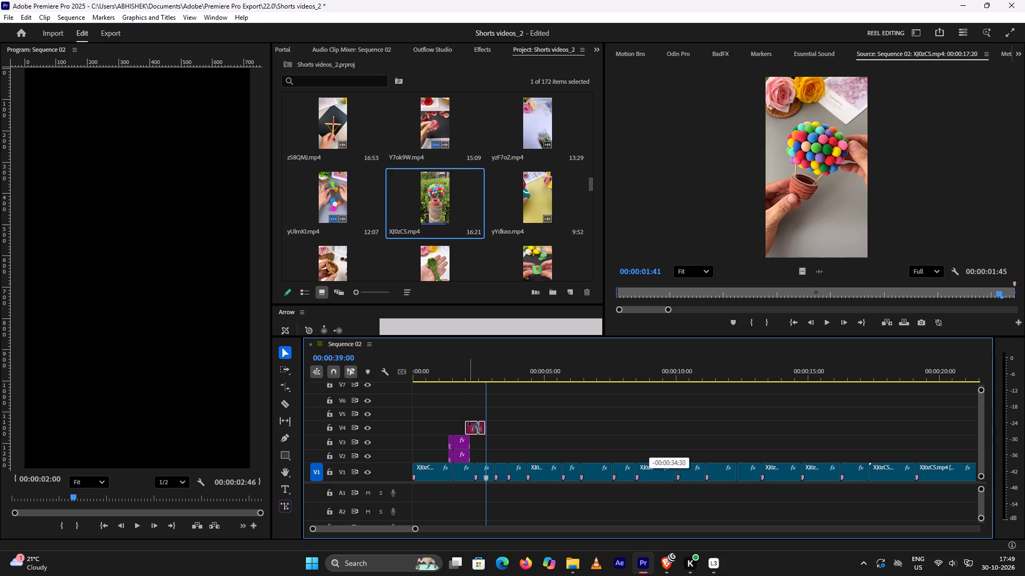
{"action": "left_click_drag", "start_coordinate": [469, 421], "coordinate": [474, 423]}
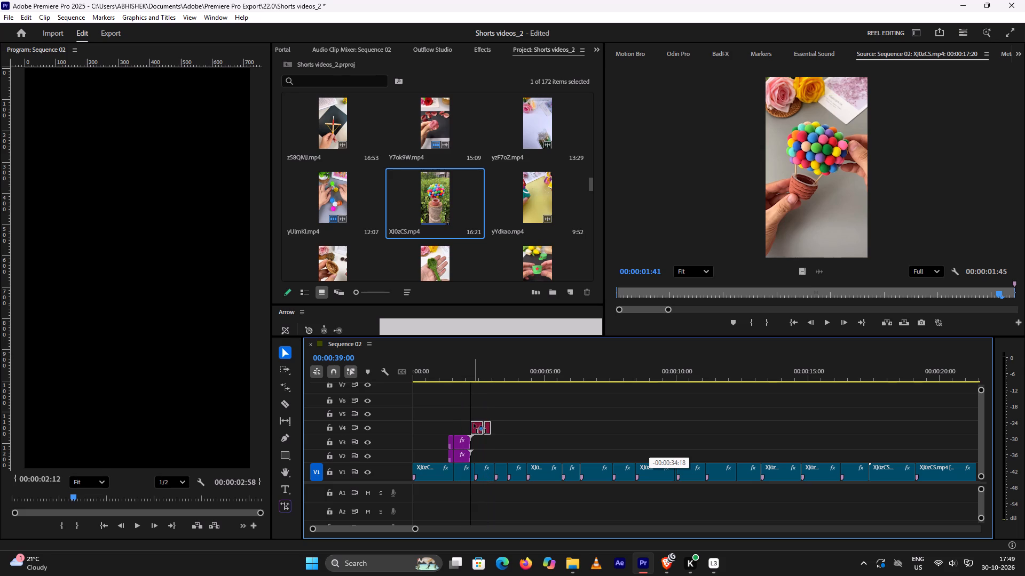
{"action": "left_click_drag", "start_coordinate": [474, 423], "coordinate": [467, 422]}
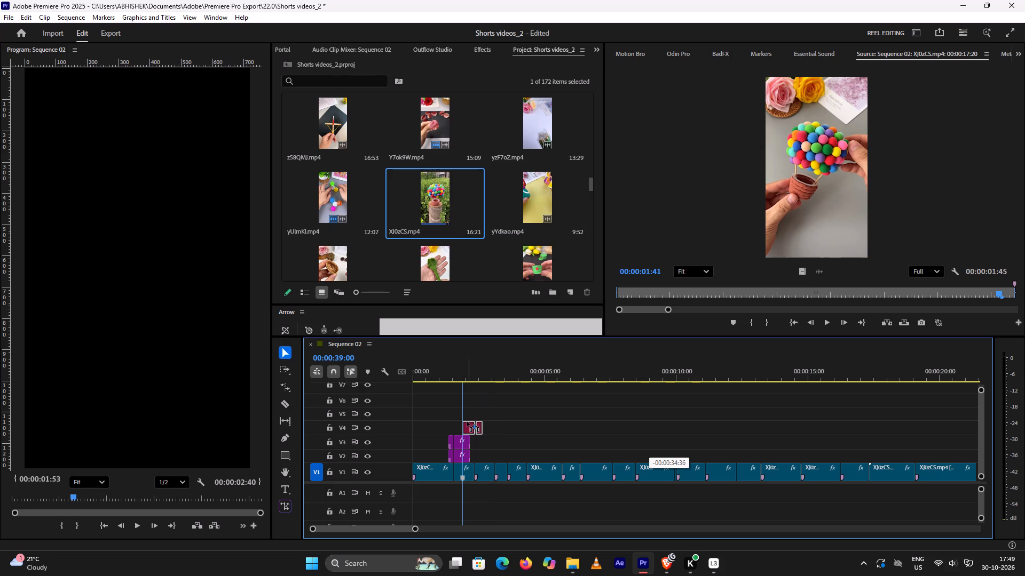
{"action": "left_click_drag", "start_coordinate": [467, 422], "coordinate": [466, 422]}
Play the new short from about 00:00:01:10 past 00:00:03:00 to examine the red clips together with the purple transition.
{"action": "left_click", "coordinate": [460, 372]}
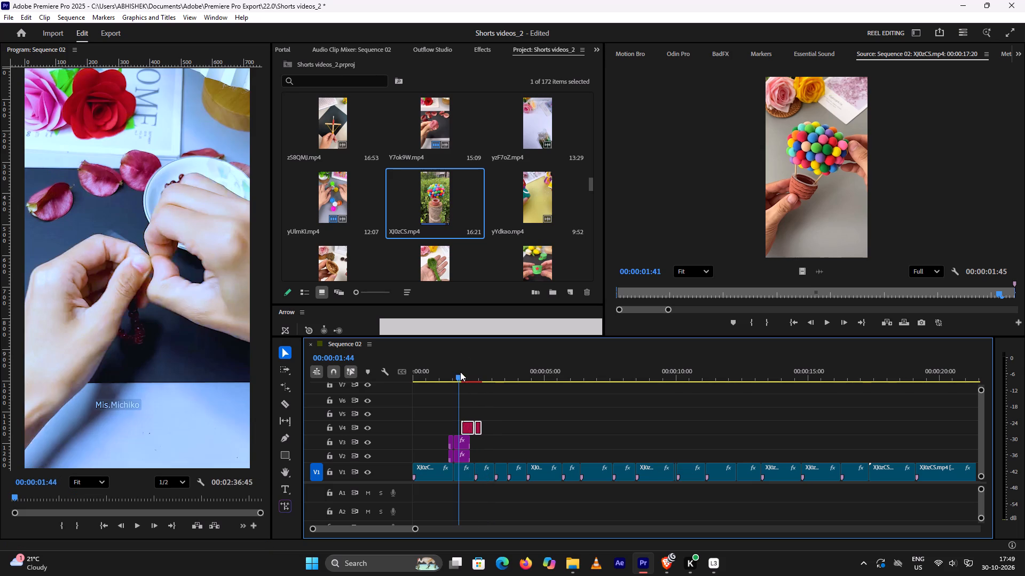
{"action": "key", "text": "space"}
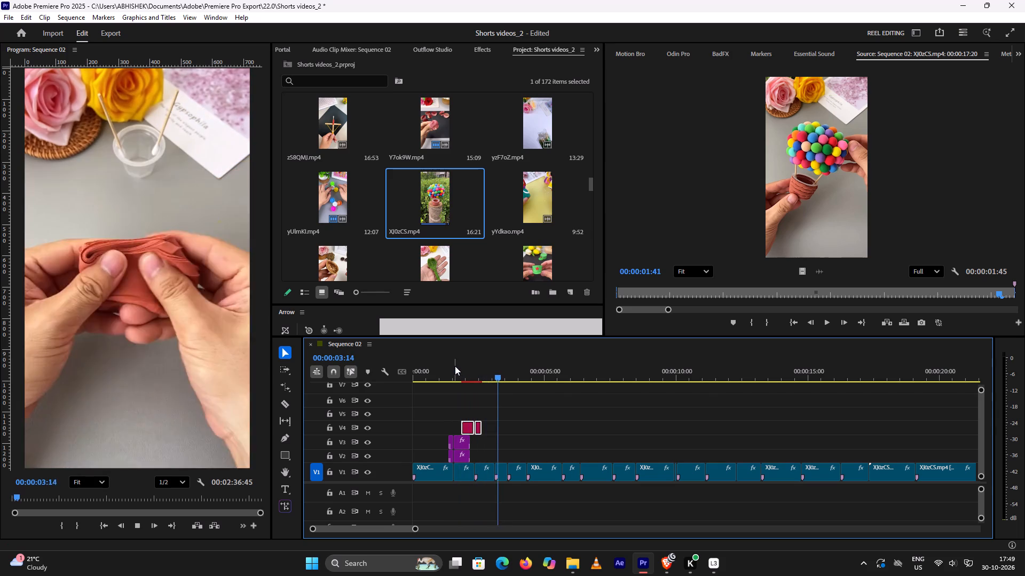
{"action": "left_click", "coordinate": [443, 367]}
{"action": "key", "text": "space"}
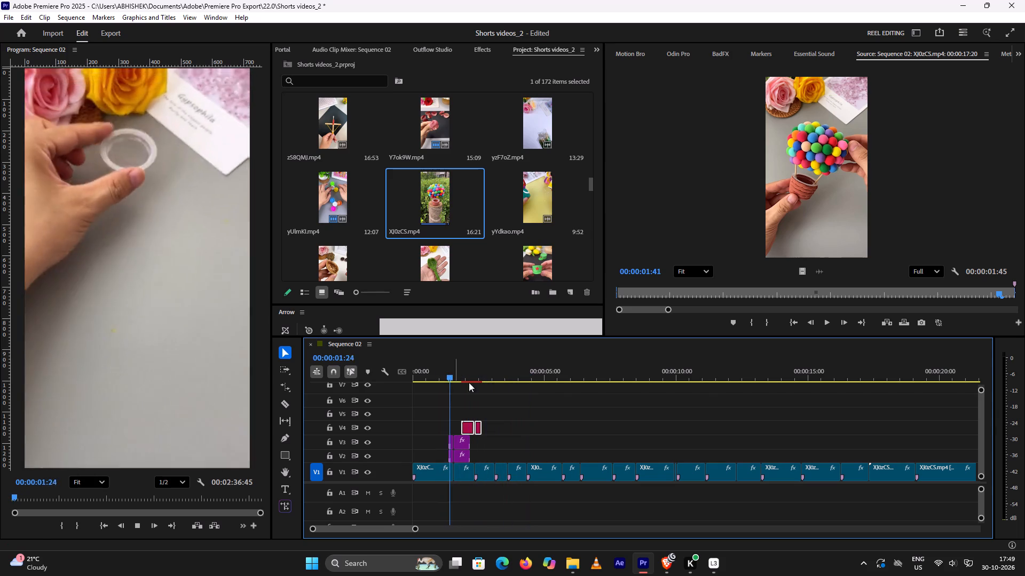
{"action": "key", "text": "space"}
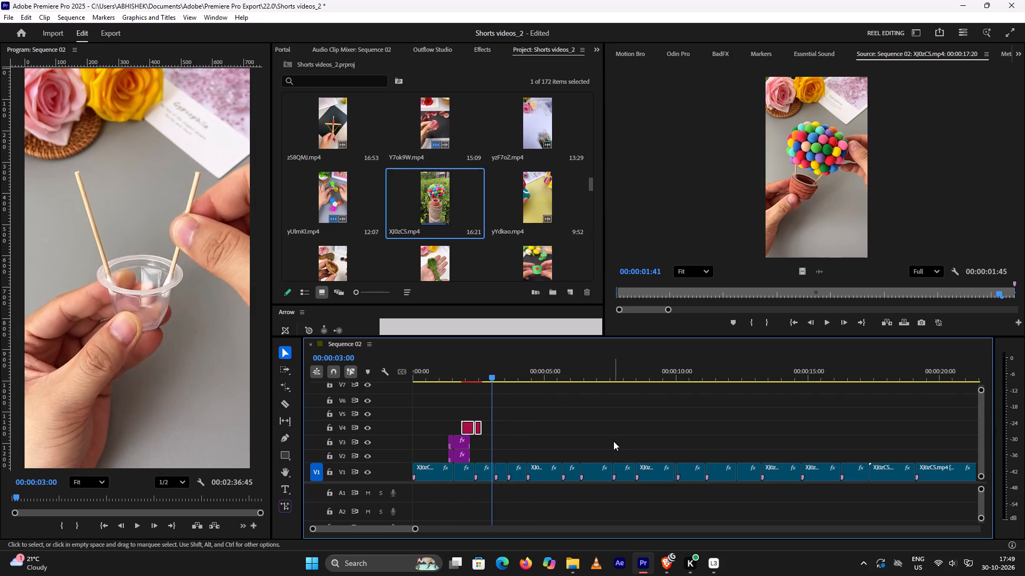
{"action": "key", "text": "space"}
{"action": "key", "text": "space"}
{"action": "left_click", "coordinate": [494, 370]}
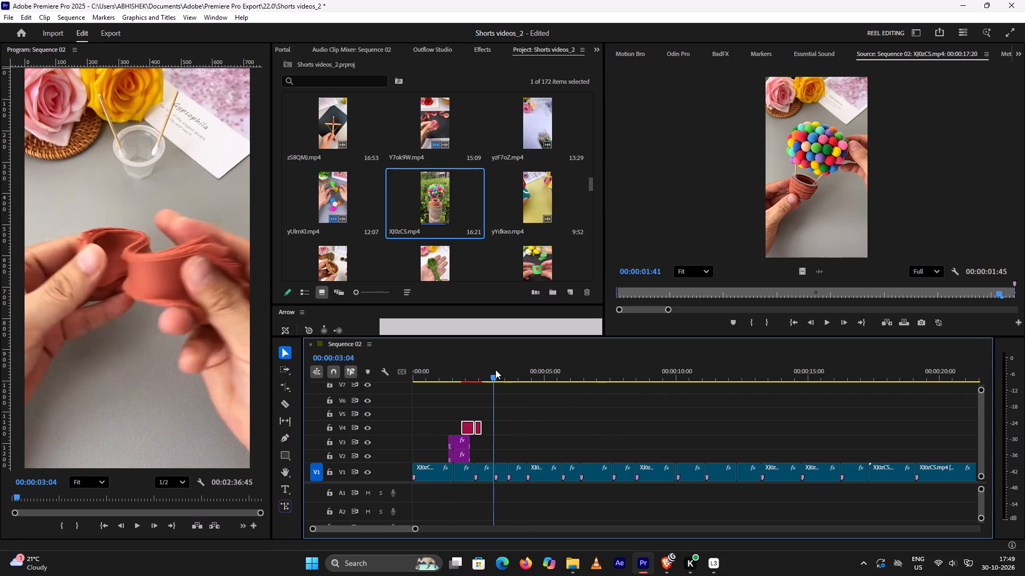
Play the new short repeatedly from about 00:00:03:00 to 00:00:03:45 to examine the cut just after three seconds.
{"action": "key", "text": "space"}
{"action": "key", "text": "space"}
{"action": "left_click", "coordinate": [494, 372]}
{"action": "key", "text": "space"}
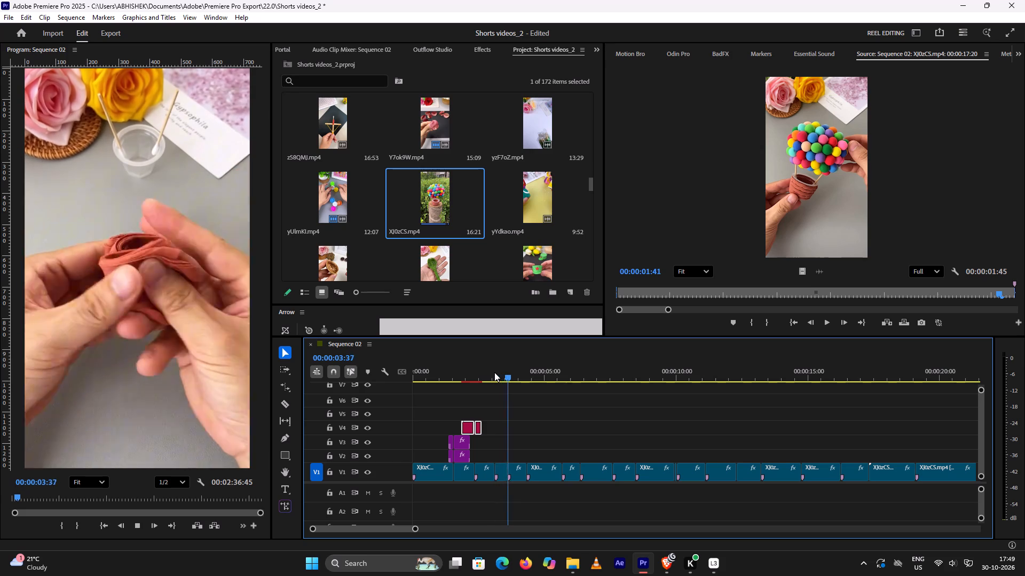
{"action": "key", "text": "space"}
{"action": "left_click", "coordinate": [489, 373]}
{"action": "key", "text": "space"}
{"action": "key", "text": "space"}
Play the older bead-bracelet short from about 00:00:35:00 to 00:00:38:44 to examine its transitions and overlay clips.
{"action": "scroll", "coordinate": [693, 440], "scroll_direction": "down", "scroll_amount": 7}
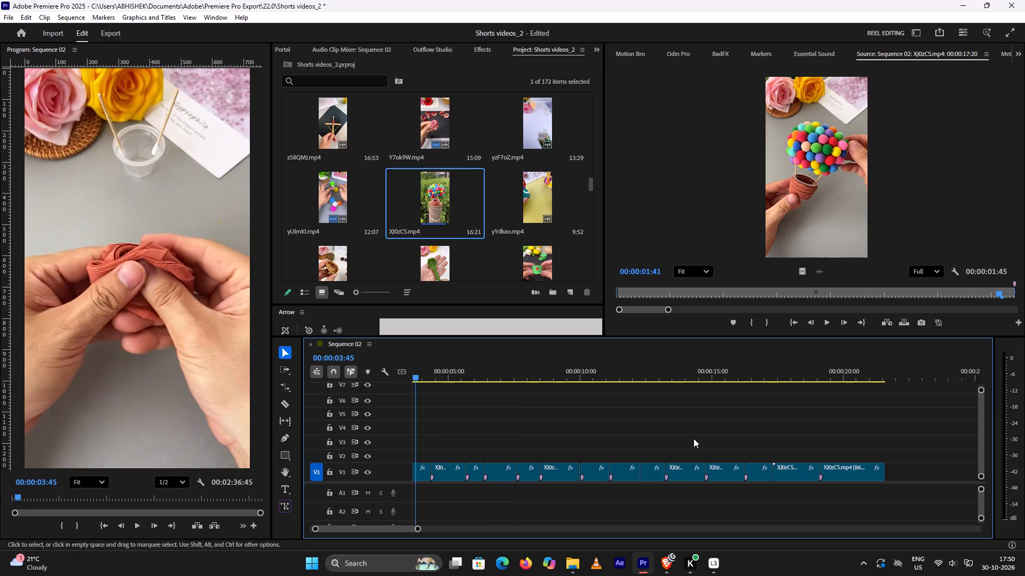
{"action": "scroll", "coordinate": [693, 438], "scroll_direction": "down", "scroll_amount": 18}
{"action": "scroll", "coordinate": [693, 438], "scroll_direction": "down", "scroll_amount": 5}
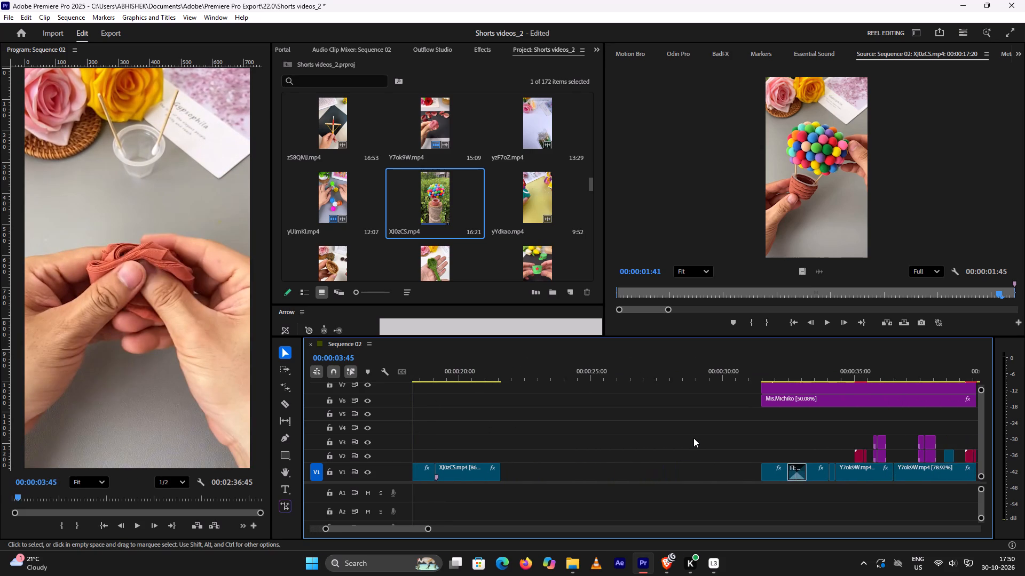
{"action": "scroll", "coordinate": [693, 438], "scroll_direction": "down", "scroll_amount": 5}
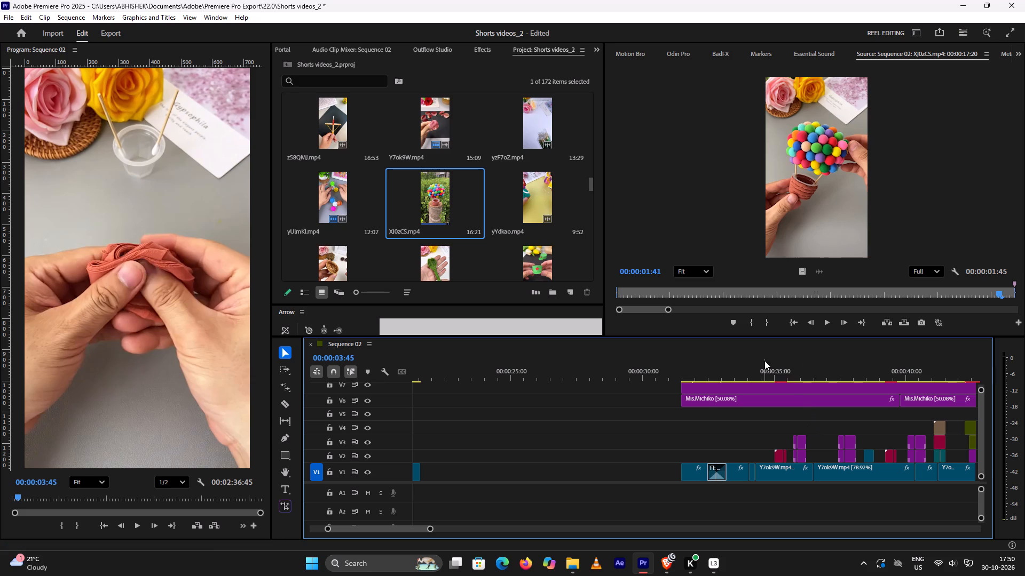
{"action": "left_click", "coordinate": [774, 369]}
{"action": "key", "text": "space"}
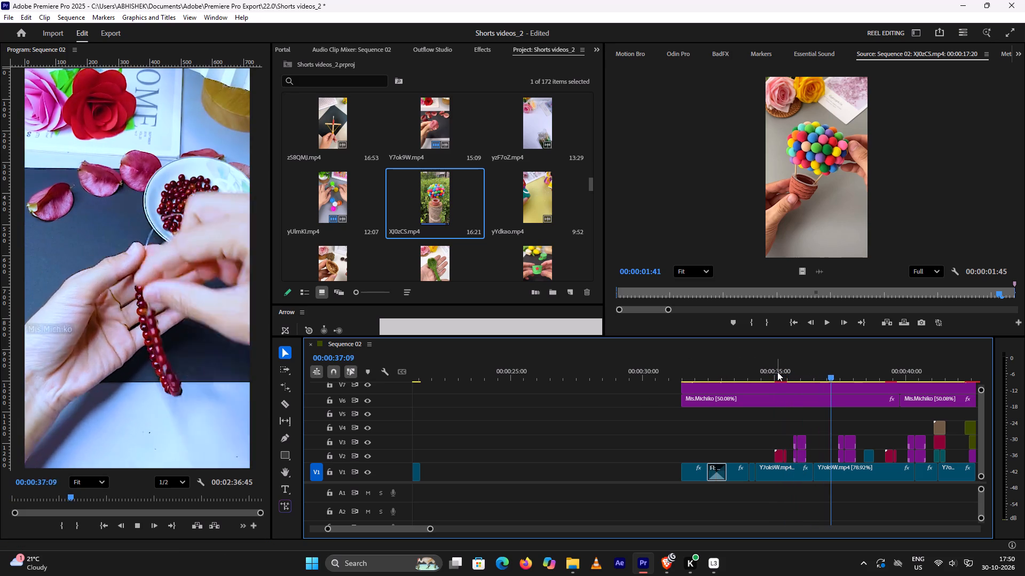
{"action": "key", "text": "space"}
{"action": "key", "text": "space"}
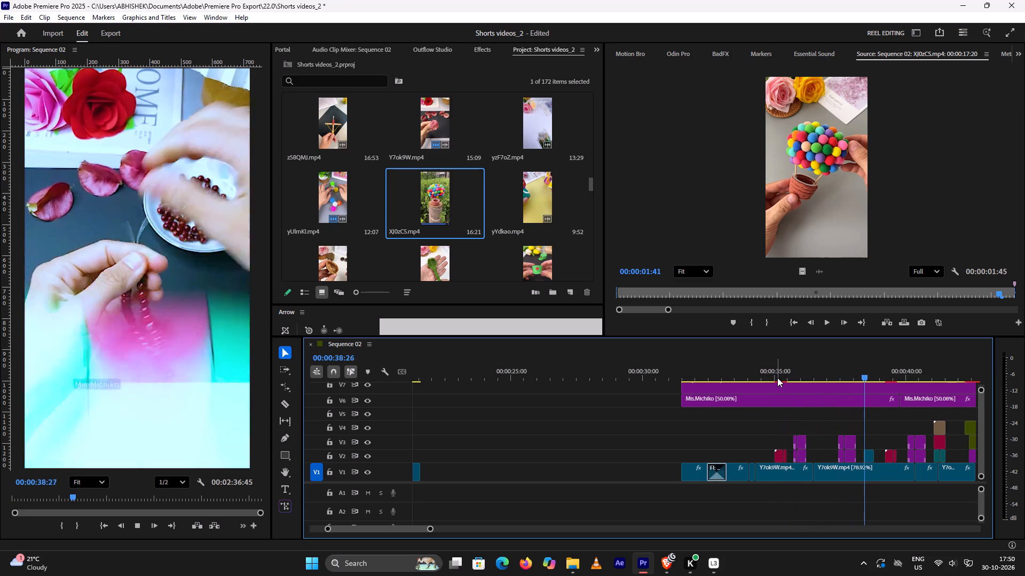
{"action": "key", "text": "space"}
Apply the Film Impact Radial Blur transition to the cut between the new short's two V1 clips at about 00:00:03:07.
{"action": "scroll", "coordinate": [653, 421], "scroll_direction": "up", "scroll_amount": 16}
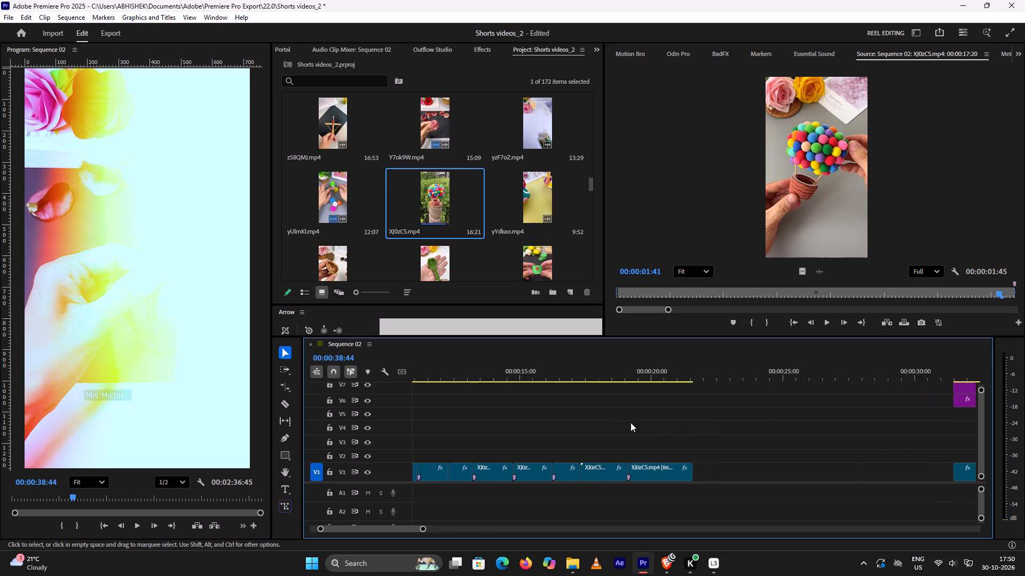
{"action": "scroll", "coordinate": [630, 422], "scroll_direction": "up", "scroll_amount": 20}
{"action": "scroll", "coordinate": [630, 422], "scroll_direction": "up", "scroll_amount": 4}
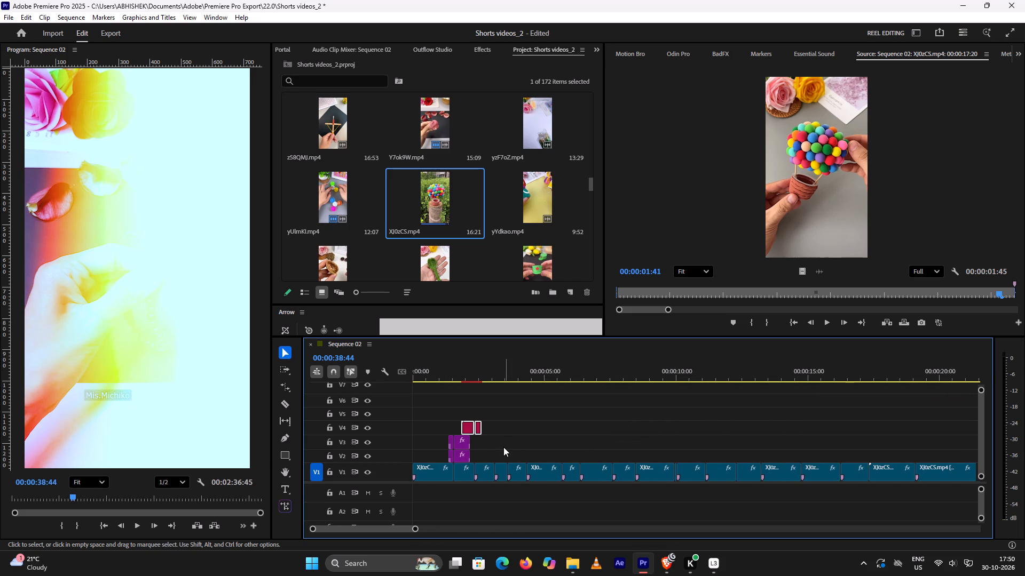
{"action": "left_click_drag", "start_coordinate": [486, 450], "coordinate": [502, 473]}
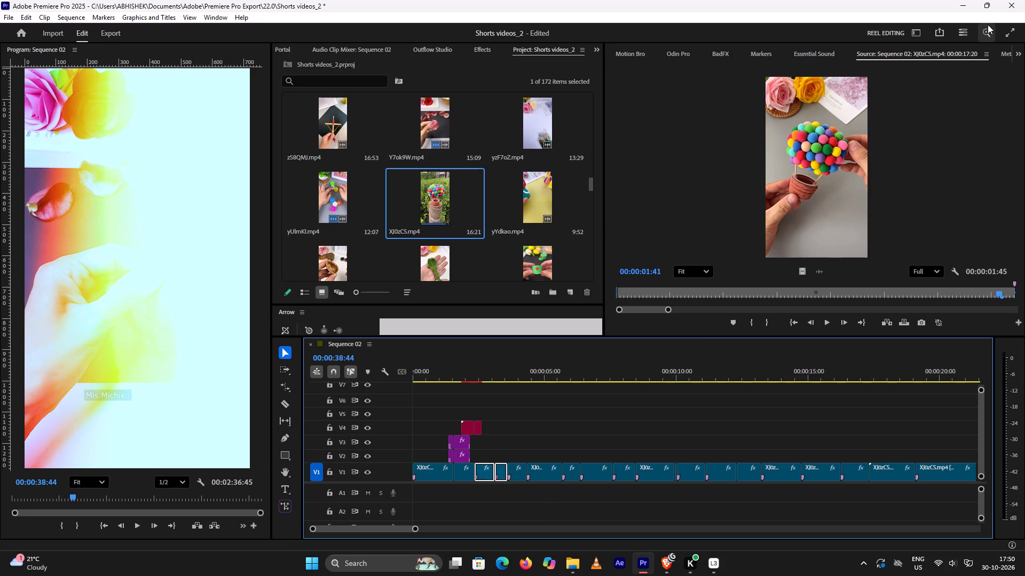
{"action": "left_click", "coordinate": [1002, 55]}
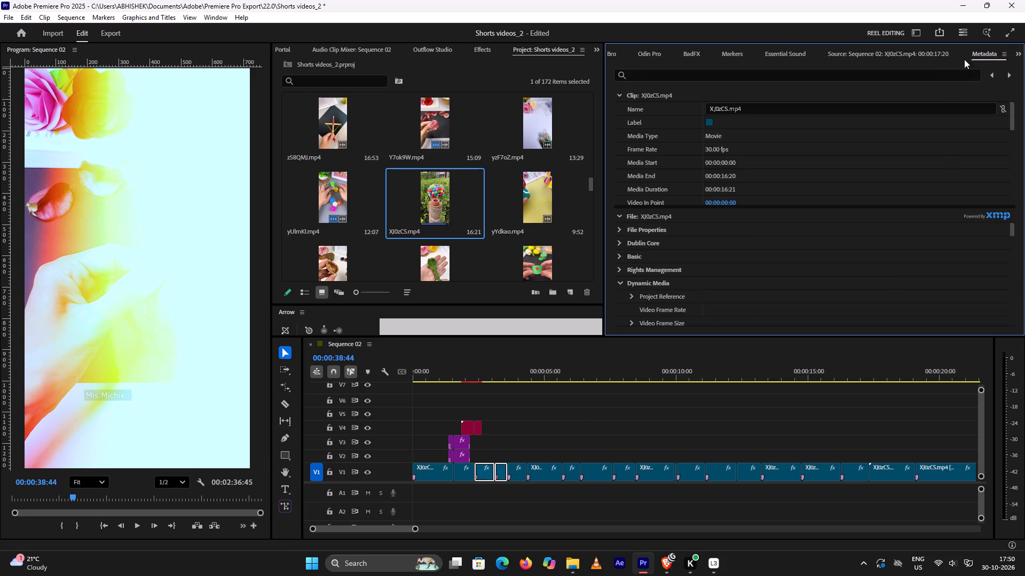
{"action": "scroll", "coordinate": [890, 57], "scroll_direction": "down", "scroll_amount": 8}
{"action": "scroll", "coordinate": [890, 54], "scroll_direction": "up", "scroll_amount": 4}
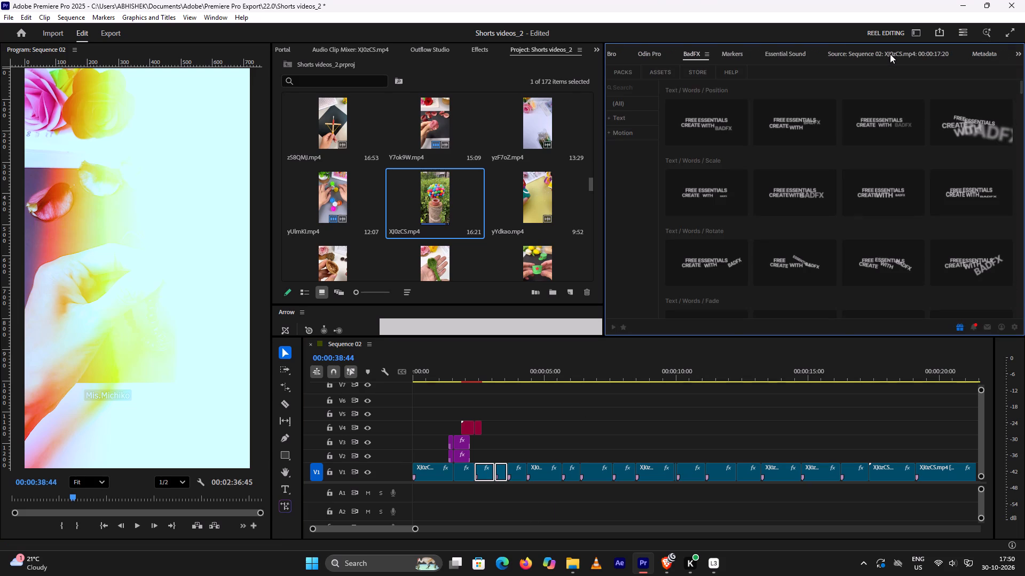
{"action": "scroll", "coordinate": [890, 54], "scroll_direction": "up", "scroll_amount": 3}
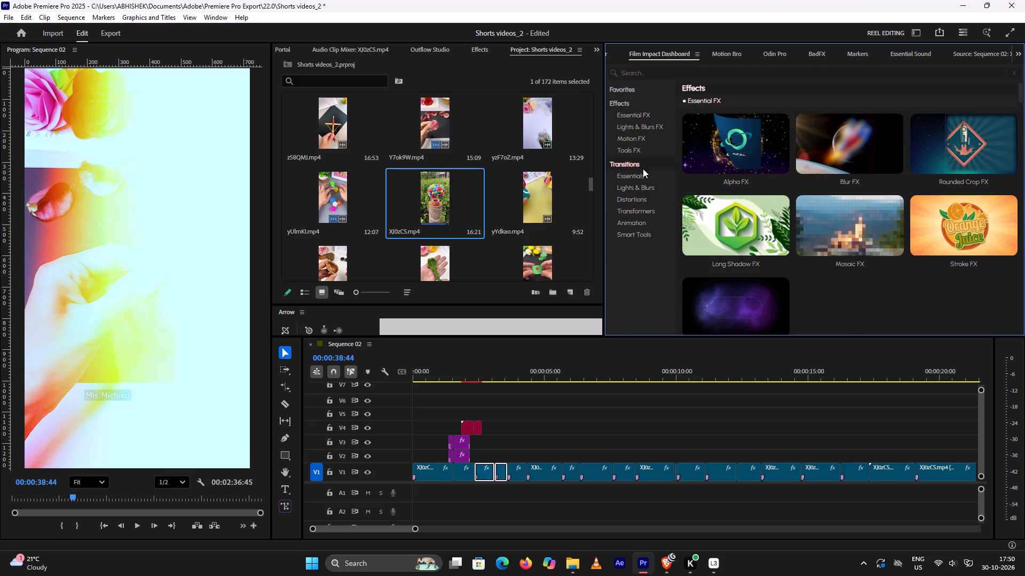
{"action": "left_click", "coordinate": [641, 167]}
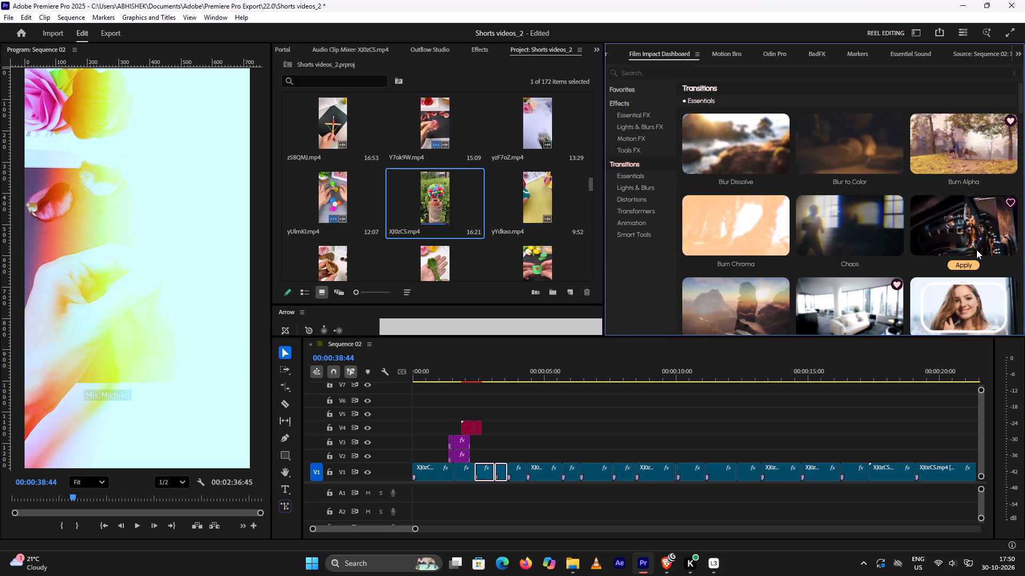
{"action": "scroll", "coordinate": [801, 225], "scroll_direction": "down", "scroll_amount": 9}
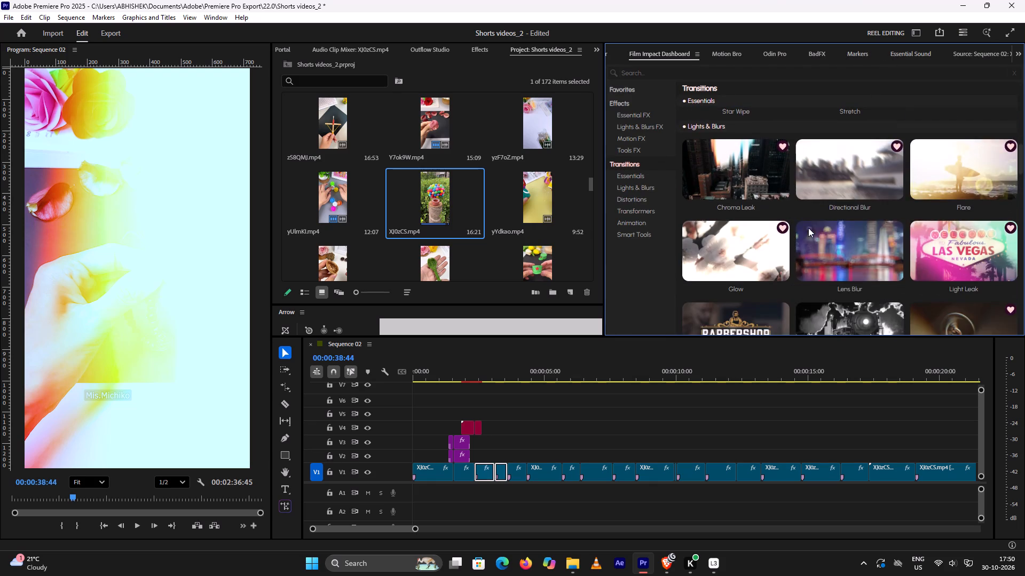
{"action": "scroll", "coordinate": [840, 235], "scroll_direction": "up", "scroll_amount": 4}
{"action": "scroll", "coordinate": [967, 207], "scroll_direction": "down", "scroll_amount": 6}
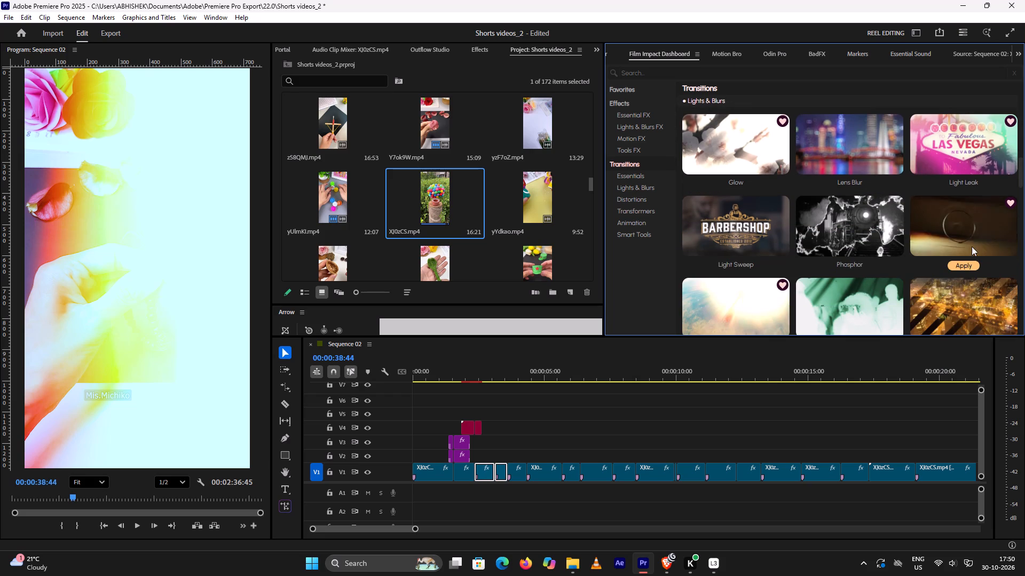
{"action": "left_click", "coordinate": [969, 265]}
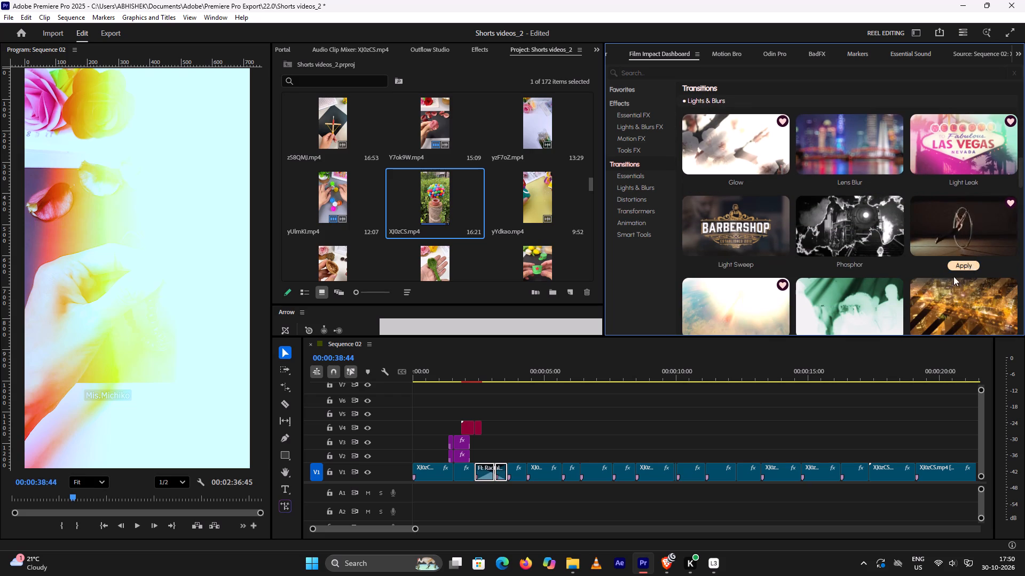
Shorten the Radial Blur transition to about half a second and slide it so it is roughly centred on its cut.
{"action": "left_click", "coordinate": [478, 473]}
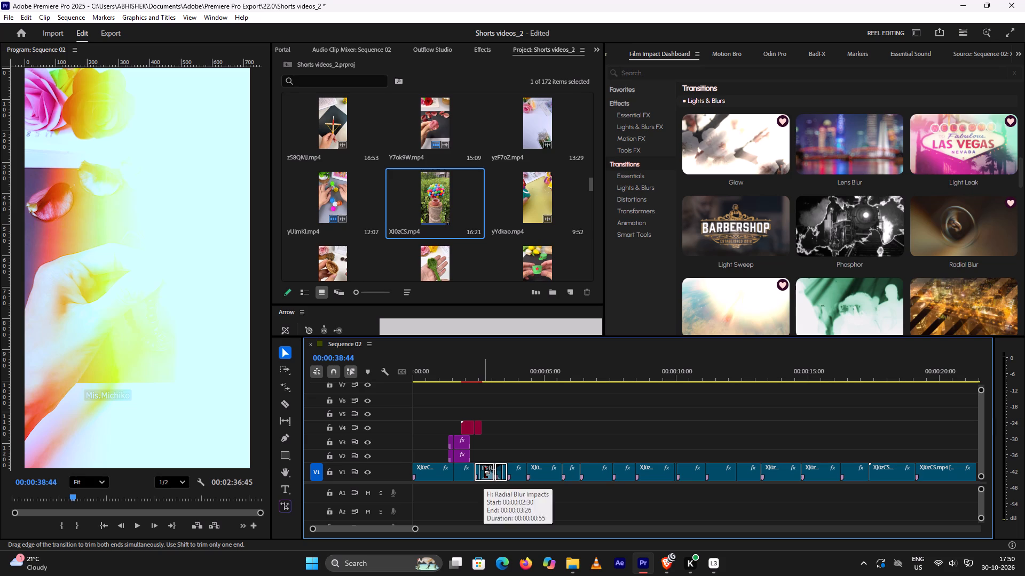
{"action": "scroll", "coordinate": [490, 471], "scroll_direction": "up", "scroll_amount": 4, "text": "ctrl"}
{"action": "scroll", "coordinate": [490, 471], "scroll_direction": "down", "scroll_amount": 6, "text": "ctrl"}
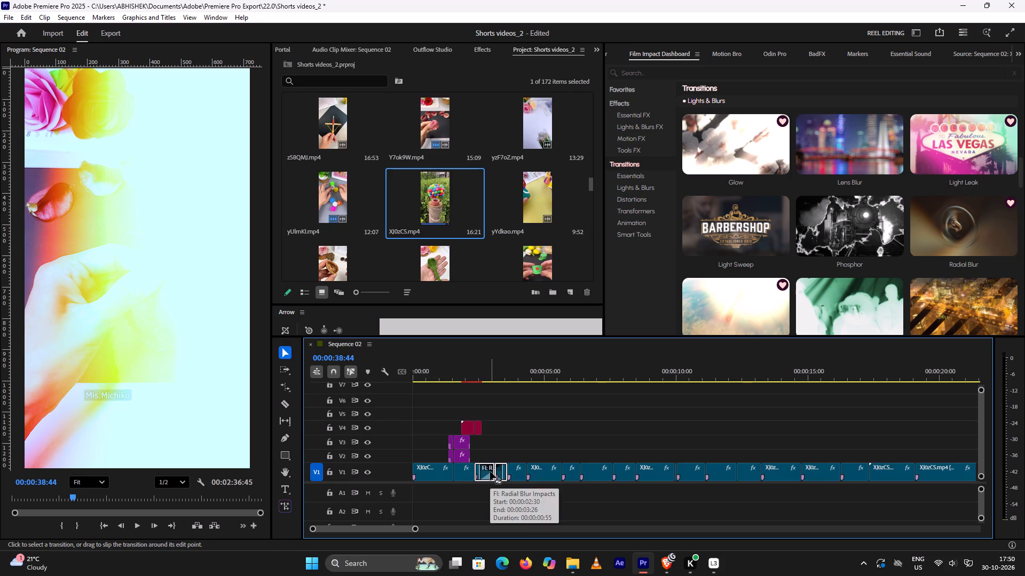
{"action": "scroll", "coordinate": [490, 471], "scroll_direction": "up", "scroll_amount": 9, "text": "alt"}
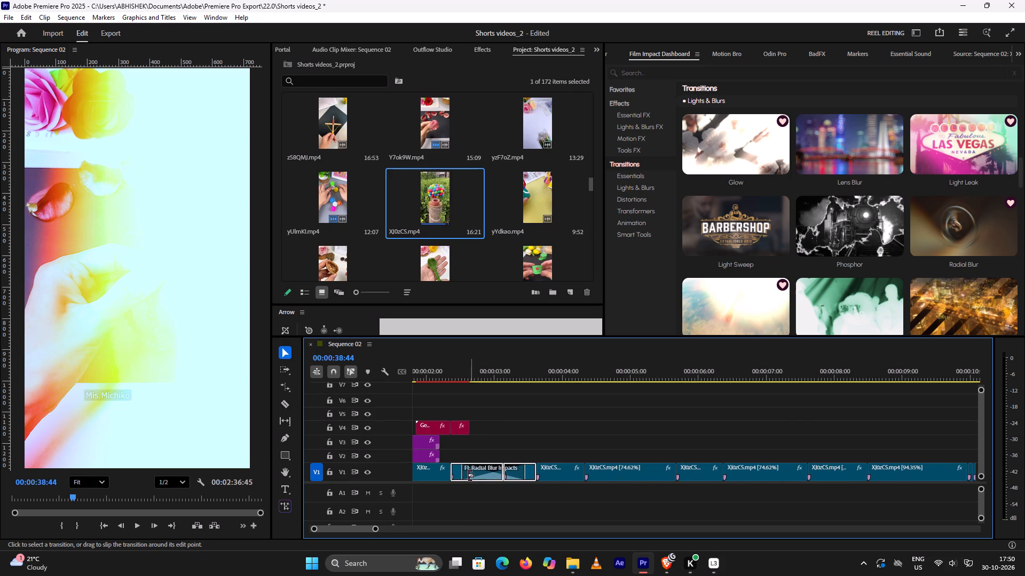
{"action": "left_click_drag", "start_coordinate": [463, 471], "coordinate": [467, 471]}
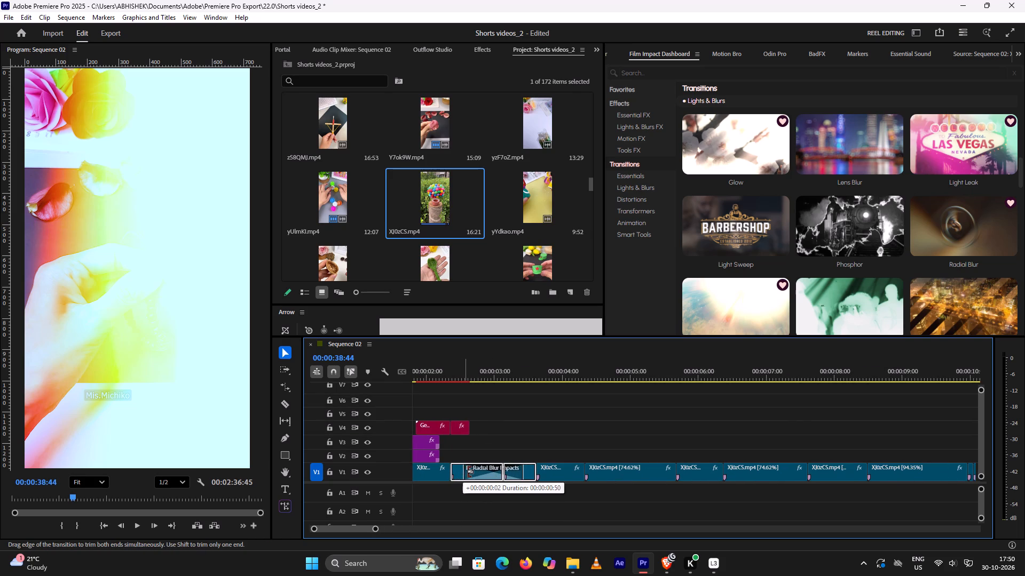
{"action": "left_click_drag", "start_coordinate": [467, 471], "coordinate": [475, 474]}
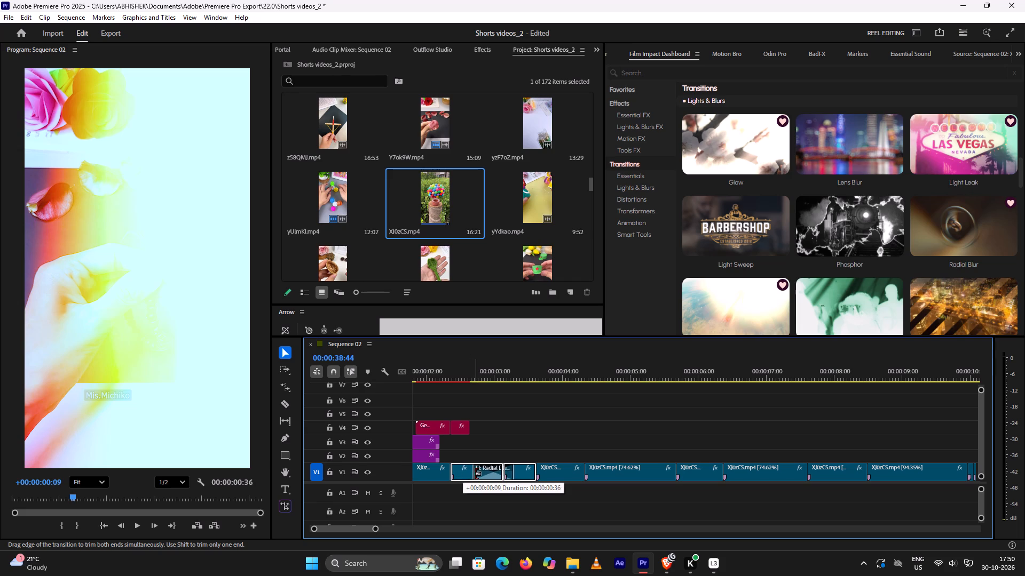
{"action": "left_click_drag", "start_coordinate": [475, 474], "coordinate": [478, 474]}
{"action": "left_click_drag", "start_coordinate": [487, 474], "coordinate": [490, 474]}
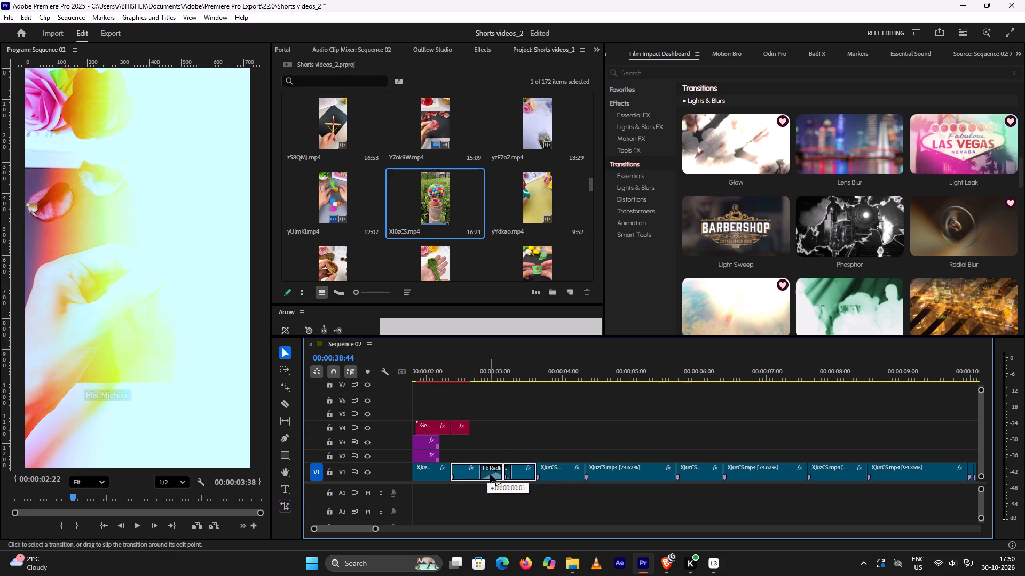
{"action": "left_click_drag", "start_coordinate": [490, 474], "coordinate": [498, 476]}
Play the new short from about 00:00:02:31 to 00:00:04:42 to examine the shortened Radial Blur transition.
{"action": "left_click", "coordinate": [485, 369]}
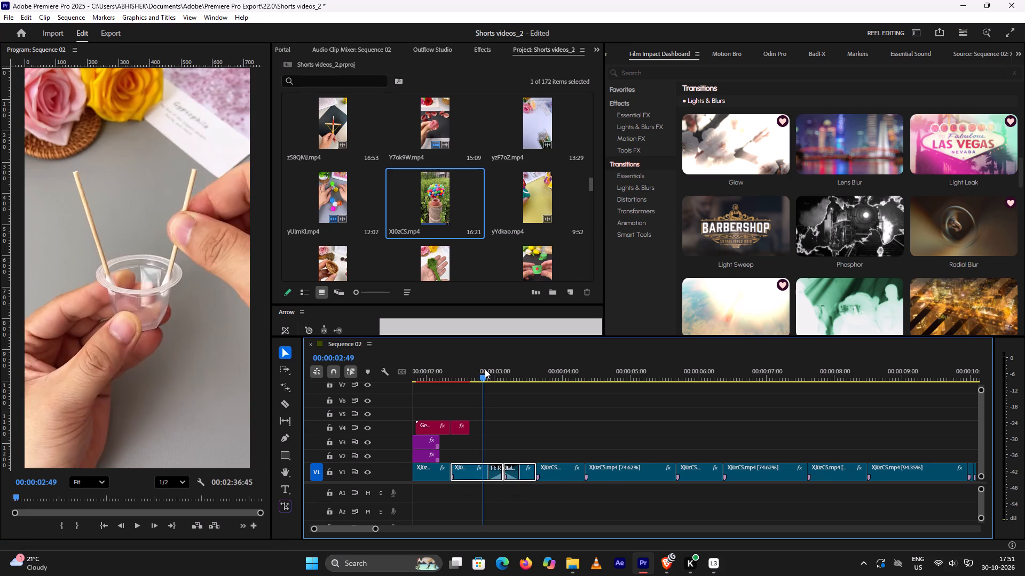
{"action": "key", "text": "space"}
{"action": "key", "text": "space"}
{"action": "left_click", "coordinate": [463, 363]}
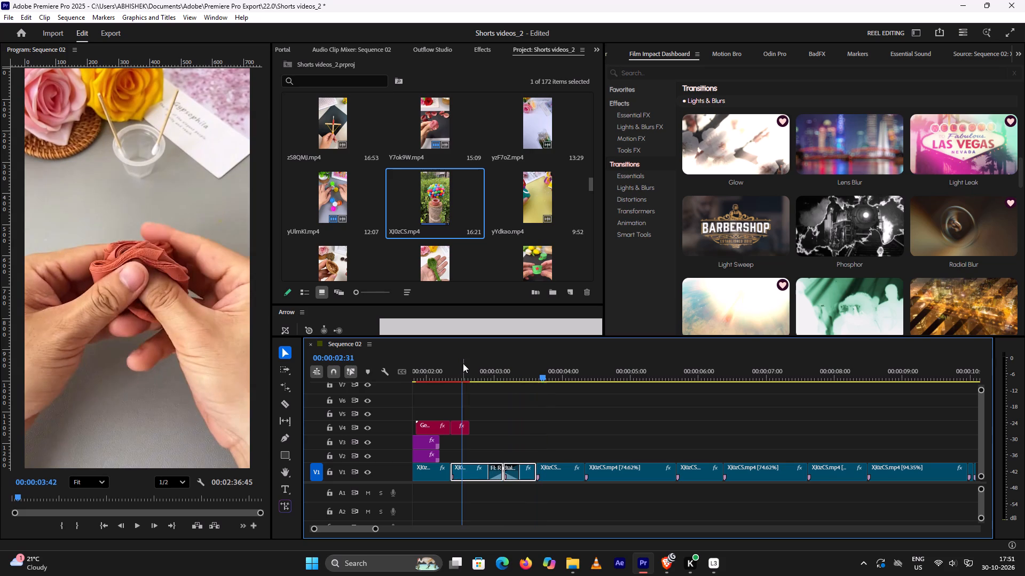
{"action": "key", "text": "space"}
{"action": "key", "text": "space"}
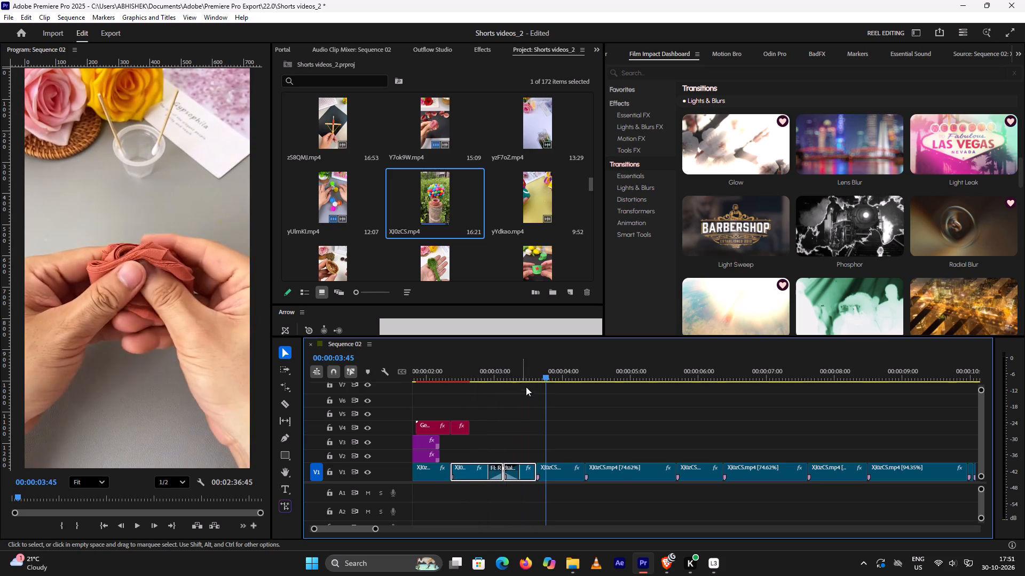
{"action": "key", "text": "space"}
{"action": "key", "text": "space"}
{"action": "left_click", "coordinate": [551, 425]}
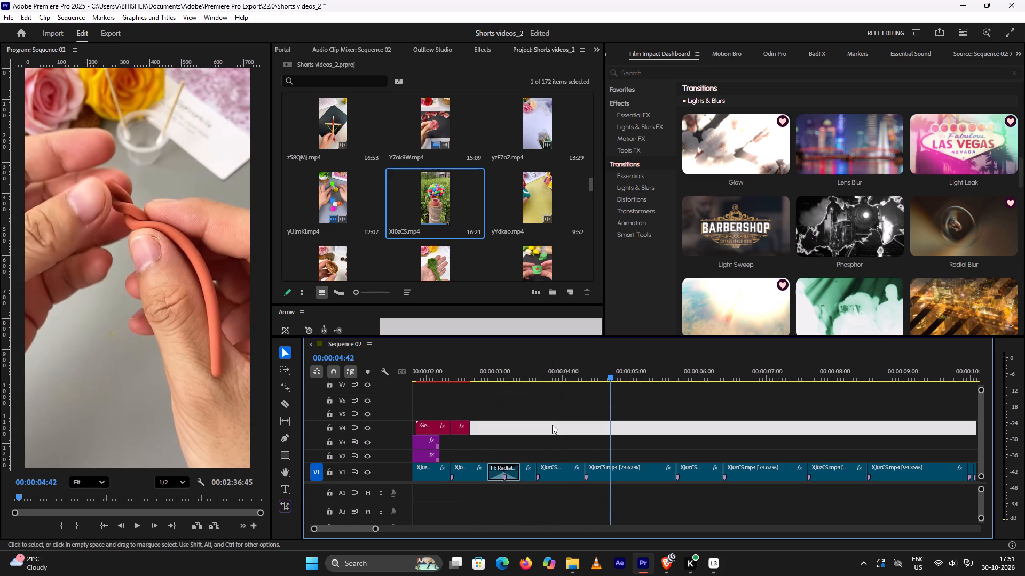
Replay the new short from about 00:00:02:57 to 00:00:04:35 to examine the Radial Blur transition and the cuts following it.
{"action": "left_click", "coordinate": [525, 369]}
{"action": "key", "text": "space"}
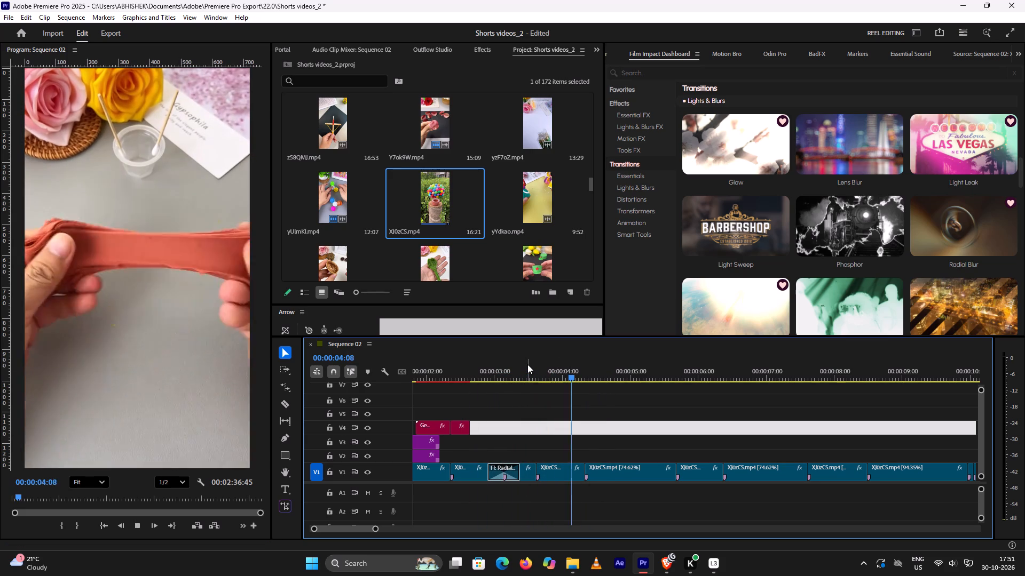
{"action": "key", "text": "space"}
{"action": "left_click", "coordinate": [527, 364]}
{"action": "key", "text": "space"}
{"action": "key", "text": "space"}
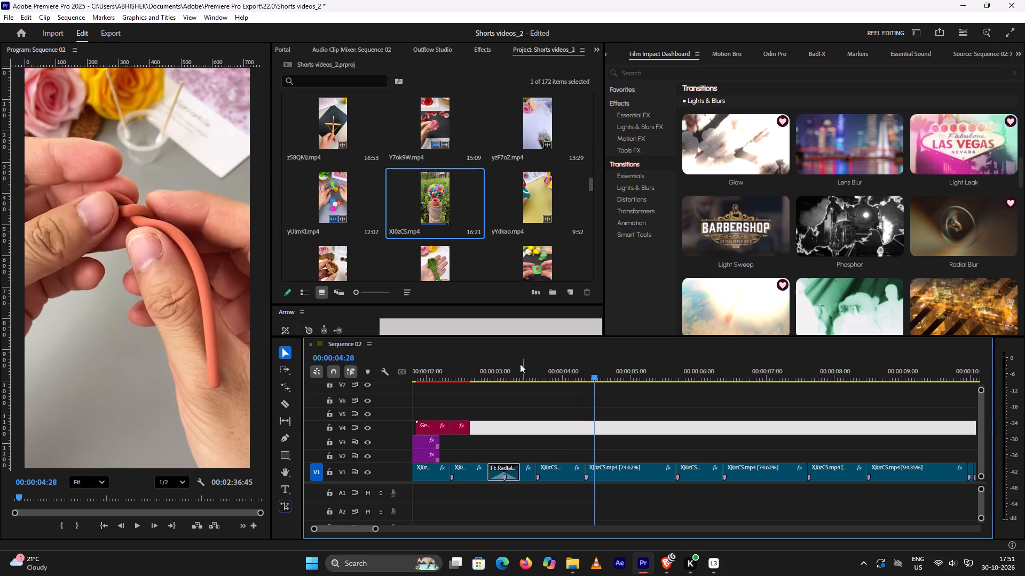
{"action": "left_click", "coordinate": [519, 370]}
{"action": "key", "text": "space"}
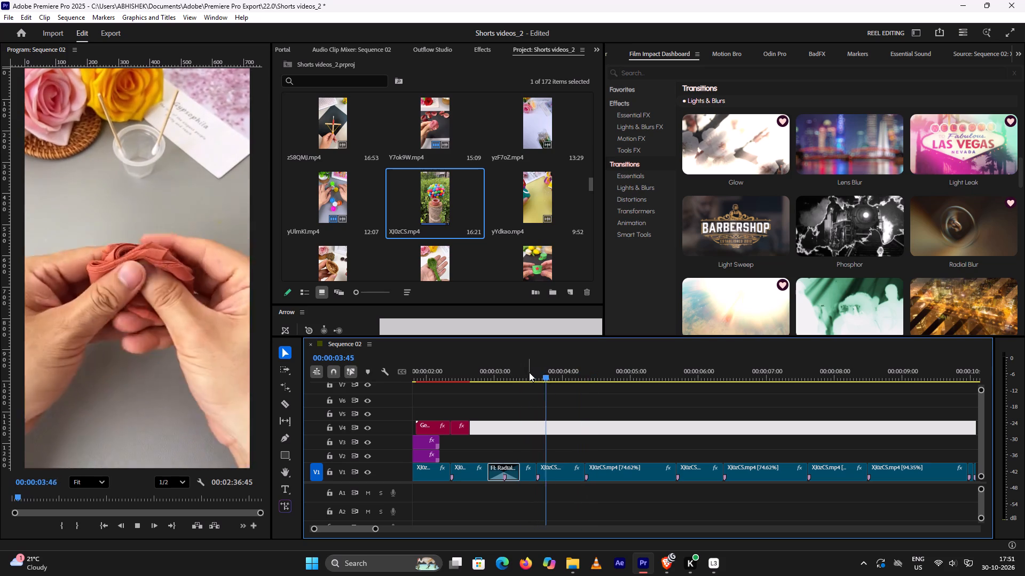
{"action": "key", "text": "space"}
{"action": "scroll", "coordinate": [551, 384], "scroll_direction": "up", "scroll_amount": 4}
{"action": "left_click", "coordinate": [557, 370]}
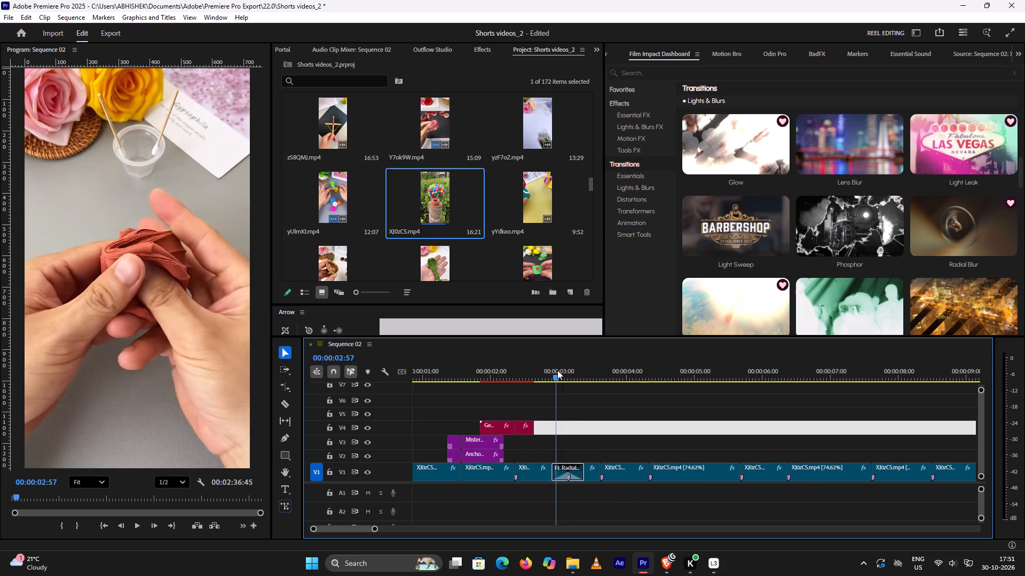
{"action": "key", "text": "space"}
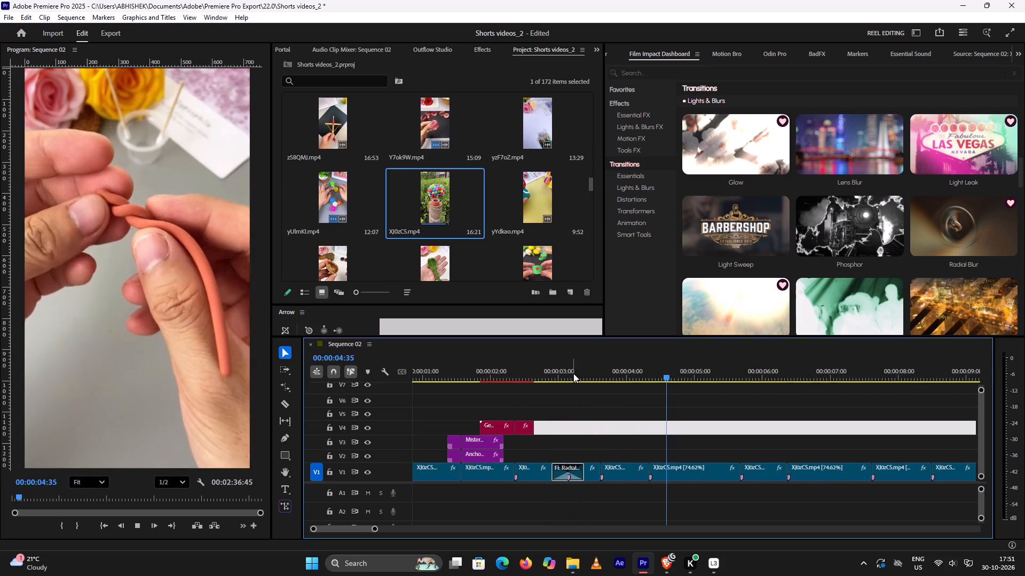
{"action": "key", "text": "space"}
Replay the new short from about 00:00:04:00 to 00:00:04:39 several times to examine the V1 cut in that stretch.
{"action": "left_click", "coordinate": [623, 370]}
{"action": "key", "text": "space"}
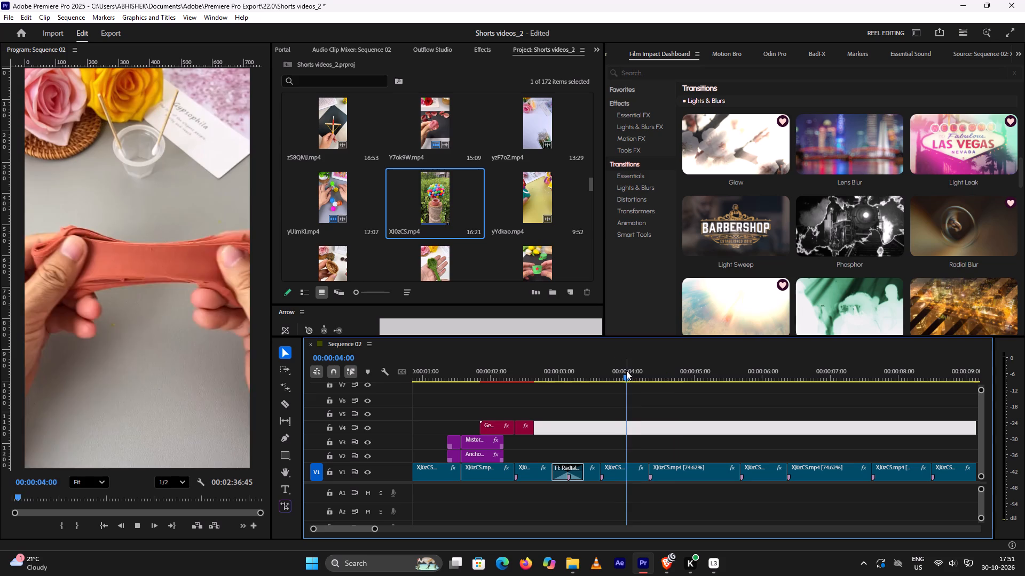
{"action": "key", "text": "space"}
{"action": "left_click", "coordinate": [630, 374]}
{"action": "key", "text": "space"}
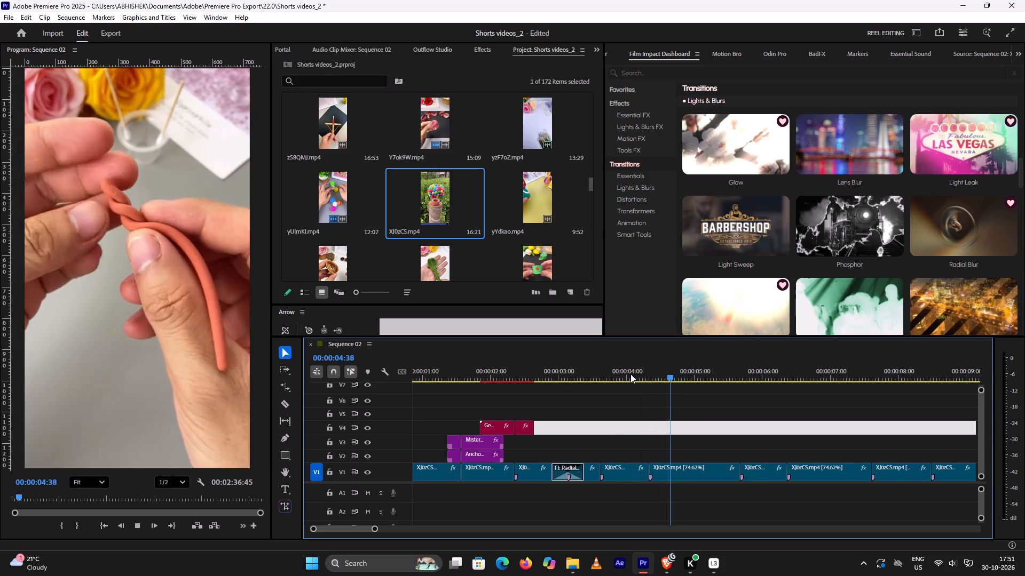
{"action": "key", "text": "space"}
{"action": "left_click", "coordinate": [628, 376]}
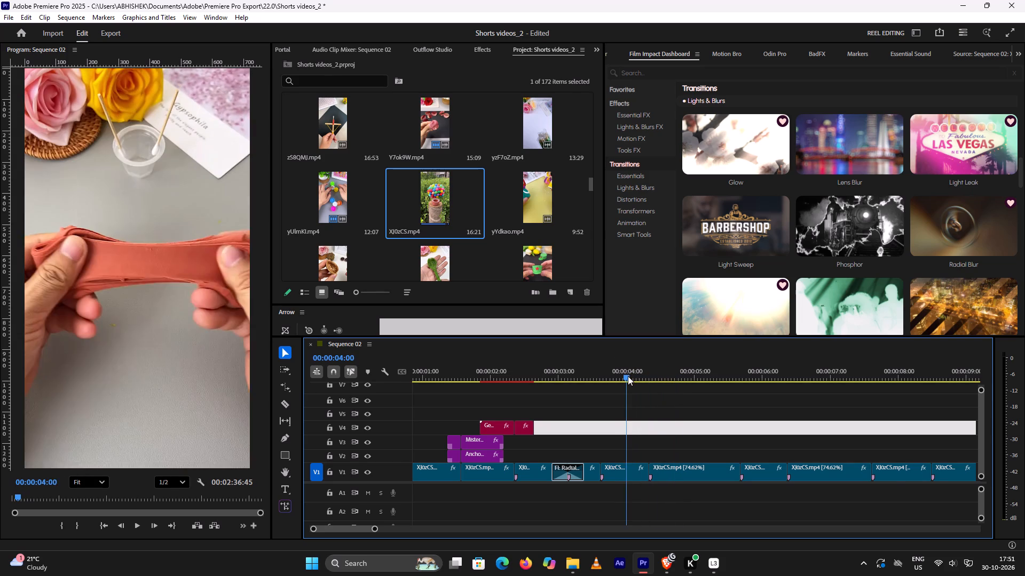
{"action": "key", "text": "space"}
{"action": "key", "text": "space"}
{"action": "left_click", "coordinate": [628, 377]}
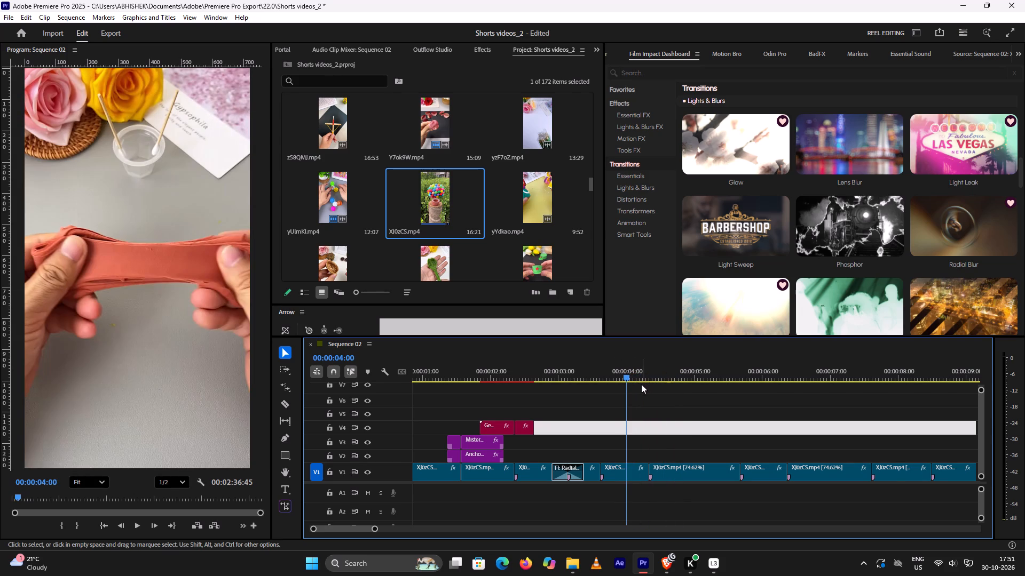
{"action": "key", "text": "space"}
{"action": "key", "text": "space"}
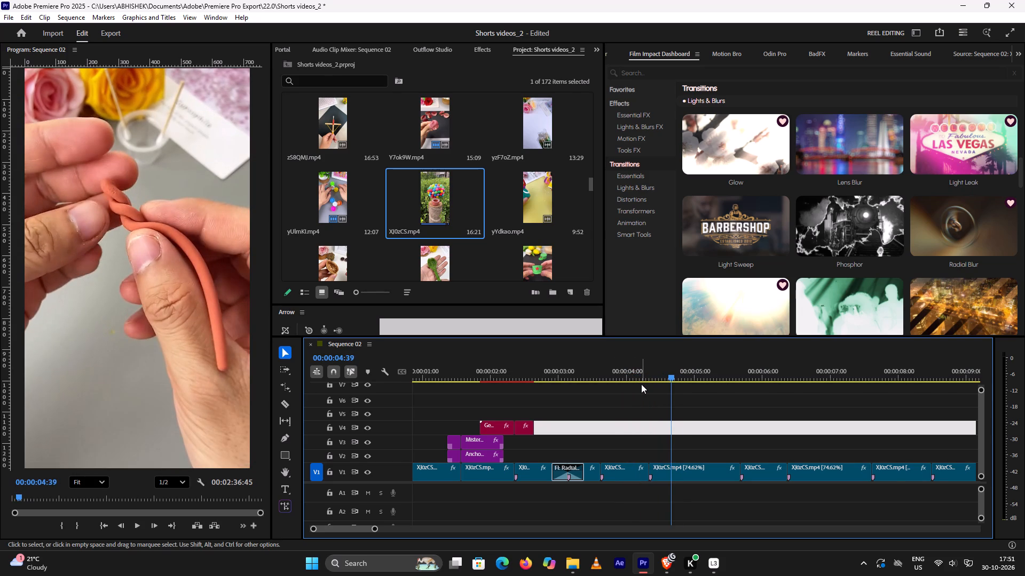
Play the older bead-bracelet short from about 00:00:34:57 to 00:00:42:49 to examine its transitions, overlays and closing thumbnail.
{"action": "scroll", "coordinate": [641, 384], "scroll_direction": "down", "scroll_amount": 15, "text": "alt"}
{"action": "scroll", "coordinate": [640, 389], "scroll_direction": "down", "scroll_amount": 3}
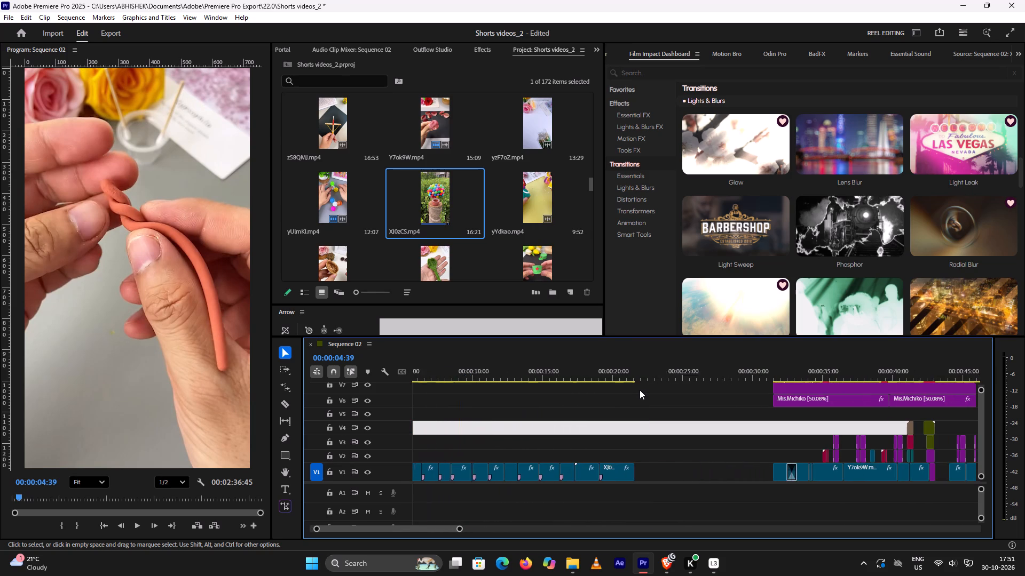
{"action": "scroll", "coordinate": [640, 390], "scroll_direction": "down", "scroll_amount": 7}
{"action": "left_click", "coordinate": [744, 373]}
{"action": "key", "text": "space"}
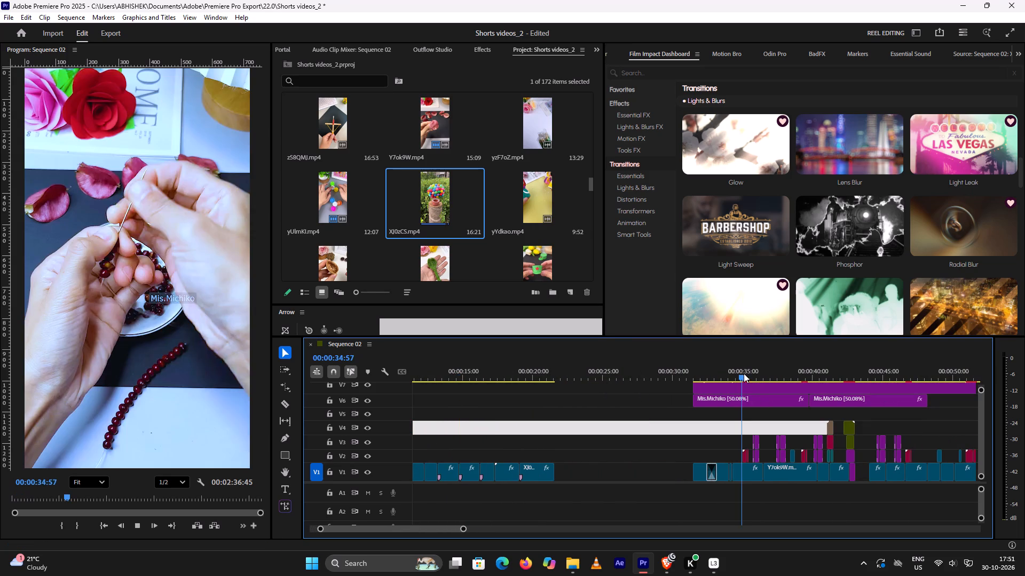
{"action": "key", "text": "space"}
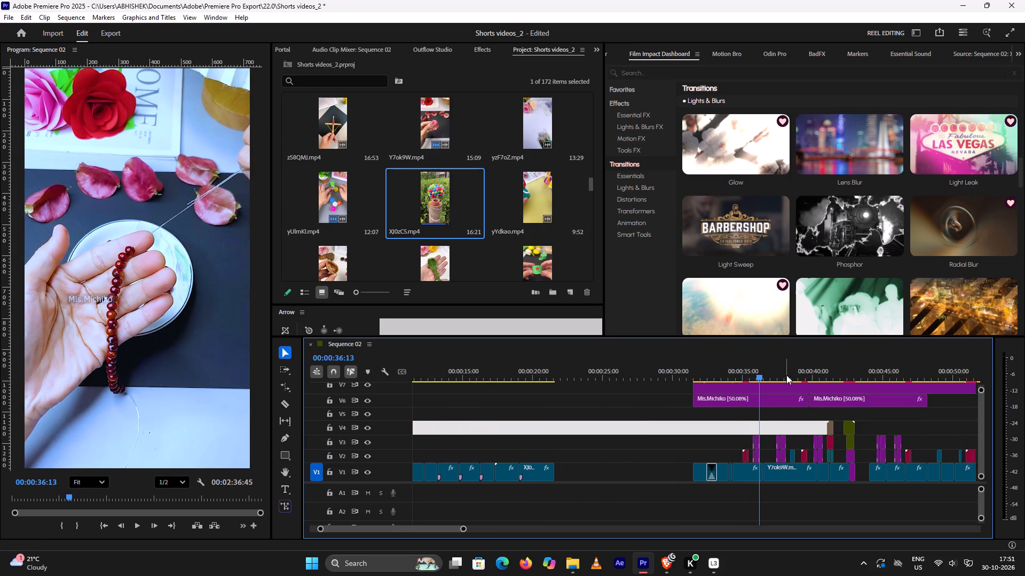
{"action": "key", "text": "space"}
{"action": "key", "text": "space"}
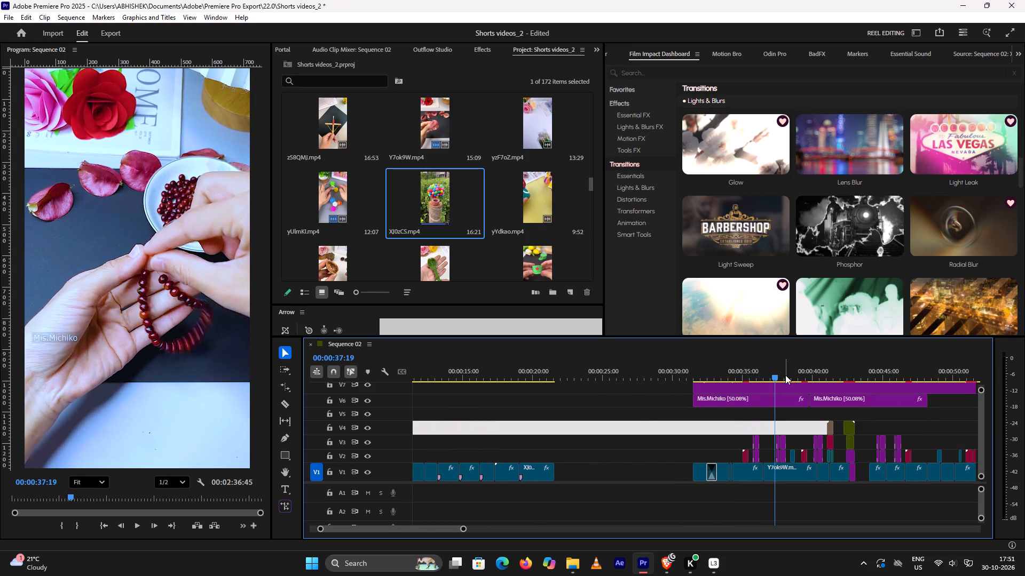
{"action": "key", "text": "space"}
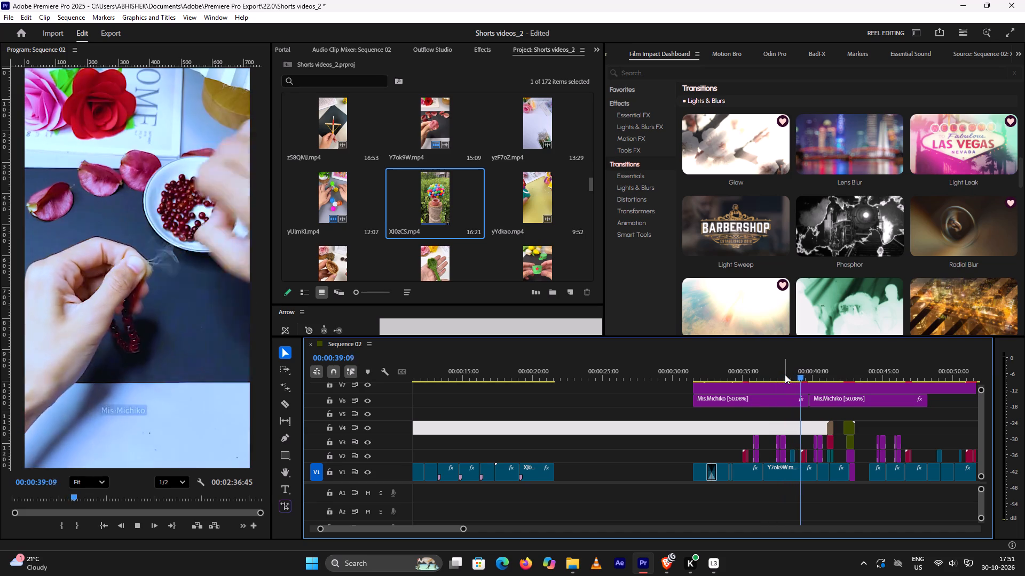
{"action": "key", "text": "space"}
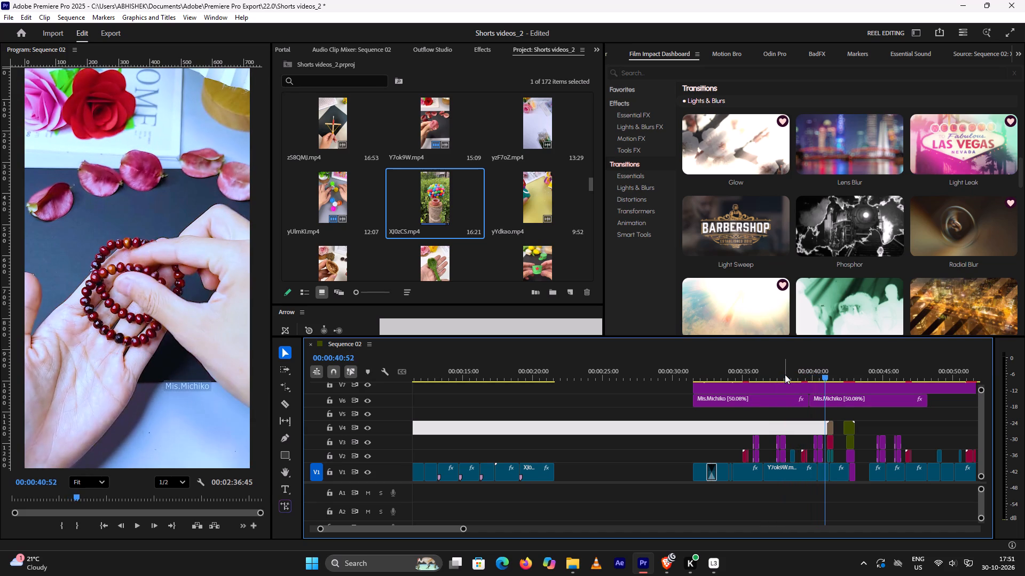
{"action": "key", "text": "space"}
{"action": "key", "text": "space"}
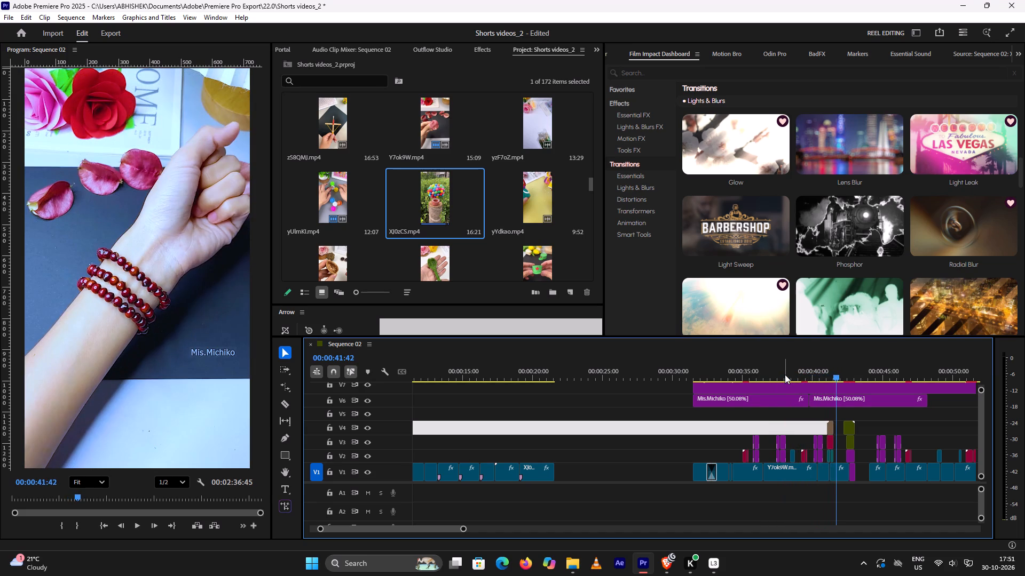
{"action": "key", "text": "space"}
{"action": "key", "text": "space"}
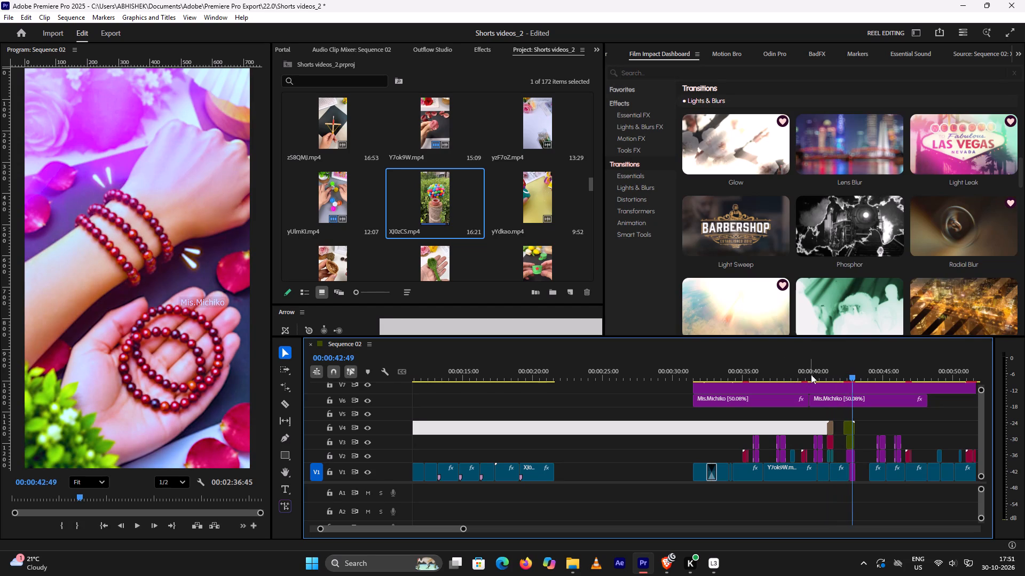
Play the older bottle-cap and straw craft footage between about 00:00:44:00 and 00:00:58:29 to examine its transitions and overlay clips.
{"action": "left_click", "coordinate": [872, 378]}
{"action": "key", "text": "space"}
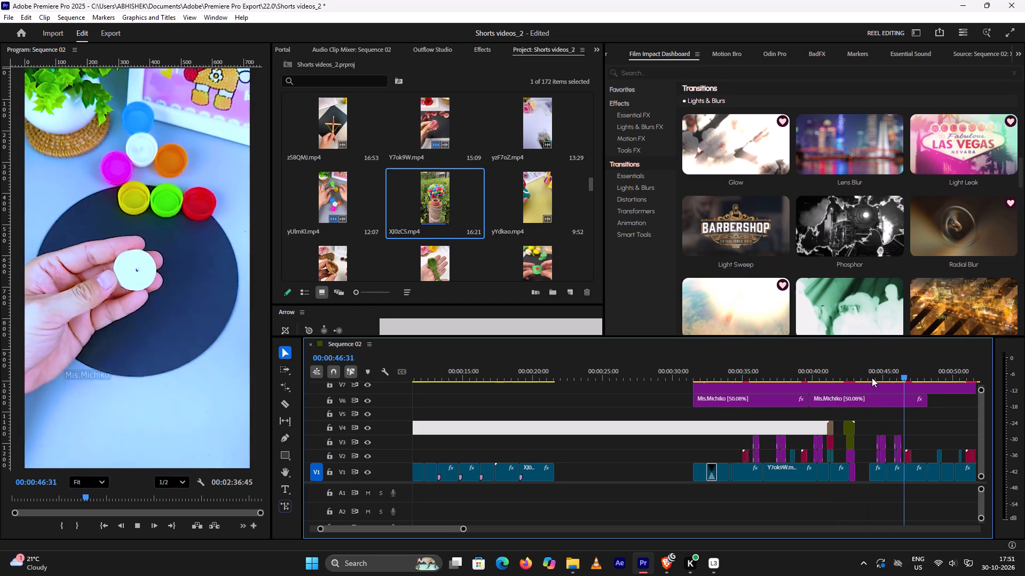
{"action": "key", "text": "space"}
{"action": "scroll", "coordinate": [895, 378], "scroll_direction": "down", "scroll_amount": 4}
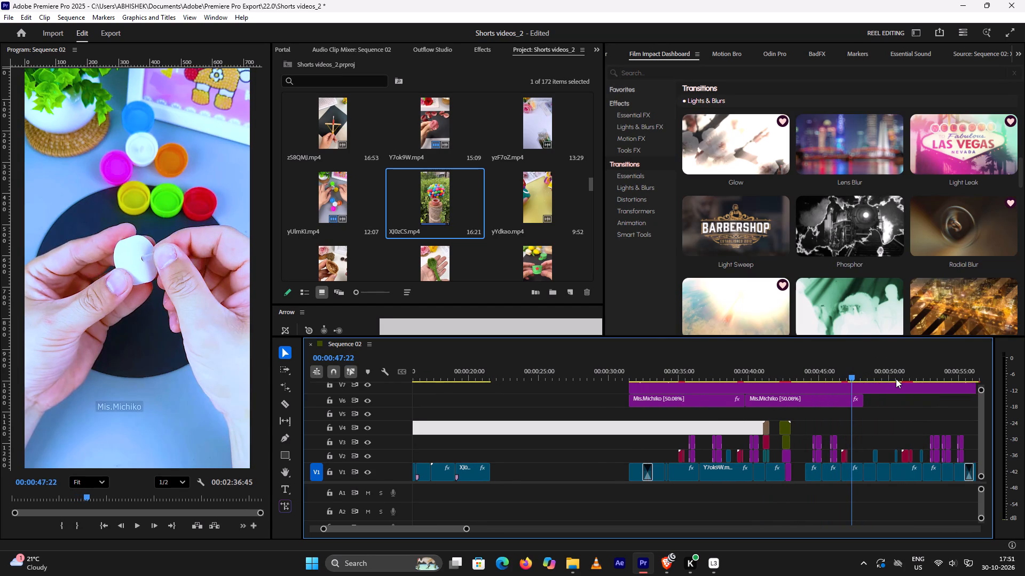
{"action": "left_click", "coordinate": [898, 375]}
{"action": "key", "text": "space"}
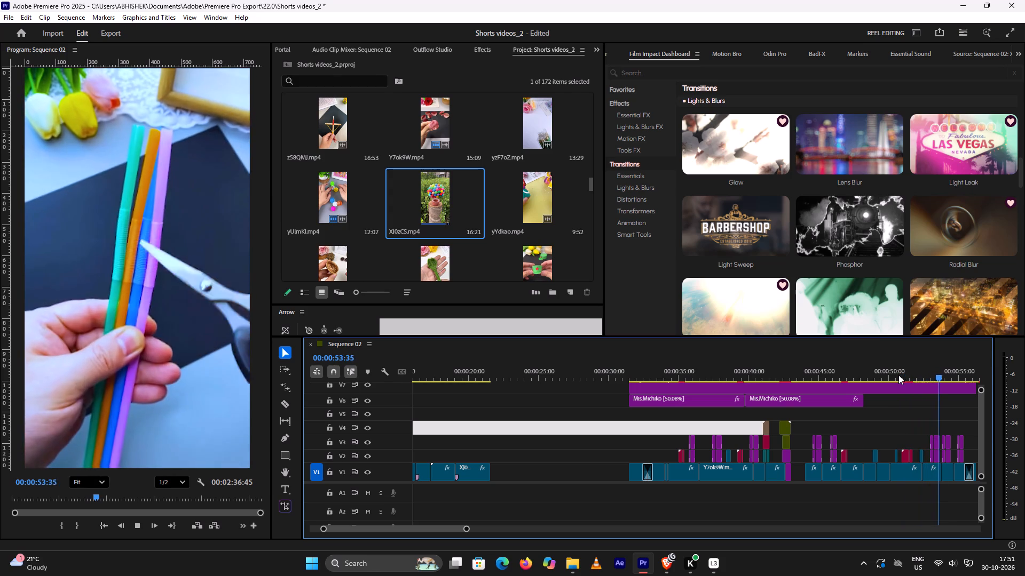
{"action": "key", "text": "space"}
{"action": "key", "text": "space"}
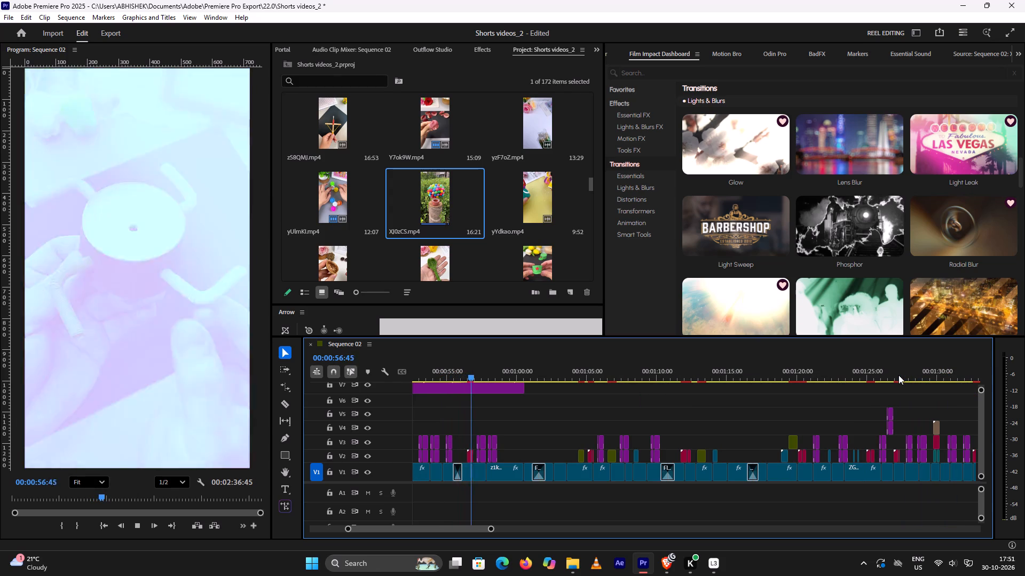
{"action": "key", "text": "space"}
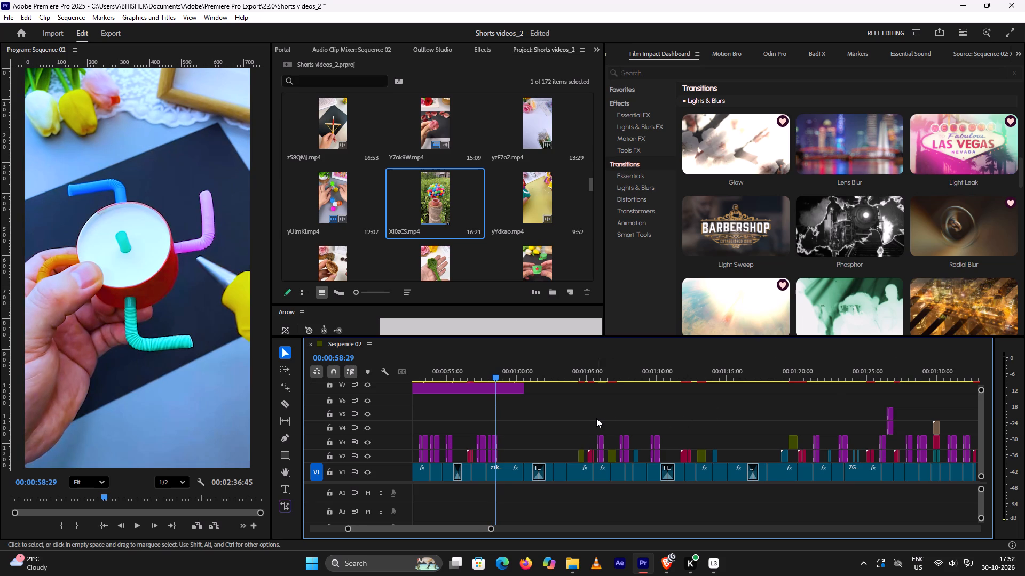
Replay parts of the older straw-craft footage between 00:00:52:54 and 00:00:58:42 to examine the purple transition clips on V2 and V3.
{"action": "scroll", "coordinate": [596, 418], "scroll_direction": "up", "scroll_amount": 6}
{"action": "scroll", "coordinate": [596, 418], "scroll_direction": "up", "scroll_amount": 18}
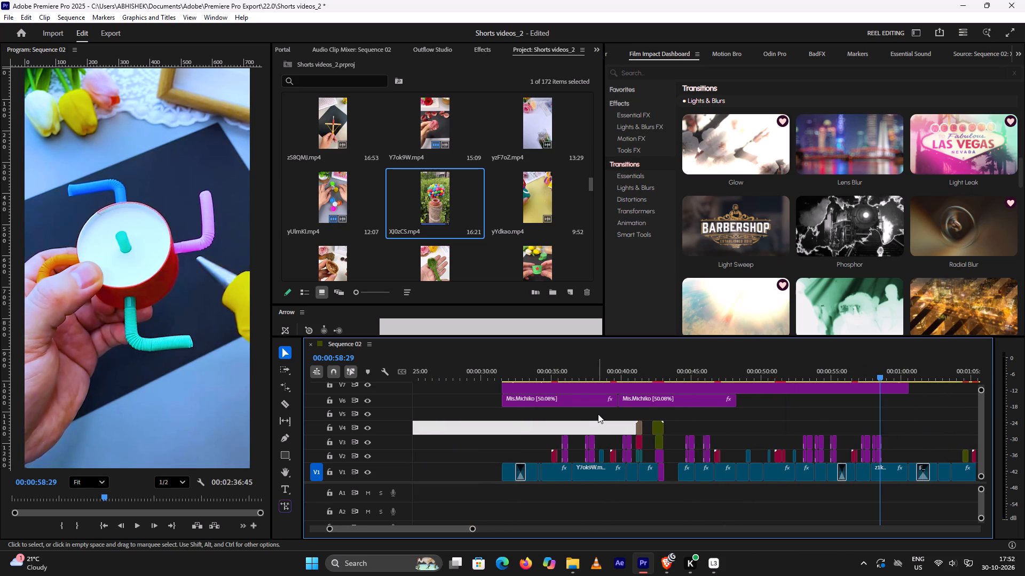
{"action": "left_click", "coordinate": [861, 374]}
{"action": "key", "text": "space"}
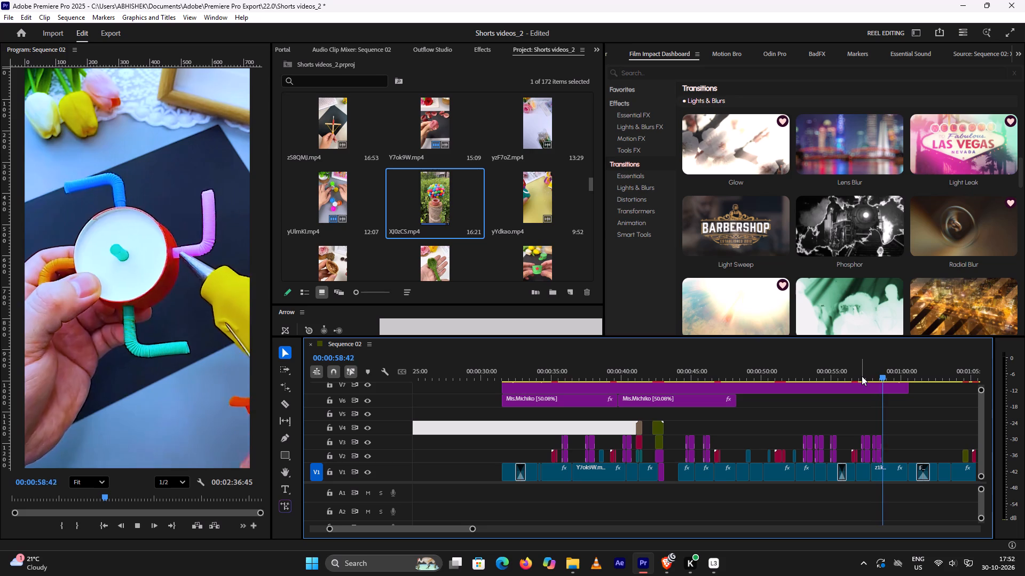
{"action": "key", "text": "space"}
{"action": "left_click", "coordinate": [829, 372]}
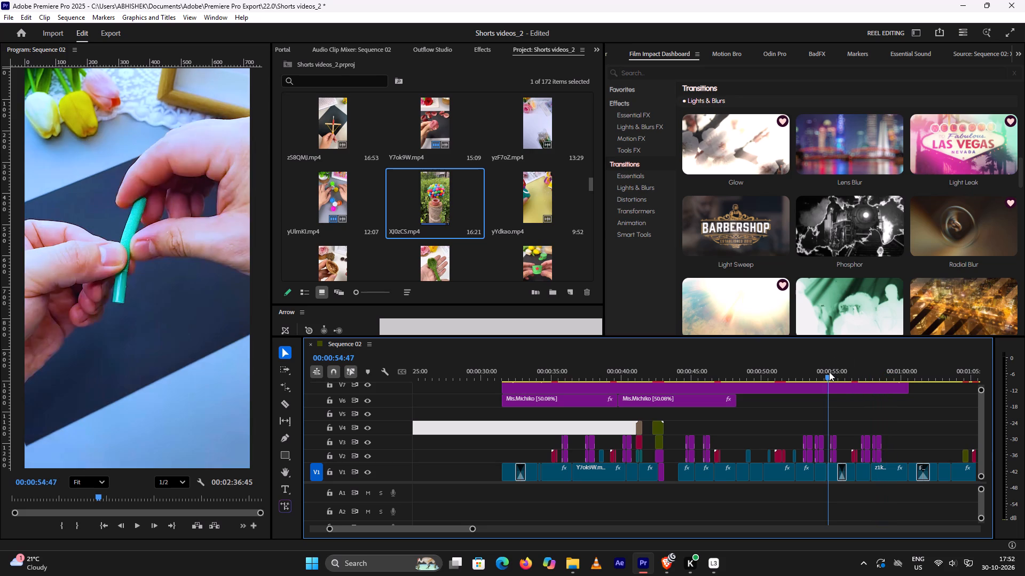
{"action": "key", "text": "space"}
{"action": "key", "text": "space"}
{"action": "left_click", "coordinate": [803, 372]}
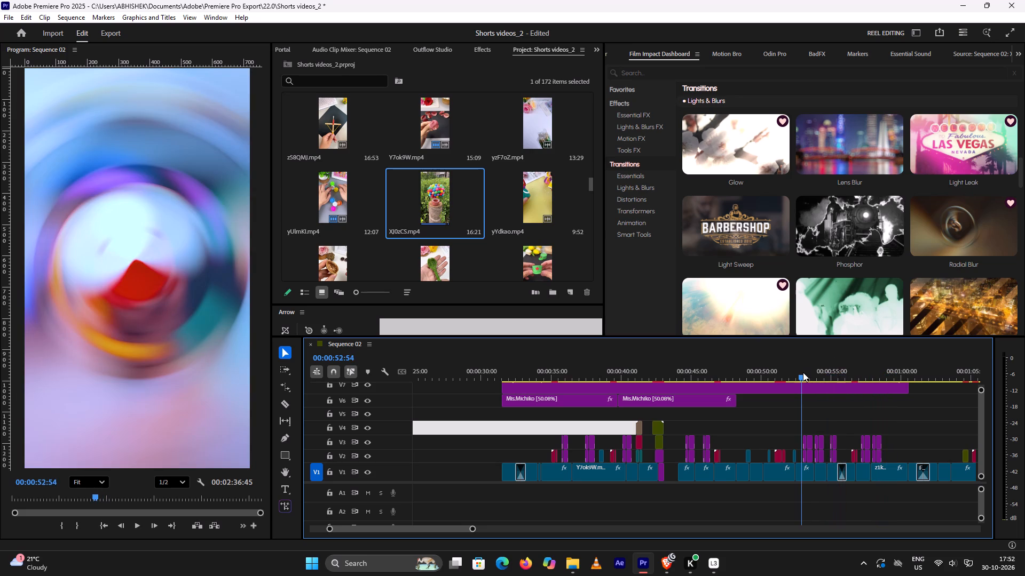
{"action": "key", "text": "space"}
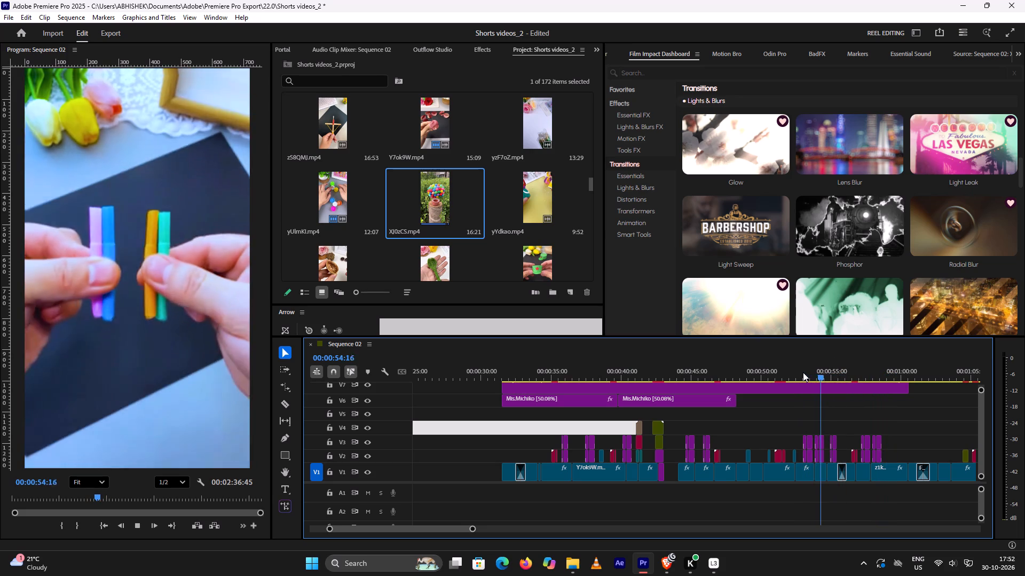
{"action": "key", "text": "space"}
{"action": "key", "text": "space"}
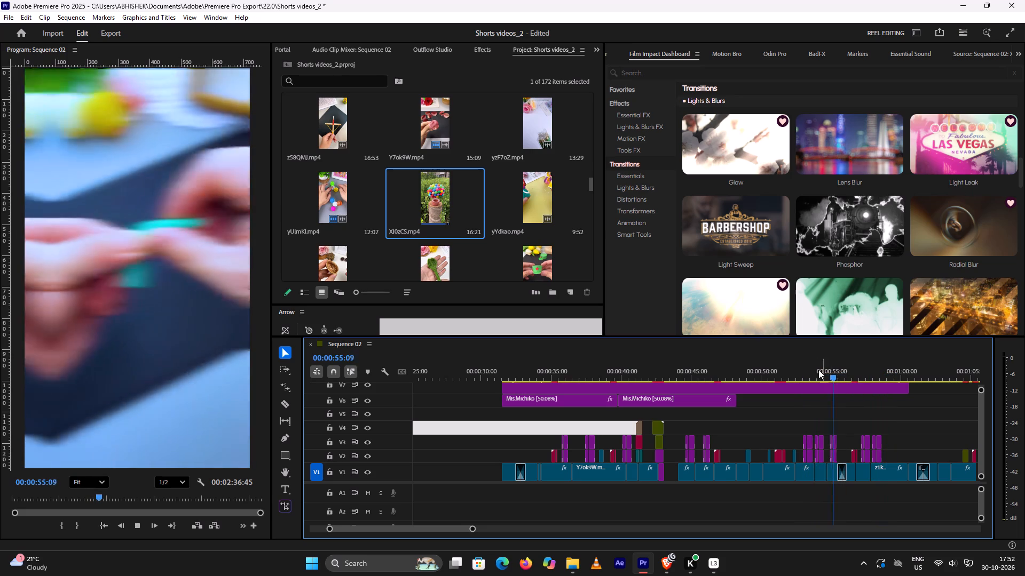
{"action": "key", "text": "space"}
Replay the older straw-craft footage from about 00:00:56:30 to 00:00:58:44 to examine the purple transition clips on V2 and V3.
{"action": "left_click", "coordinate": [853, 373]}
{"action": "key", "text": "space"}
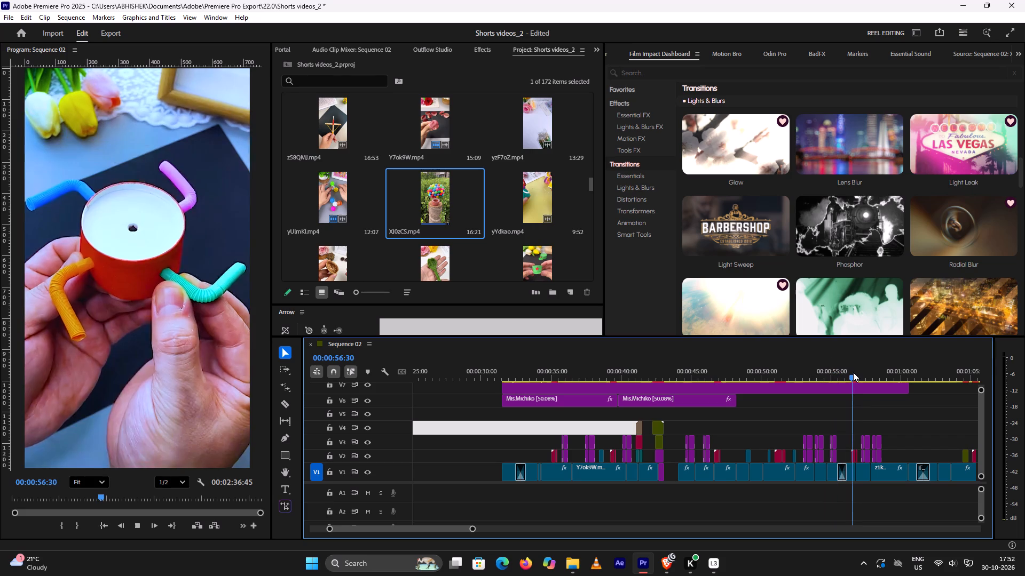
{"action": "key", "text": "space"}
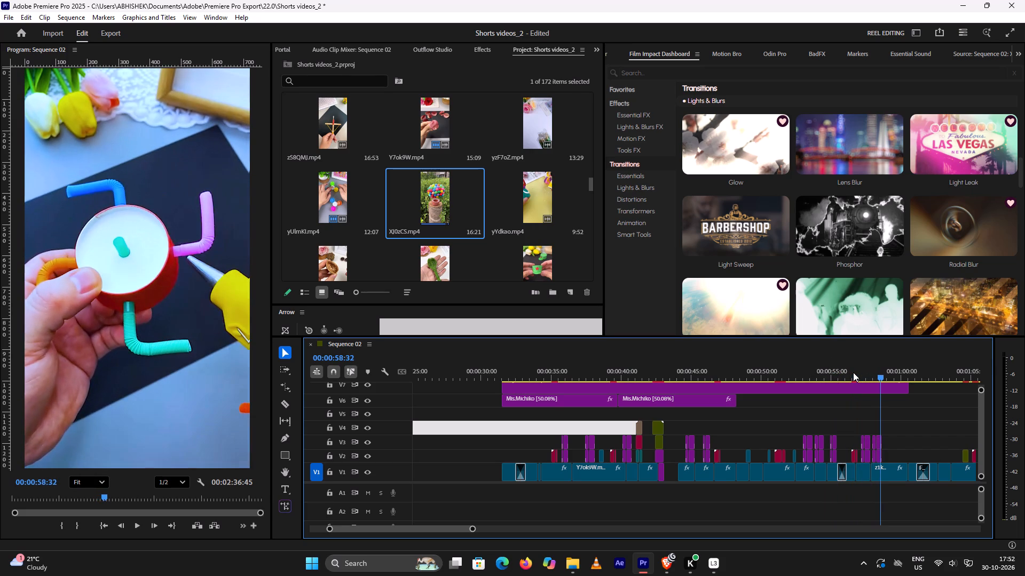
{"action": "left_click", "coordinate": [853, 372]}
{"action": "key", "text": "space"}
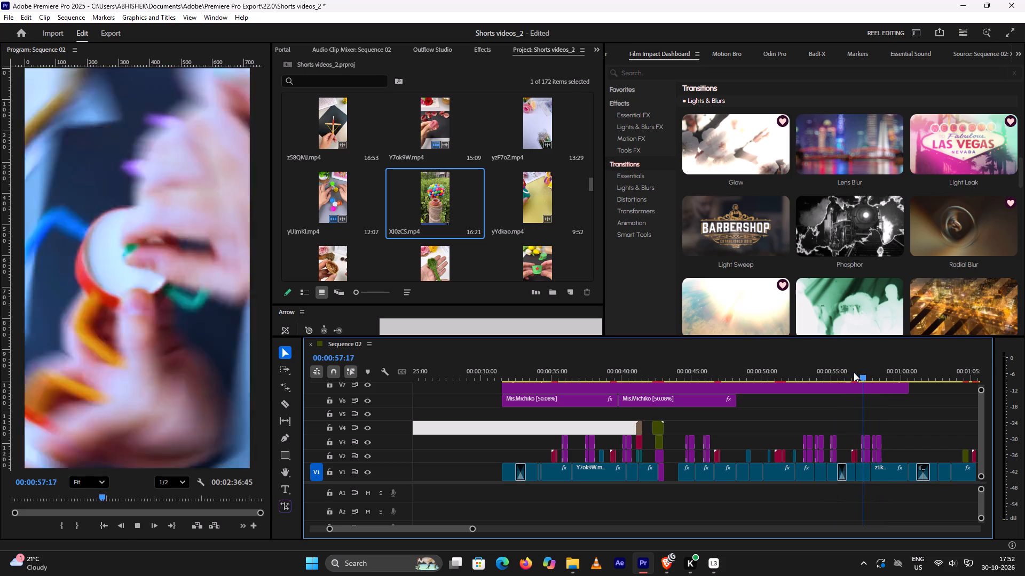
{"action": "key", "text": "space"}
{"action": "left_click", "coordinate": [854, 372]}
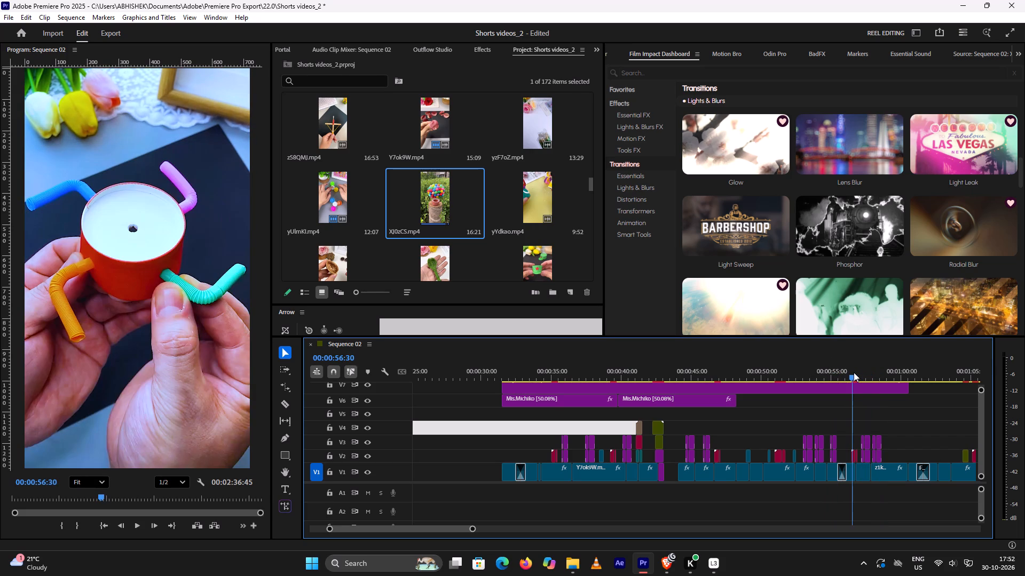
{"action": "key", "text": "space"}
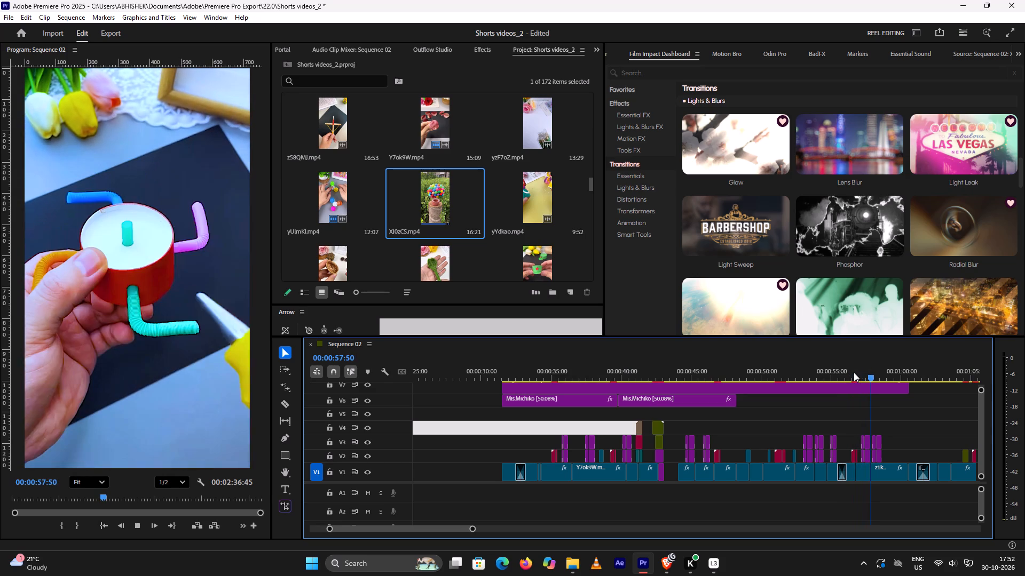
{"action": "key", "text": "space"}
{"action": "key", "text": "space"}
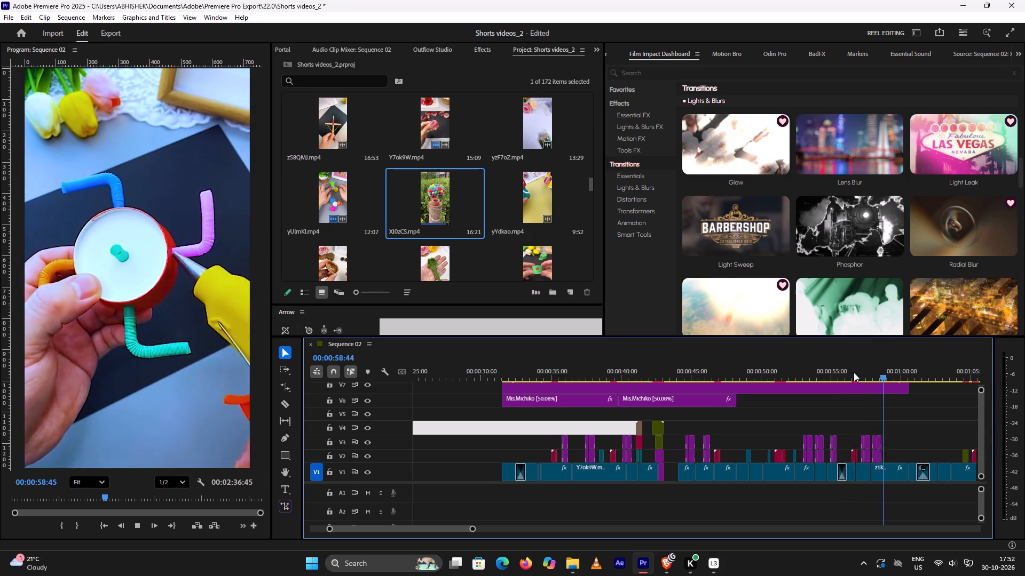
{"action": "key", "text": "space"}
Play the older blue-strip craft footage from about 00:01:04:10 to 00:01:07:12 to examine its overlay and transition clips.
{"action": "scroll", "coordinate": [854, 375], "scroll_direction": "down", "scroll_amount": 4}
{"action": "left_click", "coordinate": [898, 375]}
{"action": "key", "text": "space"}
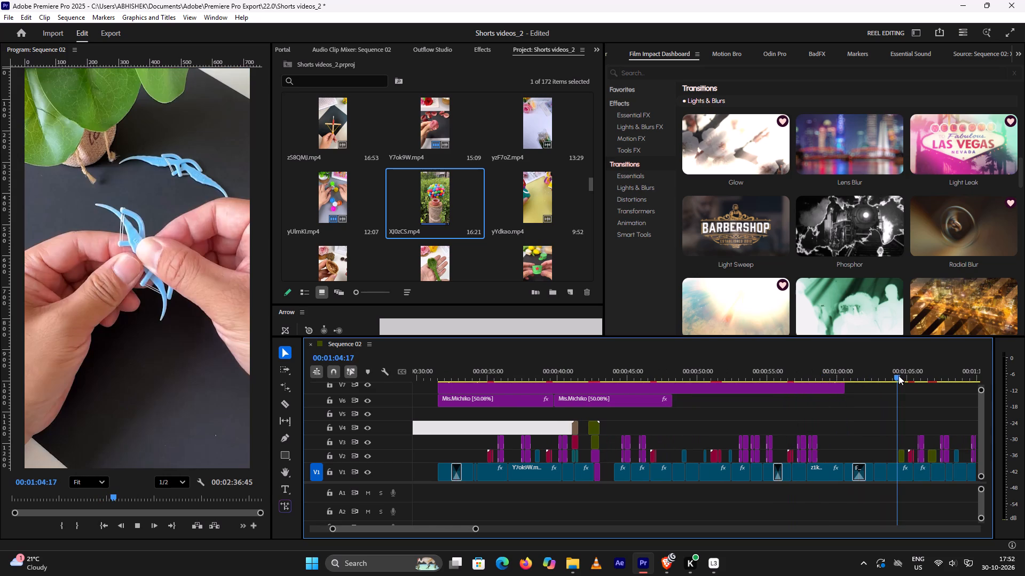
{"action": "key", "text": "space"}
{"action": "key", "text": "space"}
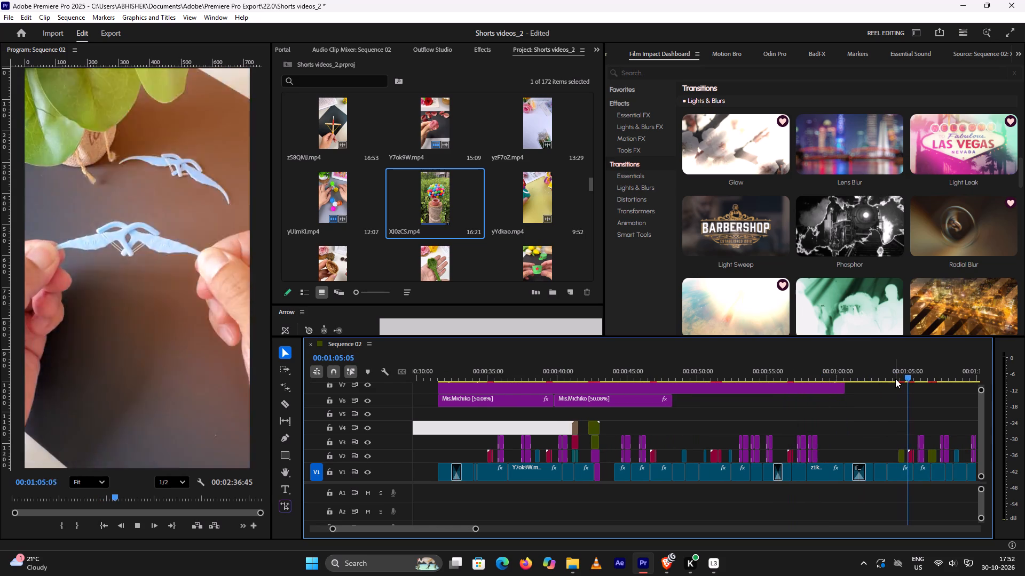
{"action": "key", "text": "space"}
{"action": "key", "text": "space"}
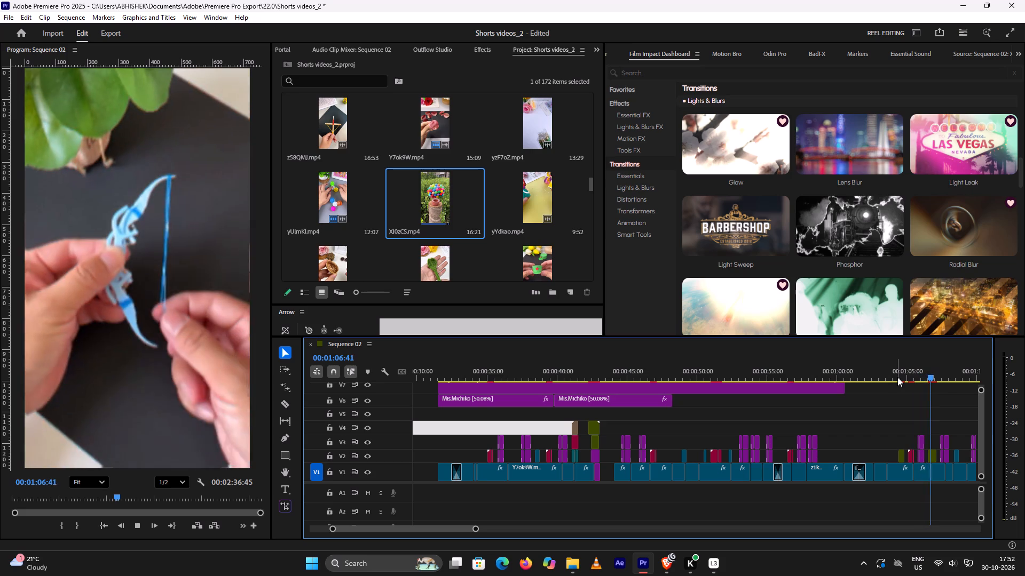
{"action": "key", "text": "space"}
{"action": "left_click", "coordinate": [897, 375]}
{"action": "key", "text": "space"}
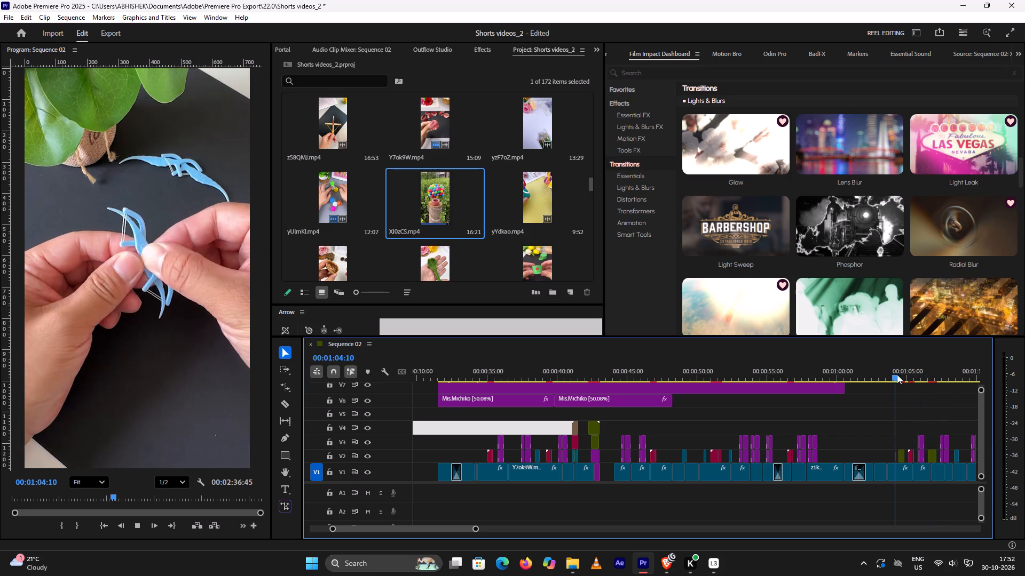
{"action": "key", "text": "space"}
{"action": "key", "text": "space"}
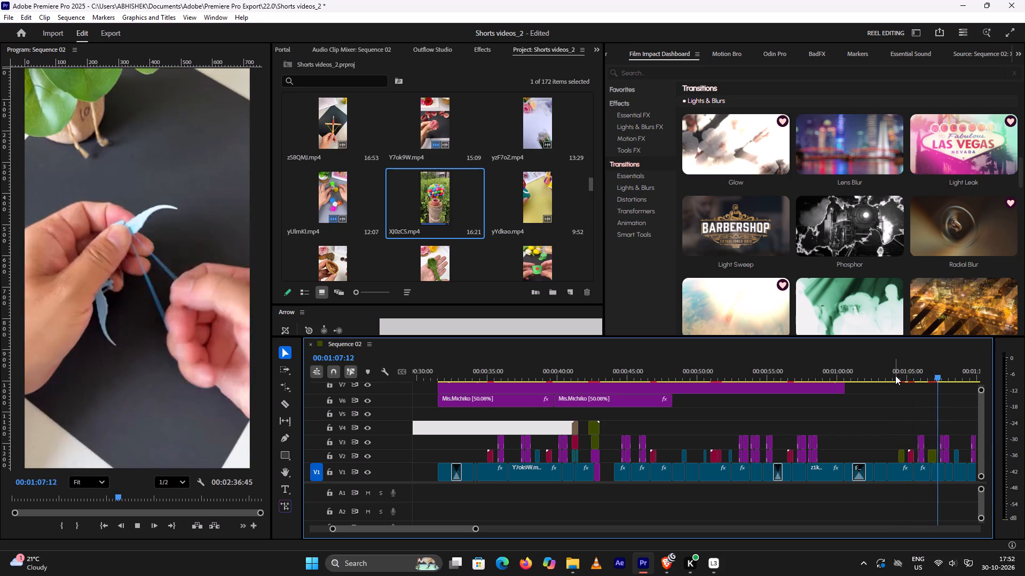
{"action": "key", "text": "space"}
Play on through the older bottle-and-straw footage to about 00:01:13:41 to examine its cuts and transitions.
{"action": "key", "text": "space"}
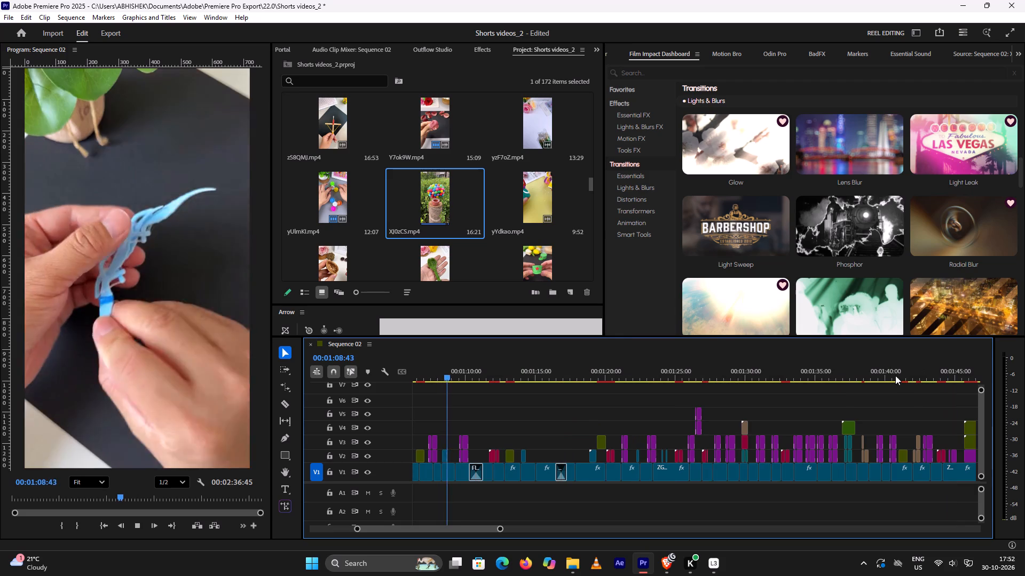
{"action": "key", "text": "space"}
{"action": "key", "text": "space"}
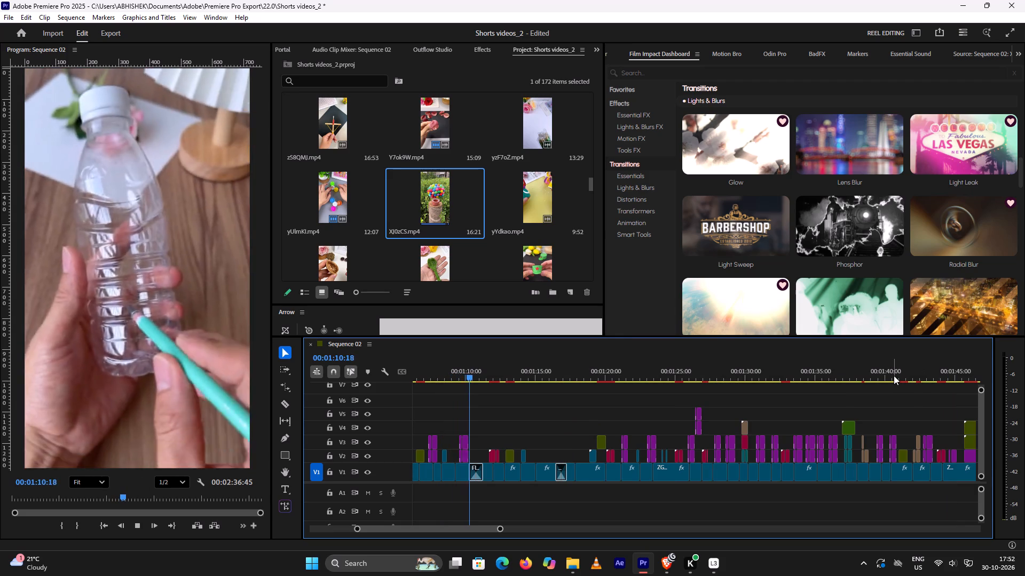
{"action": "key", "text": "space"}
{"action": "key", "text": "space"}
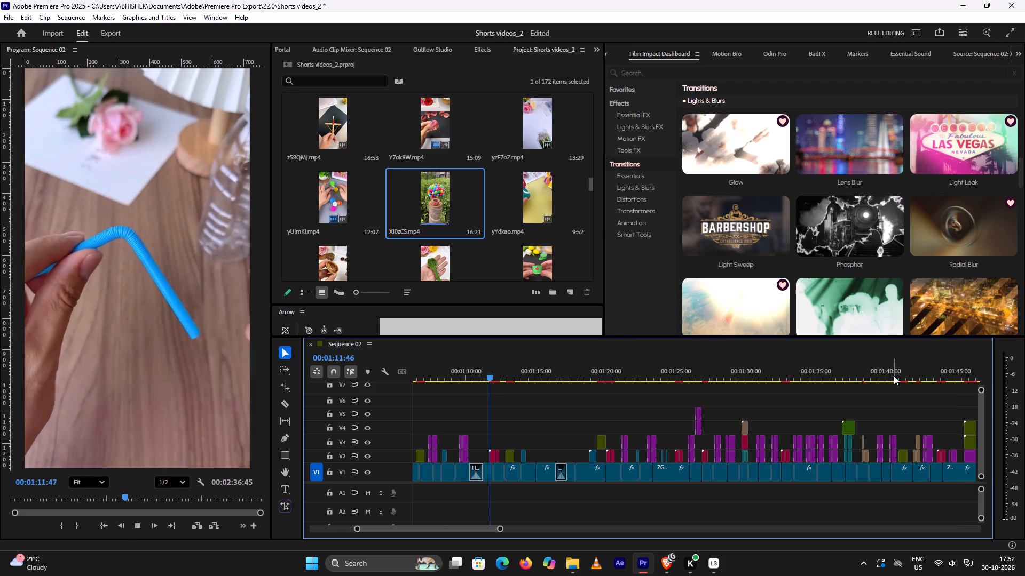
{"action": "key", "text": "space"}
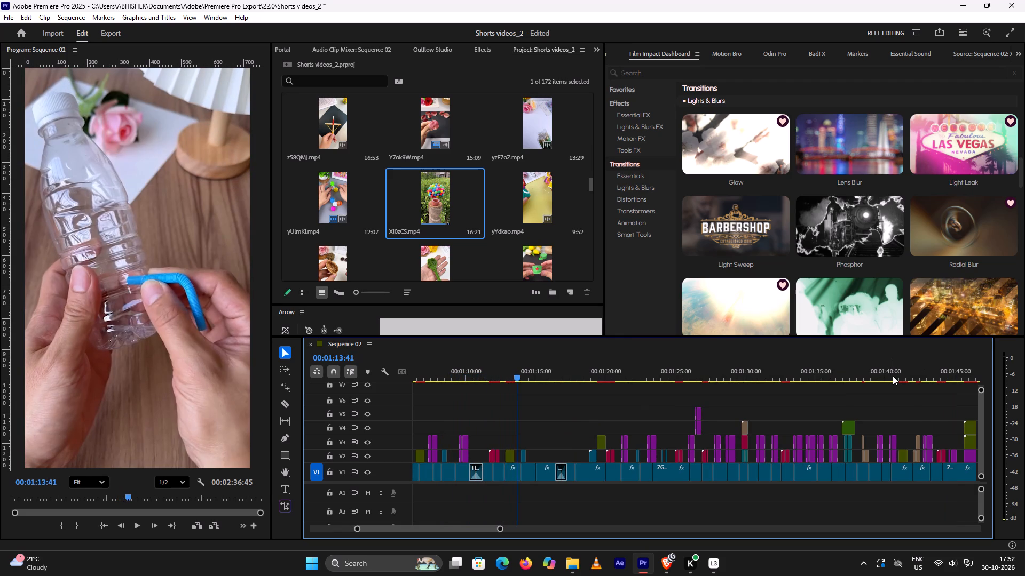
Return to the new short and play it from about 00:00:02:16 to 00:00:03:49 to examine its opening cuts.
{"action": "scroll", "coordinate": [892, 375], "scroll_direction": "down", "scroll_amount": 6}
{"action": "scroll", "coordinate": [863, 377], "scroll_direction": "up", "scroll_amount": 6}
{"action": "scroll", "coordinate": [840, 379], "scroll_direction": "up", "scroll_amount": 18}
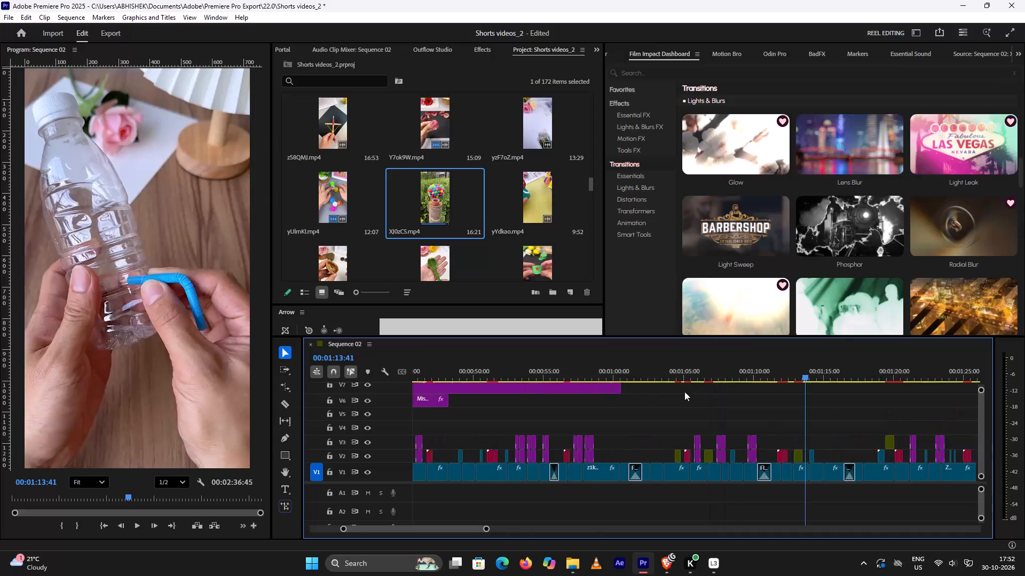
{"action": "scroll", "coordinate": [632, 401], "scroll_direction": "up", "scroll_amount": 19}
{"action": "scroll", "coordinate": [664, 415], "scroll_direction": "down", "scroll_amount": 4, "text": "alt"}
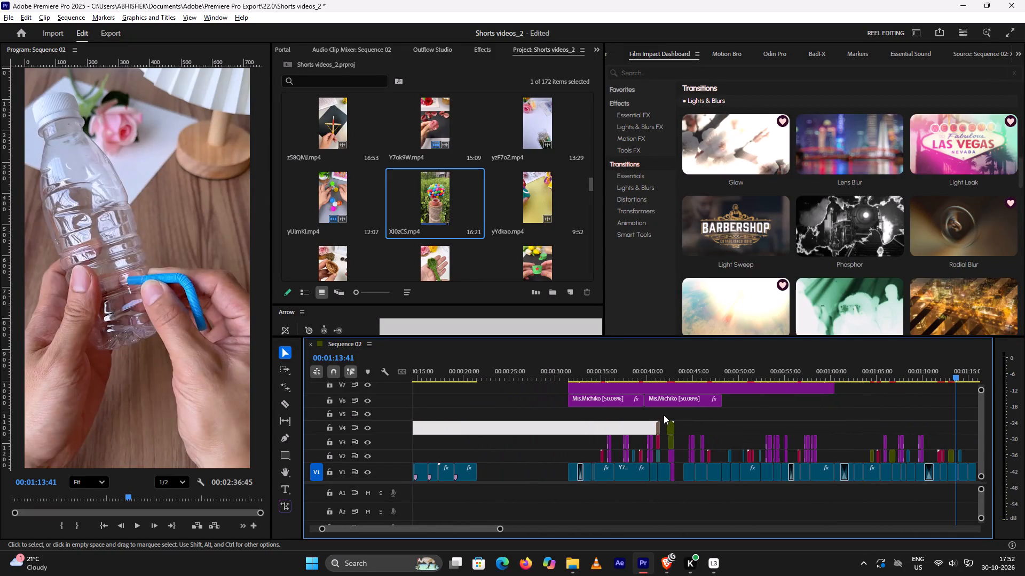
{"action": "scroll", "coordinate": [664, 415], "scroll_direction": "up", "scroll_amount": 17}
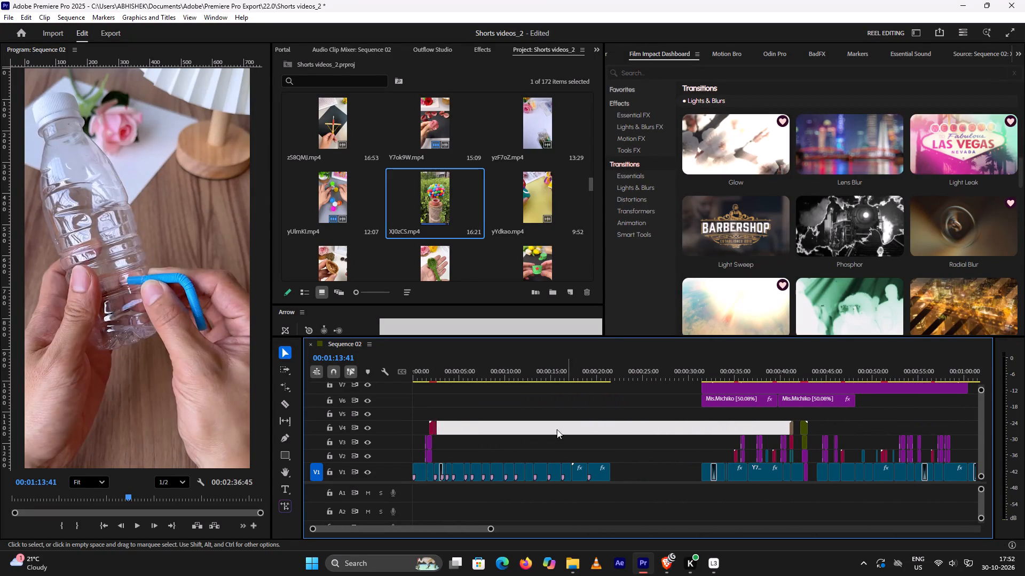
{"action": "left_click", "coordinate": [435, 371]}
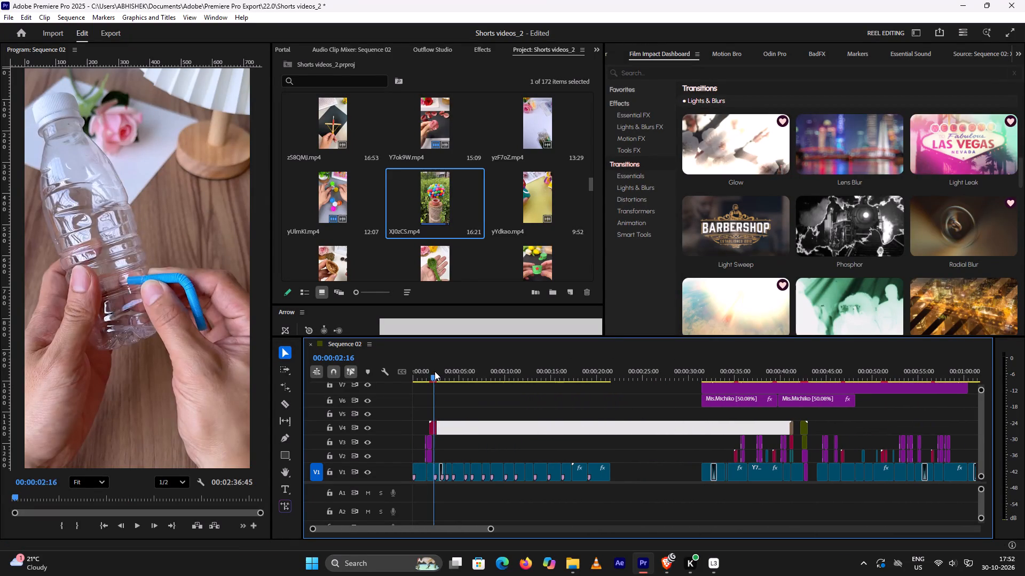
{"action": "key", "text": "space"}
{"action": "key", "text": "space"}
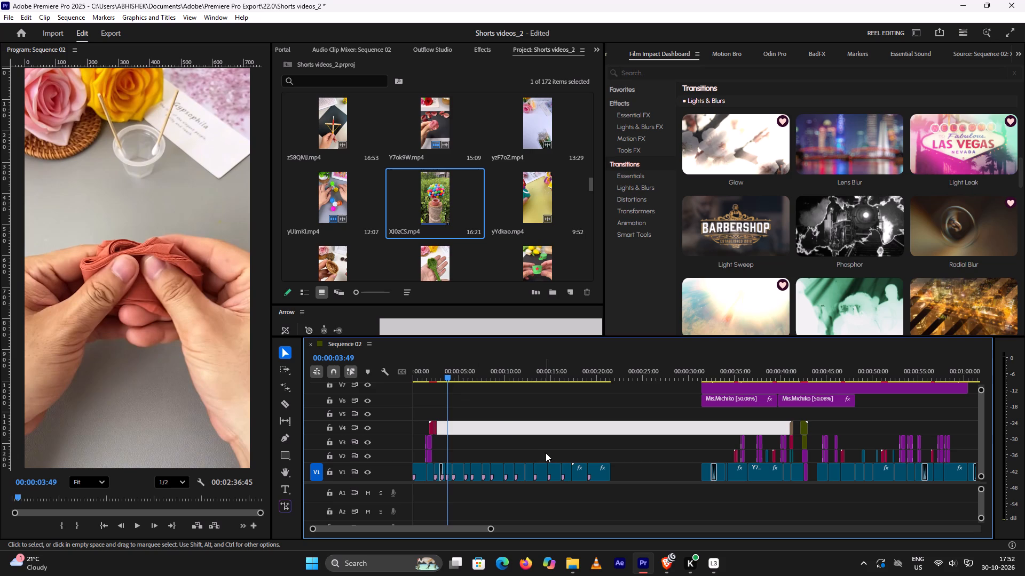
Replay the new short several times between about 00:00:03:00 and 00:00:04:44 to examine the V1 cuts and transition there.
{"action": "scroll", "coordinate": [575, 450], "scroll_direction": "up", "scroll_amount": 4, "text": "alt"}
{"action": "scroll", "coordinate": [540, 451], "scroll_direction": "up", "scroll_amount": 11}
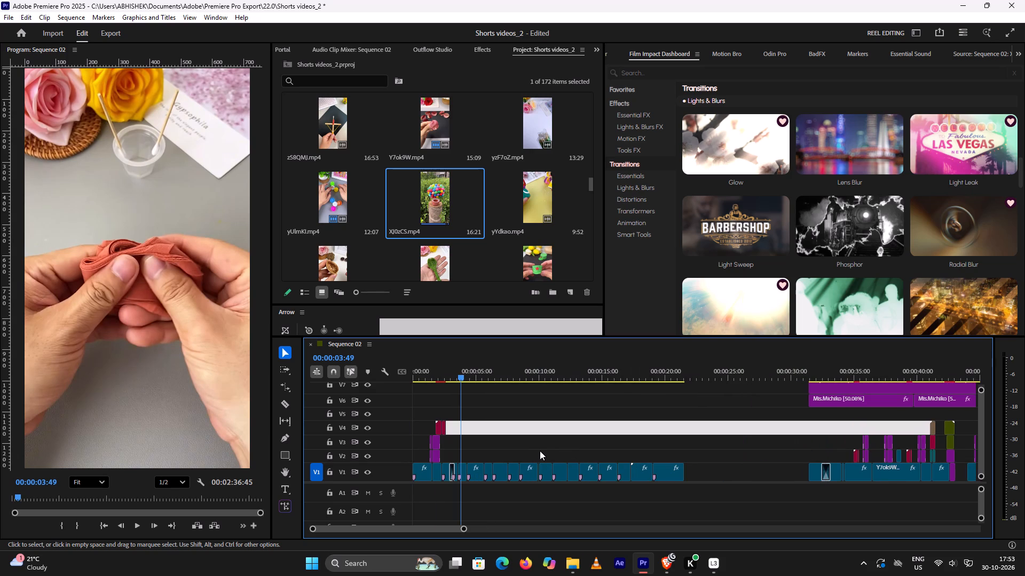
{"action": "scroll", "coordinate": [480, 408], "scroll_direction": "up", "scroll_amount": 6, "text": "alt"}
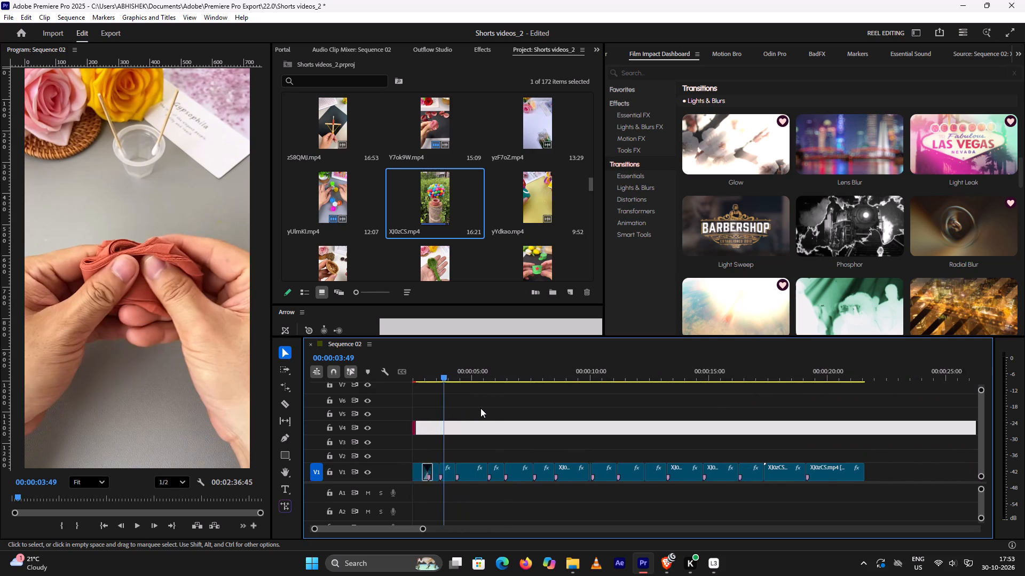
{"action": "scroll", "coordinate": [480, 408], "scroll_direction": "up", "scroll_amount": 5}
{"action": "left_click", "coordinate": [476, 373]}
{"action": "key", "text": "space"}
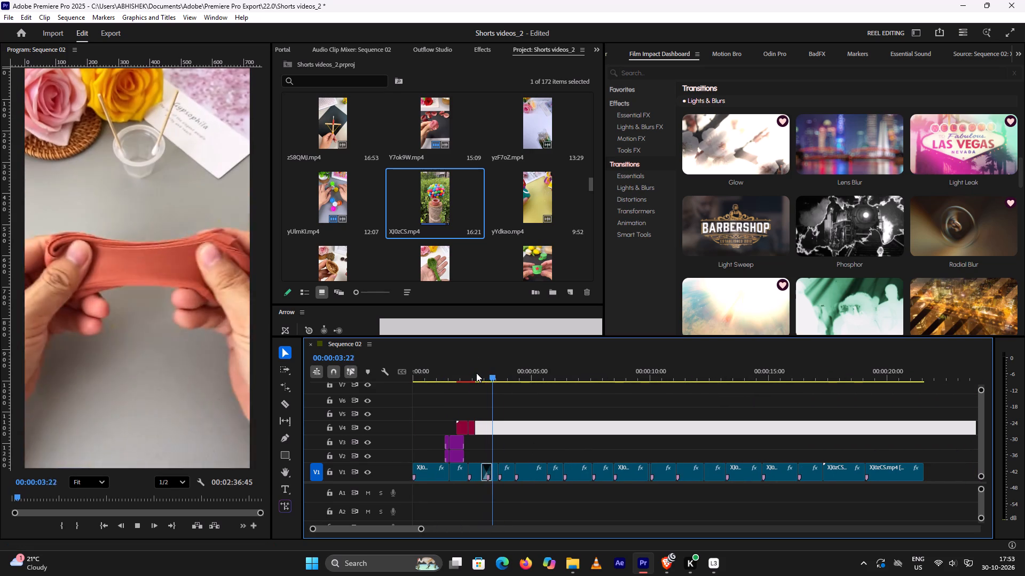
{"action": "key", "text": "space"}
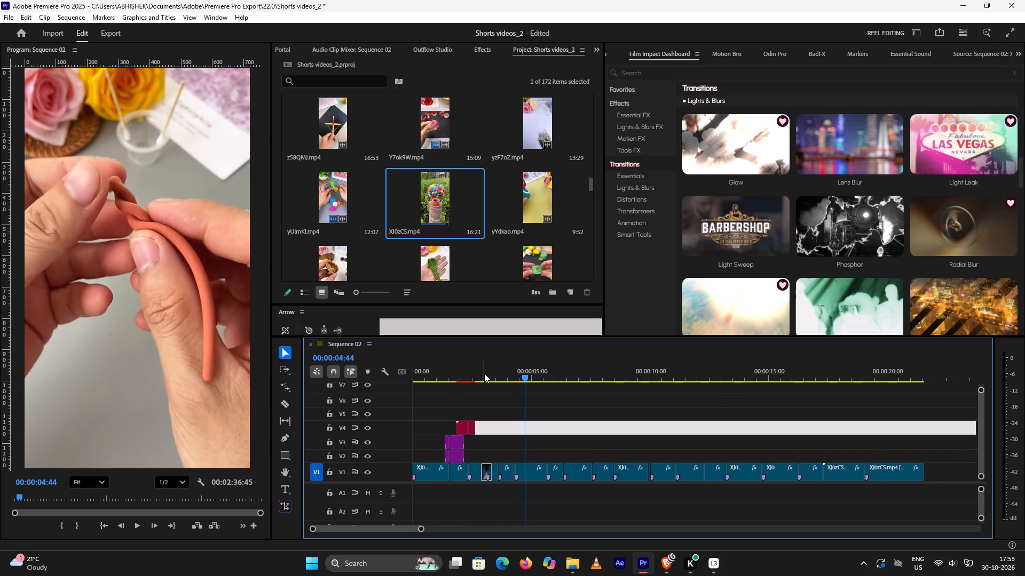
{"action": "left_click", "coordinate": [484, 373]}
{"action": "key", "text": "space"}
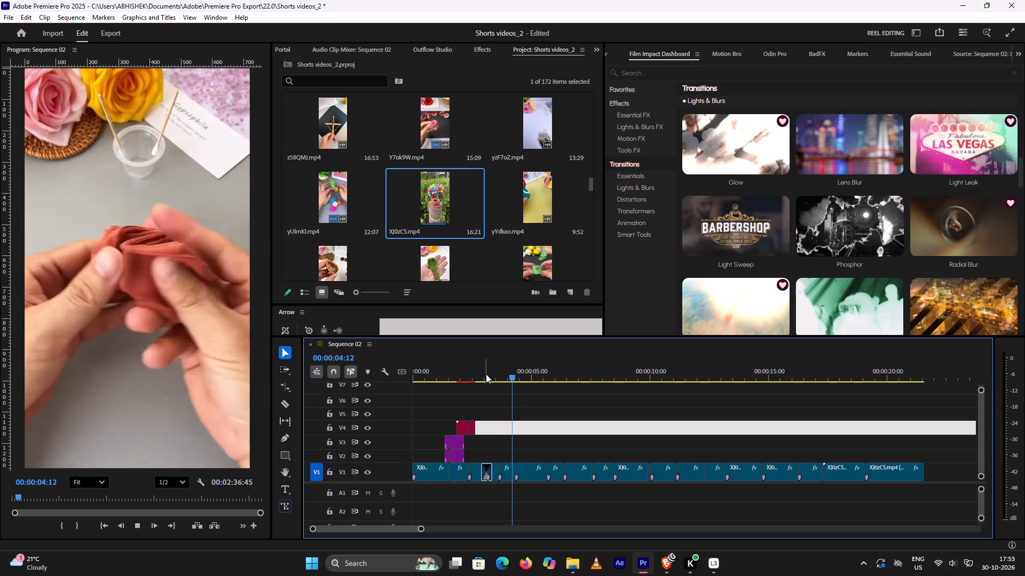
{"action": "key", "text": "space"}
{"action": "left_click", "coordinate": [493, 371]}
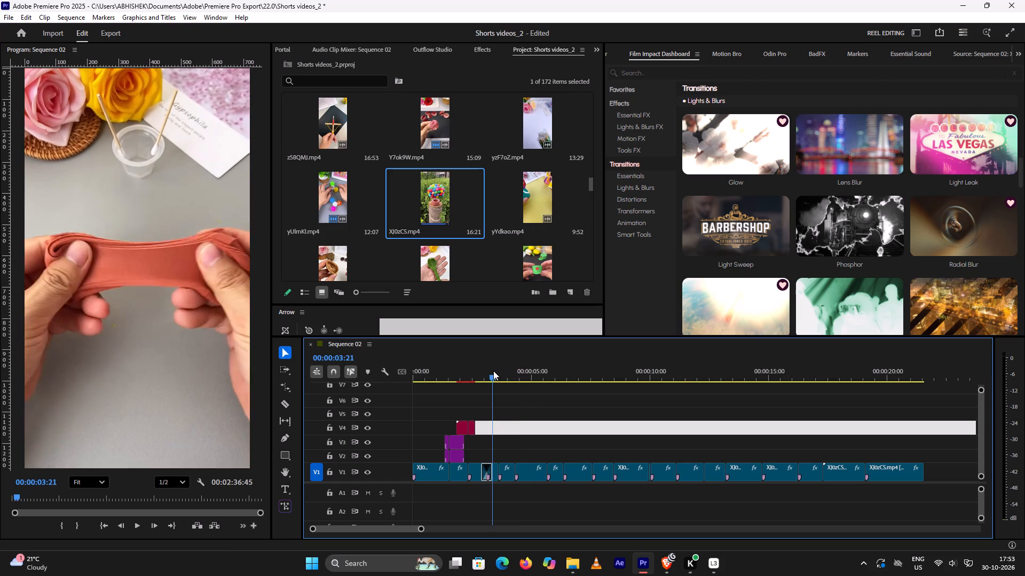
{"action": "key", "text": "space"}
{"action": "key", "text": "space"}
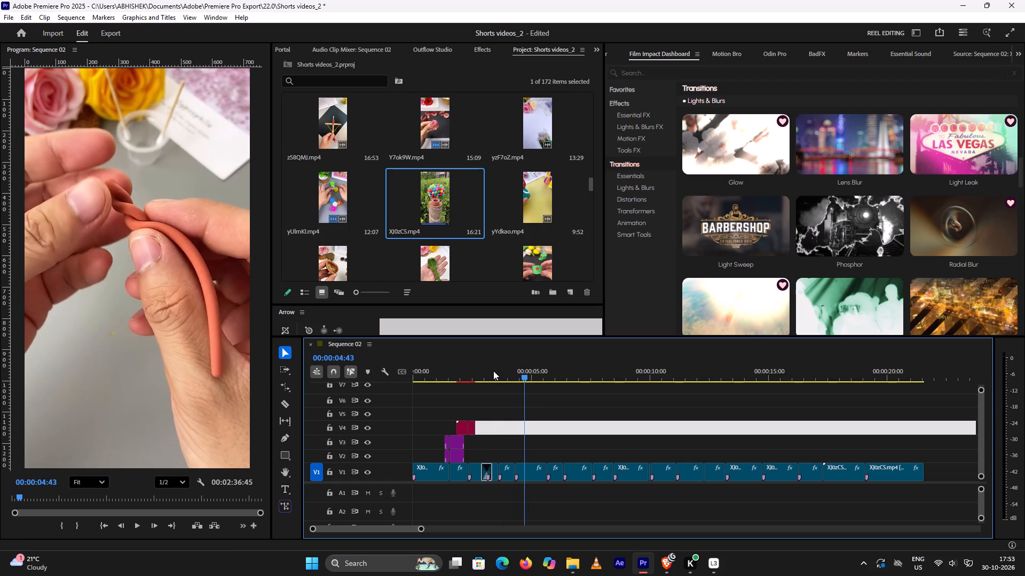
{"action": "left_click", "coordinate": [508, 375]}
{"action": "key", "text": "space"}
{"action": "key", "text": "space"}
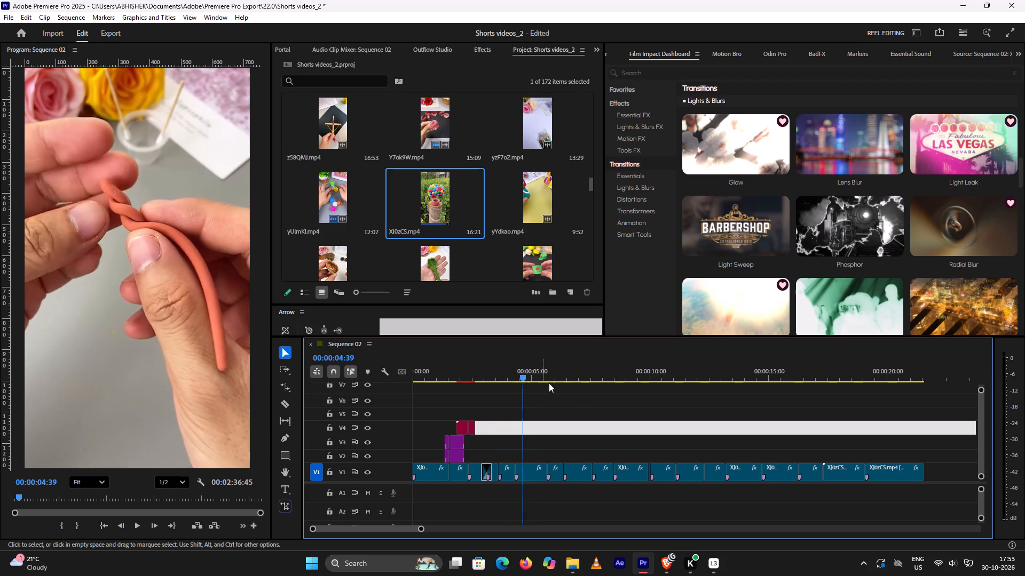
Shift all the older shorts' clips on every track about 00:00:07:32 earlier, closer to the end of the new short.
{"action": "scroll", "coordinate": [584, 389], "scroll_direction": "down", "scroll_amount": 16}
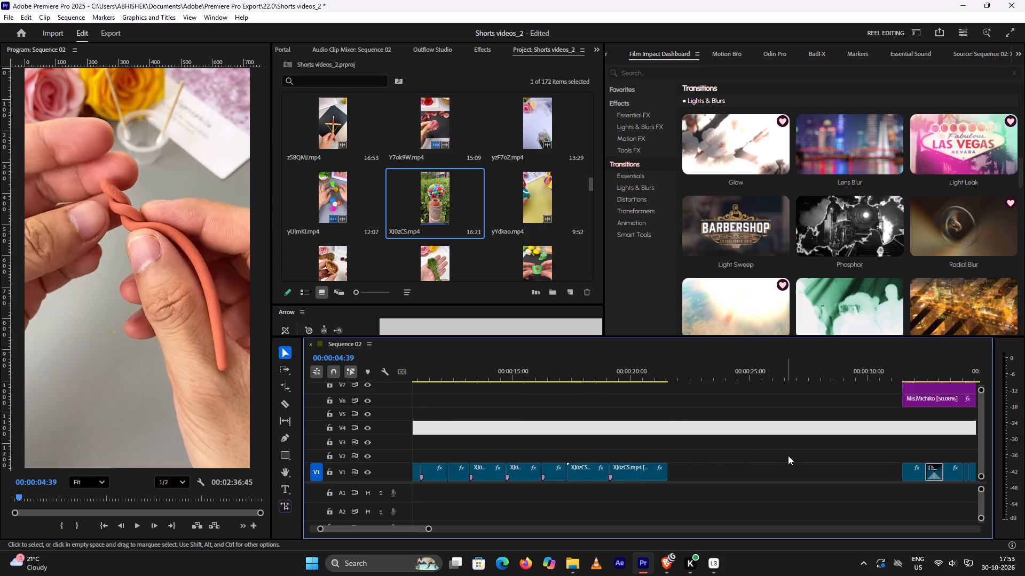
{"action": "key", "text": "a"}
{"action": "left_click_drag", "start_coordinate": [842, 458], "coordinate": [709, 459]}
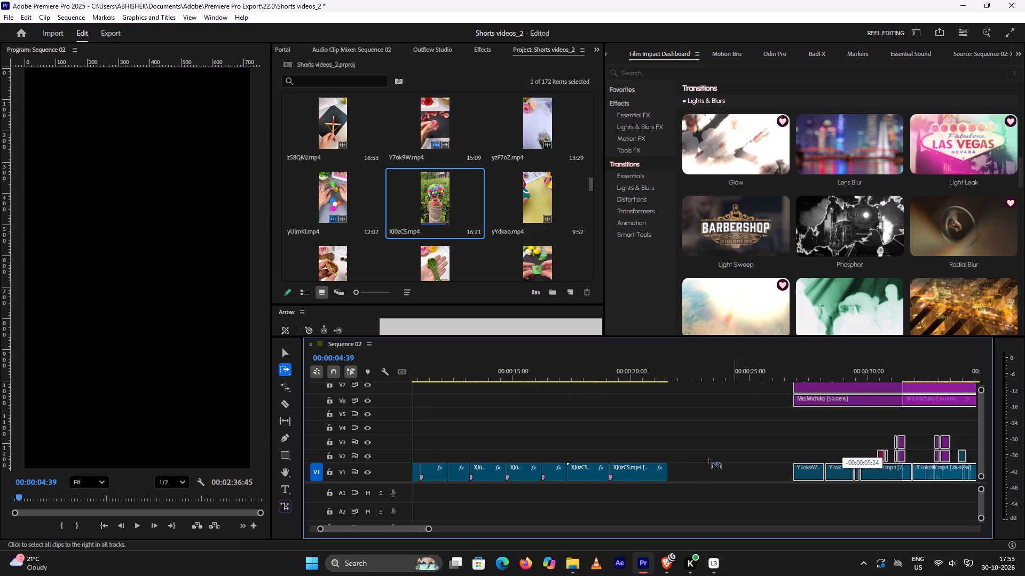
{"action": "left_click_drag", "start_coordinate": [709, 459], "coordinate": [664, 462]}
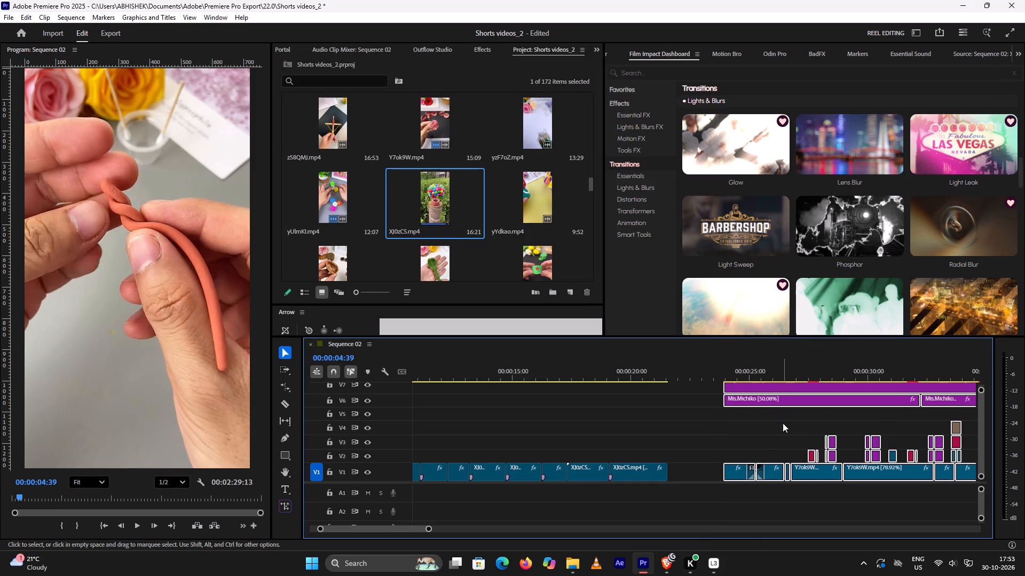
{"action": "left_click", "coordinate": [790, 426]}
{"action": "left_click", "coordinate": [803, 371]}
{"action": "key", "text": "space"}
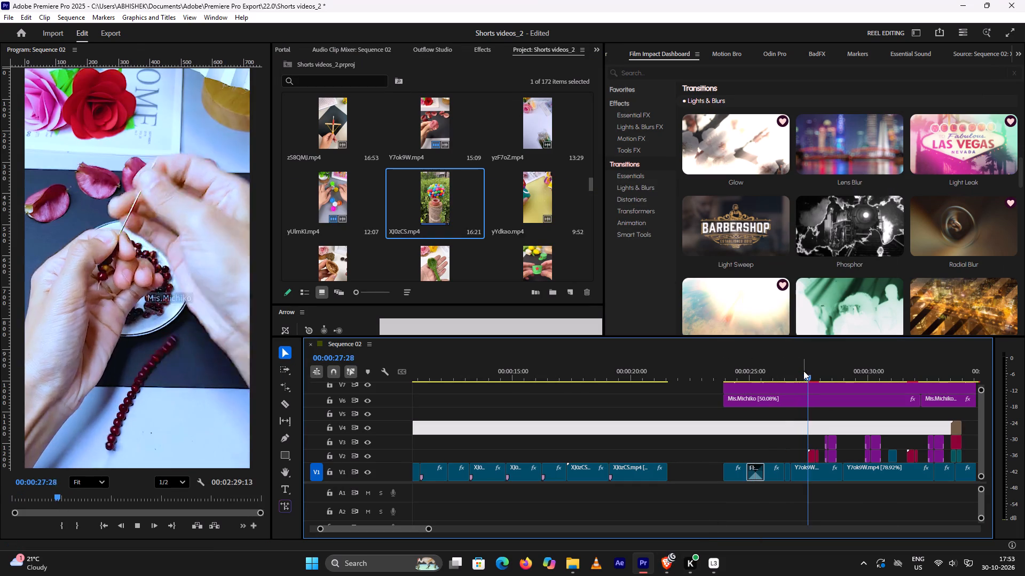
{"action": "key", "text": "space"}
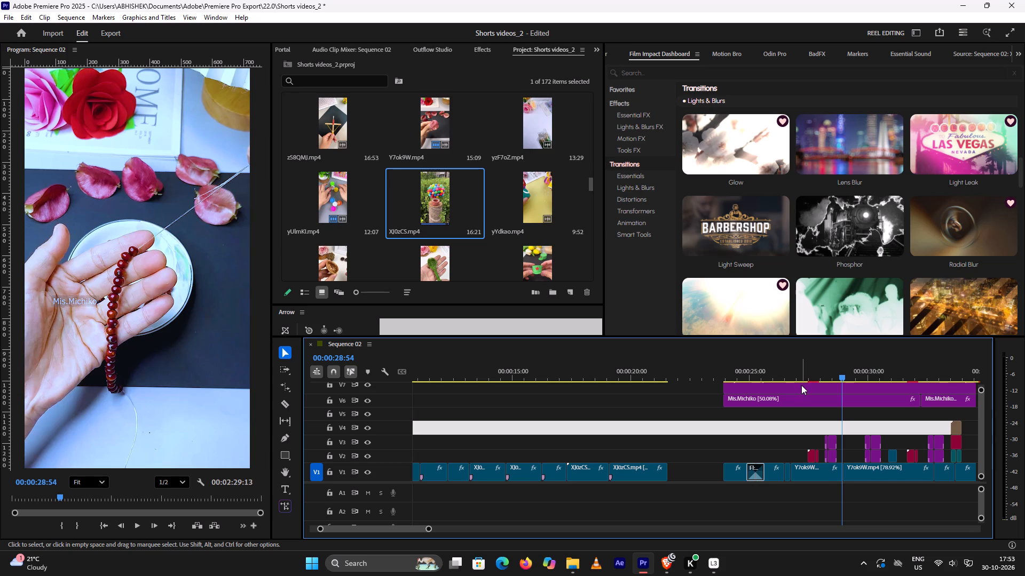
{"action": "key", "text": "space"}
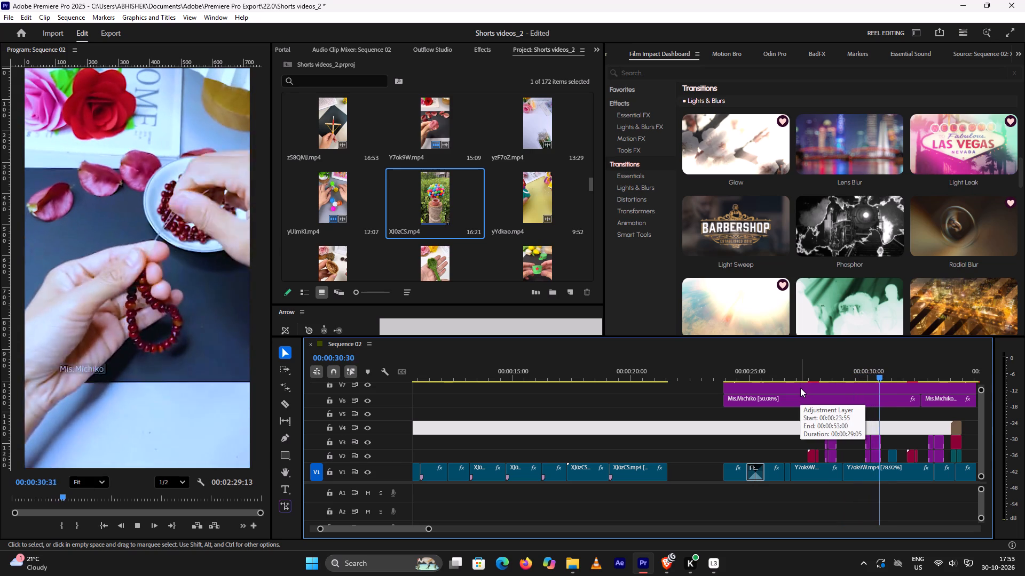
{"action": "key", "text": "space"}
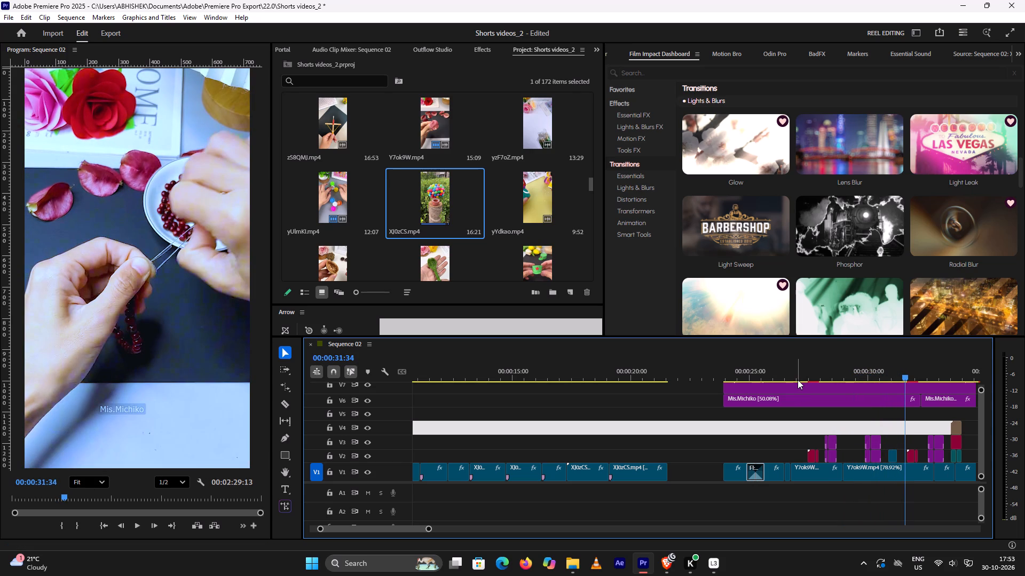
{"action": "key", "text": "space"}
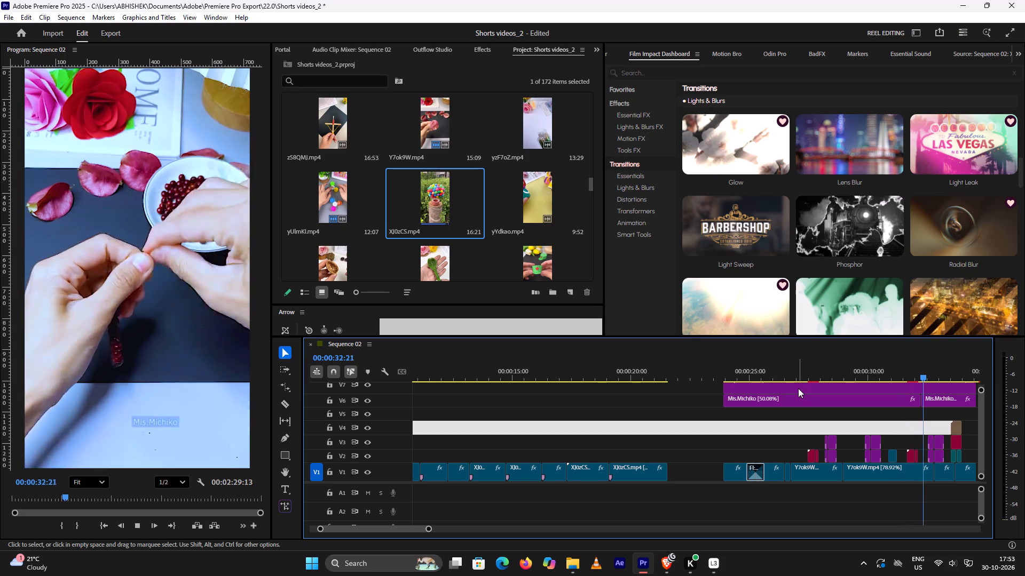
{"action": "key", "text": "space"}
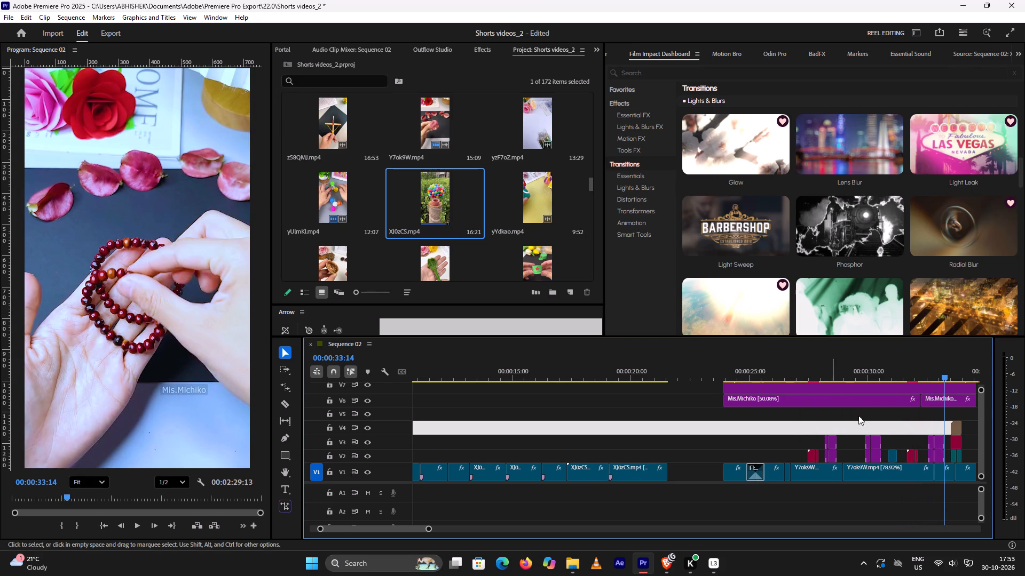
Move the purple transition clips on V2 and V3 at about 00:00:33:00 to about 00:00:04:00 in the new short, same tracks.
{"action": "scroll", "coordinate": [905, 440], "scroll_direction": "up", "scroll_amount": 1}
{"action": "scroll", "coordinate": [903, 440], "scroll_direction": "down", "scroll_amount": 2}
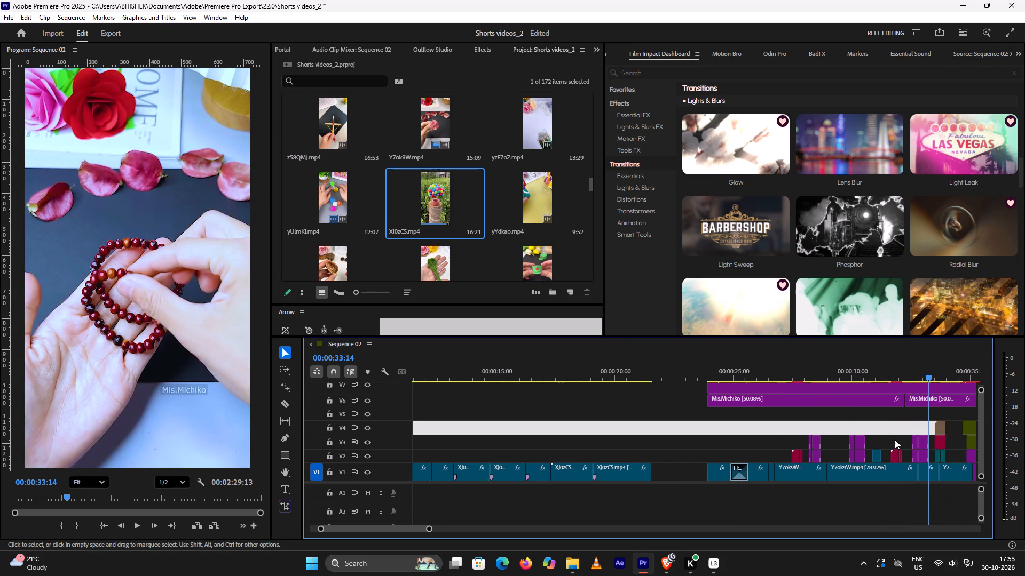
{"action": "left_click_drag", "start_coordinate": [912, 426], "coordinate": [919, 444]}
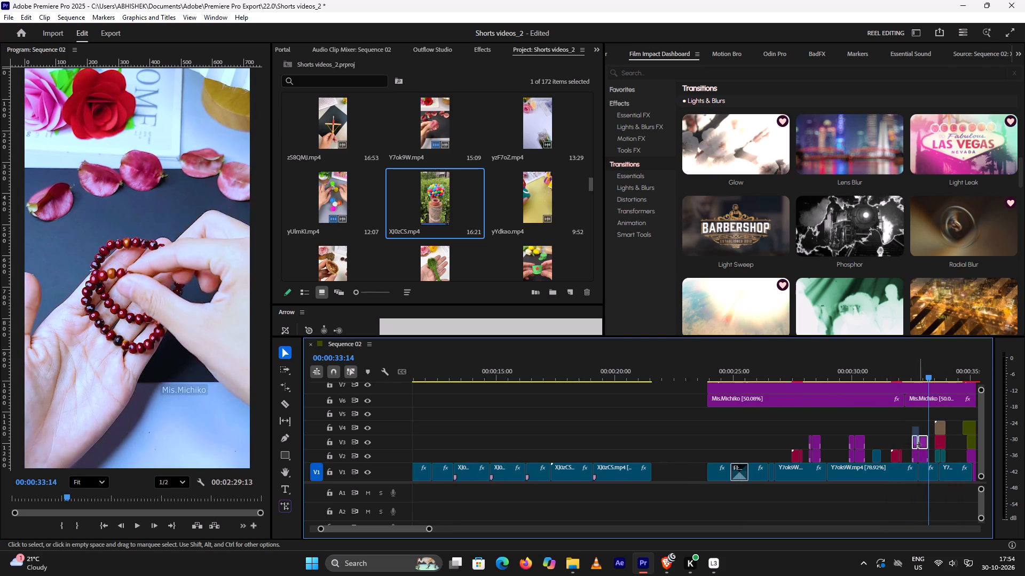
{"action": "left_click_drag", "start_coordinate": [919, 444], "coordinate": [922, 455]}
{"action": "left_click_drag", "start_coordinate": [923, 444], "coordinate": [558, 420]}
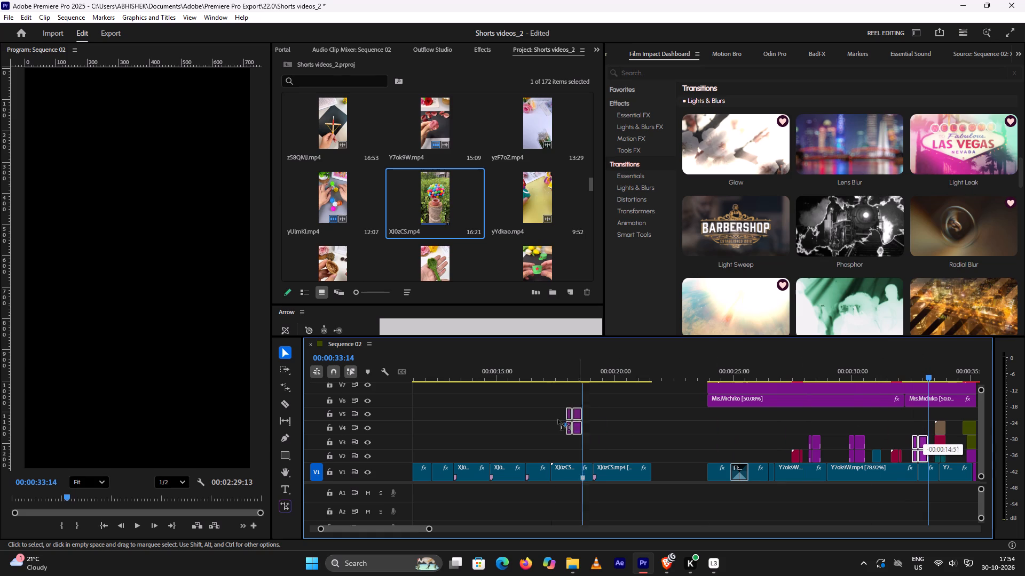
{"action": "left_click_drag", "start_coordinate": [558, 420], "coordinate": [498, 434]}
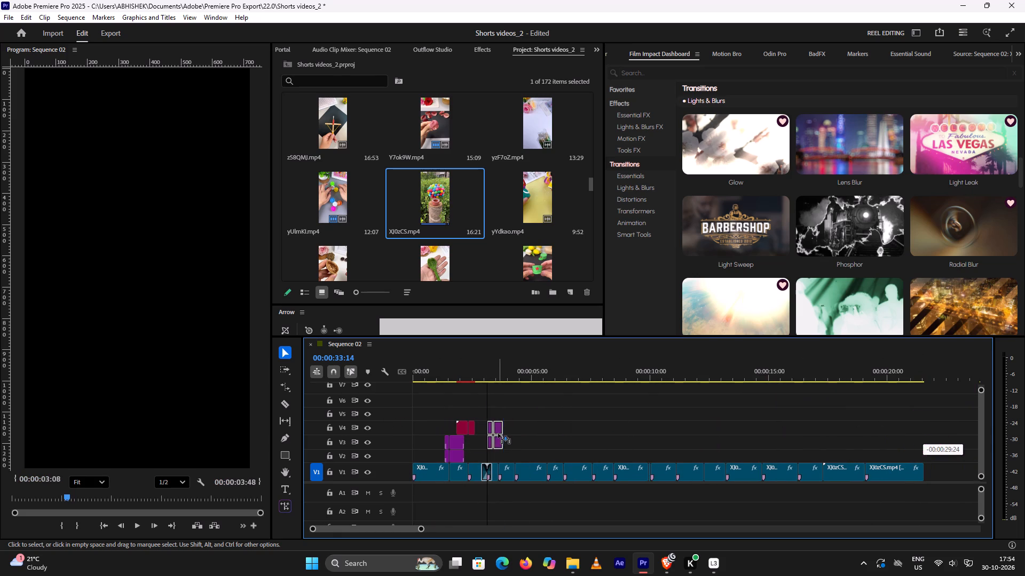
{"action": "left_click_drag", "start_coordinate": [498, 434], "coordinate": [503, 443]}
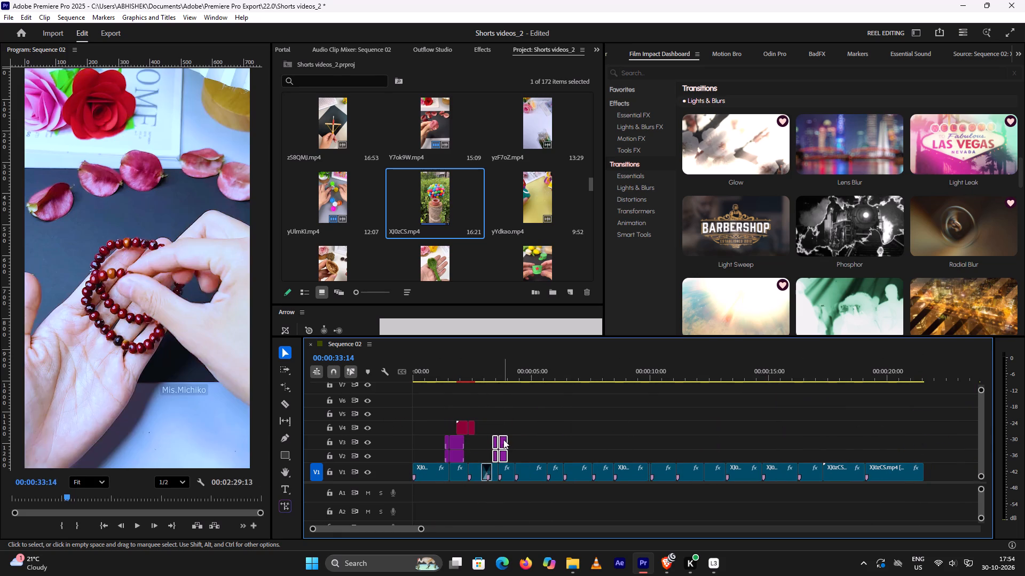
{"action": "left_click", "coordinate": [483, 370]}
{"action": "key", "text": "space"}
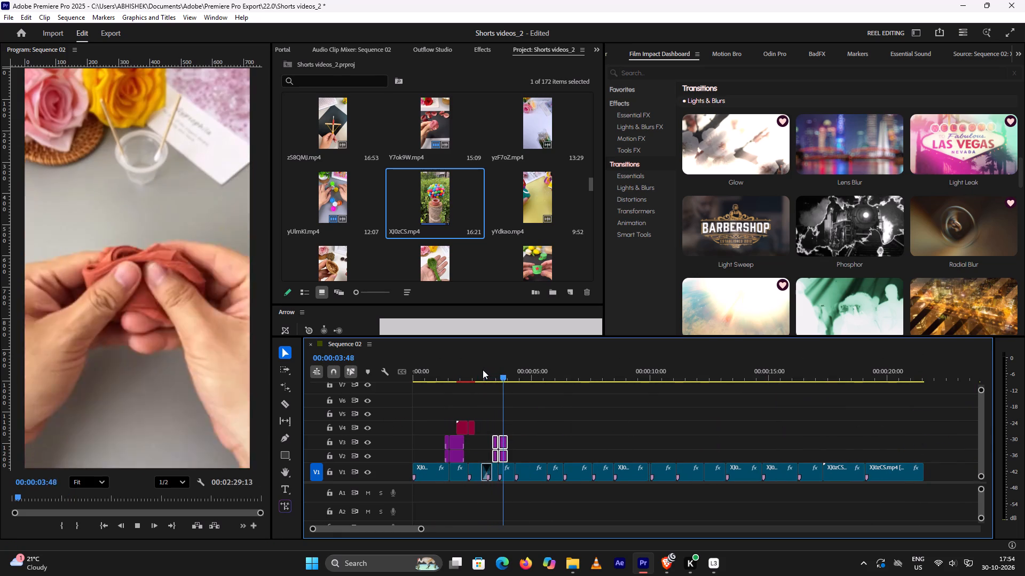
{"action": "key", "text": "space"}
{"action": "left_click", "coordinate": [483, 370]}
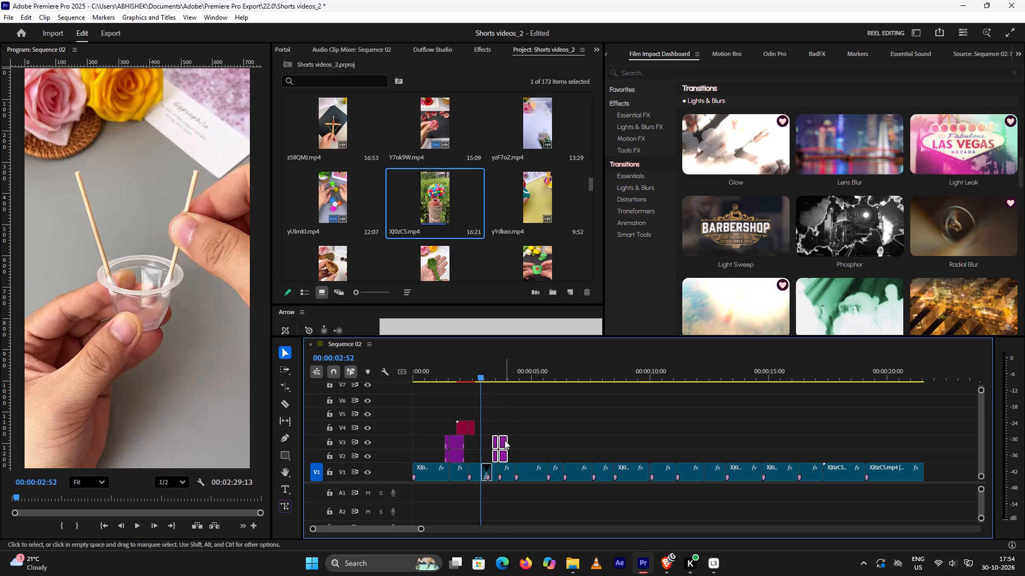
{"action": "left_click_drag", "start_coordinate": [504, 442], "coordinate": [517, 442]}
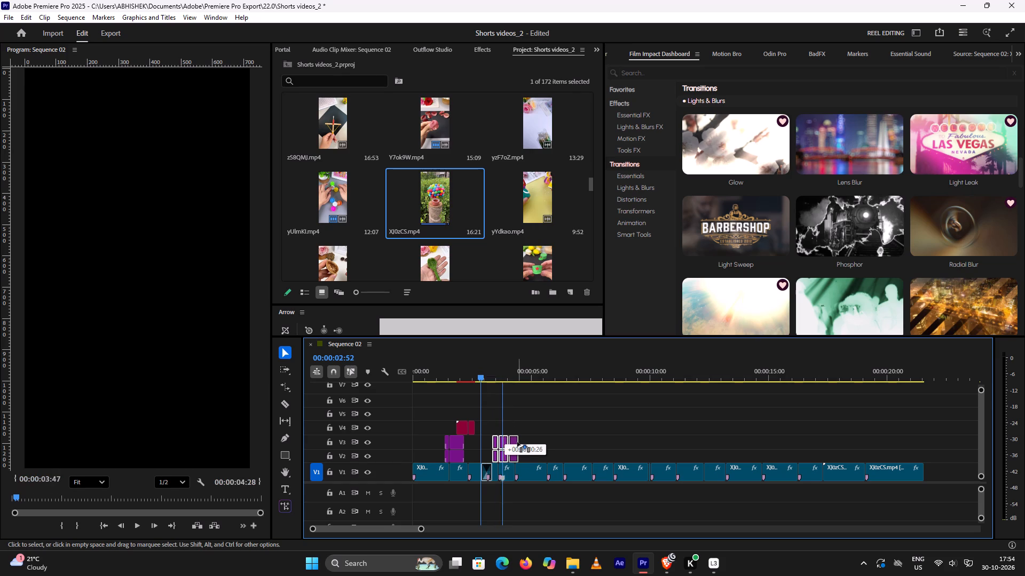
{"action": "left_click_drag", "start_coordinate": [517, 442], "coordinate": [519, 442]}
Replay the new short several times between about 00:00:03:44 and 00:00:04:25 to examine the placed transition clips.
{"action": "left_click", "coordinate": [502, 363]}
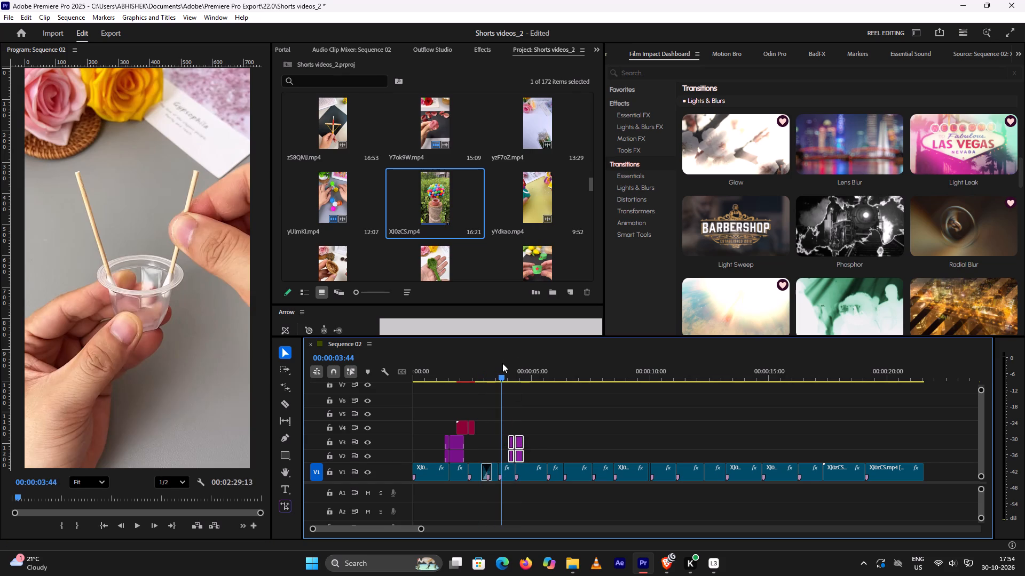
{"action": "key", "text": "space"}
{"action": "key", "text": "space"}
{"action": "left_click", "coordinate": [502, 362]}
{"action": "key", "text": "space"}
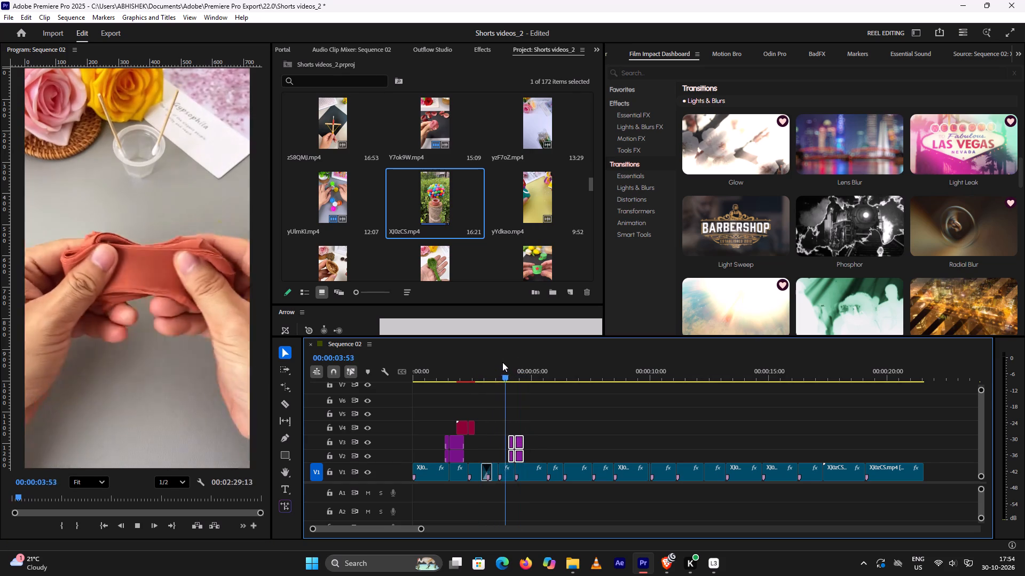
{"action": "key", "text": "space"}
{"action": "left_click", "coordinate": [502, 362]}
{"action": "key", "text": "space"}
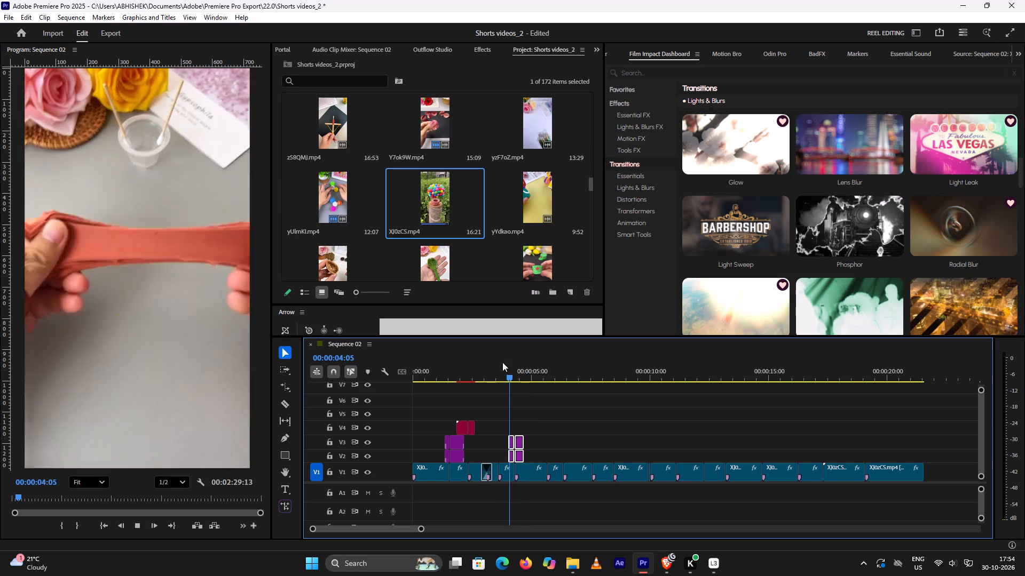
{"action": "key", "text": "space"}
{"action": "left_click", "coordinate": [502, 362]}
{"action": "key", "text": "space"}
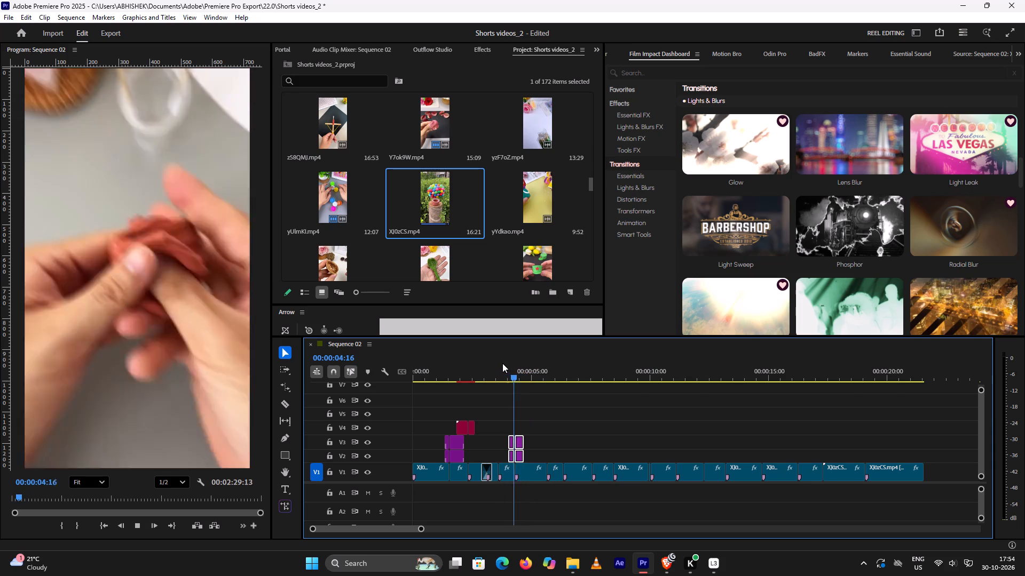
{"action": "key", "text": "space"}
Play parts of the beaded-bracelet short between about 00:00:27:44 and 00:00:30:24 to examine its other transition clips.
{"action": "scroll", "coordinate": [591, 393], "scroll_direction": "down", "scroll_amount": 14}
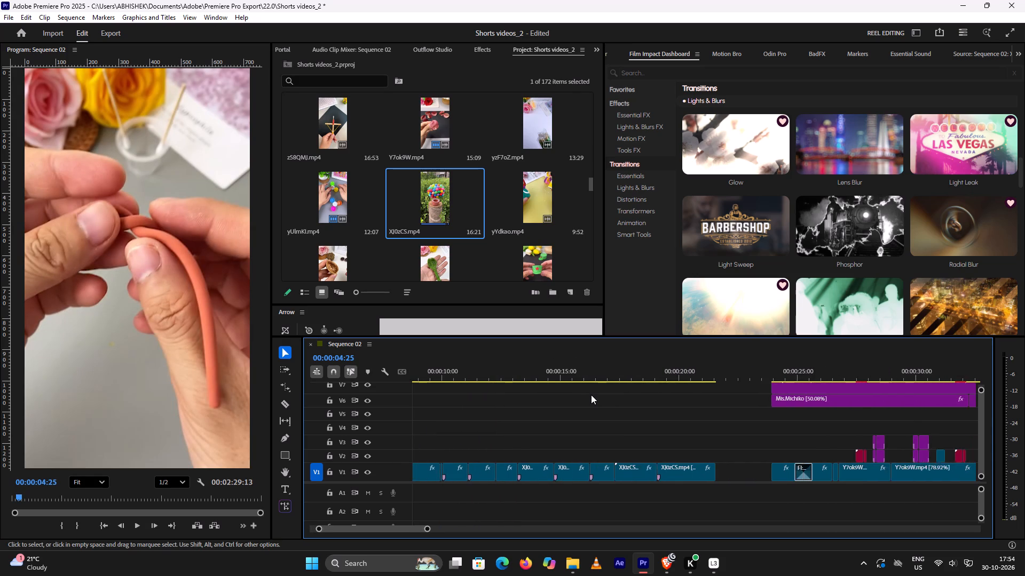
{"action": "scroll", "coordinate": [591, 395], "scroll_direction": "down", "scroll_amount": 5}
{"action": "left_click", "coordinate": [767, 367]}
{"action": "key", "text": "space"}
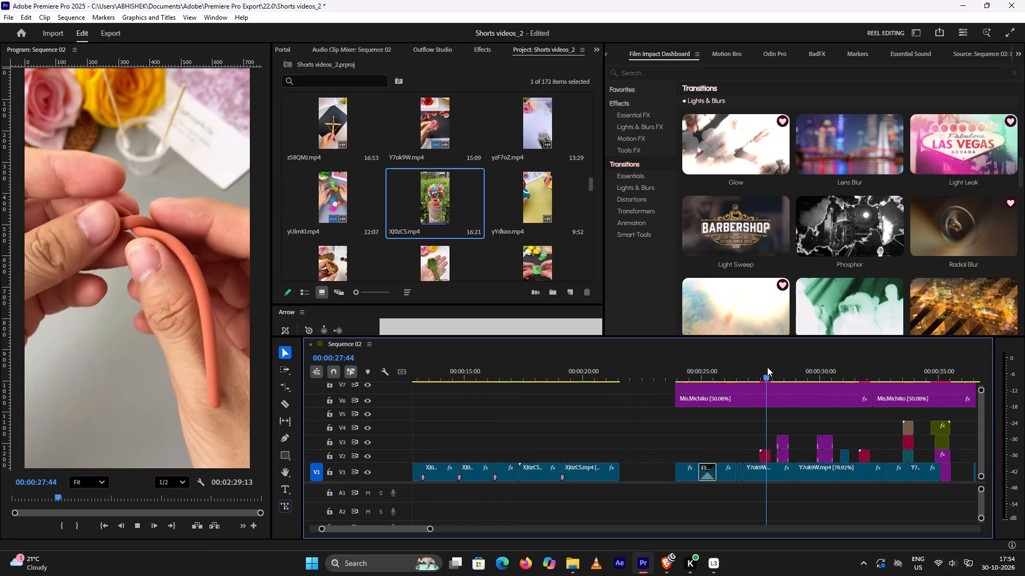
{"action": "key", "text": "space"}
{"action": "left_click", "coordinate": [813, 375]}
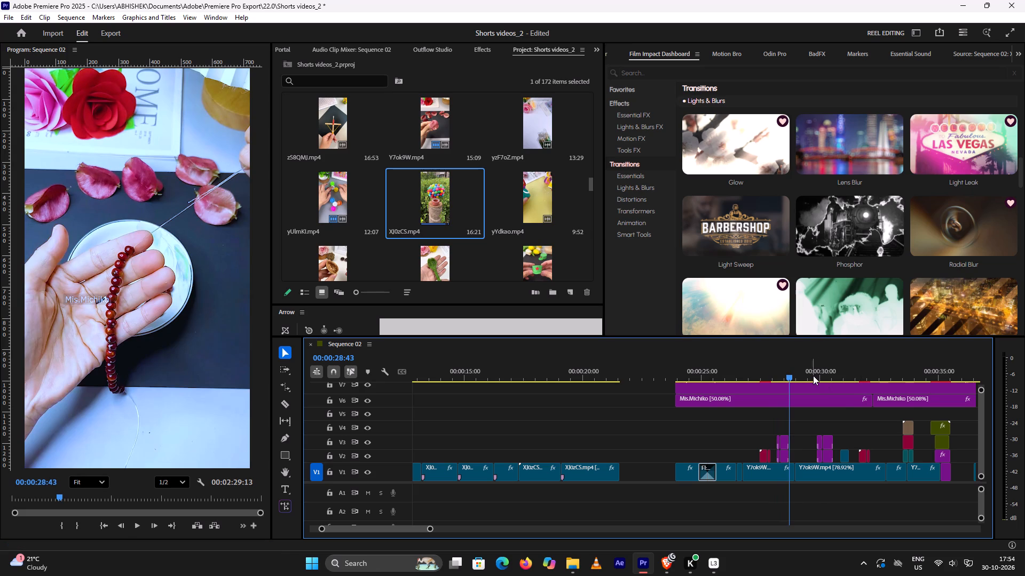
{"action": "key", "text": "space"}
{"action": "key", "text": "space"}
Play excerpts of the bottle-cap and straw shorts between about 00:00:36:51 and 00:00:46:16 to examine their transition clips.
{"action": "scroll", "coordinate": [811, 378], "scroll_direction": "down", "scroll_amount": 3}
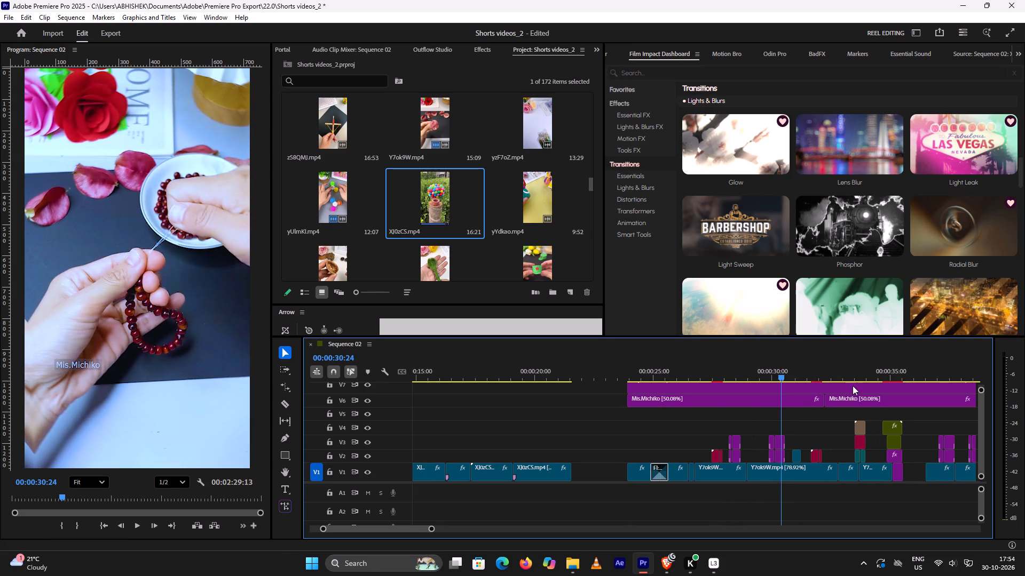
{"action": "scroll", "coordinate": [874, 381], "scroll_direction": "down", "scroll_amount": 4}
{"action": "left_click", "coordinate": [871, 380]}
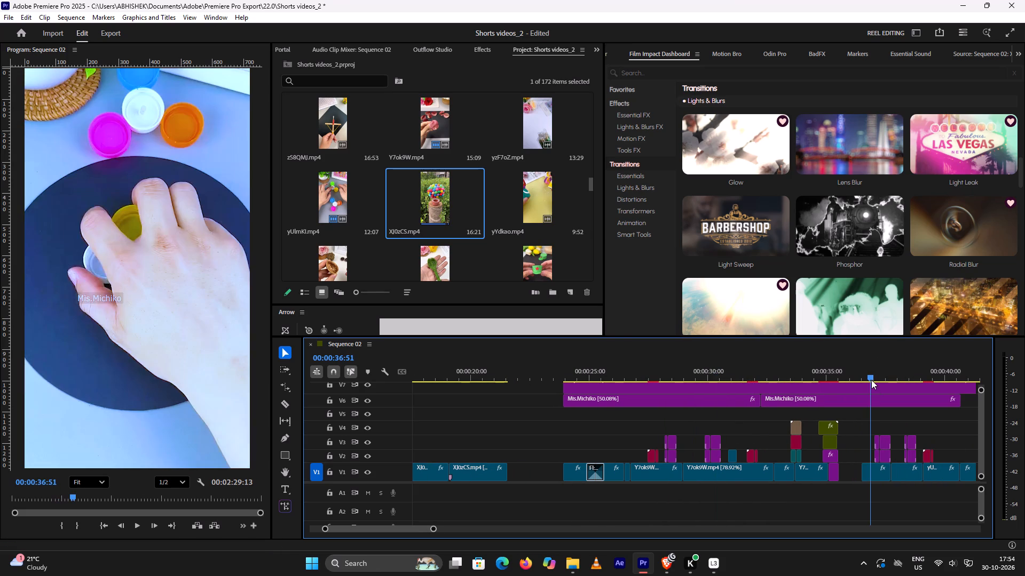
{"action": "key", "text": "space"}
{"action": "key", "text": "space"}
{"action": "scroll", "coordinate": [886, 382], "scroll_direction": "down", "scroll_amount": 1}
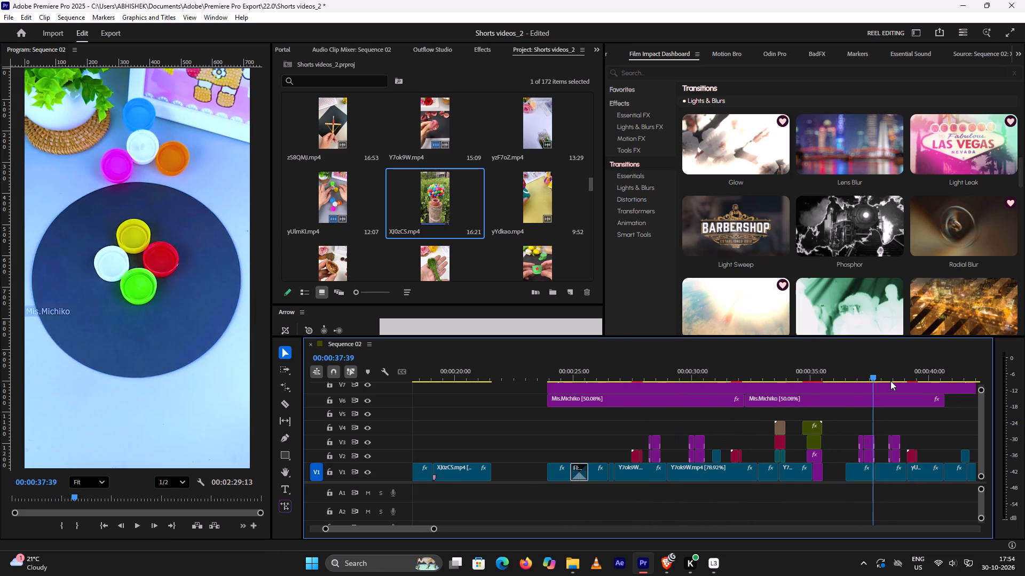
{"action": "left_click", "coordinate": [885, 378]}
{"action": "key", "text": "space"}
{"action": "key", "text": "space"}
{"action": "scroll", "coordinate": [884, 378], "scroll_direction": "down", "scroll_amount": 3}
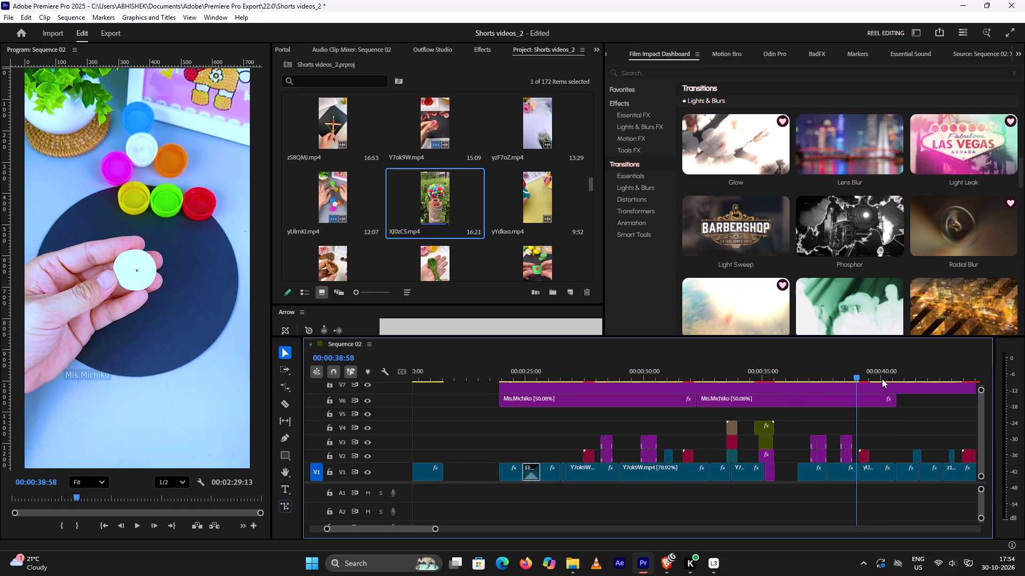
{"action": "key", "text": "space"}
{"action": "key", "text": "space"}
{"action": "scroll", "coordinate": [880, 380], "scroll_direction": "down", "scroll_amount": 8}
{"action": "left_click", "coordinate": [887, 376]}
{"action": "key", "text": "space"}
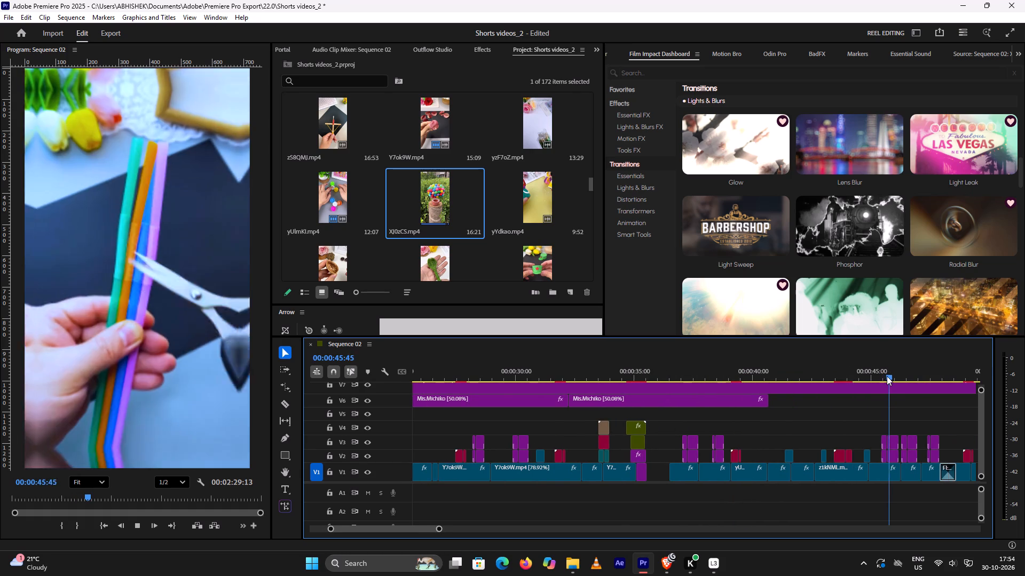
{"action": "key", "text": "space"}
Move the purple transition clips on V2 and V3 at about 00:00:45:30 to V5 and V6 at about 00:00:04:06 in the new short.
{"action": "left_click_drag", "start_coordinate": [881, 414], "coordinate": [894, 451]}
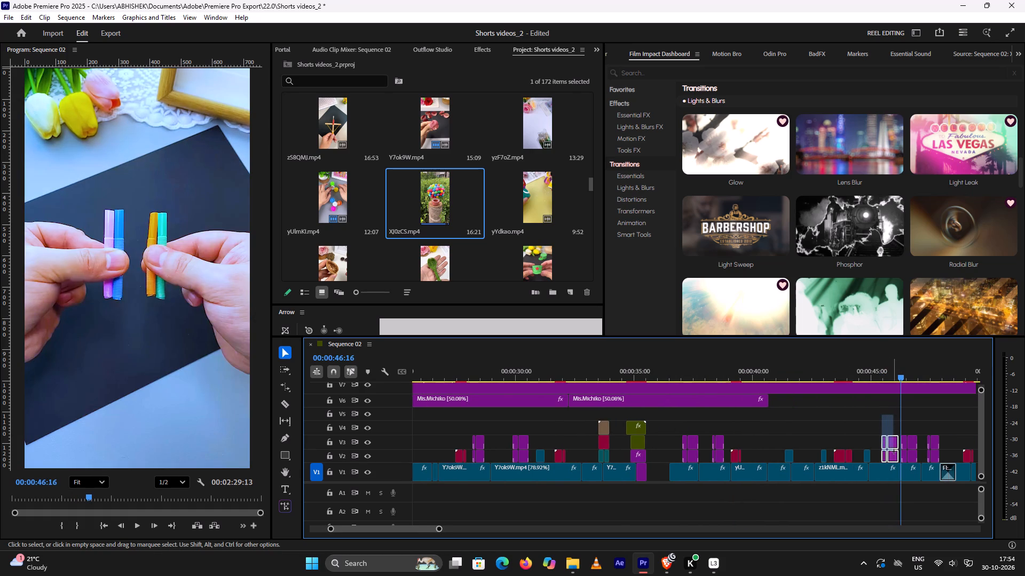
{"action": "left_click_drag", "start_coordinate": [894, 451], "coordinate": [893, 454]}
{"action": "left_click_drag", "start_coordinate": [894, 443], "coordinate": [377, 393]}
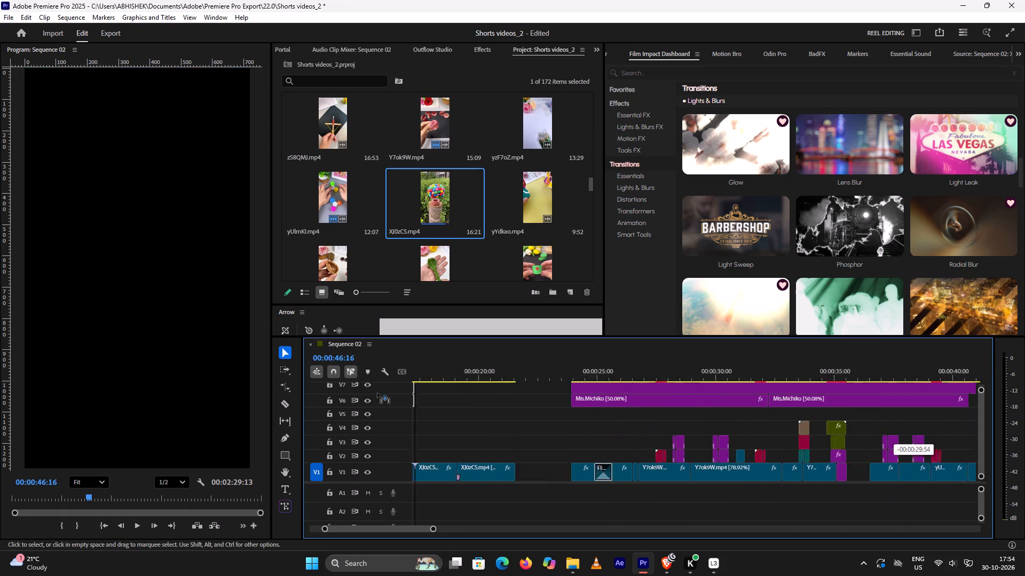
{"action": "left_click_drag", "start_coordinate": [377, 393], "coordinate": [375, 403]}
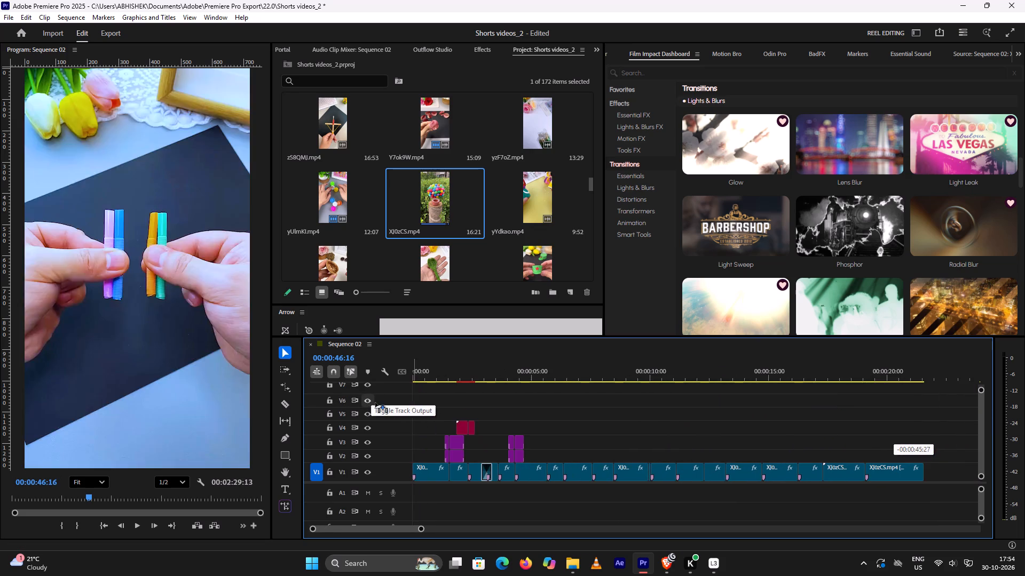
{"action": "left_click_drag", "start_coordinate": [375, 403], "coordinate": [523, 398]}
Move the purple transition clips on V2 and V3 at about 00:00:04:00 along the same tracks to about 00:00:13:30.
{"action": "left_click_drag", "start_coordinate": [542, 437], "coordinate": [538, 437]}
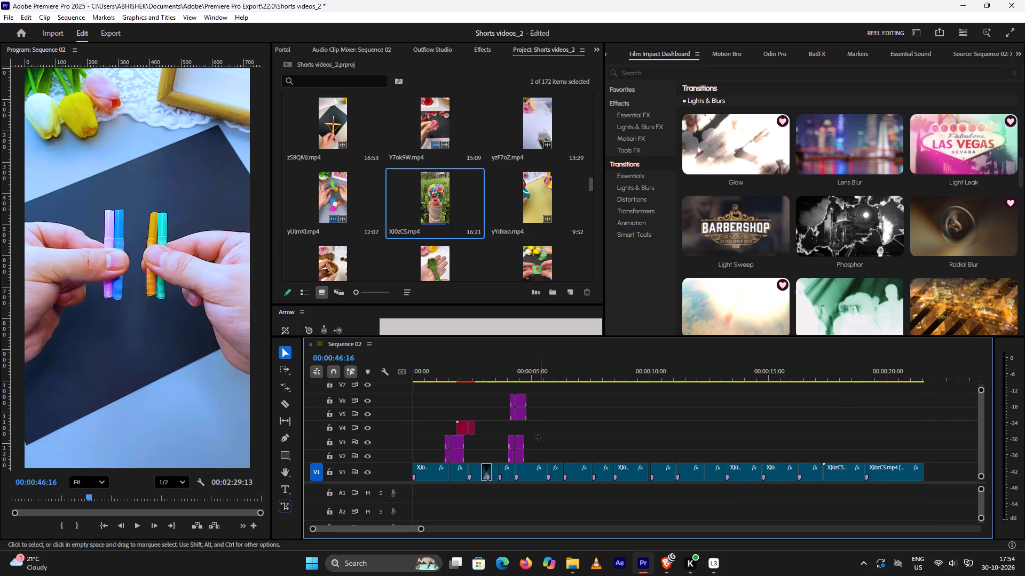
{"action": "left_click_drag", "start_coordinate": [538, 437], "coordinate": [500, 453]}
{"action": "left_click_drag", "start_coordinate": [521, 441], "coordinate": [747, 444]}
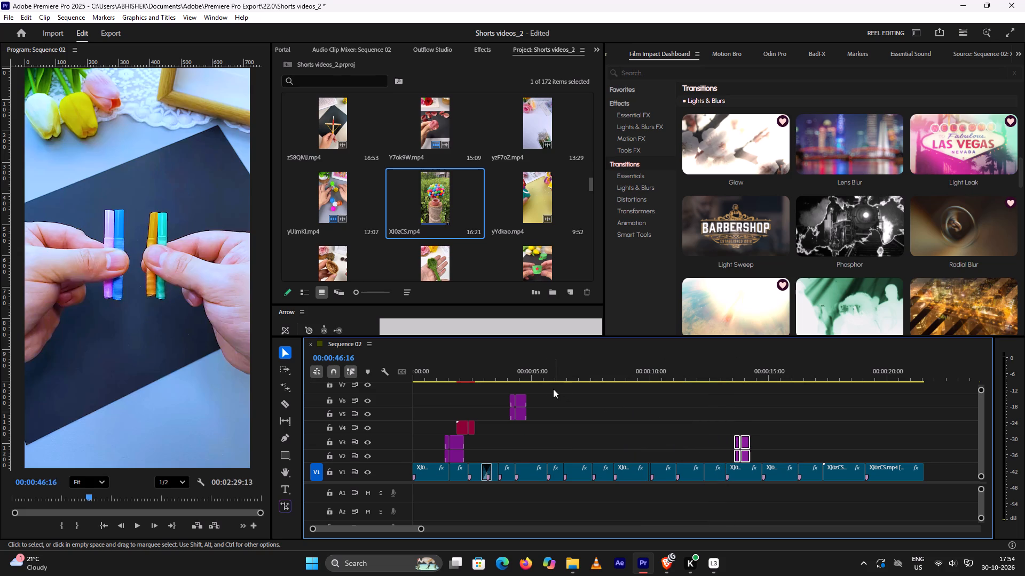
Move the purple transition clips on V5 and V6 down to V2 and V3 at about 00:00:04:06, straddling the V1 cut.
{"action": "left_click_drag", "start_coordinate": [544, 394], "coordinate": [505, 419]}
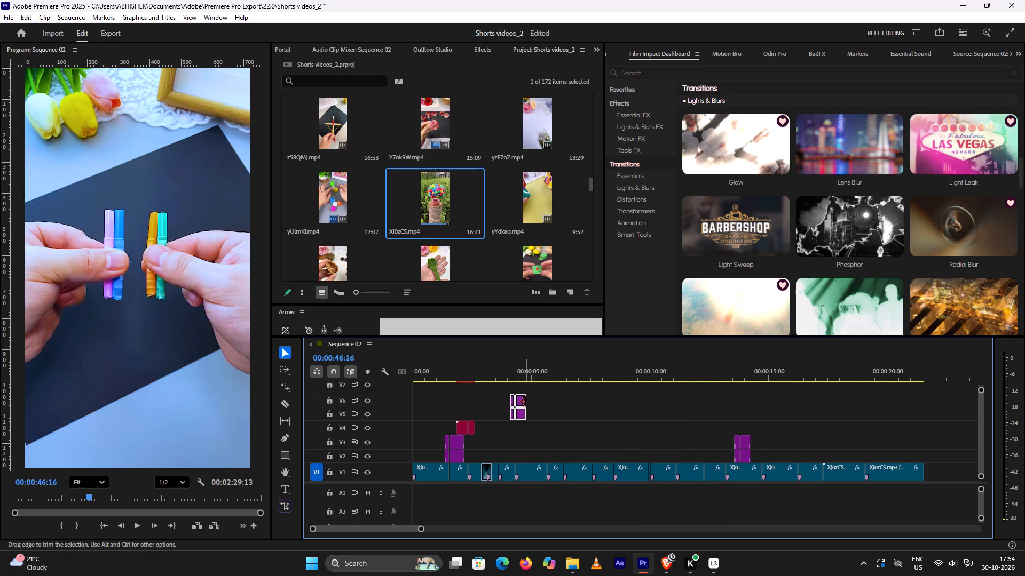
{"action": "left_click_drag", "start_coordinate": [523, 401], "coordinate": [523, 435]}
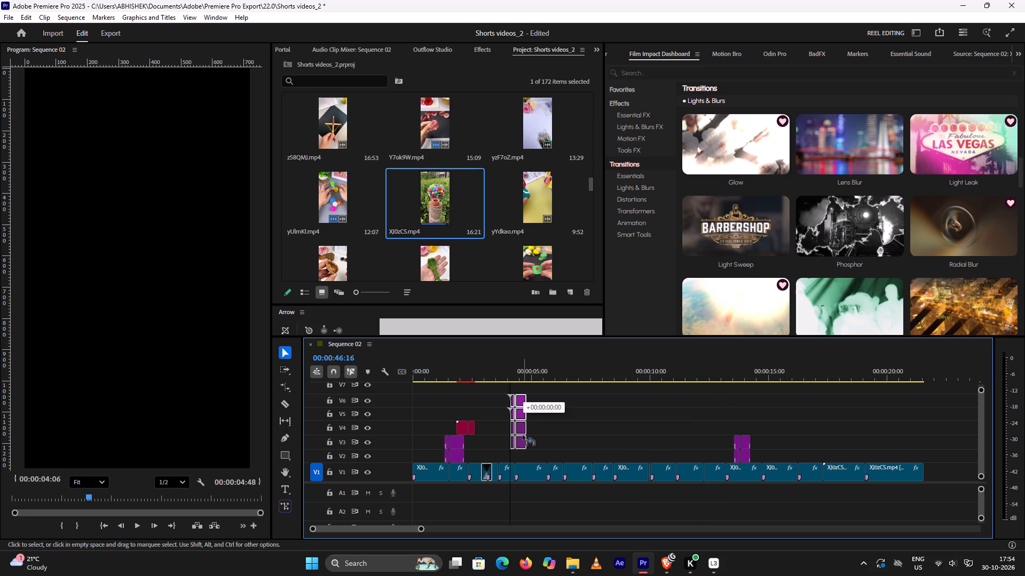
{"action": "left_click_drag", "start_coordinate": [523, 435], "coordinate": [526, 442]}
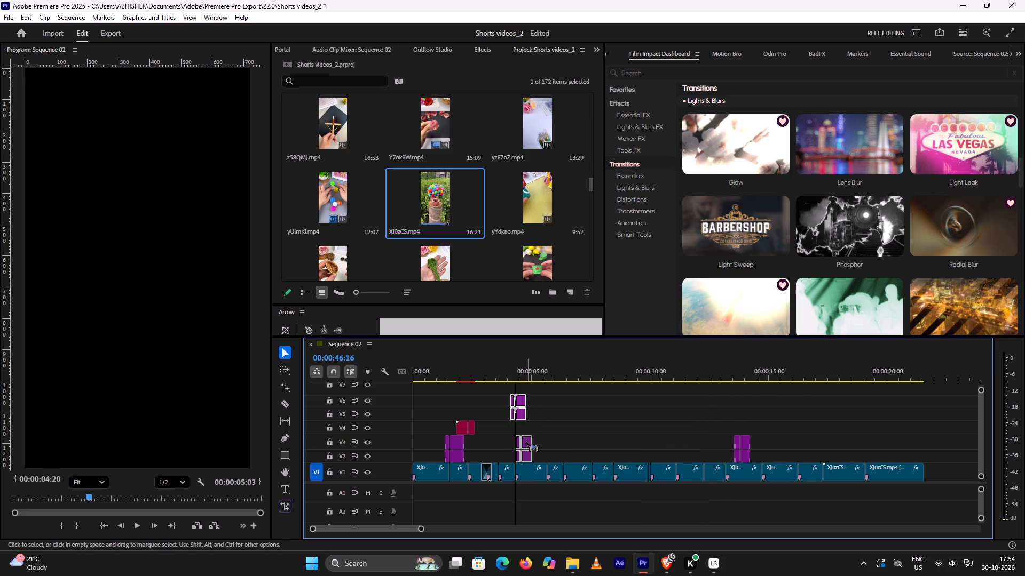
{"action": "left_click_drag", "start_coordinate": [526, 442], "coordinate": [524, 445]}
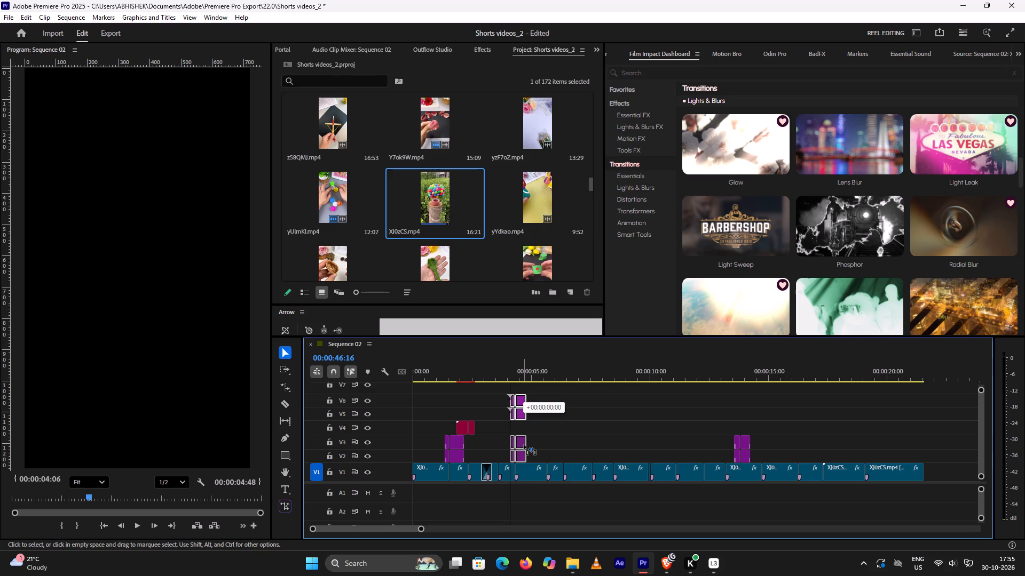
{"action": "left_click_drag", "start_coordinate": [524, 445], "coordinate": [529, 445]}
{"action": "scroll", "coordinate": [563, 439], "scroll_direction": "up", "scroll_amount": 10, "text": "alt"}
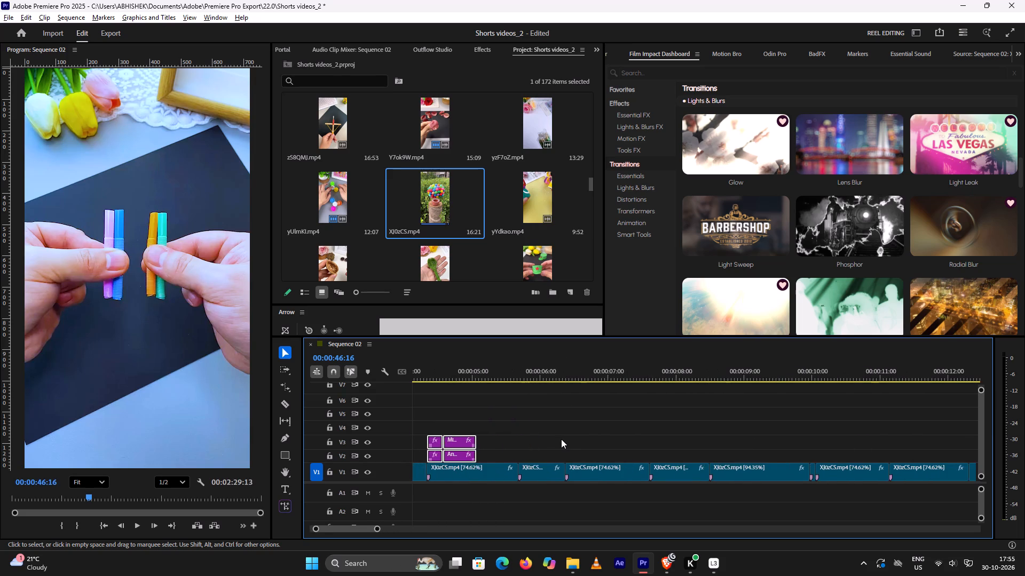
{"action": "scroll", "coordinate": [548, 435], "scroll_direction": "up", "scroll_amount": 6}
{"action": "left_click_drag", "start_coordinate": [557, 441], "coordinate": [550, 442]}
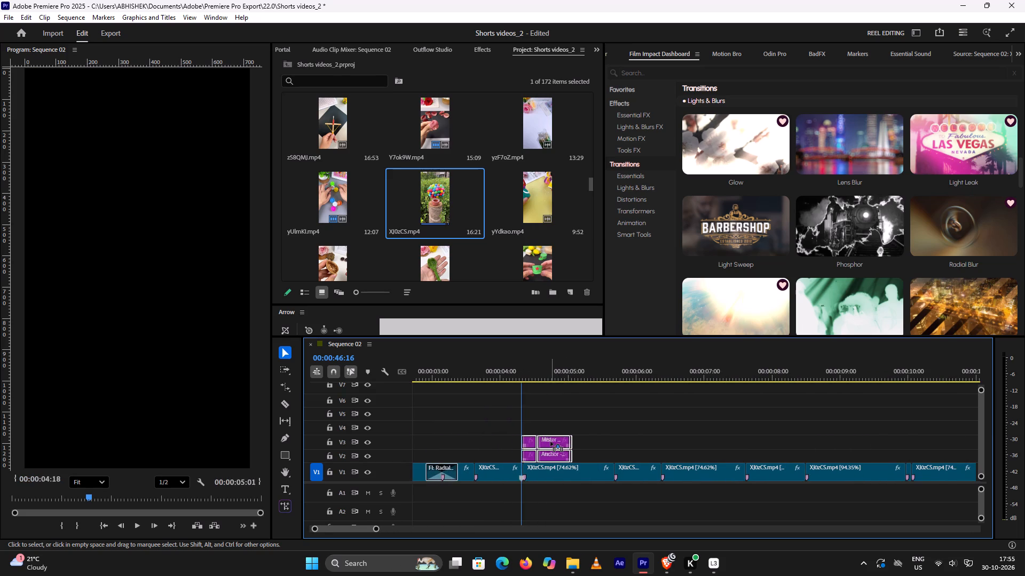
{"action": "left_click_drag", "start_coordinate": [550, 442], "coordinate": [546, 443]}
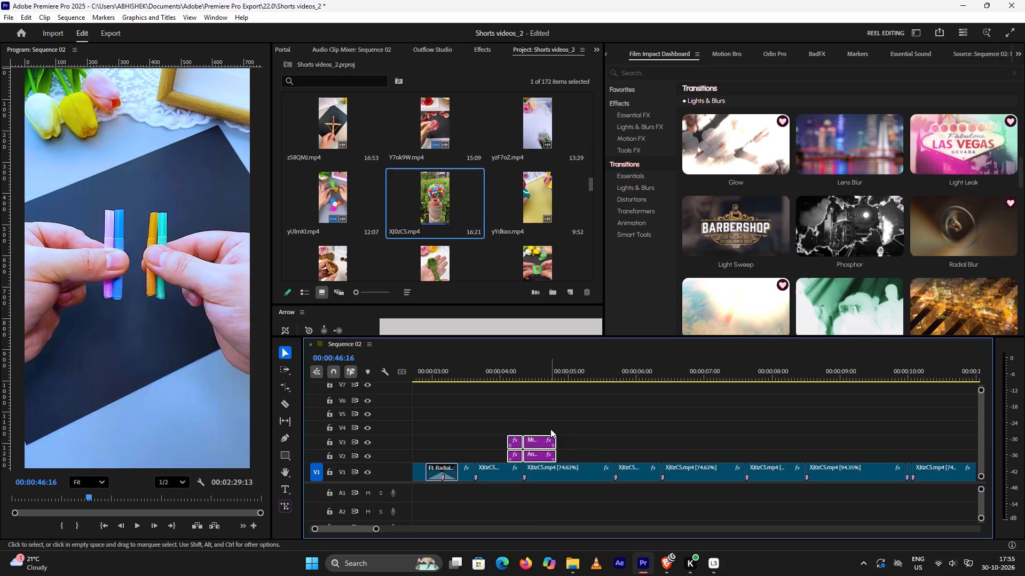
Play excerpts of the short between about 00:00:04:00 and 00:00:07:44 to check the placed transition and examine the cuts after it.
{"action": "left_click", "coordinate": [502, 369]}
{"action": "key", "text": "space"}
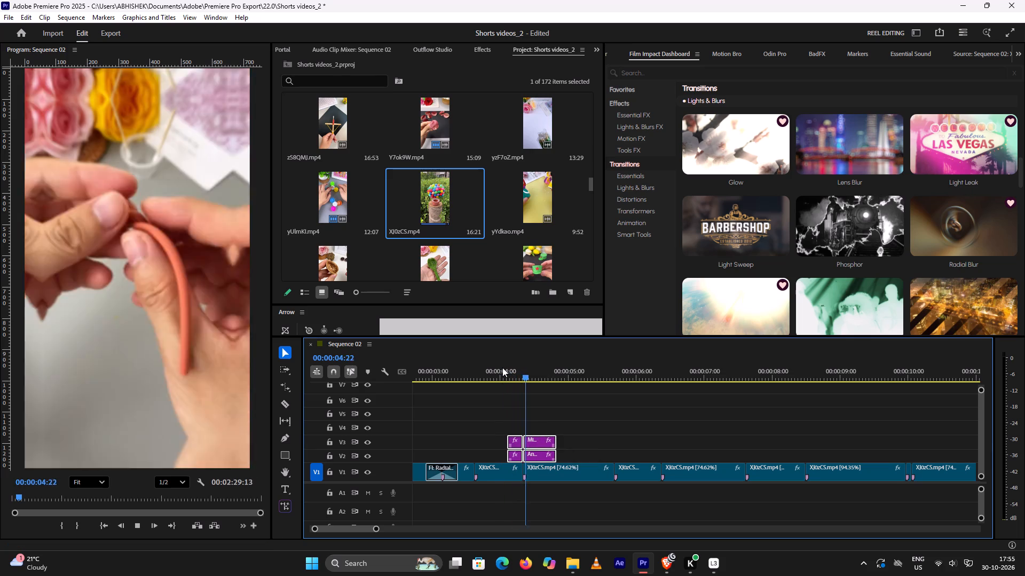
{"action": "key", "text": "space"}
{"action": "left_click", "coordinate": [502, 367]}
{"action": "key", "text": "space"}
{"action": "key", "text": "space"}
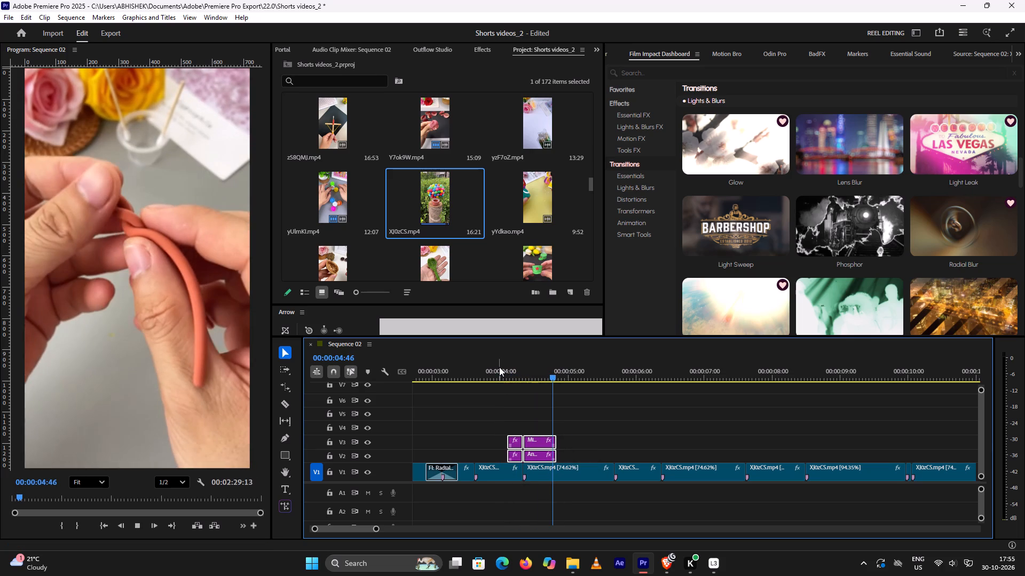
{"action": "scroll", "coordinate": [539, 387], "scroll_direction": "down", "scroll_amount": 8, "text": "alt"}
{"action": "left_click", "coordinate": [515, 368]}
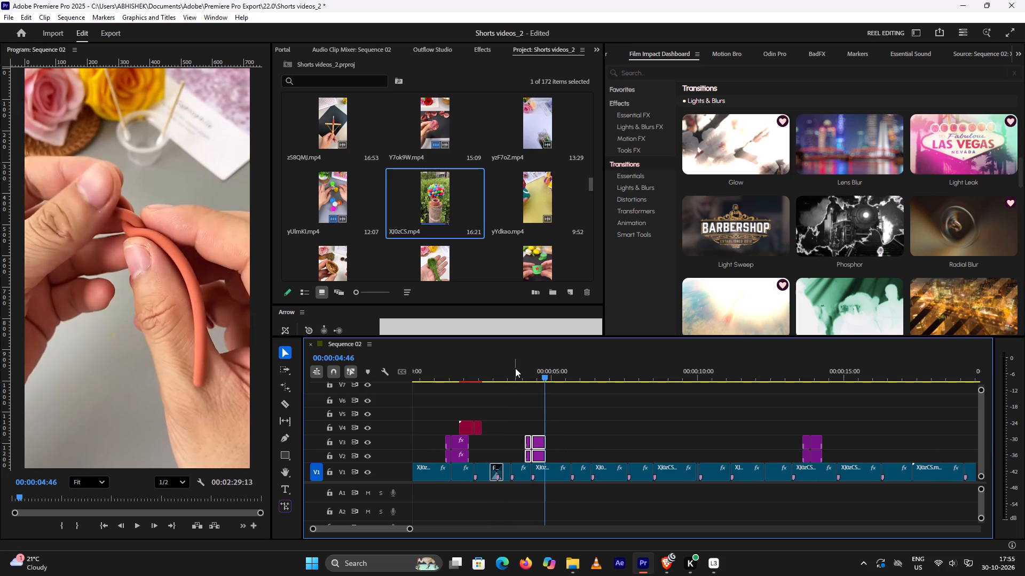
{"action": "key", "text": "space"}
{"action": "left_click", "coordinate": [515, 368]}
{"action": "key", "text": "space"}
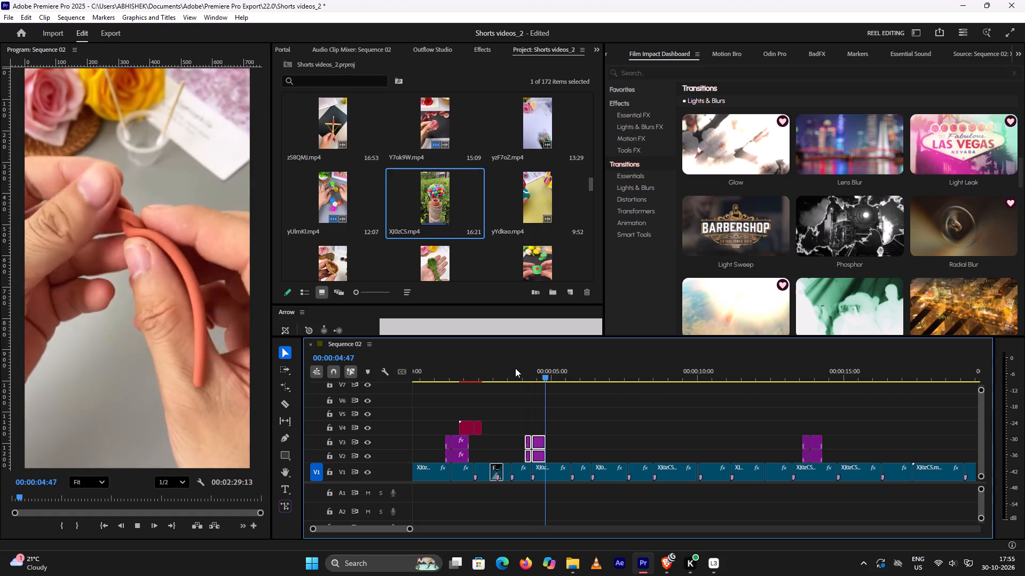
{"action": "key", "text": "space"}
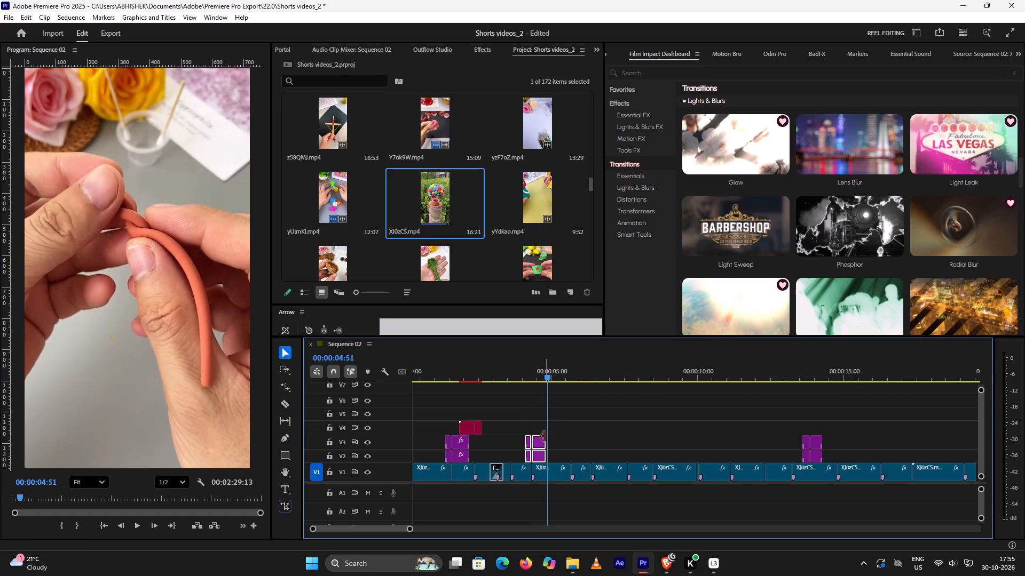
{"action": "left_click", "coordinate": [561, 372]}
{"action": "key", "text": "space"}
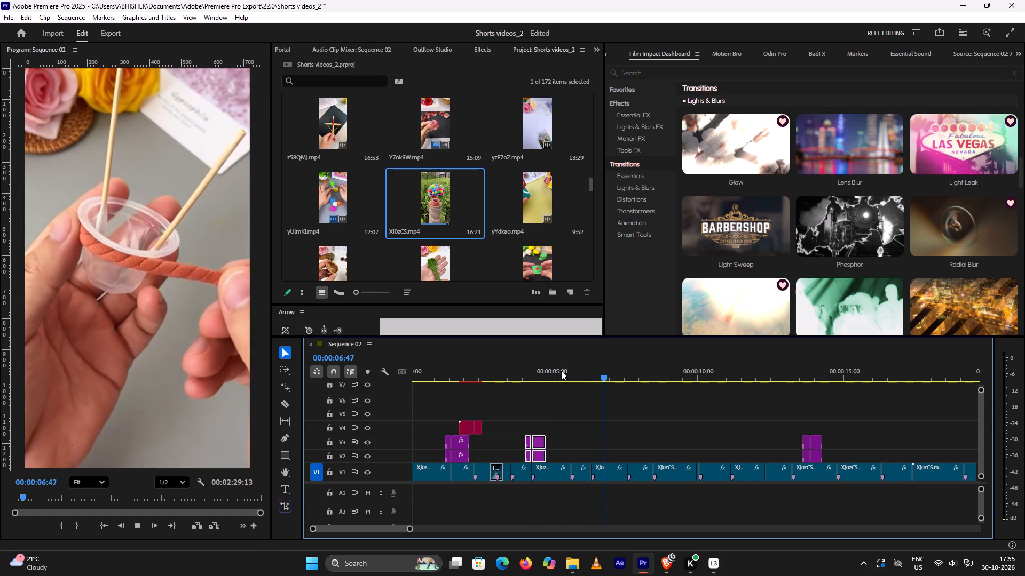
{"action": "key", "text": "space"}
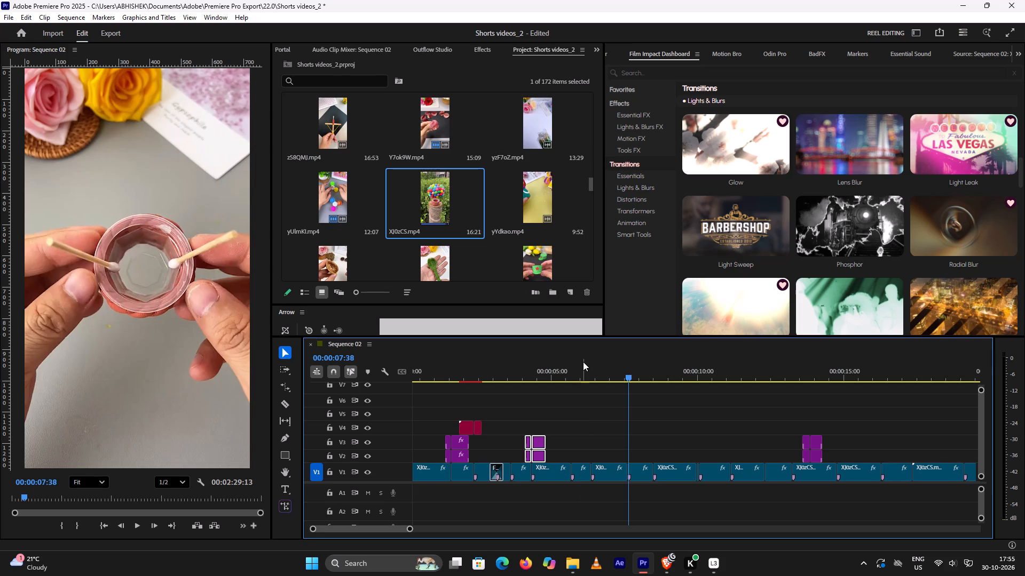
{"action": "left_click", "coordinate": [583, 362]}
{"action": "key", "text": "space"}
{"action": "key", "text": "space"}
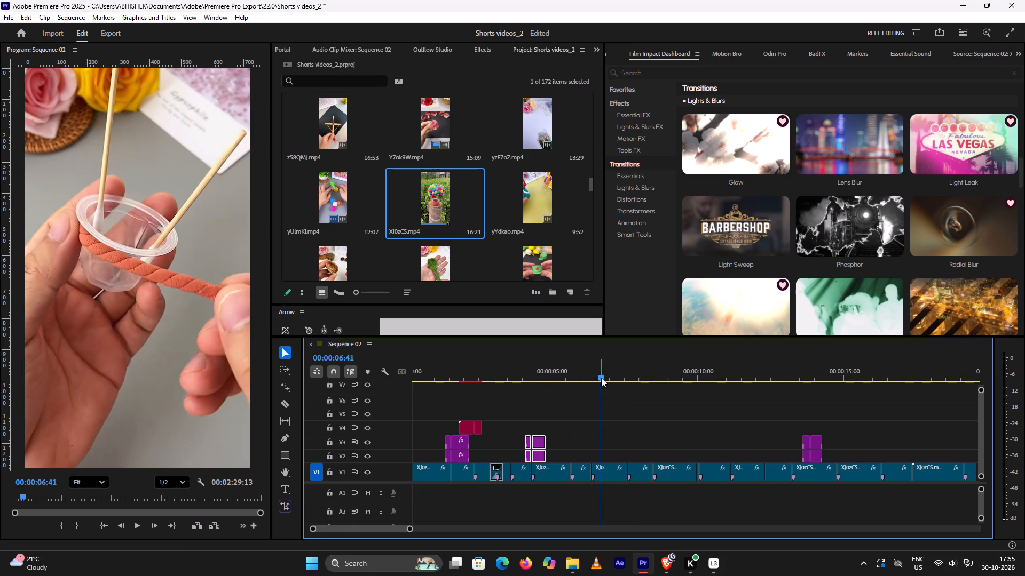
{"action": "left_click_drag", "start_coordinate": [601, 378], "coordinate": [632, 378]}
Move the purple transition clips on V2 and V3 at about 00:00:04:06 along the same tracks to about 00:00:06:10.
{"action": "left_click_drag", "start_coordinate": [539, 439], "coordinate": [571, 434]}
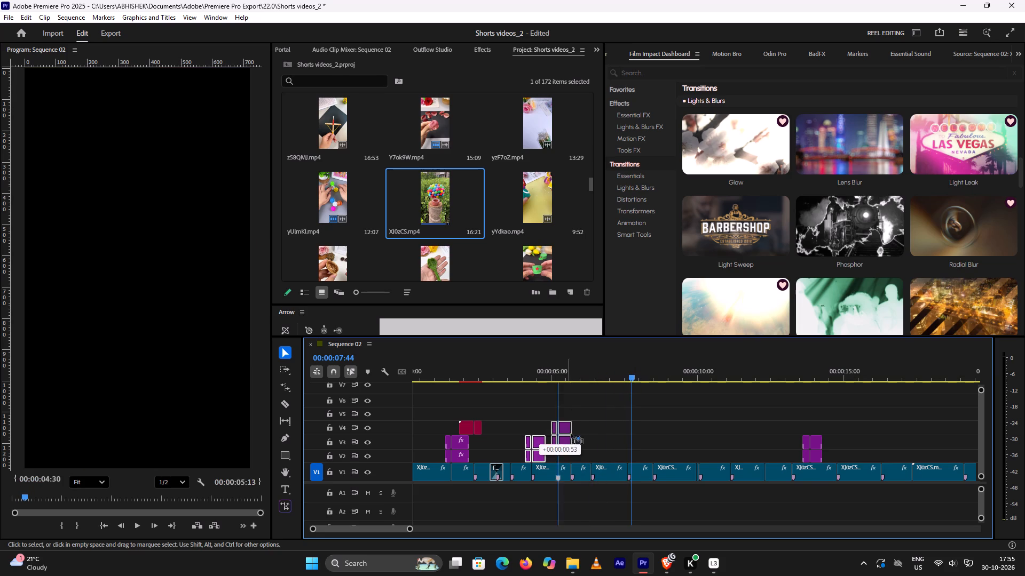
{"action": "left_click_drag", "start_coordinate": [571, 434], "coordinate": [598, 442]}
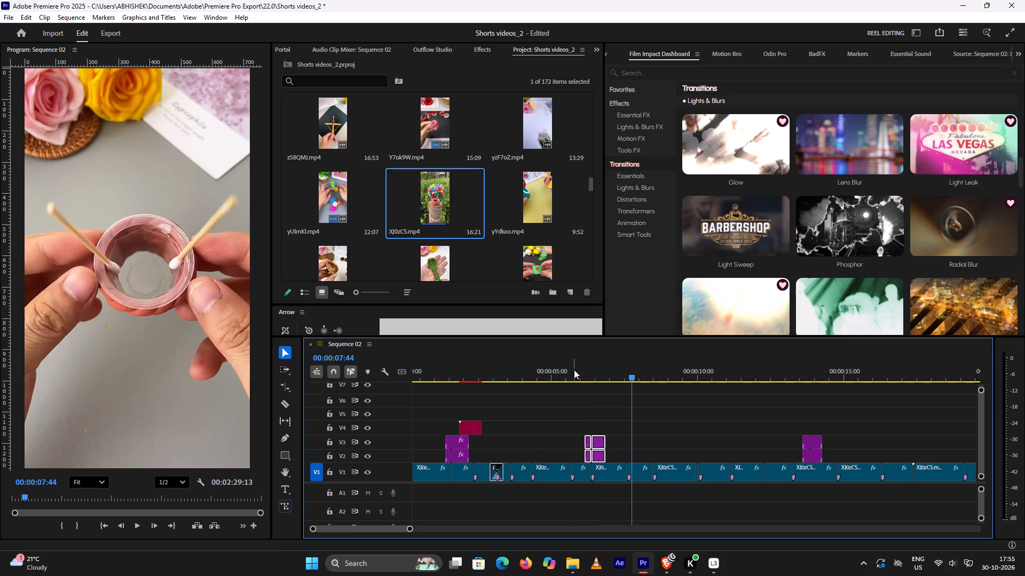
Play excerpts of the short between about 00:00:05:45 and 00:00:10:45 to check the moved transition and the following cuts.
{"action": "left_click", "coordinate": [574, 370]}
{"action": "key", "text": "space"}
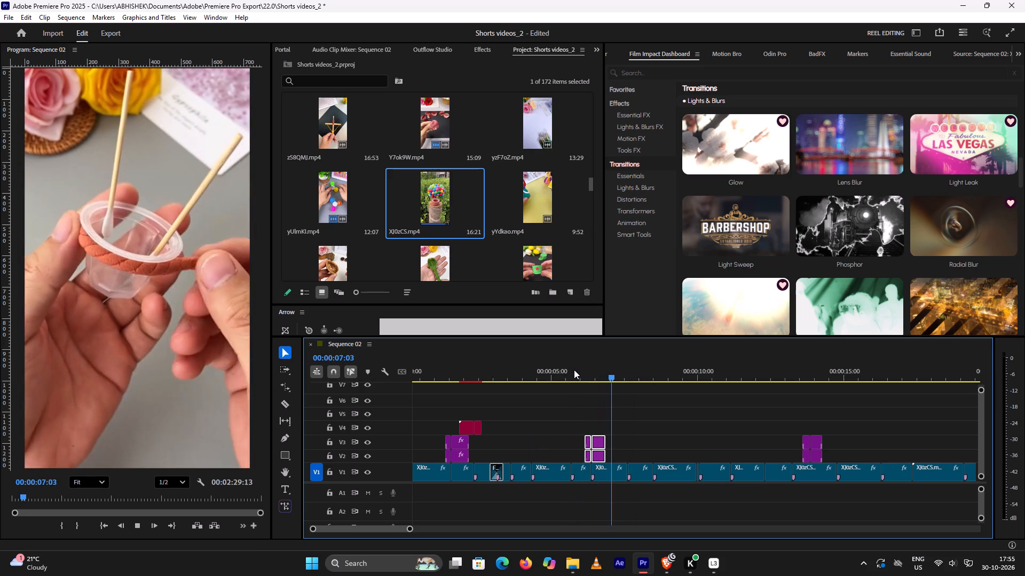
{"action": "left_click", "coordinate": [574, 370]}
{"action": "key", "text": "space"}
{"action": "key", "text": "space"}
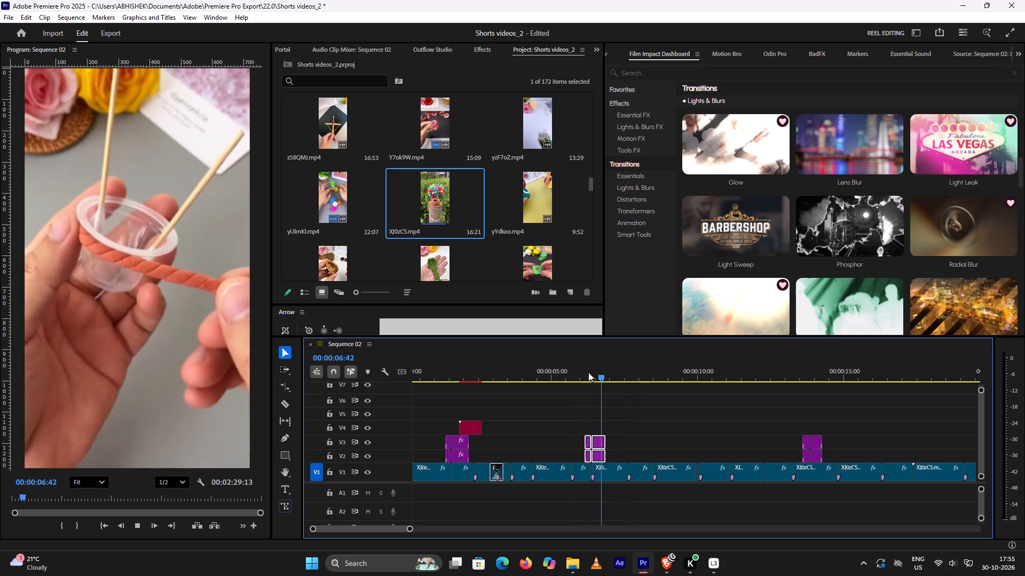
{"action": "left_click", "coordinate": [631, 373]}
{"action": "key", "text": "space"}
{"action": "left_click", "coordinate": [628, 375]}
{"action": "key", "text": "space"}
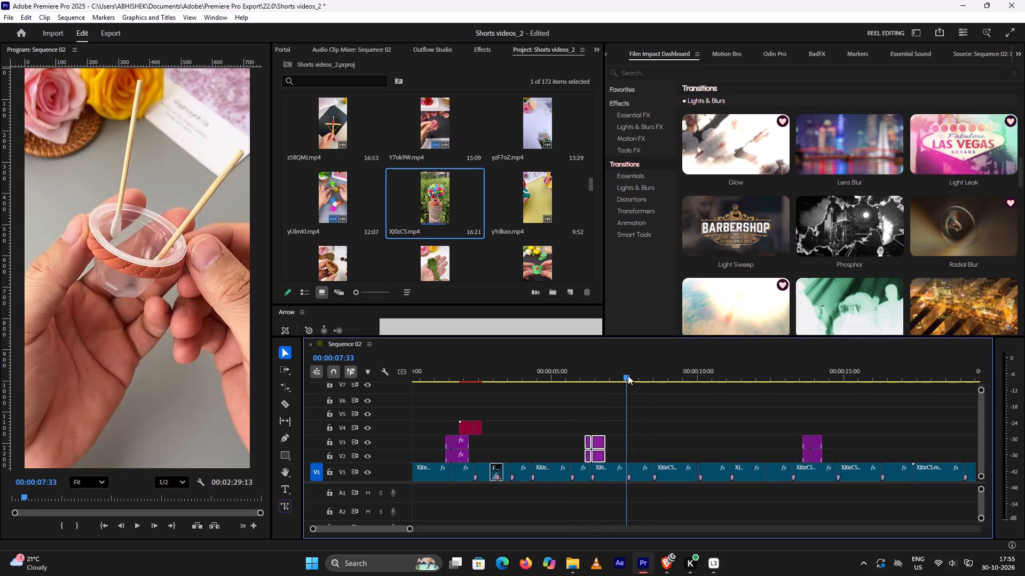
{"action": "key", "text": "space"}
{"action": "key", "text": "space"}
{"action": "left_click", "coordinate": [621, 375]}
{"action": "key", "text": "space"}
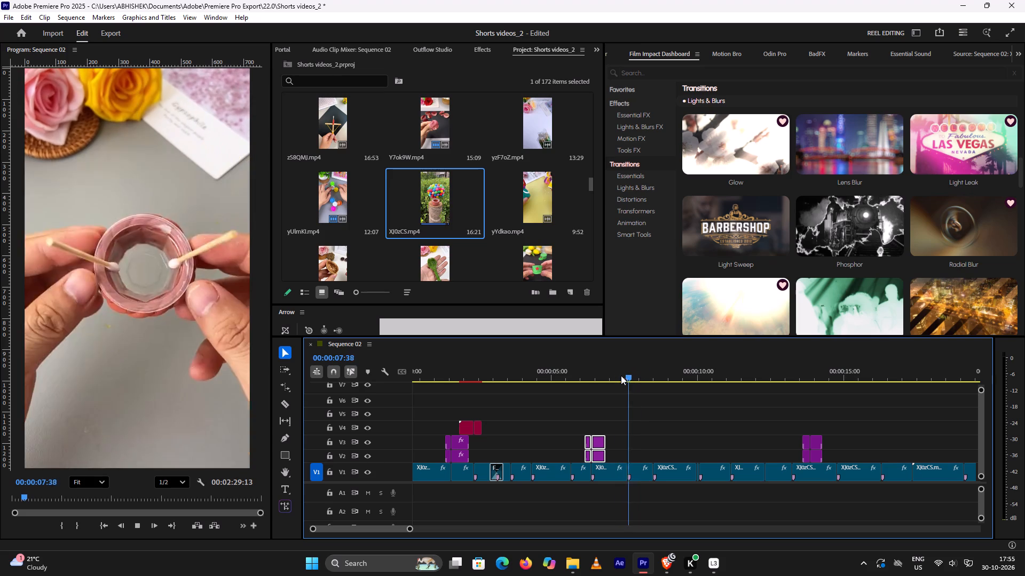
{"action": "key", "text": "space"}
{"action": "left_click", "coordinate": [621, 375]}
{"action": "key", "text": "space"}
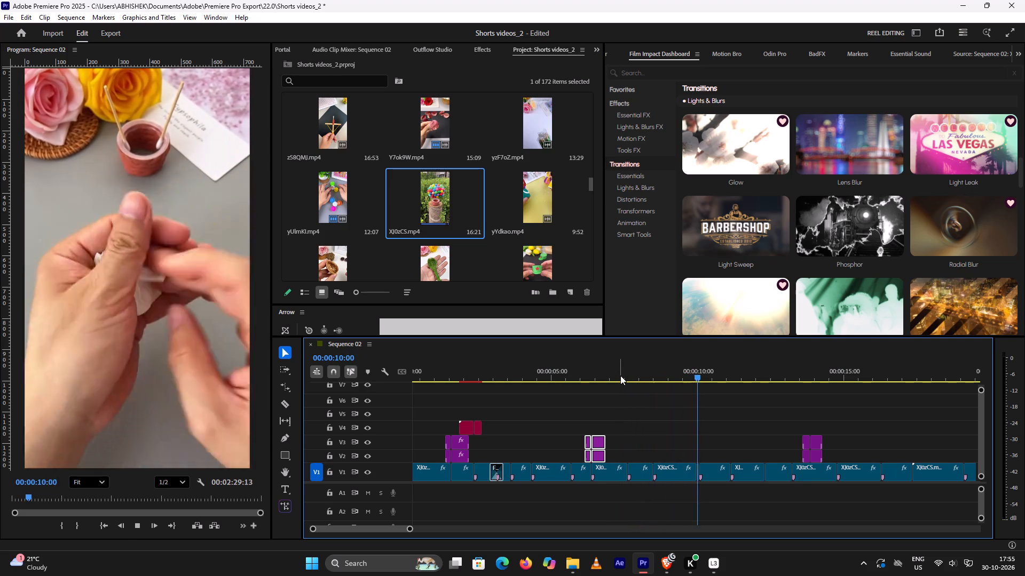
{"action": "key", "text": "space"}
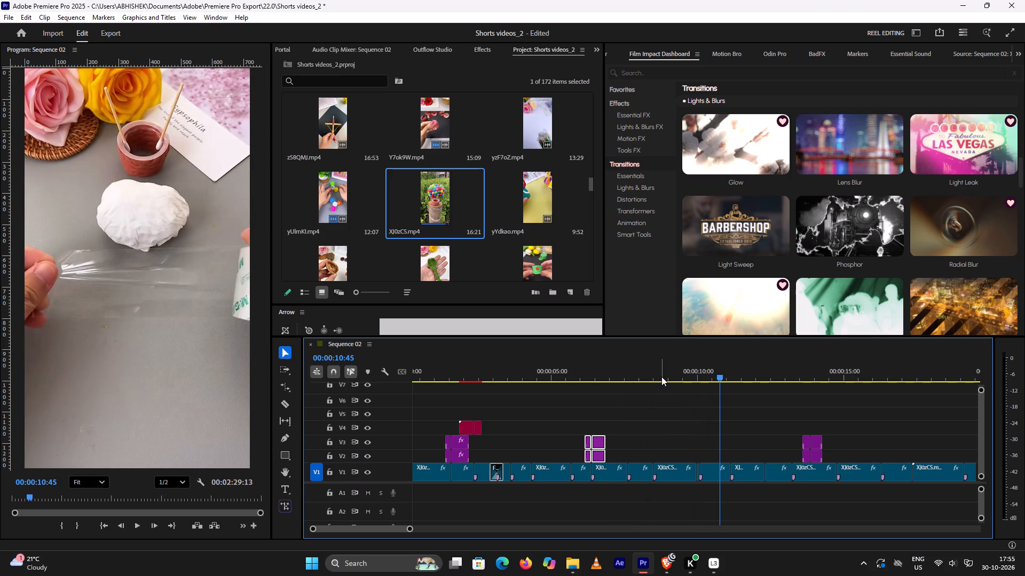
Trim the start of the V1 adhesive-tape clip to 00:00:10:27, where the tape is being pulled out.
{"action": "left_click", "coordinate": [661, 377]}
{"action": "left_click_drag", "start_coordinate": [661, 377], "coordinate": [671, 378]}
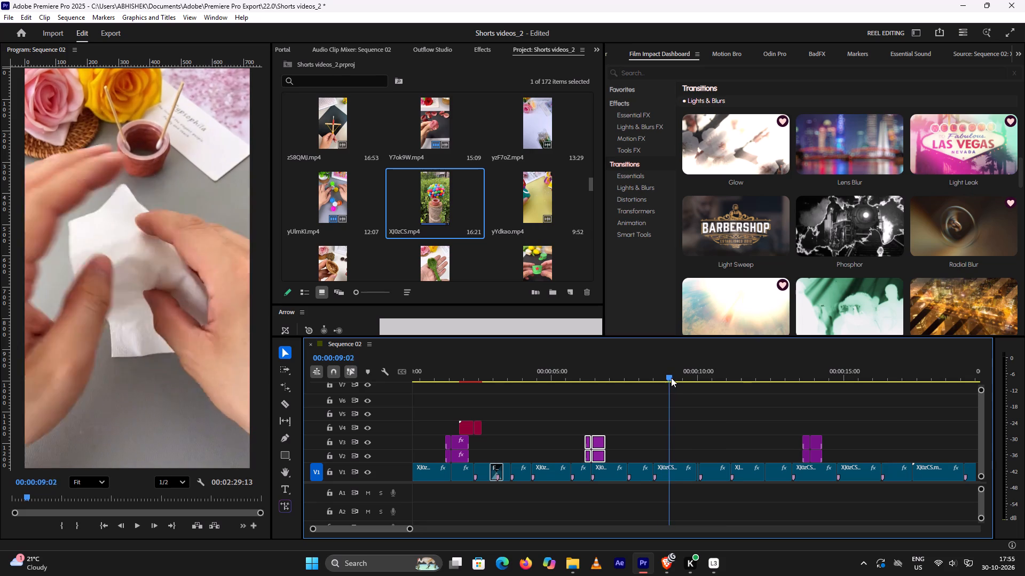
{"action": "left_click_drag", "start_coordinate": [671, 378], "coordinate": [701, 374]}
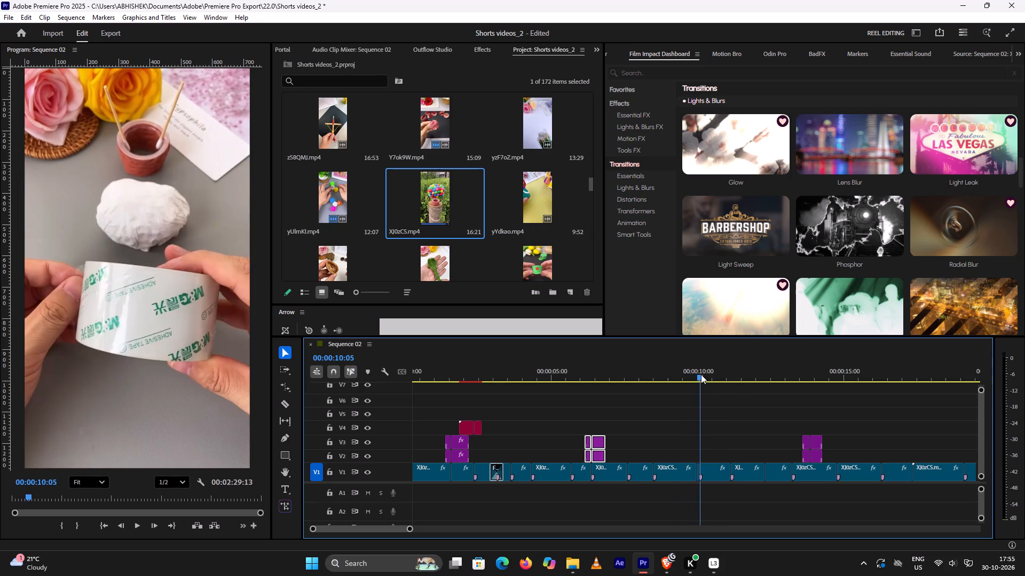
{"action": "left_click_drag", "start_coordinate": [701, 374], "coordinate": [714, 375]}
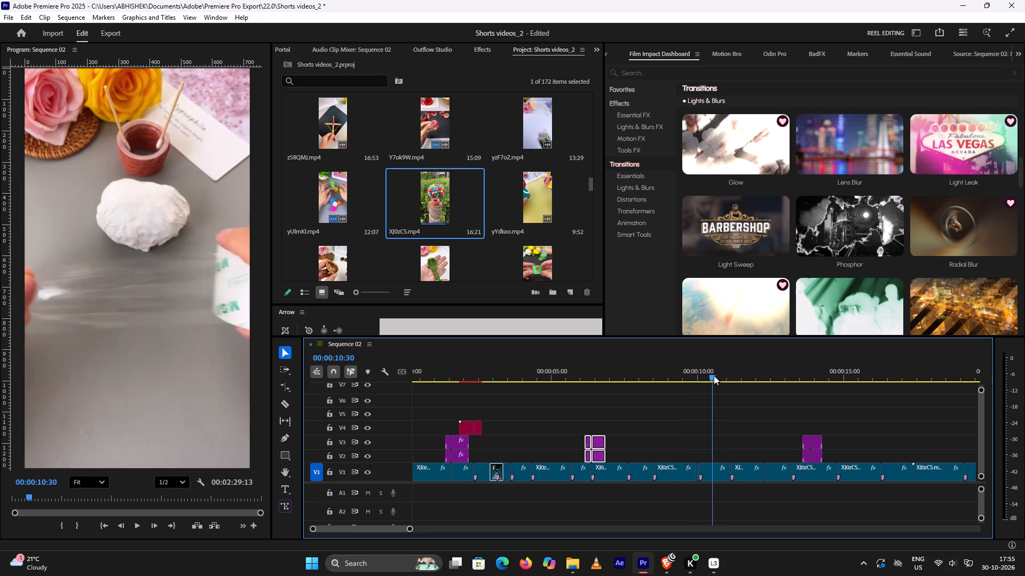
{"action": "left_click_drag", "start_coordinate": [714, 375], "coordinate": [714, 376]}
{"action": "left_click_drag", "start_coordinate": [714, 376], "coordinate": [713, 378]}
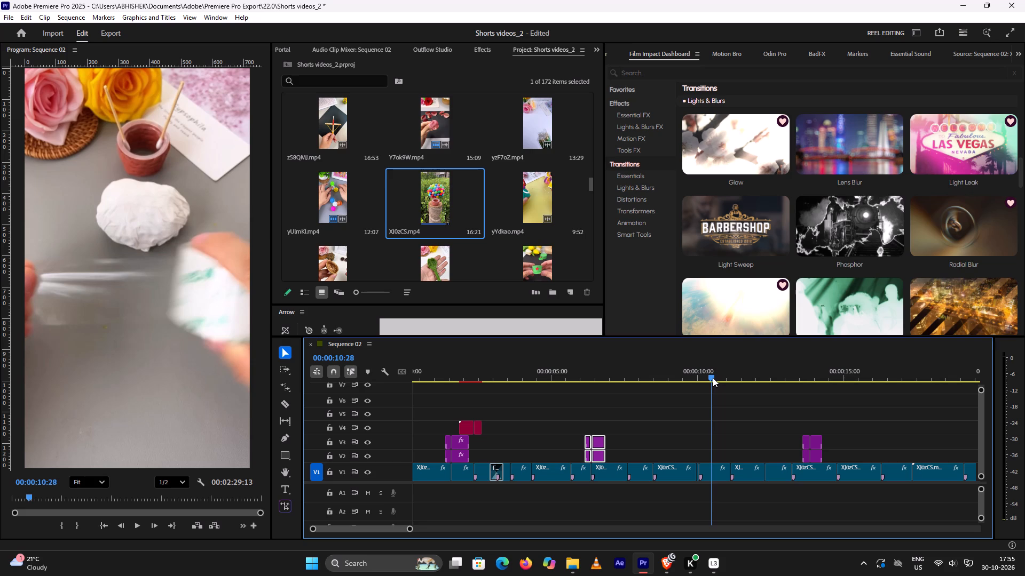
{"action": "left_click_drag", "start_coordinate": [713, 378], "coordinate": [713, 380]}
{"action": "left_click_drag", "start_coordinate": [713, 380], "coordinate": [712, 381]}
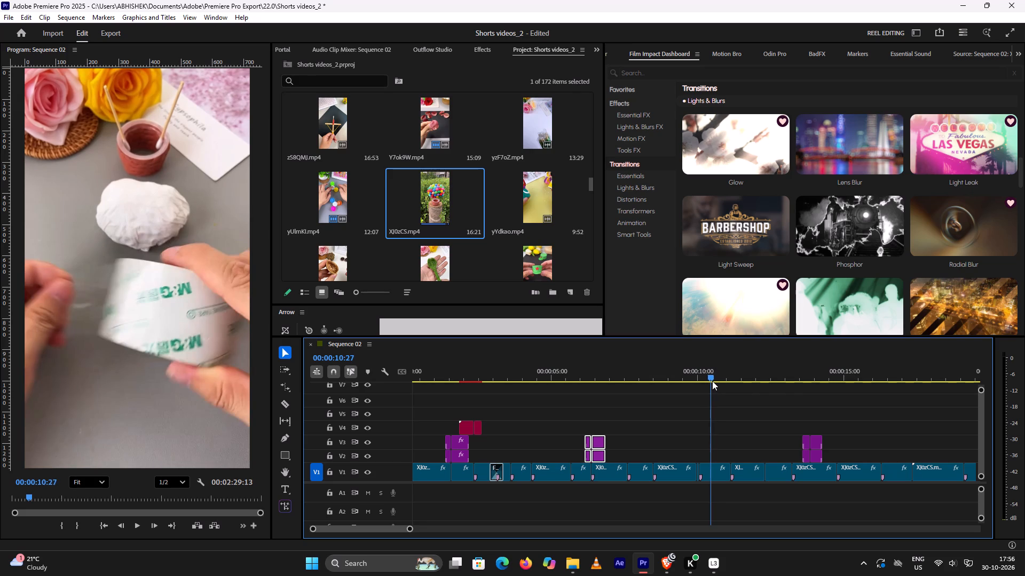
{"action": "left_click_drag", "start_coordinate": [712, 381], "coordinate": [712, 381]}
{"action": "key", "text": "Right"}
{"action": "key", "text": "Right"}
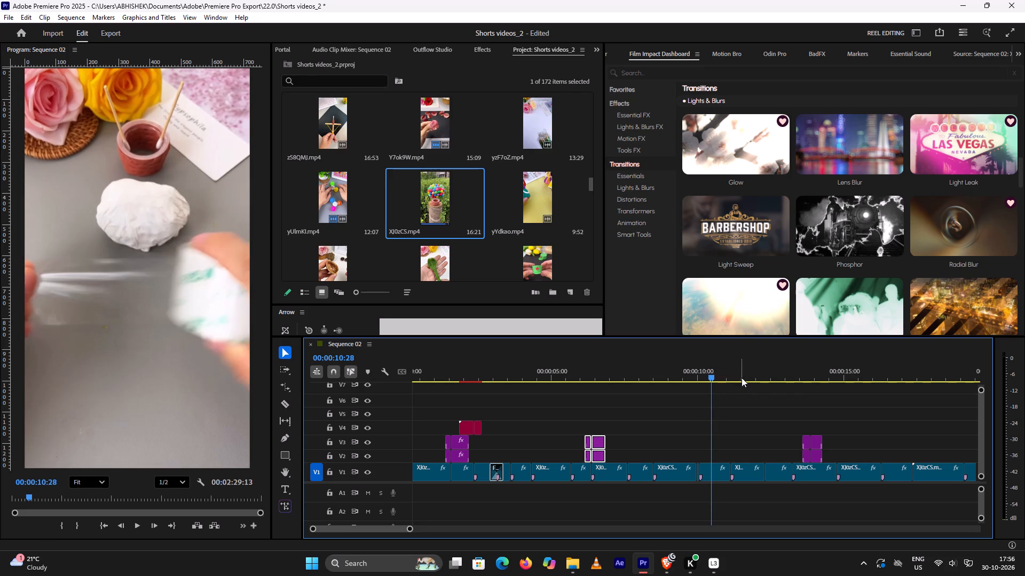
{"action": "key", "text": "Left"}
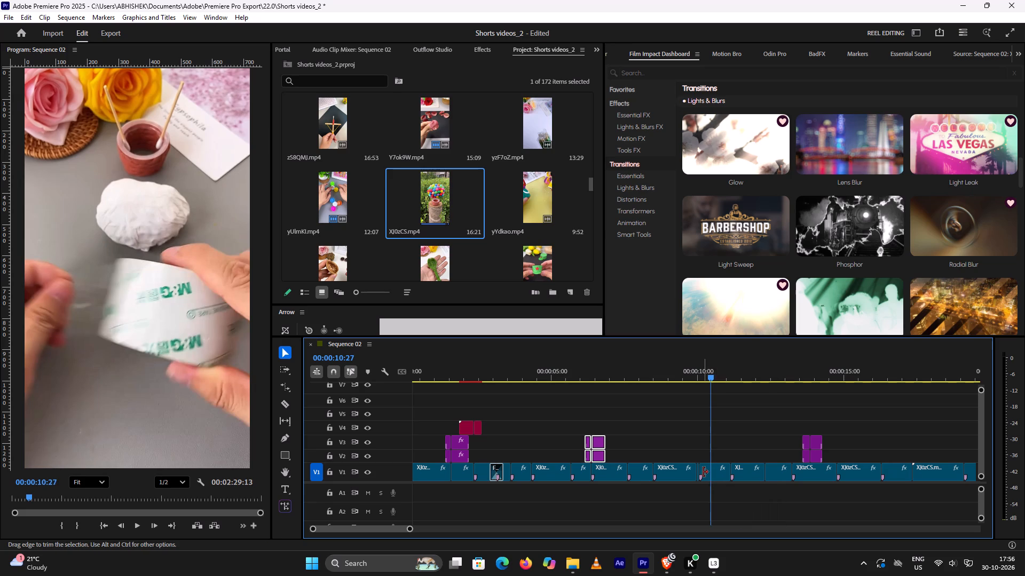
{"action": "left_click", "coordinate": [708, 472]}
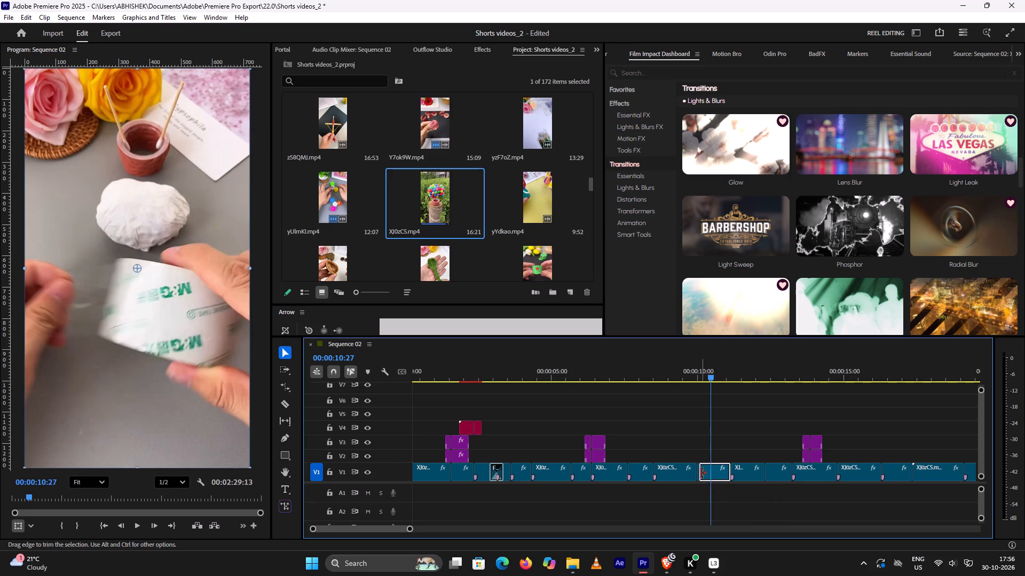
{"action": "left_click_drag", "start_coordinate": [700, 473], "coordinate": [712, 473]}
Close the gap on V1 between about 00:00:10:02 and 00:00:10:27, just before the trimmed adhesive-tape clip.
{"action": "scroll", "coordinate": [718, 465], "scroll_direction": "up", "scroll_amount": 3, "text": "alt"}
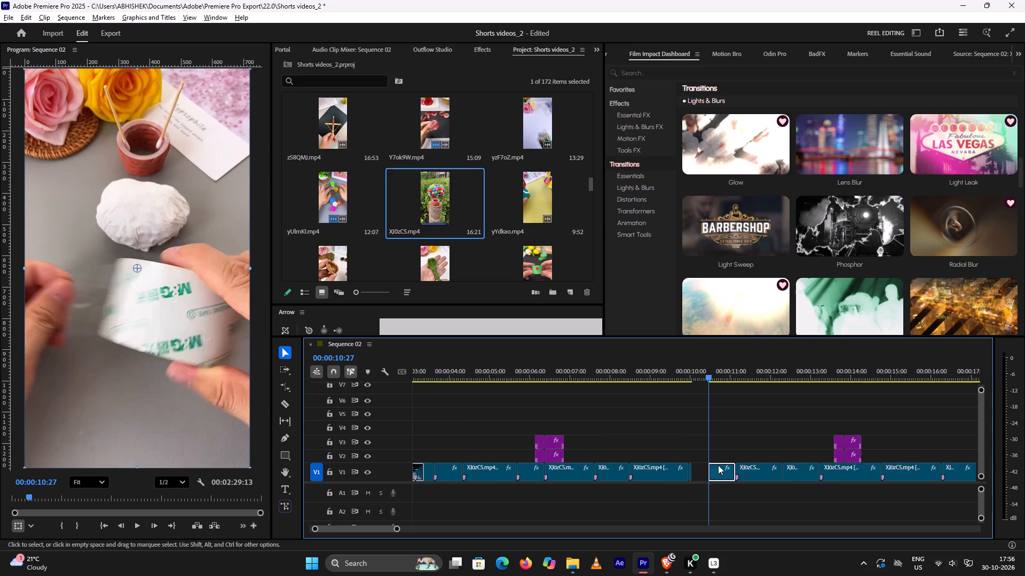
{"action": "scroll", "coordinate": [718, 465], "scroll_direction": "up", "scroll_amount": 11, "text": "alt"}
{"action": "left_click", "coordinate": [642, 368]}
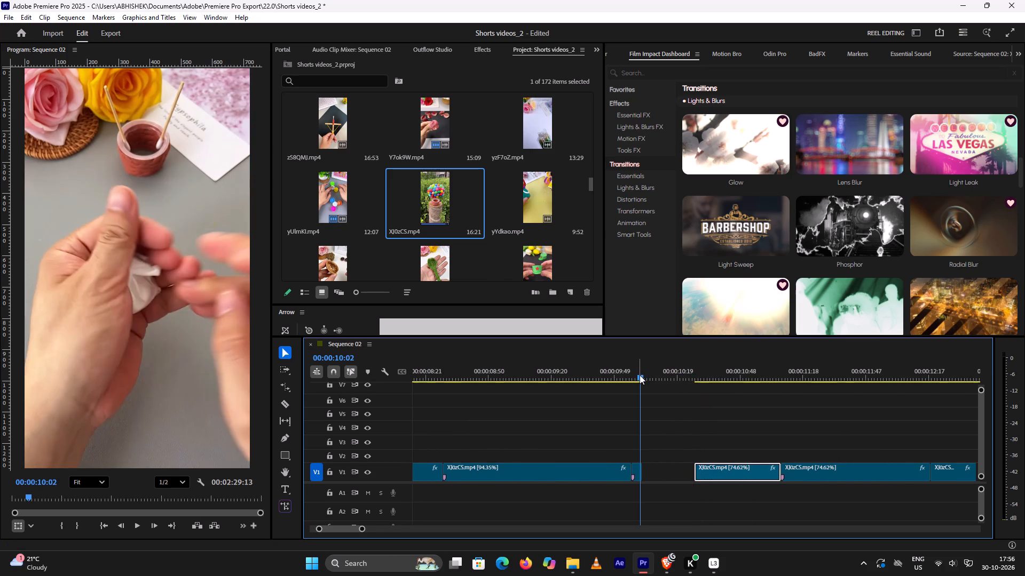
{"action": "left_click_drag", "start_coordinate": [640, 375], "coordinate": [629, 387]}
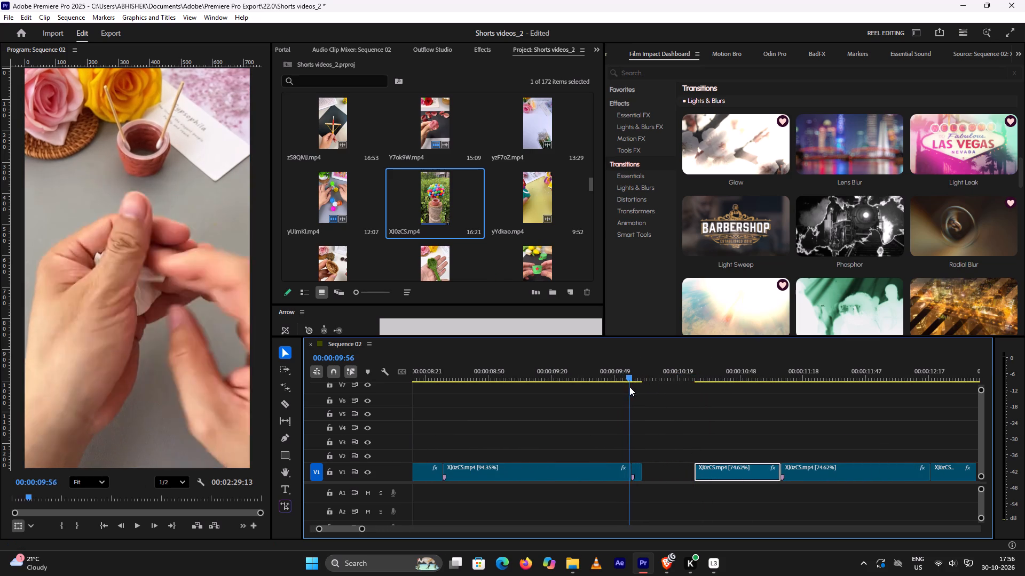
{"action": "left_click_drag", "start_coordinate": [629, 387], "coordinate": [626, 396]}
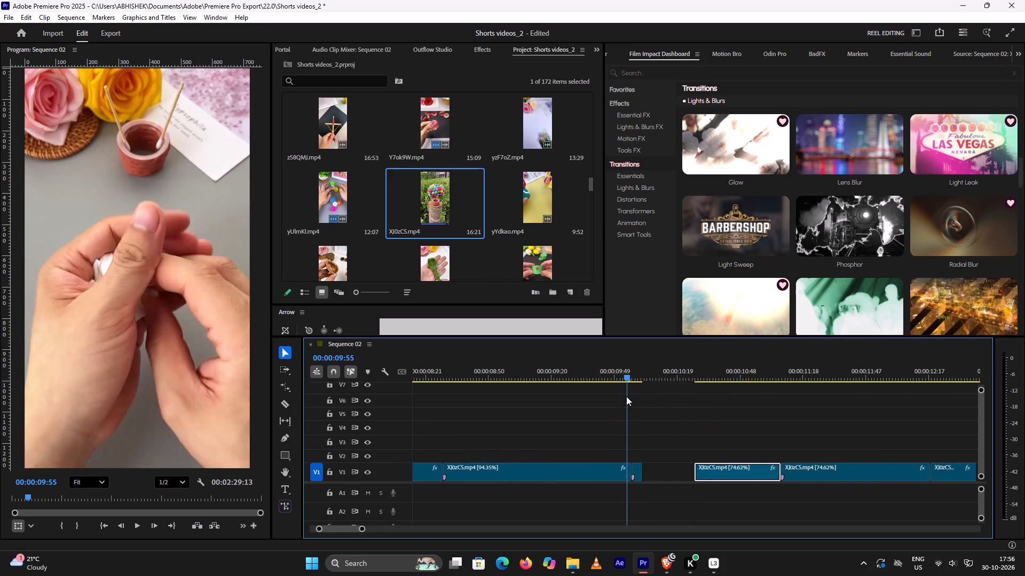
{"action": "left_click_drag", "start_coordinate": [626, 396], "coordinate": [637, 401]}
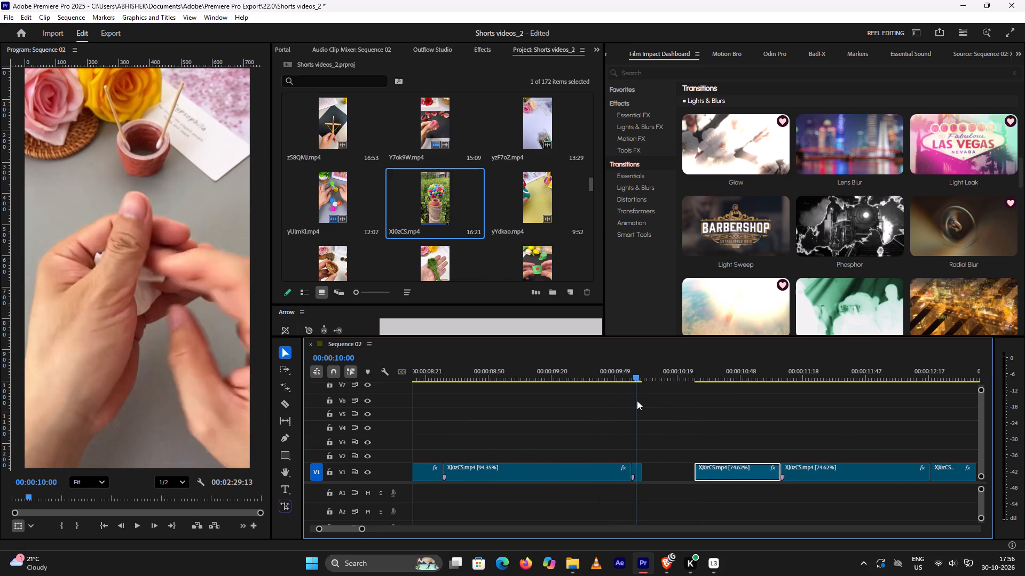
{"action": "left_click_drag", "start_coordinate": [637, 401], "coordinate": [632, 405]}
{"action": "scroll", "coordinate": [650, 406], "scroll_direction": "down", "scroll_amount": 5, "text": "alt"}
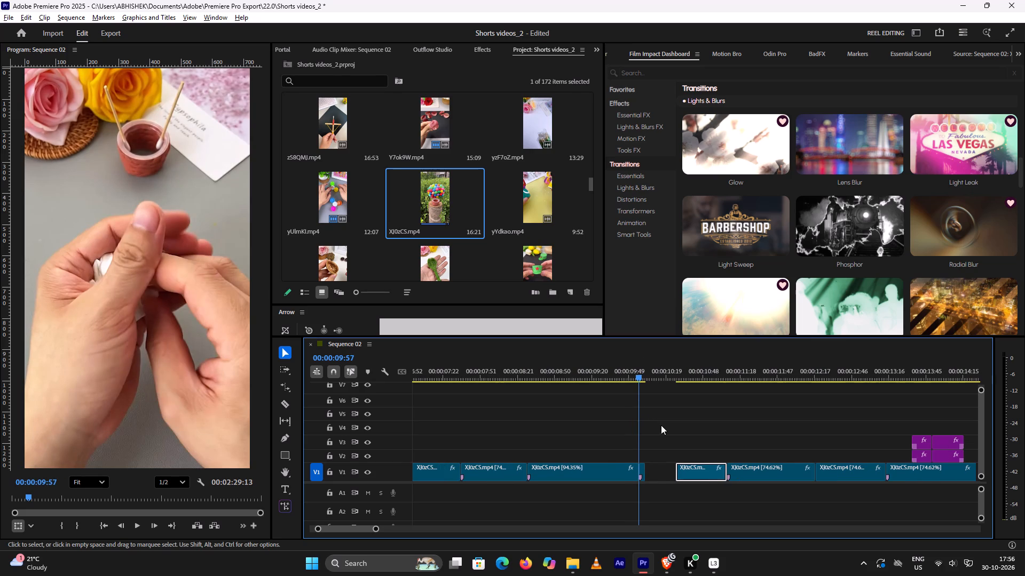
{"action": "left_click", "coordinate": [662, 478]}
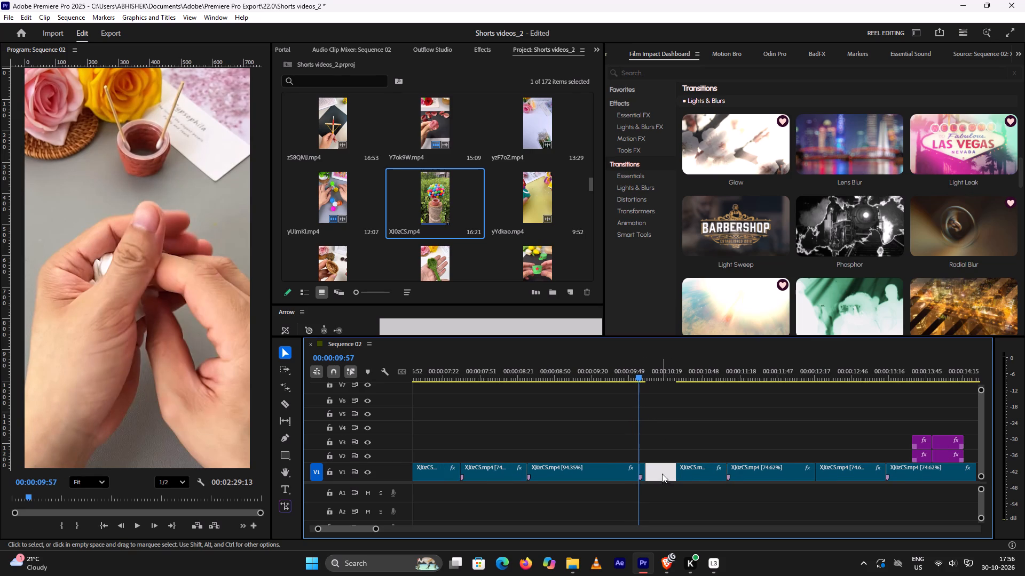
{"action": "key", "text": "BackSpace"}
Play excerpts of the short between about 00:00:10:00 and 00:00:14:22 to check the closed gap and the following cuts.
{"action": "scroll", "coordinate": [646, 397], "scroll_direction": "down", "scroll_amount": 4}
{"action": "key", "text": "space"}
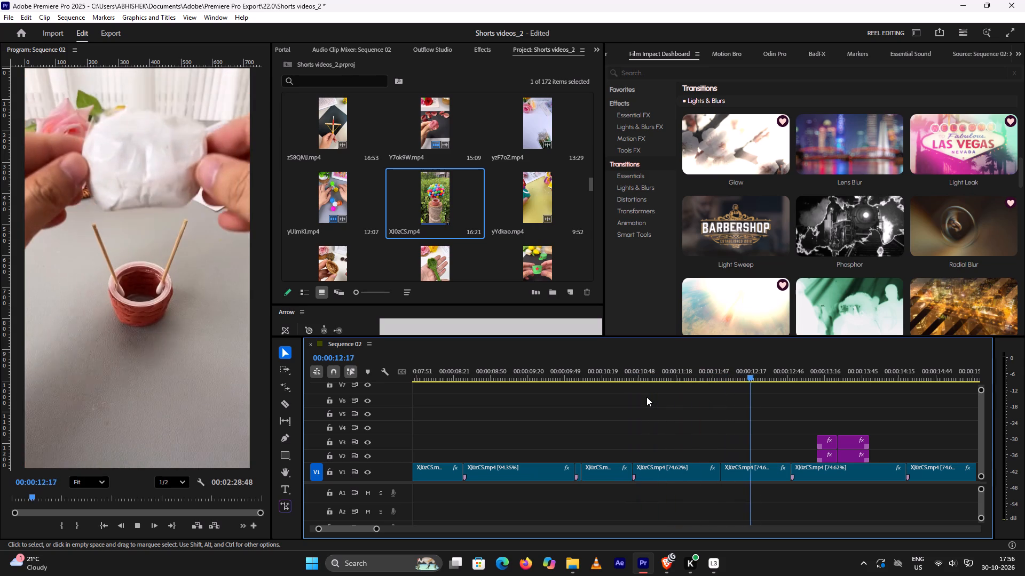
{"action": "key", "text": "space"}
{"action": "left_click", "coordinate": [708, 374]}
{"action": "key", "text": "space"}
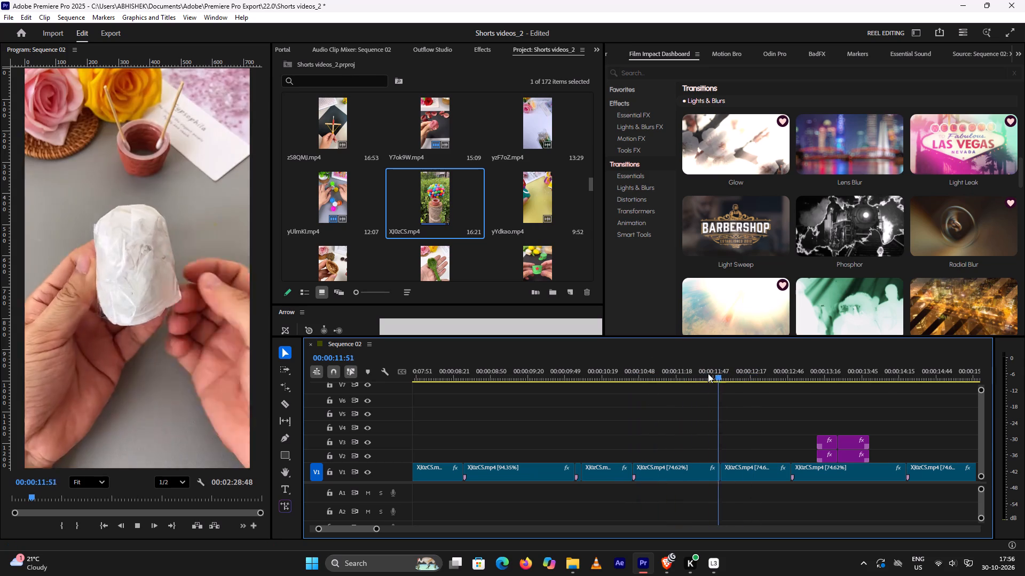
{"action": "key", "text": "space"}
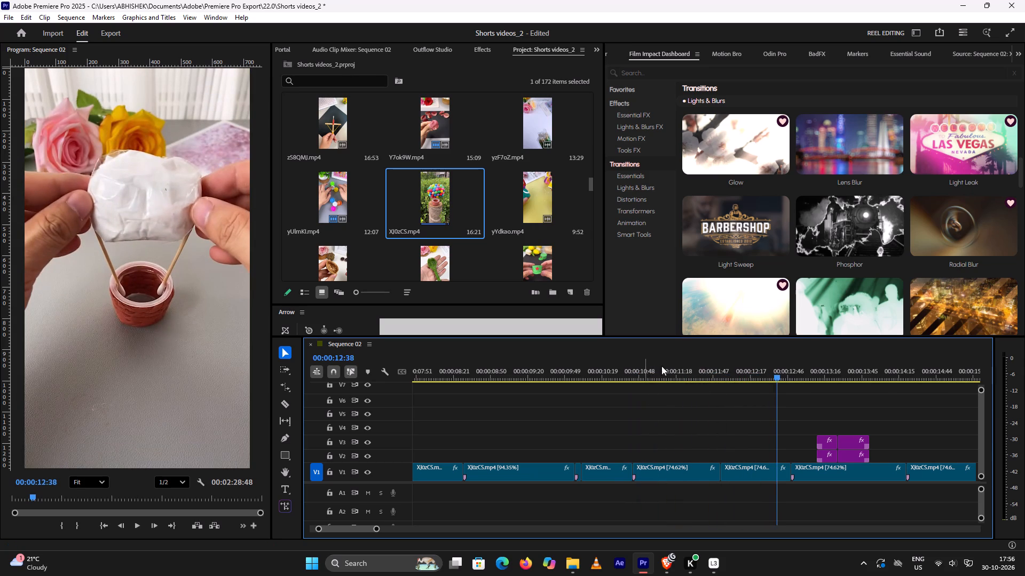
{"action": "scroll", "coordinate": [763, 403], "scroll_direction": "down", "scroll_amount": 4, "text": "alt"}
{"action": "key", "text": "space"}
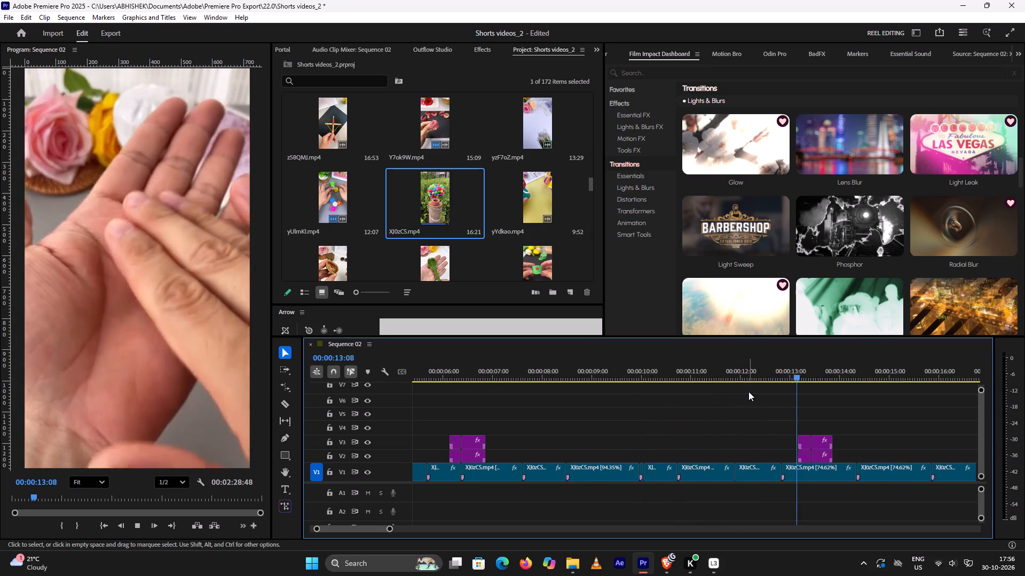
{"action": "key", "text": "space"}
{"action": "scroll", "coordinate": [782, 406], "scroll_direction": "up", "scroll_amount": 1}
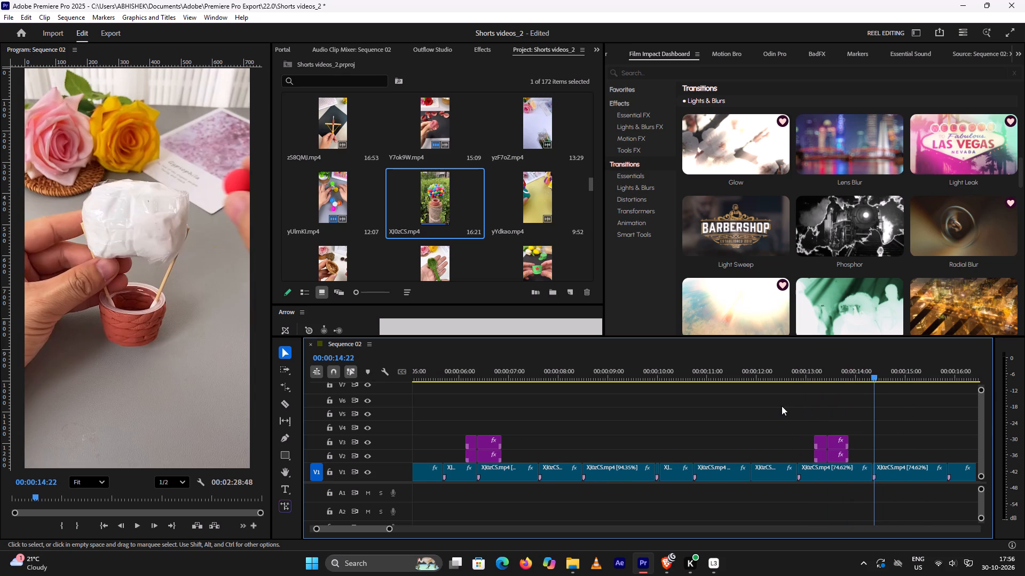
{"action": "scroll", "coordinate": [782, 406], "scroll_direction": "up", "scroll_amount": 3}
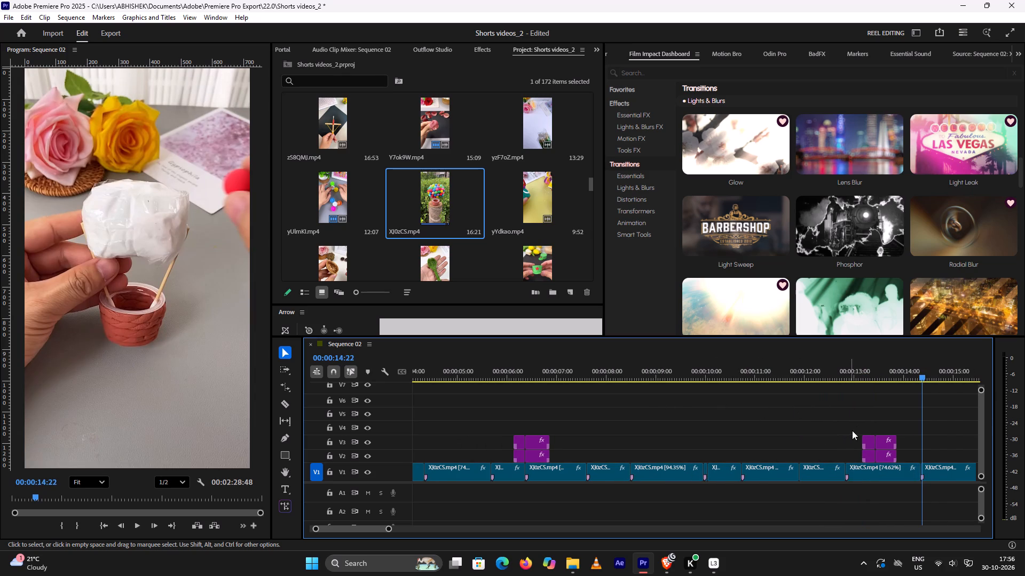
{"action": "left_click", "coordinate": [860, 365]}
{"action": "key", "text": "space"}
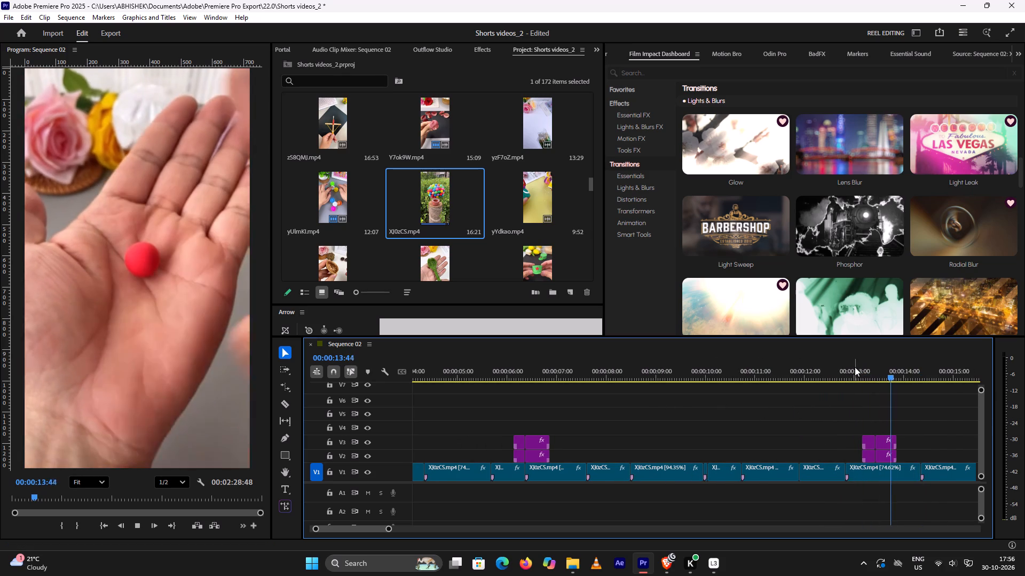
{"action": "key", "text": "space"}
Play excerpts of the short between about 00:00:03:21 and 00:00:08:08 to examine the cuts around the clay-twisting clips.
{"action": "left_click", "coordinate": [574, 358]}
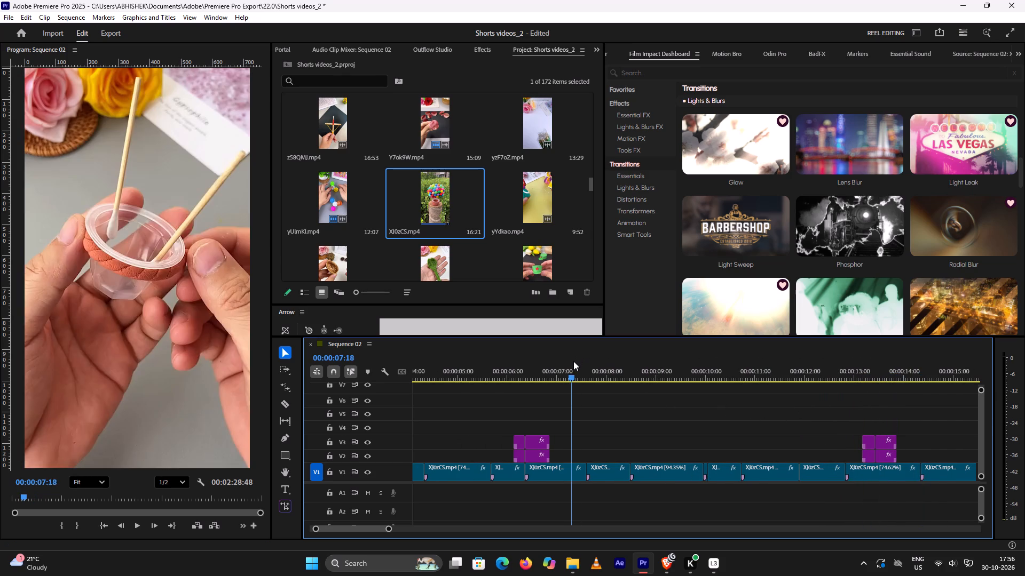
{"action": "key", "text": "space"}
{"action": "key", "text": "space"}
{"action": "scroll", "coordinate": [572, 365], "scroll_direction": "up", "scroll_amount": 7}
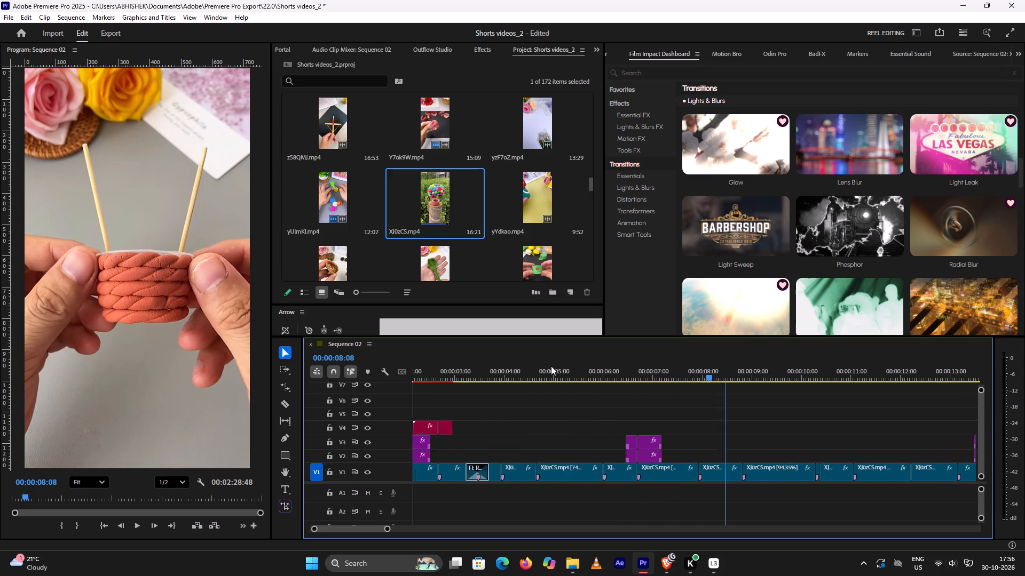
{"action": "scroll", "coordinate": [551, 366], "scroll_direction": "up", "scroll_amount": 3}
{"action": "left_click", "coordinate": [548, 369]}
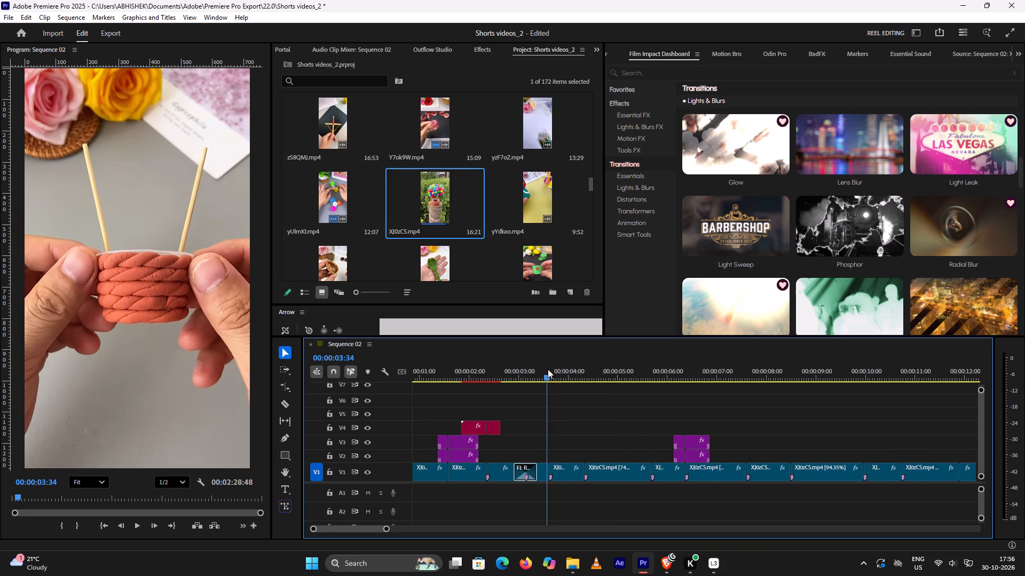
{"action": "key", "text": "space"}
{"action": "key", "text": "space"}
{"action": "left_click", "coordinate": [538, 373]}
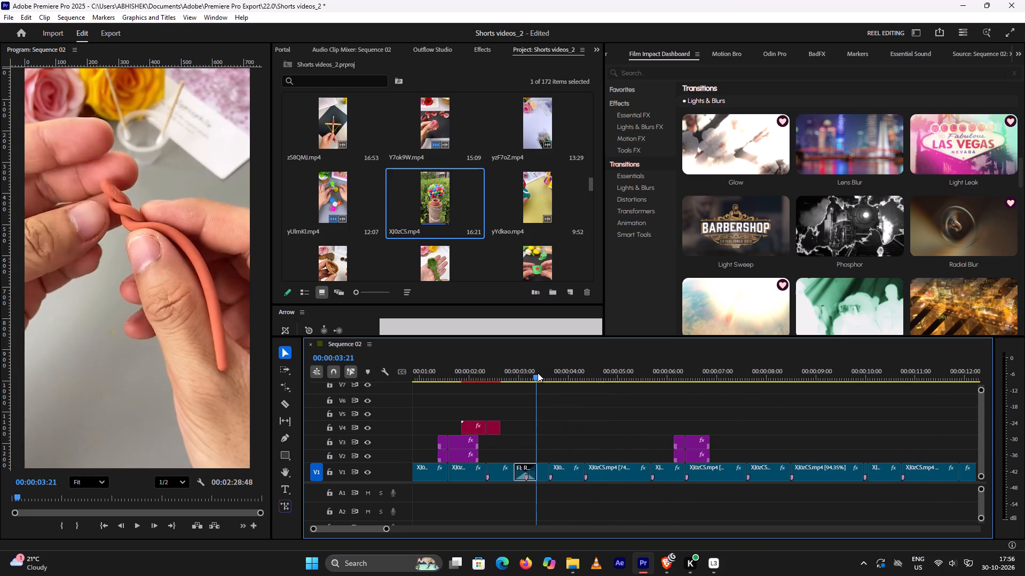
{"action": "key", "text": "space"}
{"action": "key", "text": "space"}
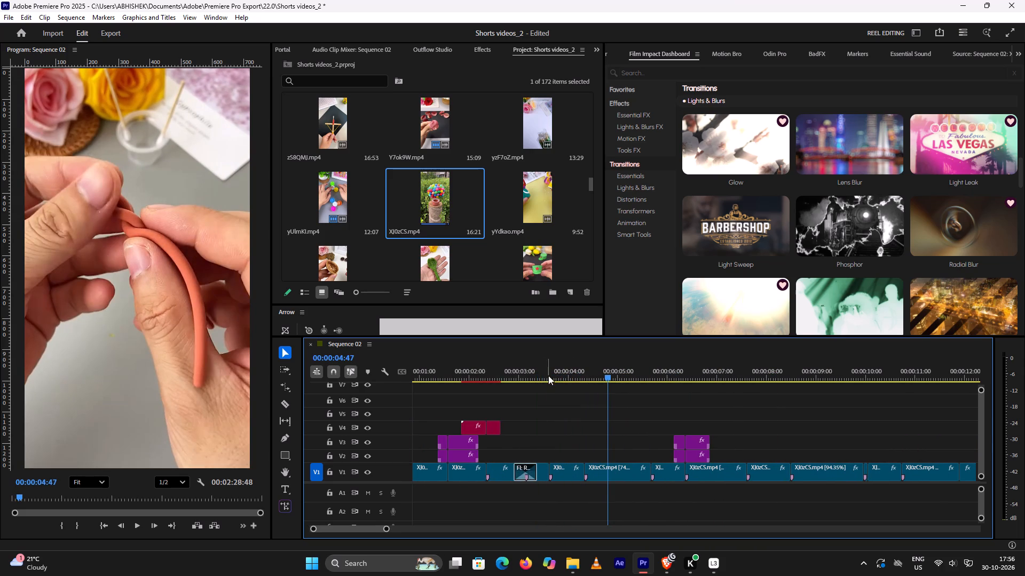
{"action": "left_click", "coordinate": [573, 376]}
{"action": "key", "text": "space"}
{"action": "key", "text": "space"}
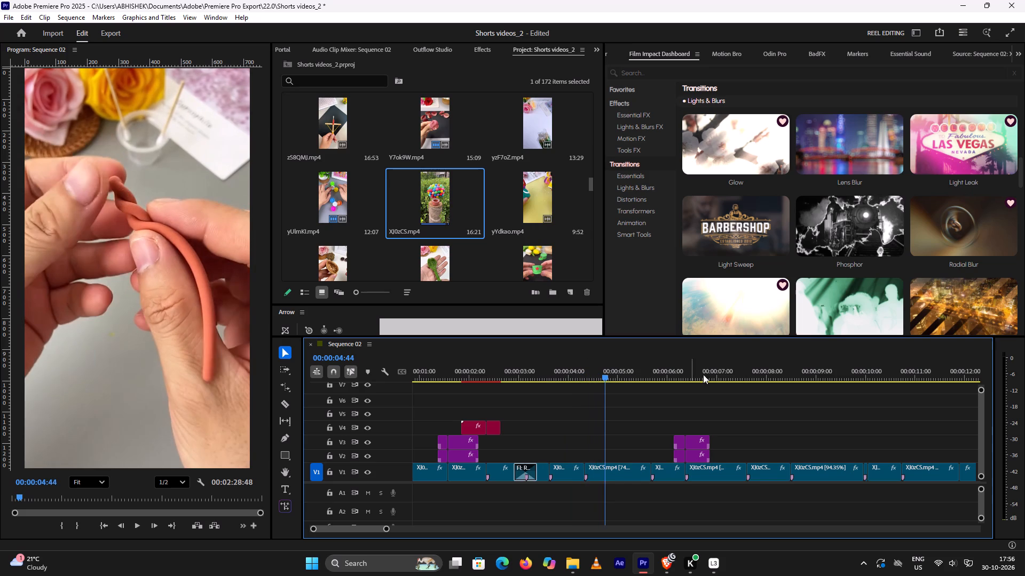
Move the purple transition clips on V2 and V3 at about 00:00:13:08 along the same tracks onto the V1 cut at about 00:00:04:20.
{"action": "scroll", "coordinate": [732, 377], "scroll_direction": "down", "scroll_amount": 11}
{"action": "left_click_drag", "start_coordinate": [826, 429], "coordinate": [869, 459]}
{"action": "left_click_drag", "start_coordinate": [868, 441], "coordinate": [466, 412]}
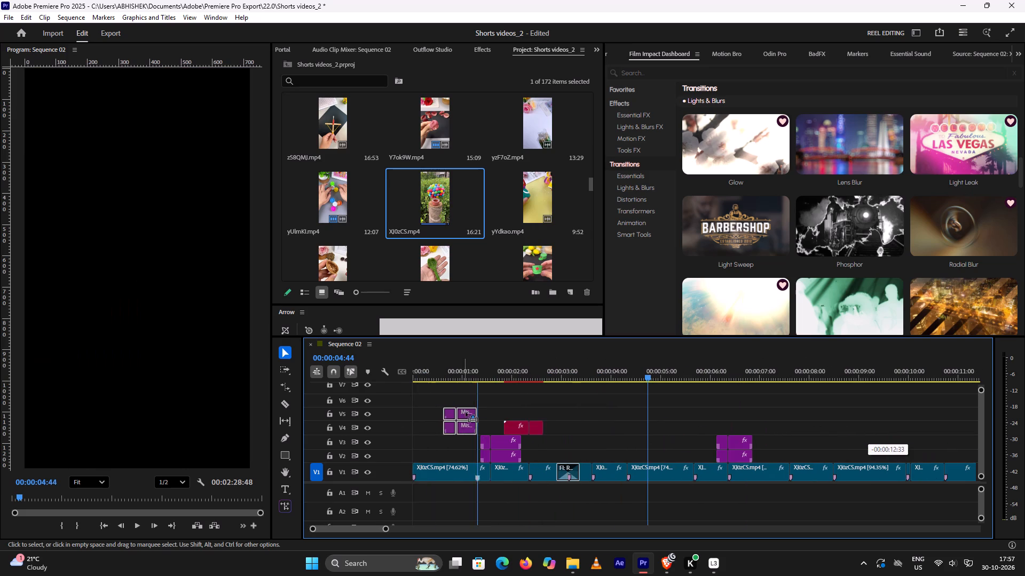
{"action": "left_click_drag", "start_coordinate": [466, 412], "coordinate": [632, 441]}
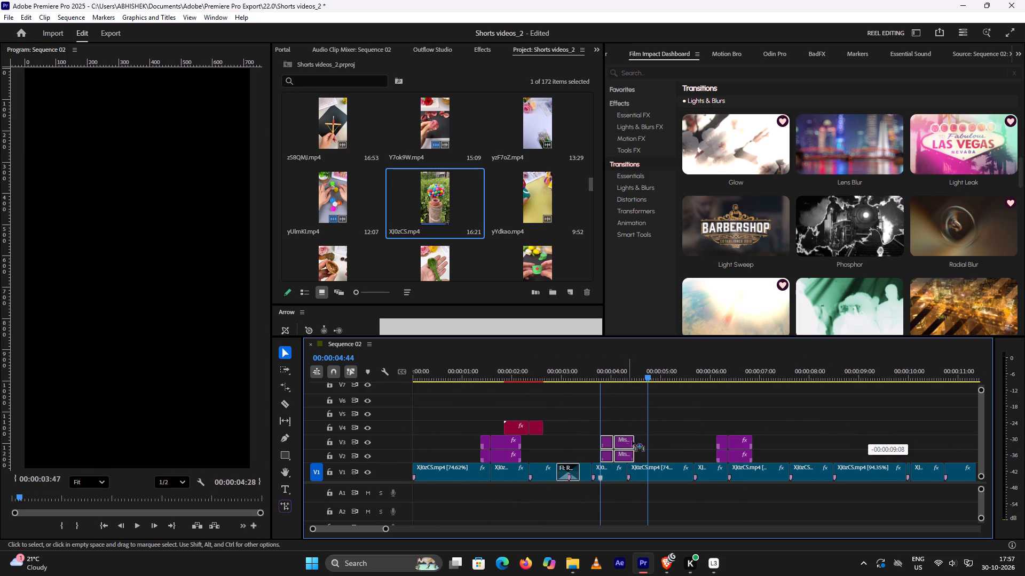
{"action": "left_click_drag", "start_coordinate": [632, 441], "coordinate": [637, 442]}
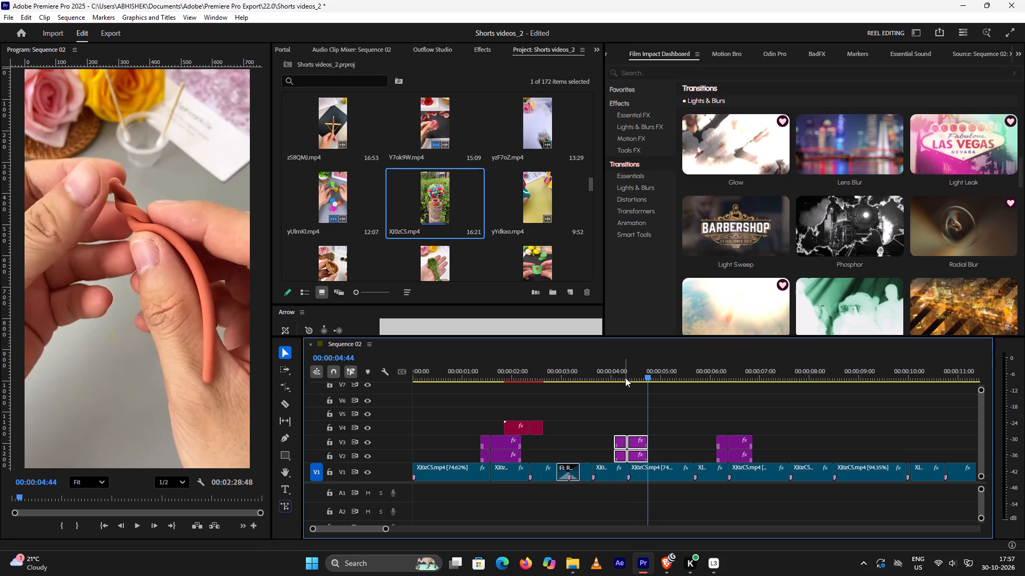
Play excerpts of the short between about 00:00:03:50 and 00:00:07:04 to check the moved transition and the cuts after it.
{"action": "left_click", "coordinate": [601, 374]}
{"action": "key", "text": "space"}
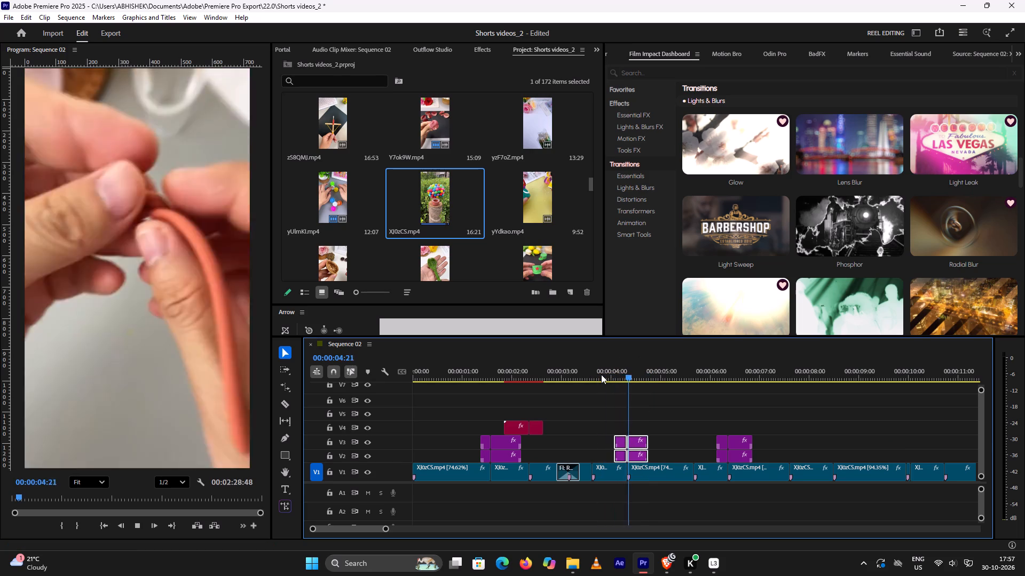
{"action": "key", "text": "space"}
{"action": "left_click", "coordinate": [601, 374]}
{"action": "key", "text": "space"}
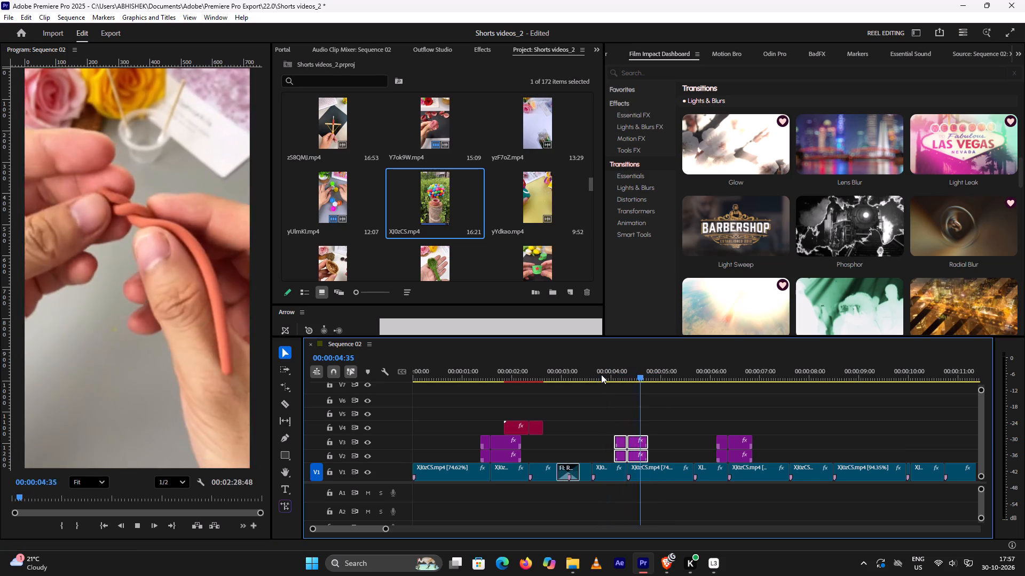
{"action": "key", "text": "space"}
{"action": "key", "text": "space"}
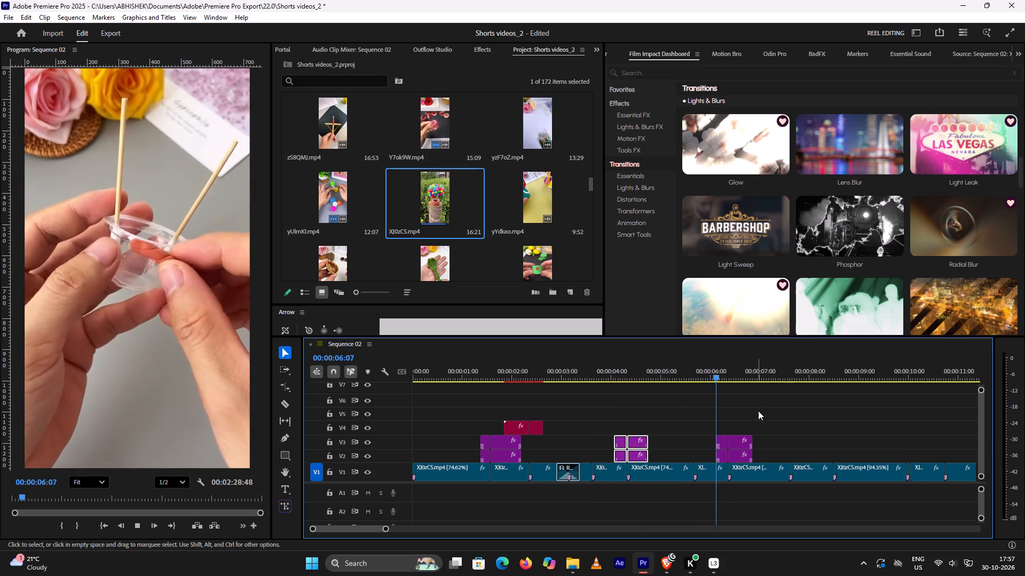
{"action": "scroll", "coordinate": [767, 409], "scroll_direction": "down", "scroll_amount": 5}
{"action": "key", "text": "space"}
Move the purple transition clips on V2 and V3 at about 00:00:06:10 along the same tracks onto the V1 cut at about 00:00:12:50.
{"action": "left_click_drag", "start_coordinate": [628, 422], "coordinate": [671, 450]}
{"action": "left_click_drag", "start_coordinate": [662, 443], "coordinate": [849, 440]}
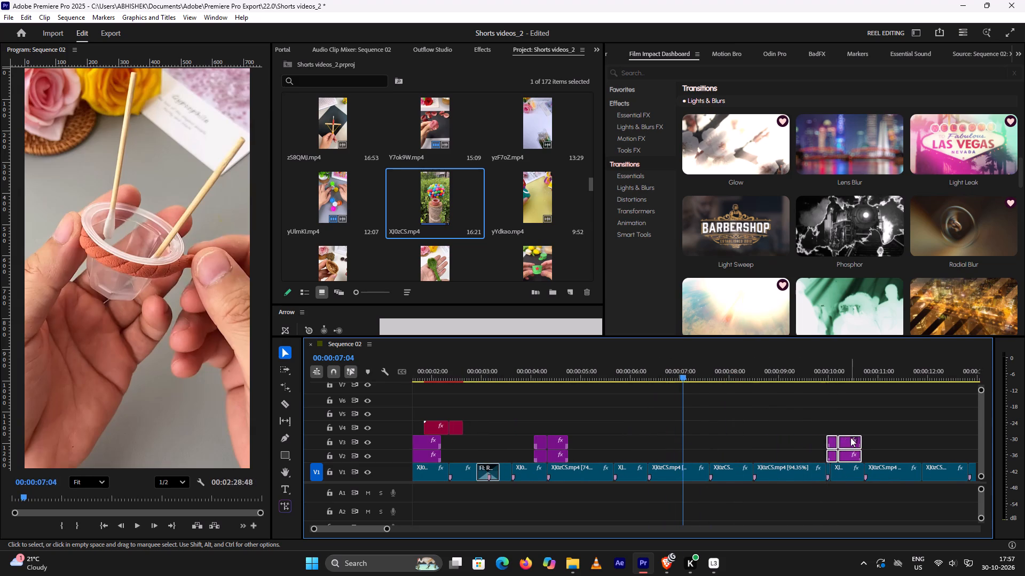
{"action": "scroll", "coordinate": [850, 437], "scroll_direction": "down", "scroll_amount": 7}
{"action": "left_click", "coordinate": [816, 367]}
{"action": "left_click_drag", "start_coordinate": [814, 374], "coordinate": [865, 379]}
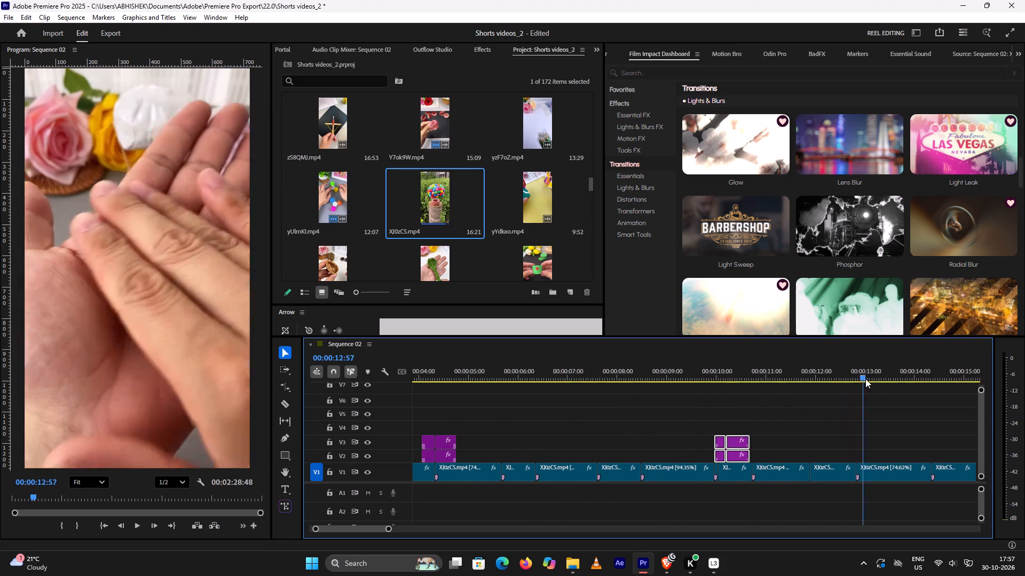
{"action": "left_click_drag", "start_coordinate": [865, 379], "coordinate": [866, 397]}
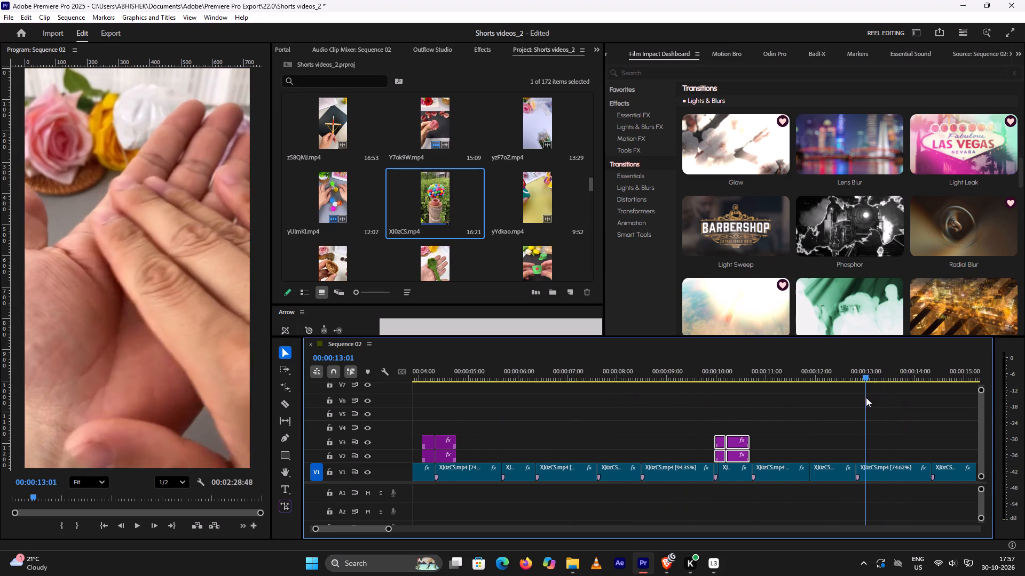
{"action": "left_click_drag", "start_coordinate": [866, 397], "coordinate": [913, 403]}
{"action": "left_click_drag", "start_coordinate": [708, 410], "coordinate": [753, 453]}
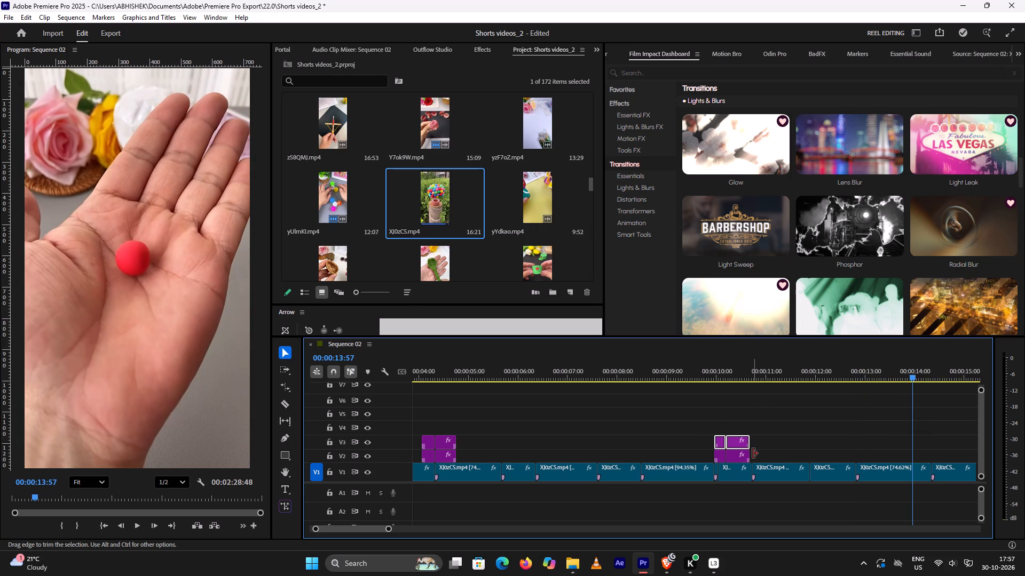
{"action": "left_click_drag", "start_coordinate": [753, 453], "coordinate": [754, 461]}
{"action": "left_click", "coordinate": [714, 410]}
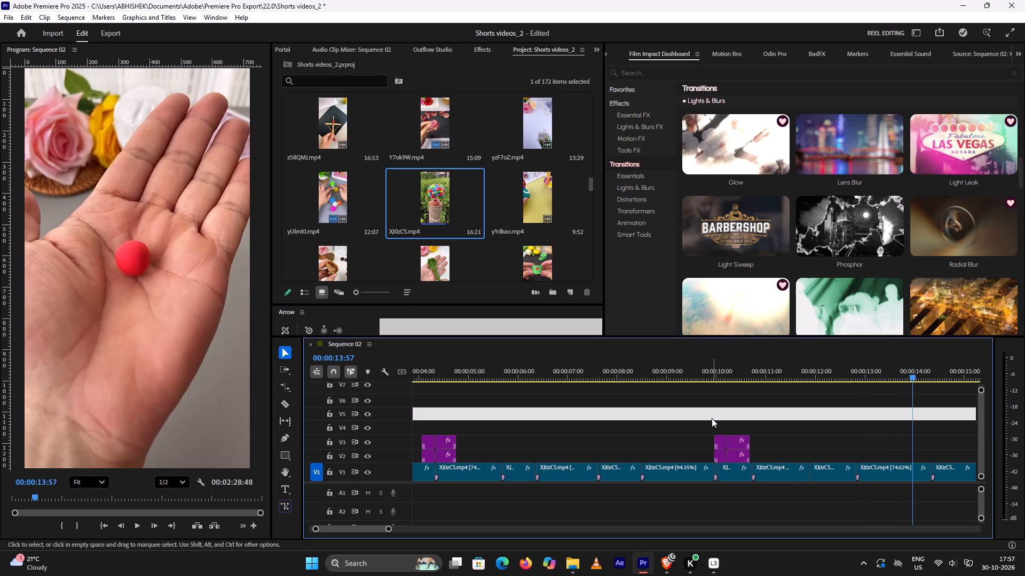
{"action": "left_click_drag", "start_coordinate": [712, 418], "coordinate": [745, 453]}
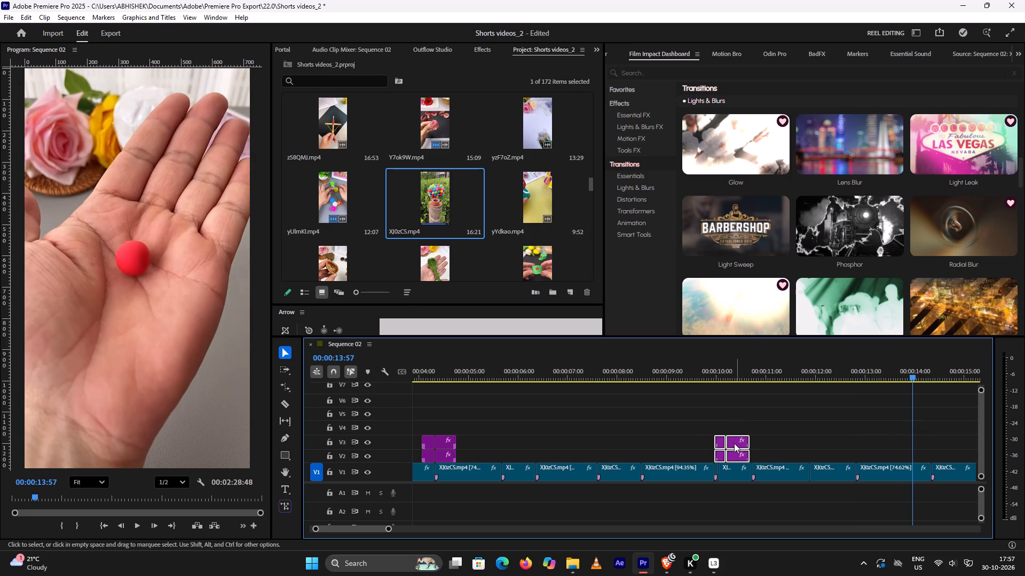
{"action": "left_click_drag", "start_coordinate": [733, 440], "coordinate": [864, 442]}
Play excerpts of the short between about 00:00:12:08 and 00:00:16:24 to check the moved transition and the cuts after it.
{"action": "left_click", "coordinate": [838, 368]}
{"action": "key", "text": "space"}
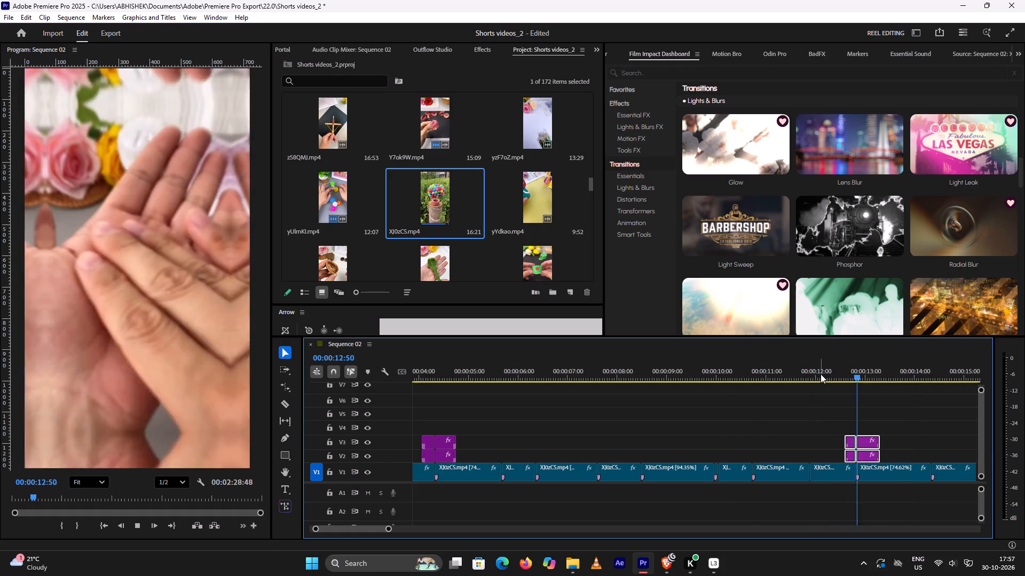
{"action": "key", "text": "space"}
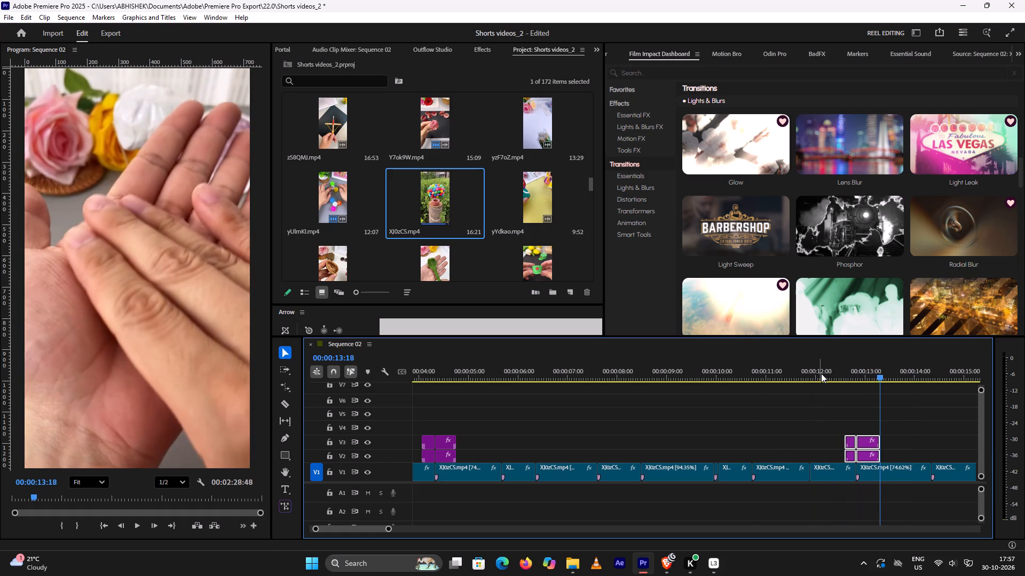
{"action": "left_click", "coordinate": [823, 372]}
{"action": "key", "text": "space"}
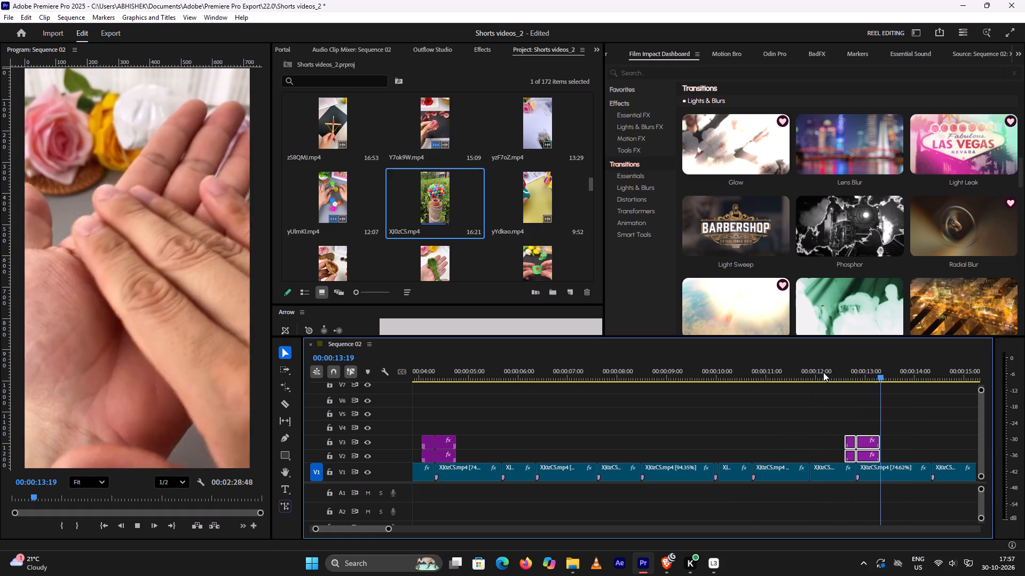
{"action": "key", "text": "space"}
{"action": "scroll", "coordinate": [855, 389], "scroll_direction": "down", "scroll_amount": 5, "text": "alt"}
{"action": "key", "text": "space"}
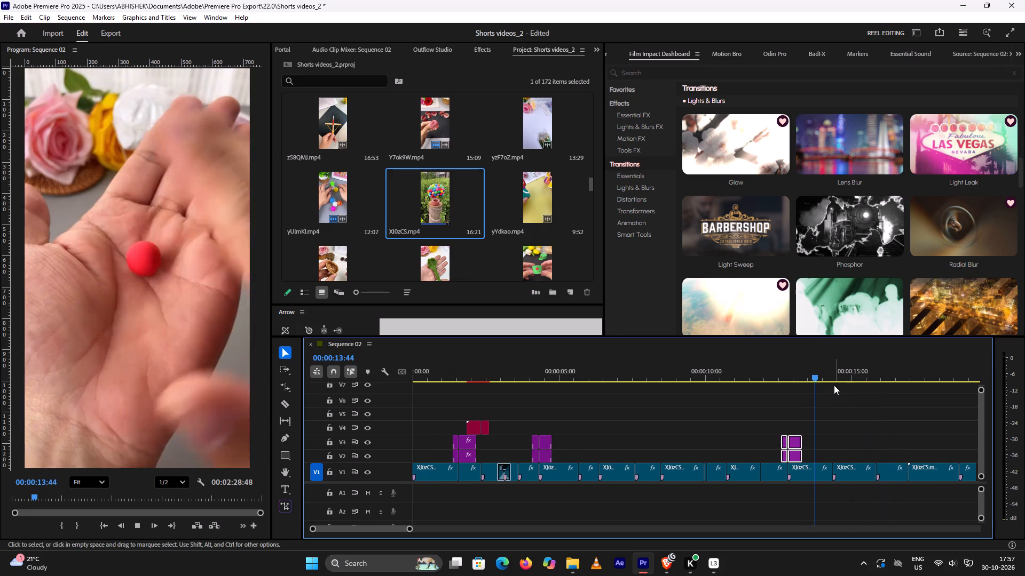
{"action": "key", "text": "space"}
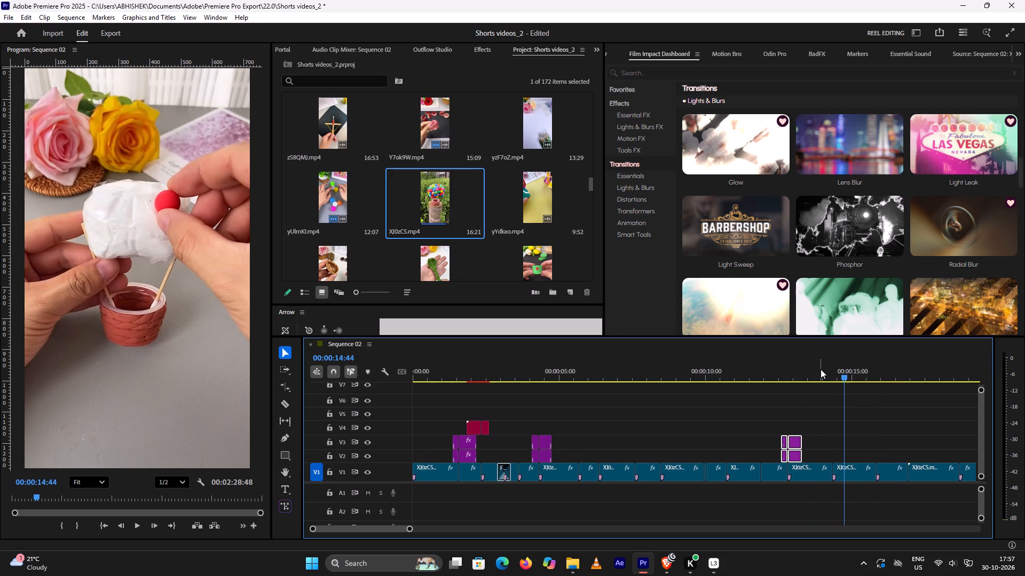
{"action": "left_click", "coordinate": [821, 369]}
{"action": "key", "text": "space"}
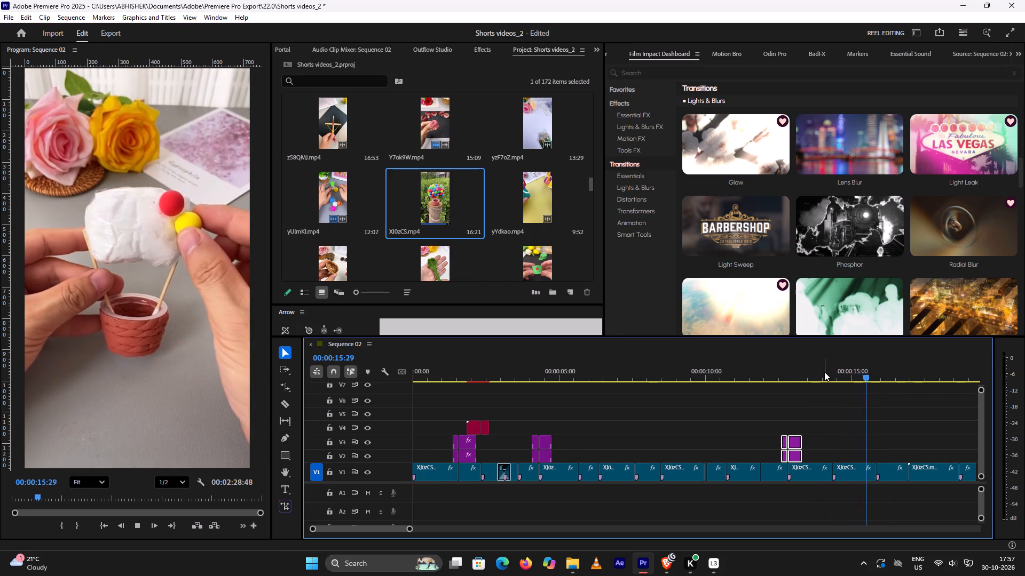
{"action": "key", "text": "space"}
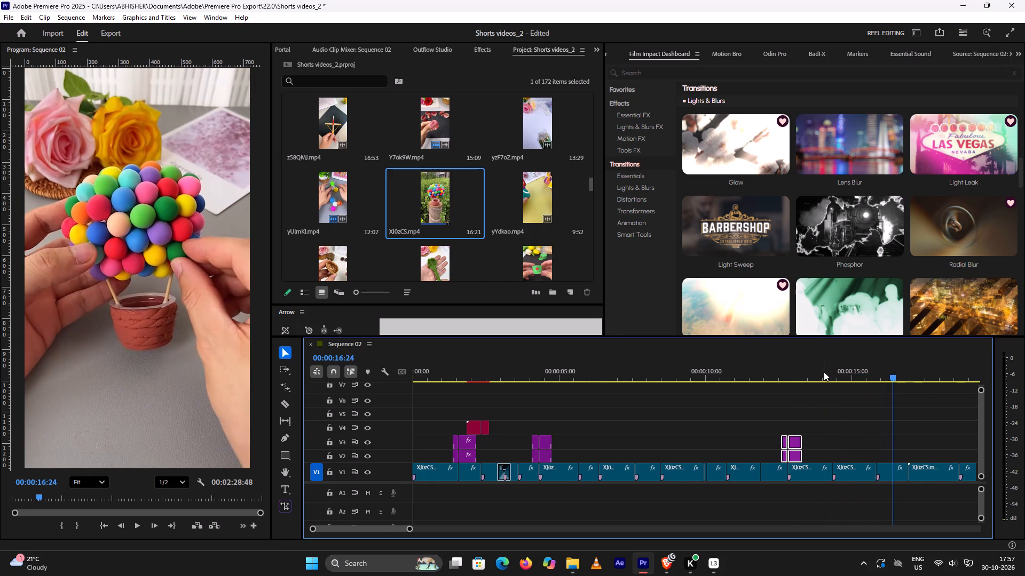
Bring the red V2 clips and purple V2/V3 transition clips from about 00:00:27:00 in the Y7ok9W short to about 00:00:09:00 in the balloon short.
{"action": "scroll", "coordinate": [824, 372], "scroll_direction": "down", "scroll_amount": 15}
{"action": "scroll", "coordinate": [955, 388], "scroll_direction": "down", "scroll_amount": 5}
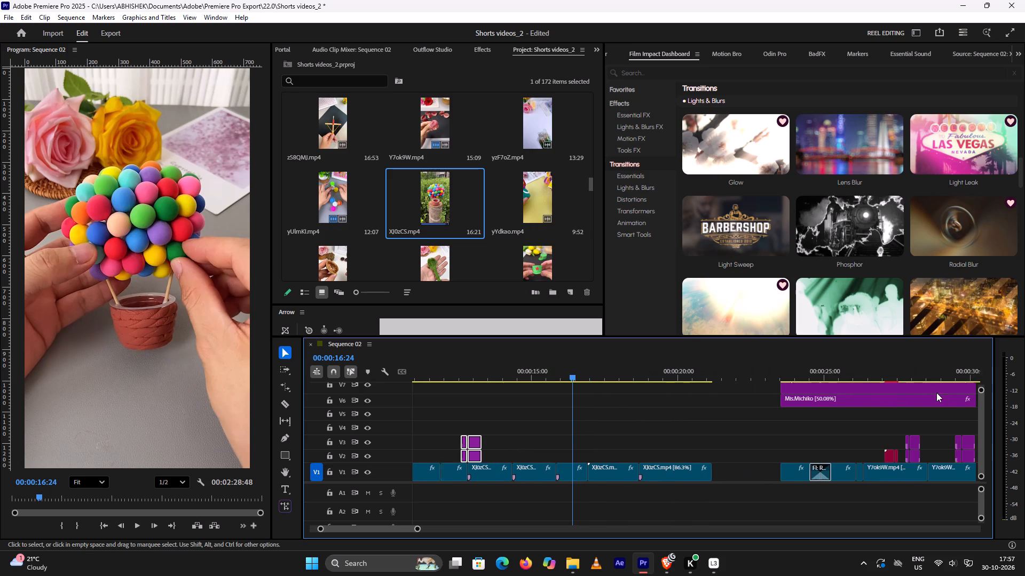
{"action": "scroll", "coordinate": [936, 393], "scroll_direction": "down", "scroll_amount": 1}
{"action": "left_click", "coordinate": [866, 371]}
{"action": "key", "text": "space"}
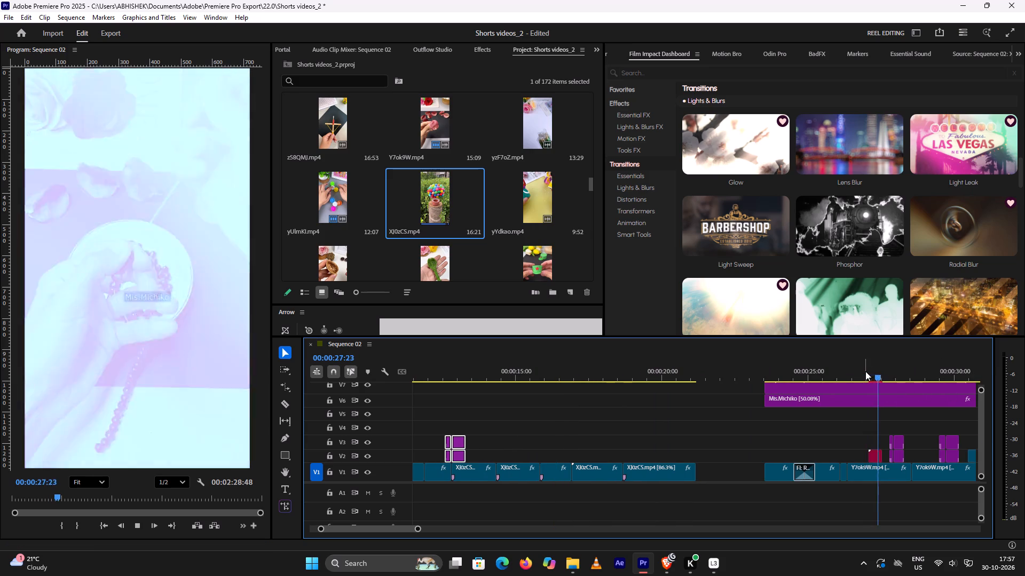
{"action": "key", "text": "space"}
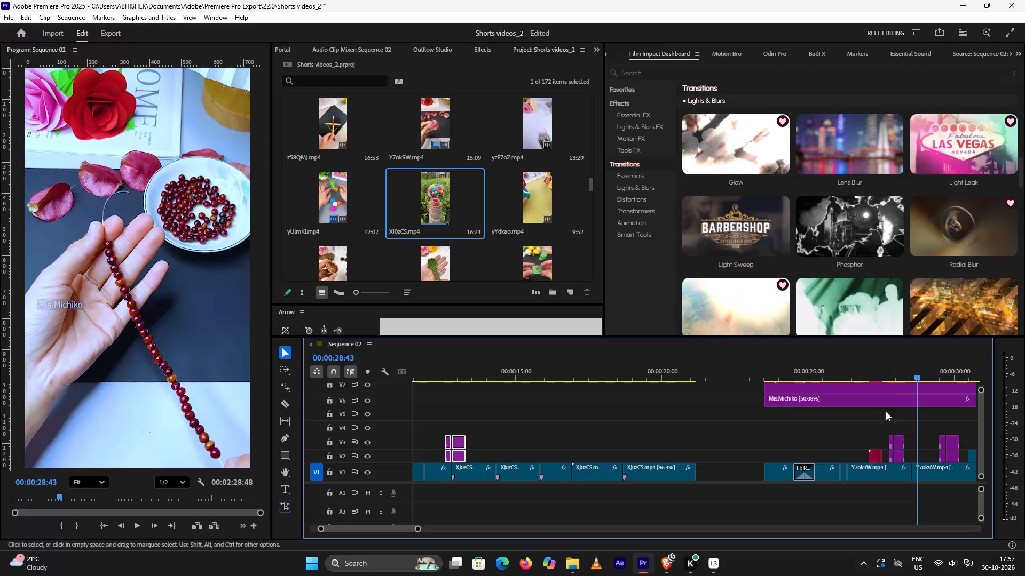
{"action": "left_click_drag", "start_coordinate": [864, 421], "coordinate": [903, 460]}
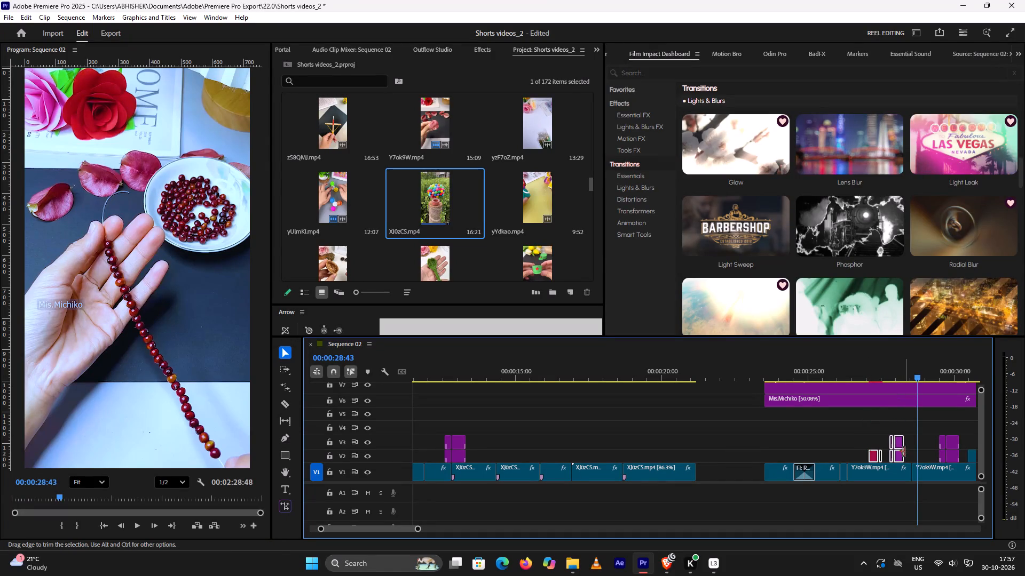
{"action": "left_click_drag", "start_coordinate": [900, 441], "coordinate": [412, 413]}
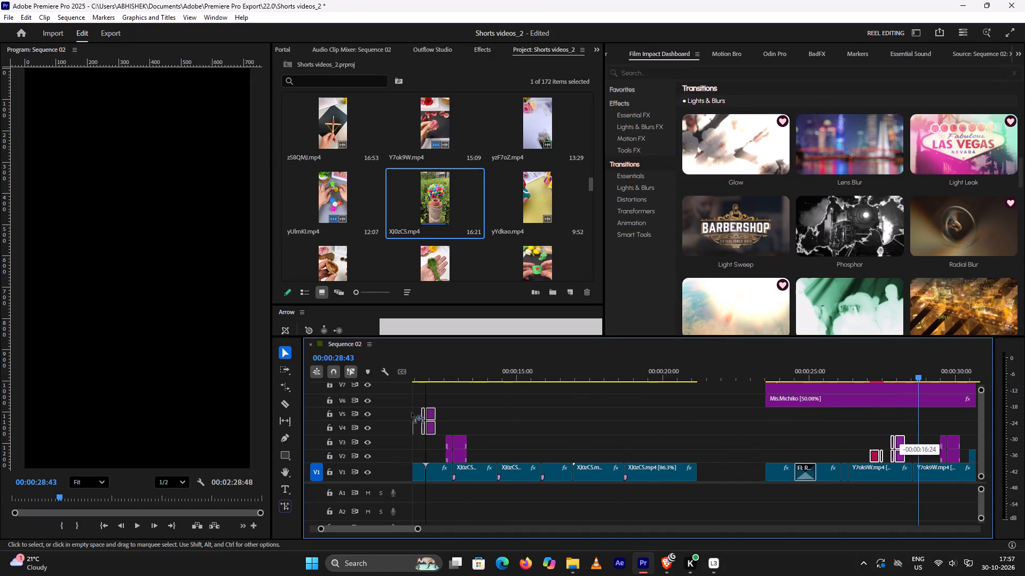
{"action": "left_click_drag", "start_coordinate": [412, 413], "coordinate": [577, 440]}
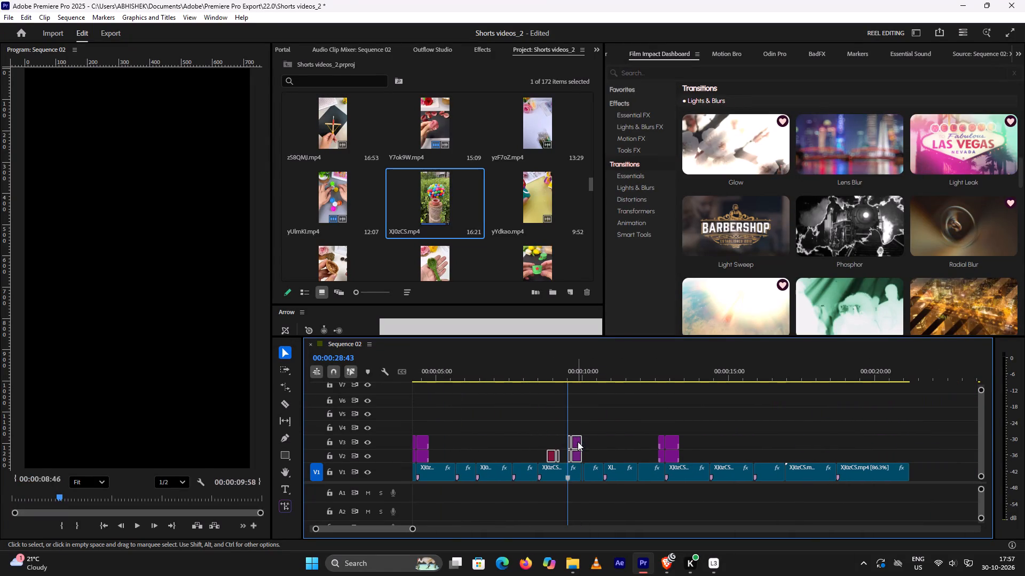
Move the purple transition clips on V2 and V3 at about 00:00:09:31 onto the V1 cut at about 00:00:14:22 and preview them.
{"action": "left_click", "coordinate": [682, 364]}
{"action": "key", "text": "space"}
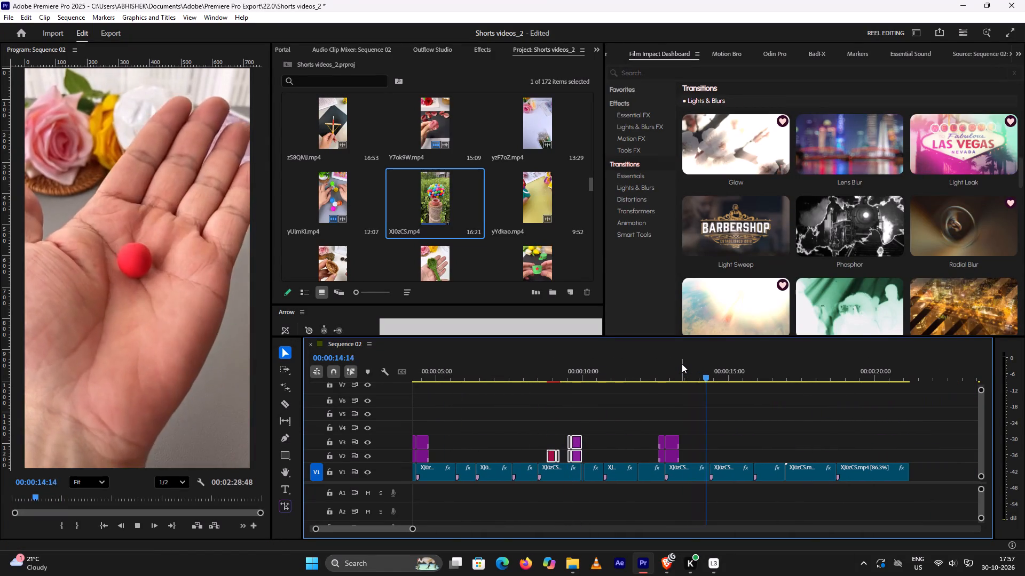
{"action": "key", "text": "space"}
{"action": "left_click", "coordinate": [564, 405]}
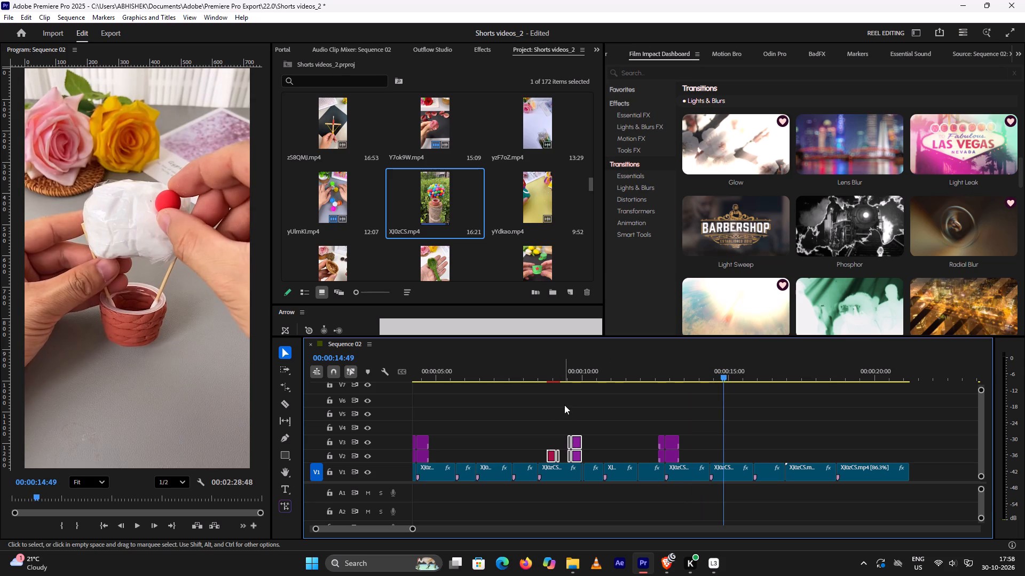
{"action": "left_click_drag", "start_coordinate": [565, 421], "coordinate": [585, 455]}
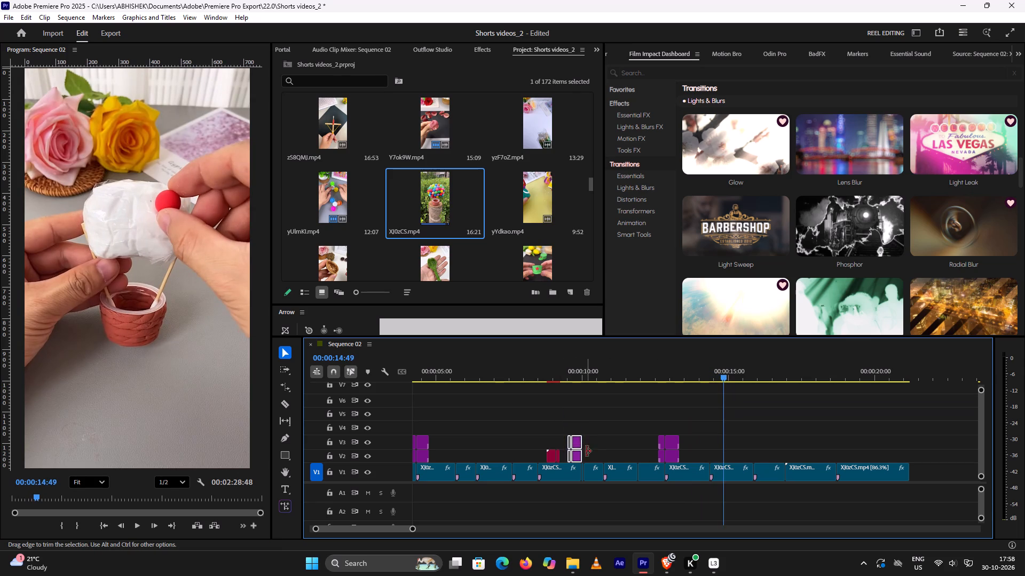
{"action": "left_click_drag", "start_coordinate": [578, 442], "coordinate": [658, 415]}
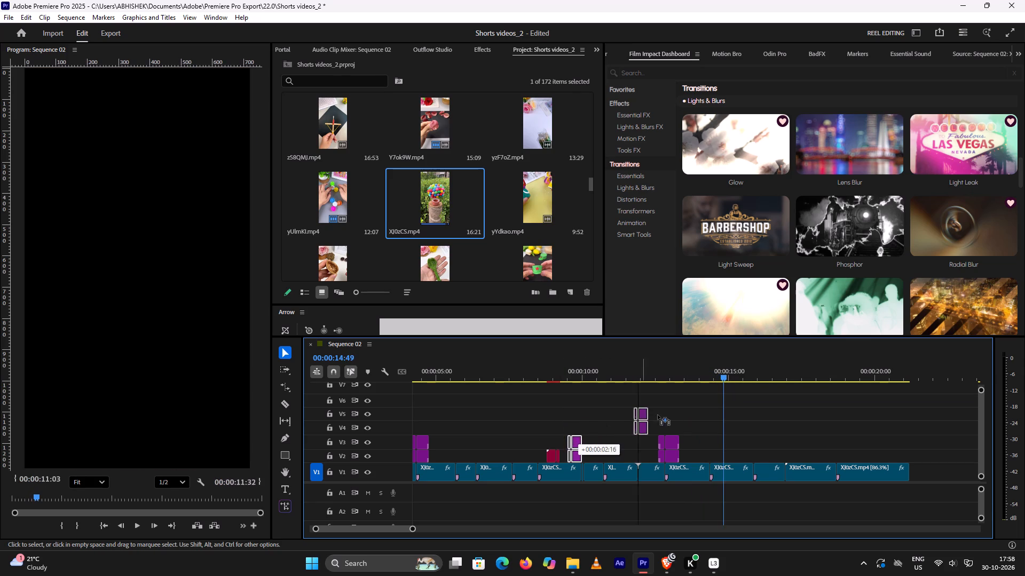
{"action": "left_click_drag", "start_coordinate": [658, 415], "coordinate": [717, 443]}
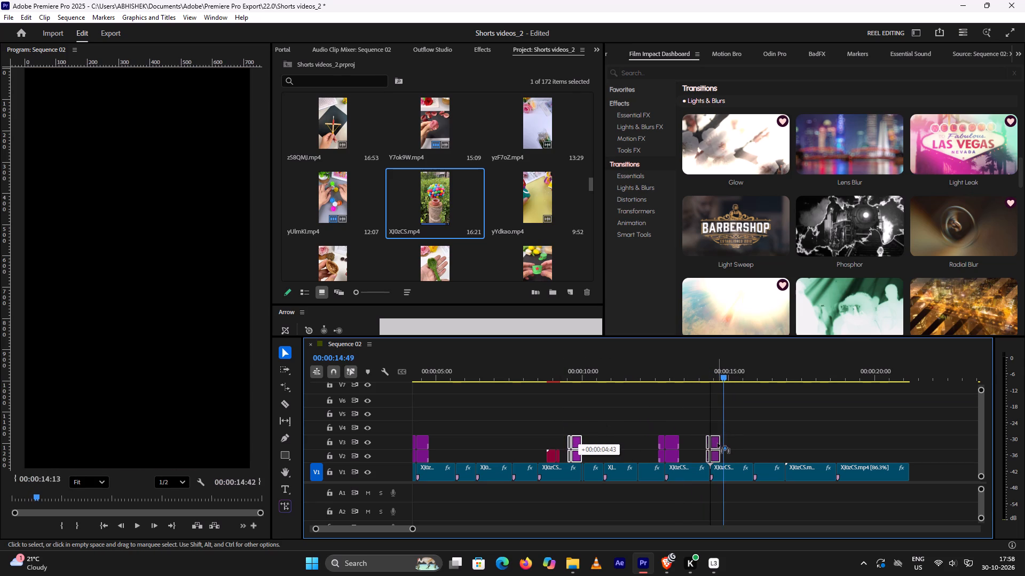
{"action": "left_click_drag", "start_coordinate": [717, 443], "coordinate": [717, 443]}
{"action": "left_click", "coordinate": [704, 372]}
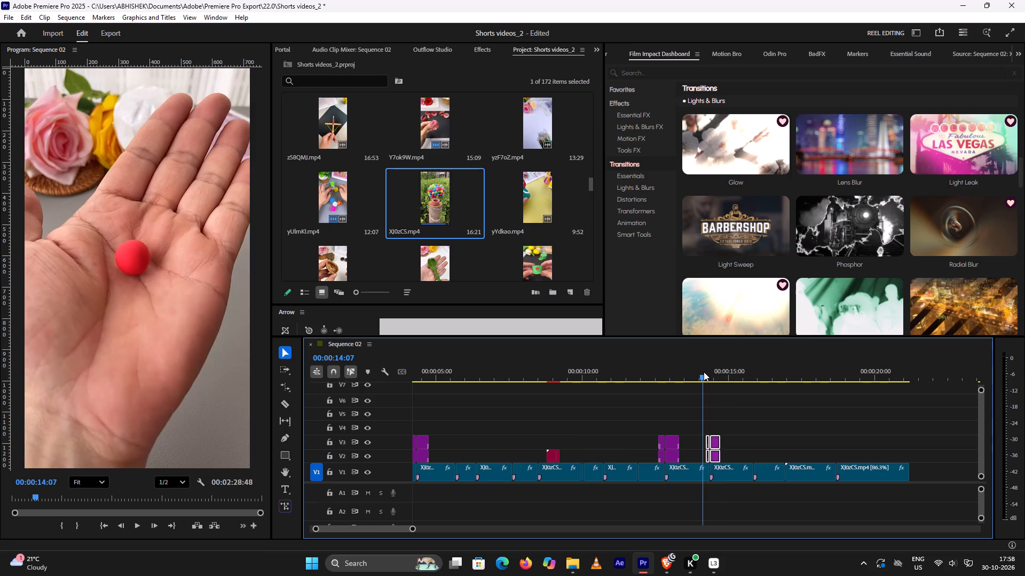
{"action": "key", "text": "space"}
{"action": "key", "text": "space"}
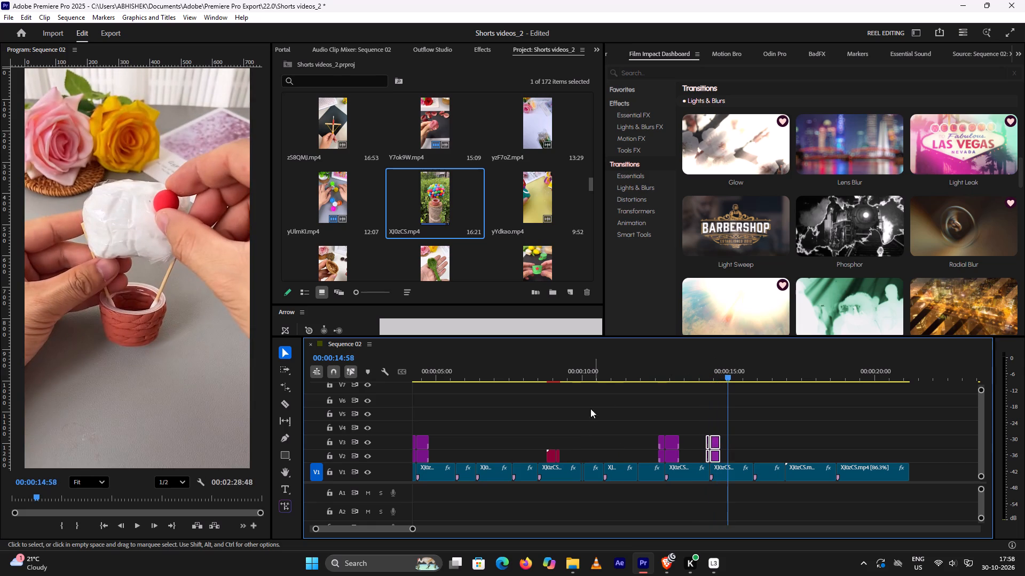
Move the red transition clips on V2 at about 00:00:09:00 along the same track onto the V1 cut at about 00:00:15:53.
{"action": "key", "text": "space"}
{"action": "key", "text": "space"}
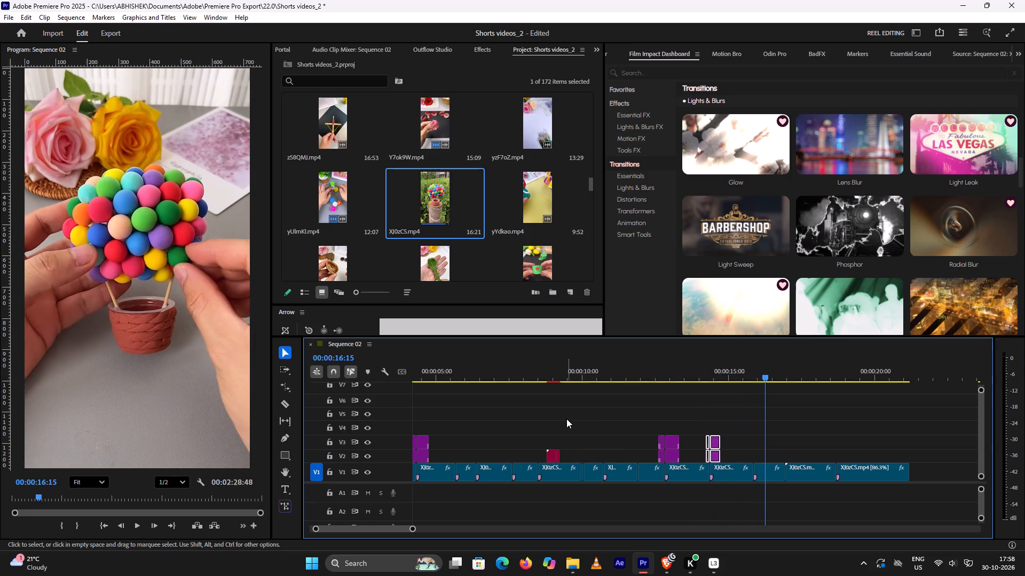
{"action": "left_click_drag", "start_coordinate": [545, 427], "coordinate": [561, 455]}
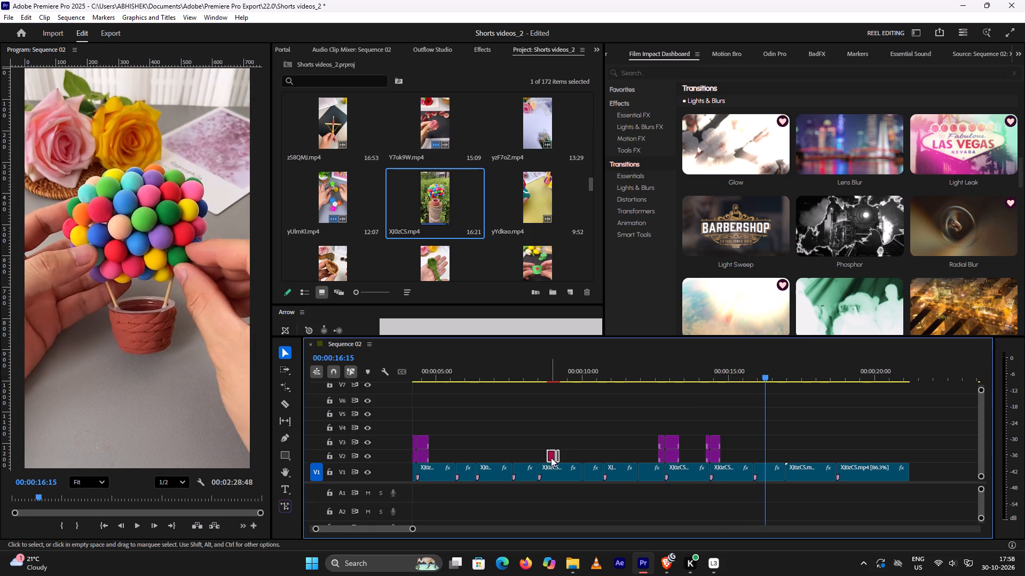
{"action": "left_click_drag", "start_coordinate": [550, 458], "coordinate": [753, 450]}
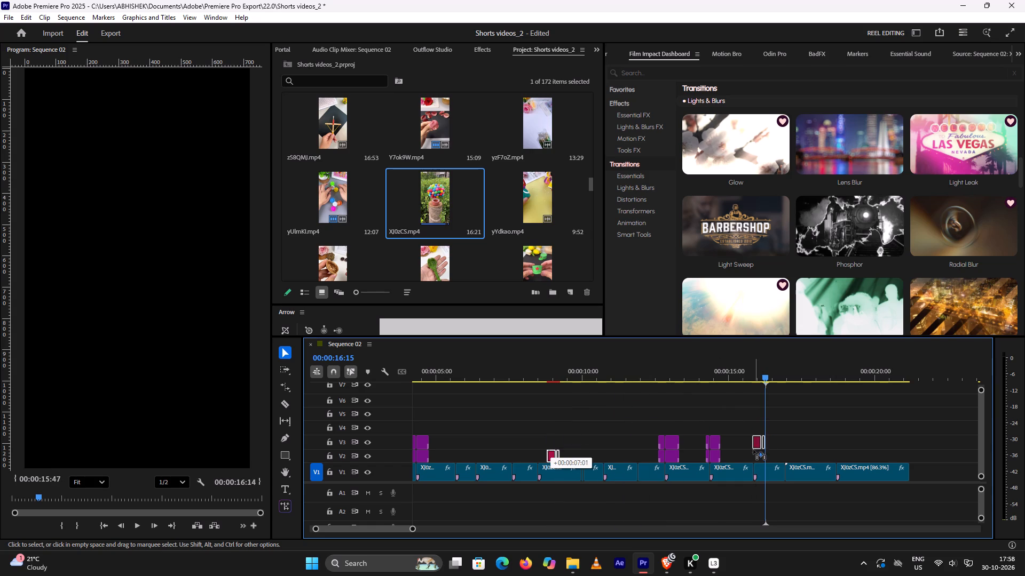
{"action": "left_click_drag", "start_coordinate": [753, 450], "coordinate": [751, 452]}
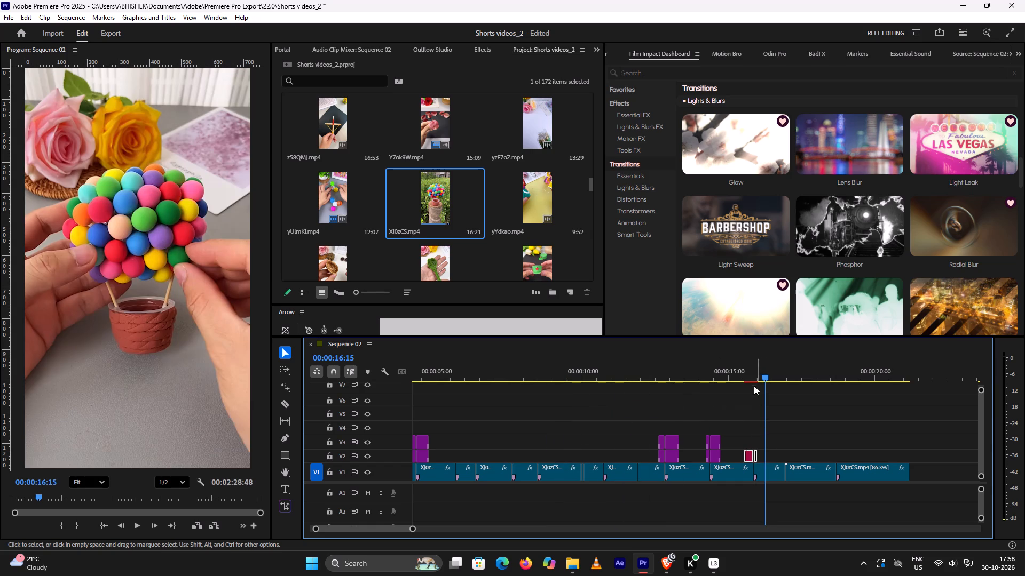
Play excerpts of the short between about 00:00:15:25 and 00:00:20:42 to check the red transition and the remaining cuts.
{"action": "left_click", "coordinate": [741, 370]}
{"action": "key", "text": "space"}
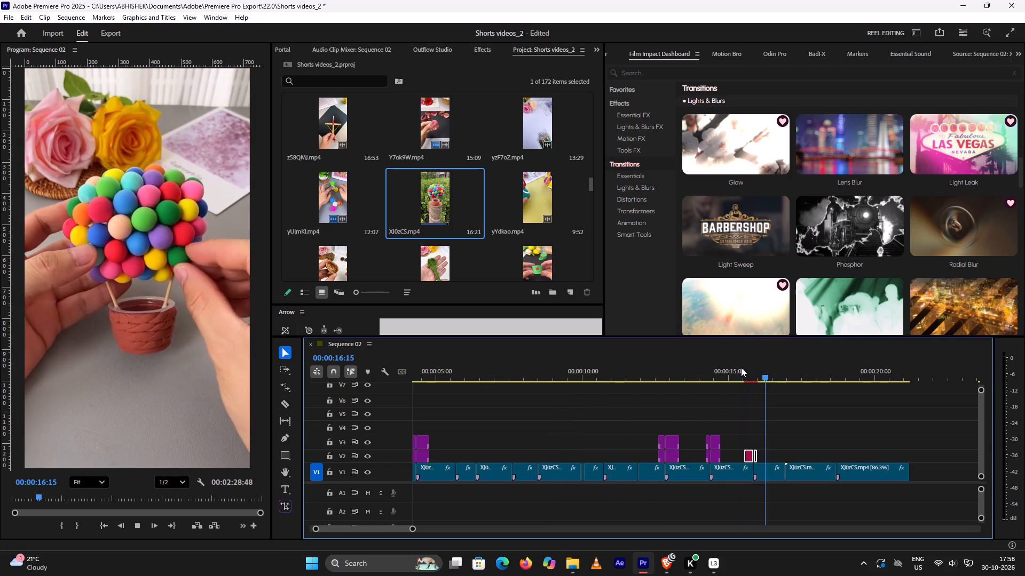
{"action": "key", "text": "space"}
{"action": "key", "text": "space"}
{"action": "key", "text": "space"}
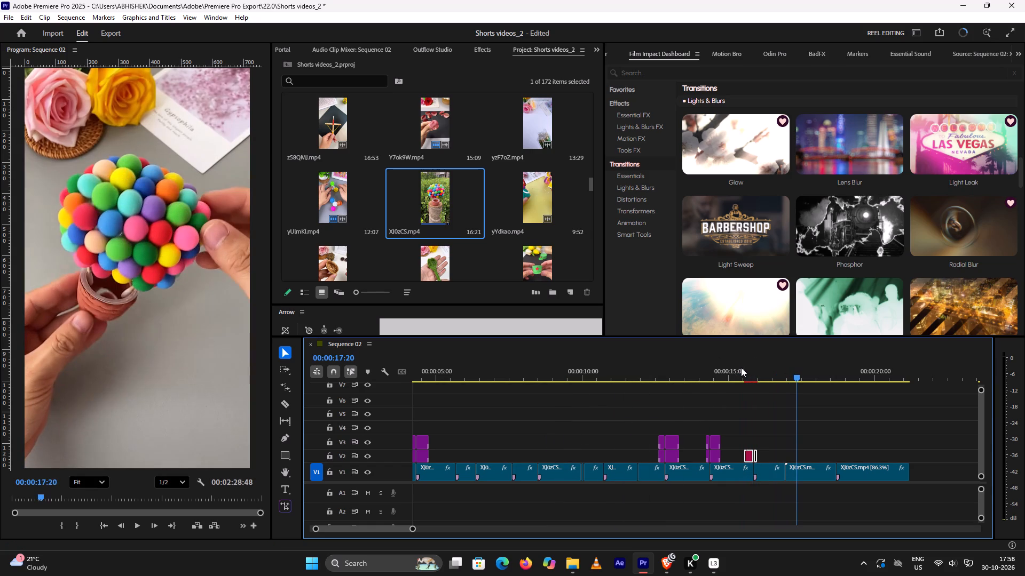
{"action": "left_click", "coordinate": [769, 370]}
{"action": "key", "text": "space"}
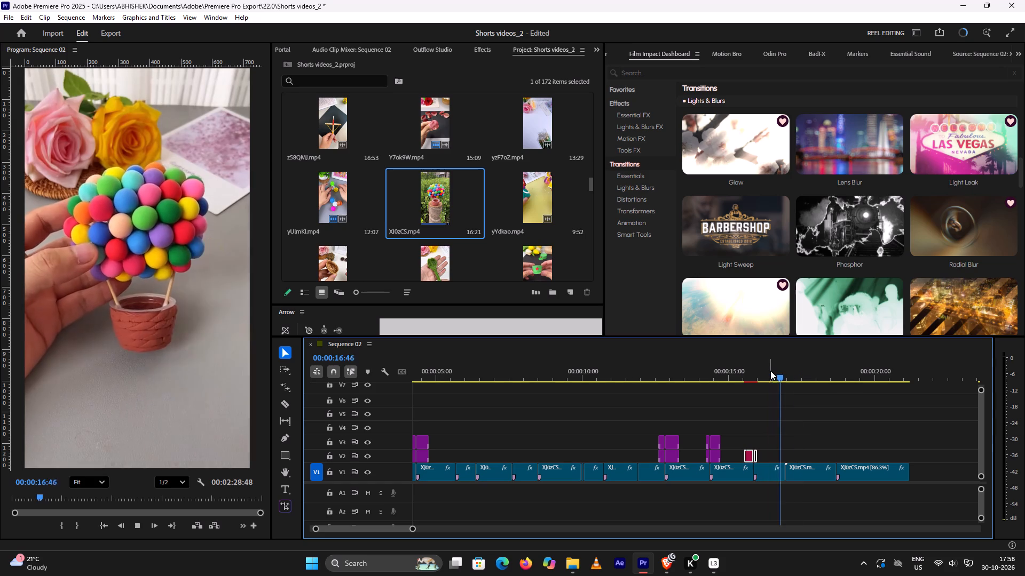
{"action": "key", "text": "space"}
{"action": "left_click", "coordinate": [763, 373]}
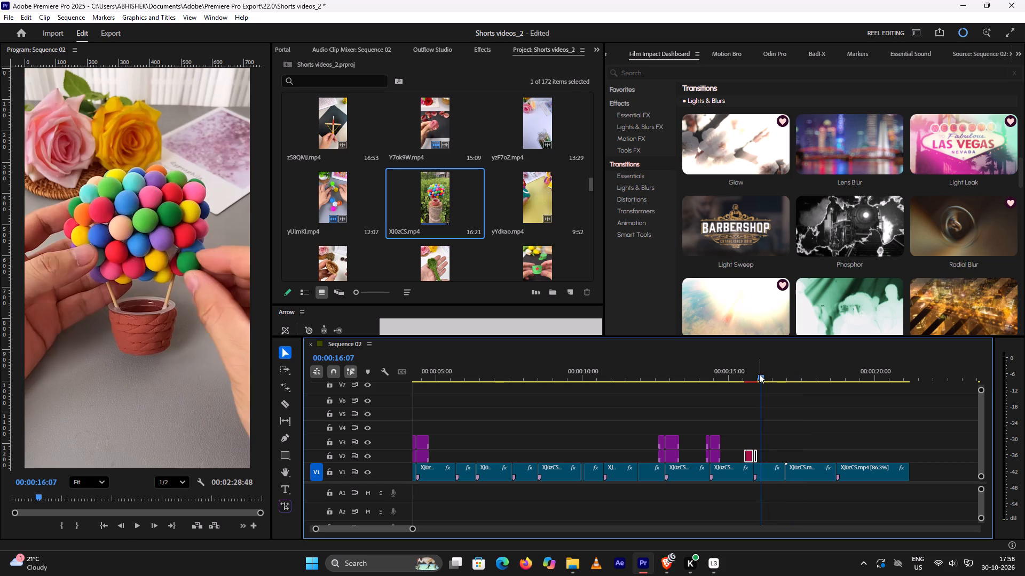
{"action": "key", "text": "space"}
{"action": "key", "text": "space"}
{"action": "key", "text": "space"}
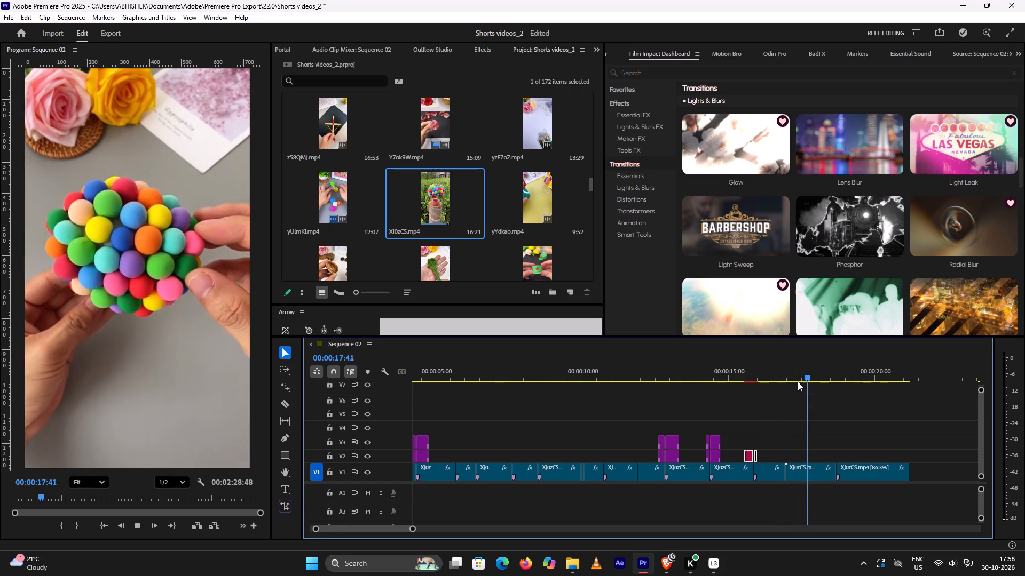
{"action": "key", "text": "space"}
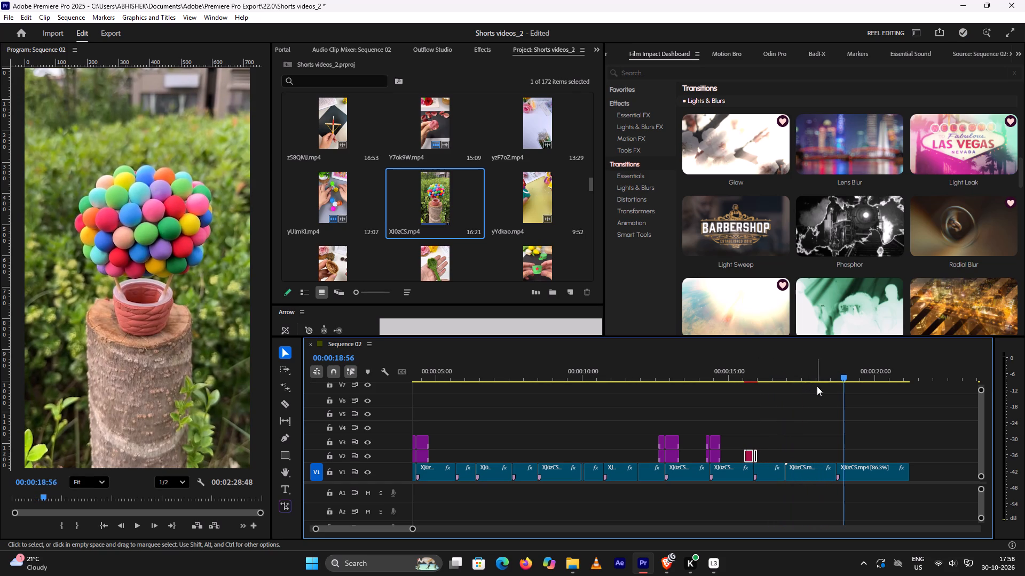
{"action": "key", "text": "space"}
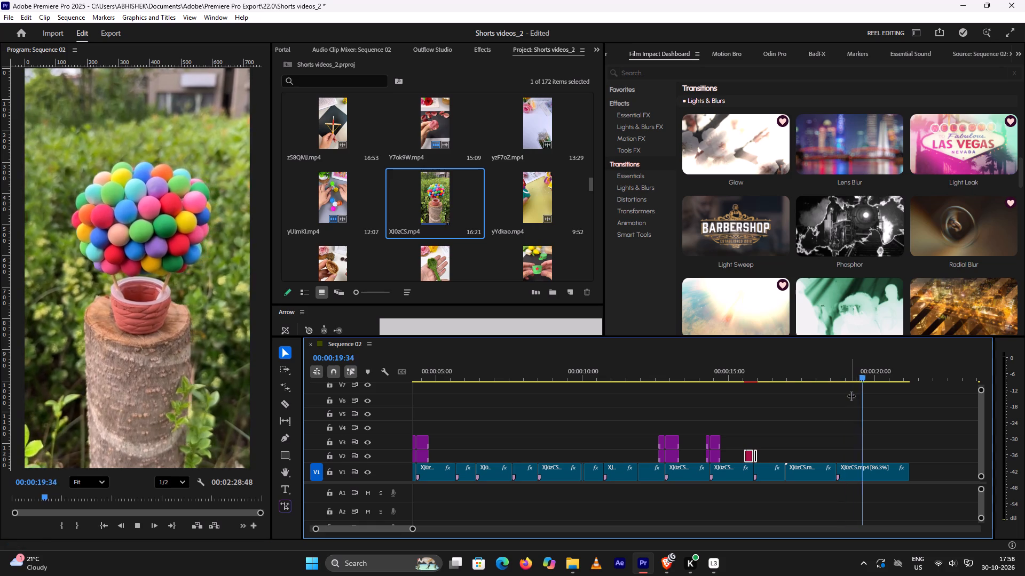
{"action": "key", "text": "space"}
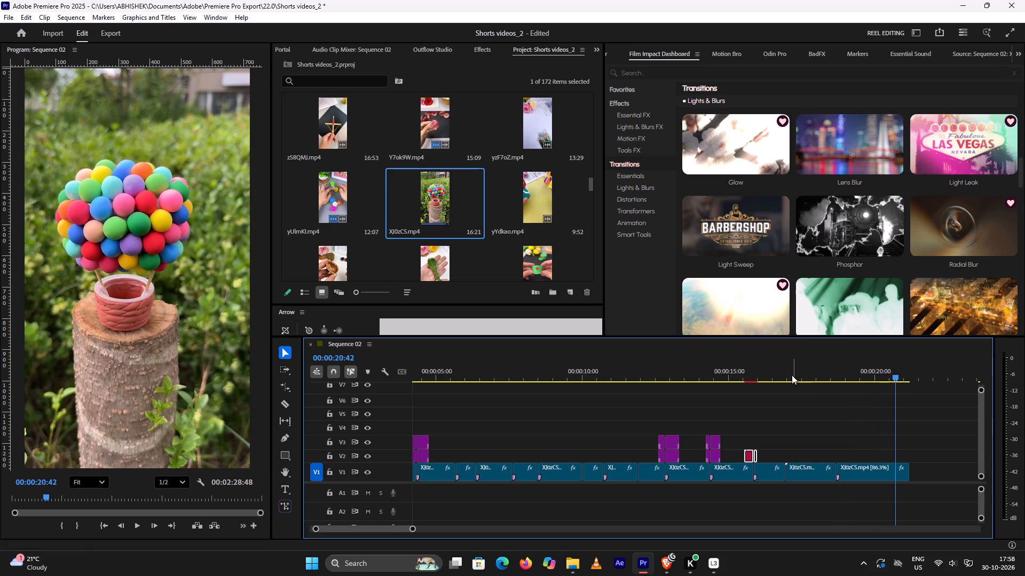
Replay the short around the red transition at about 00:00:15:46 and scrub the following cuts up to about 00:00:19:18.
{"action": "left_click", "coordinate": [779, 371]}
{"action": "key", "text": "space"}
{"action": "key", "text": "space"}
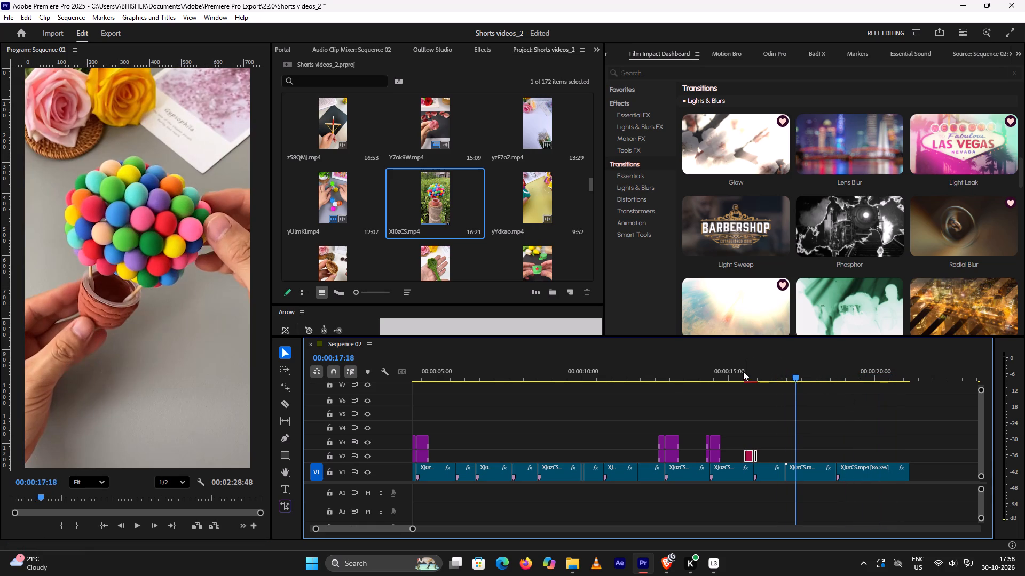
{"action": "left_click", "coordinate": [742, 370]}
{"action": "key", "text": "space"}
{"action": "key", "text": "space"}
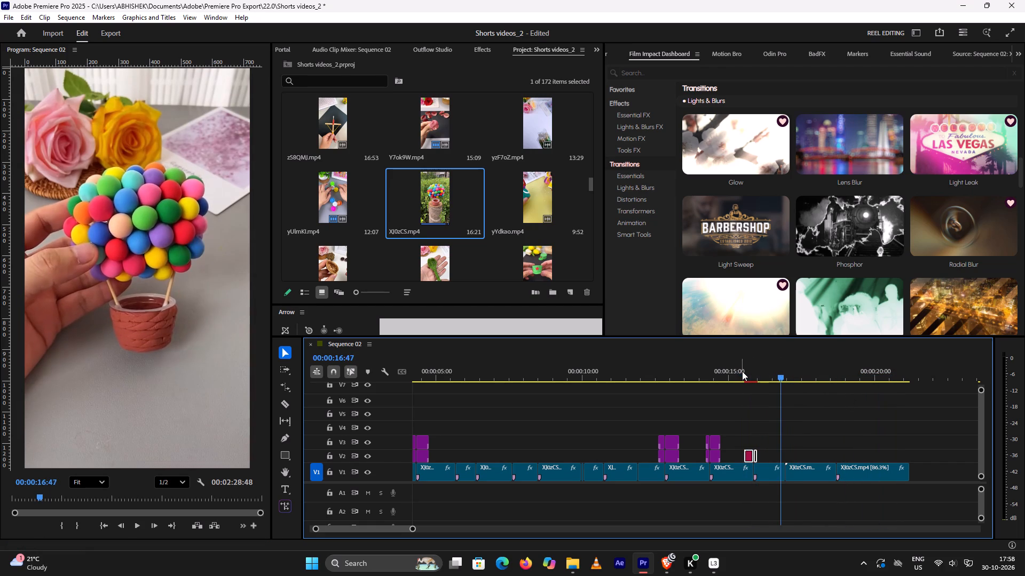
{"action": "left_click", "coordinate": [736, 373]}
{"action": "key", "text": "space"}
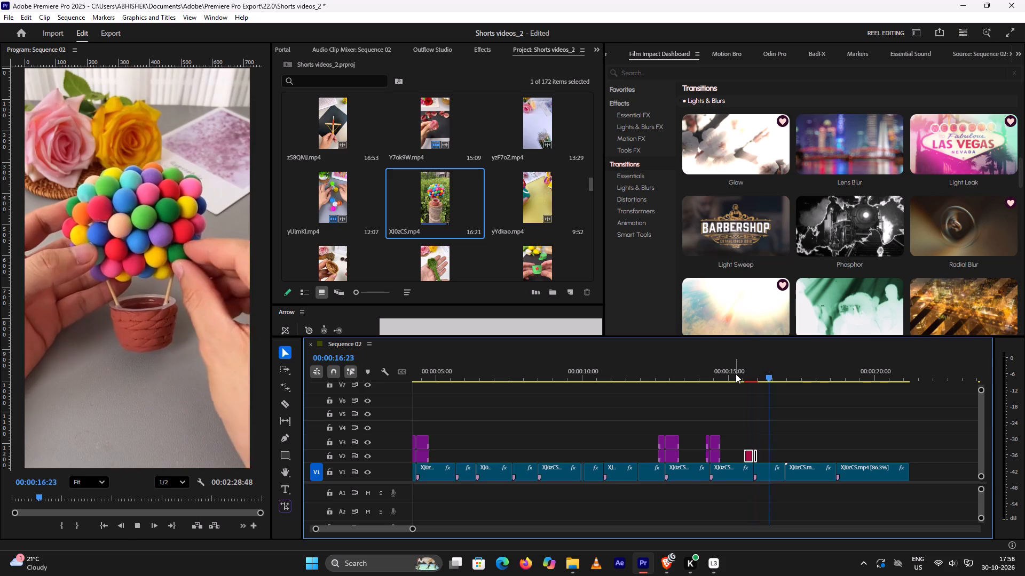
{"action": "key", "text": "space"}
{"action": "left_click", "coordinate": [735, 375]}
{"action": "key", "text": "space"}
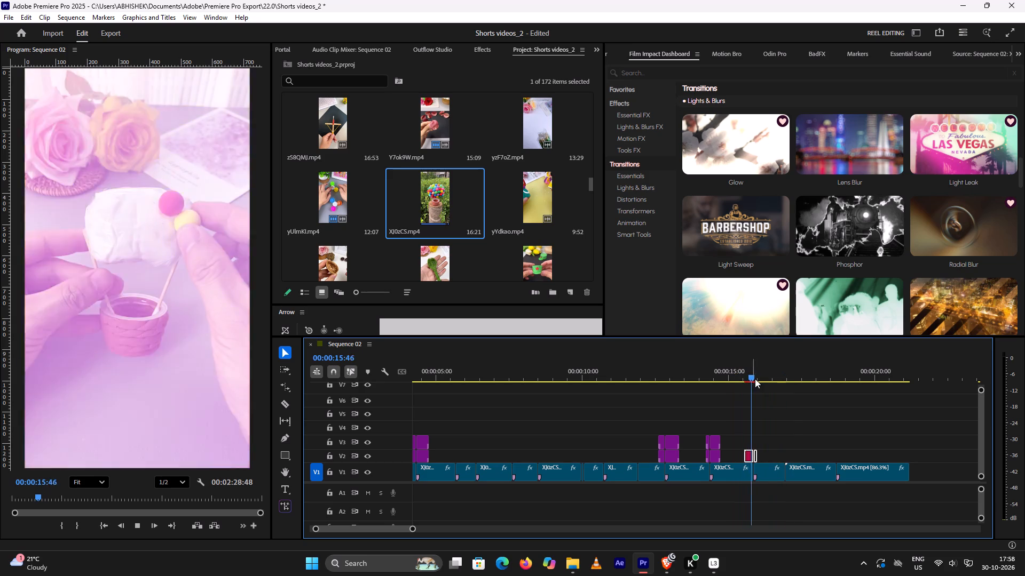
{"action": "key", "text": "space"}
{"action": "left_click", "coordinate": [737, 375]}
{"action": "key", "text": "space"}
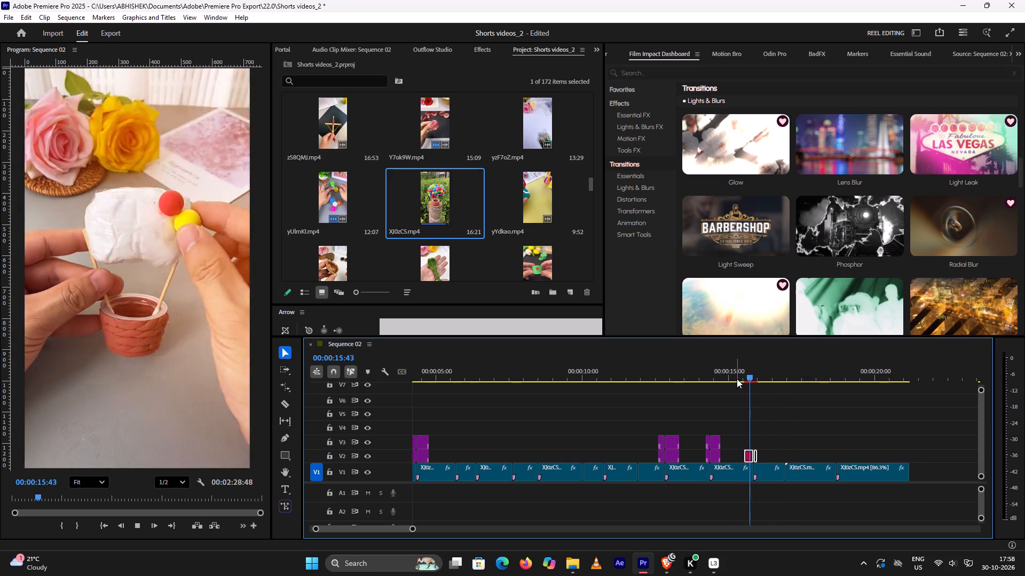
{"action": "key", "text": "space"}
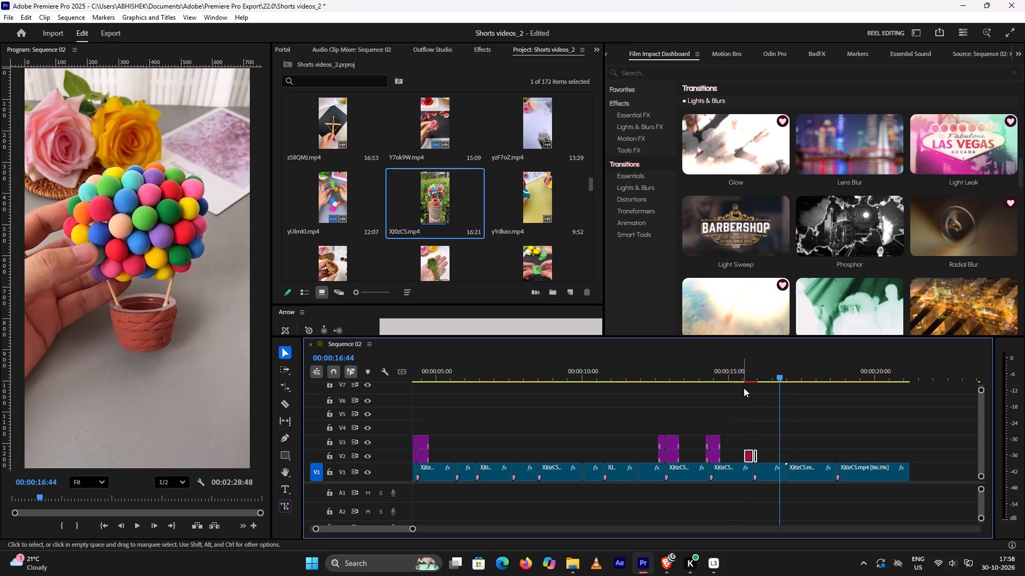
{"action": "left_click", "coordinate": [754, 371]}
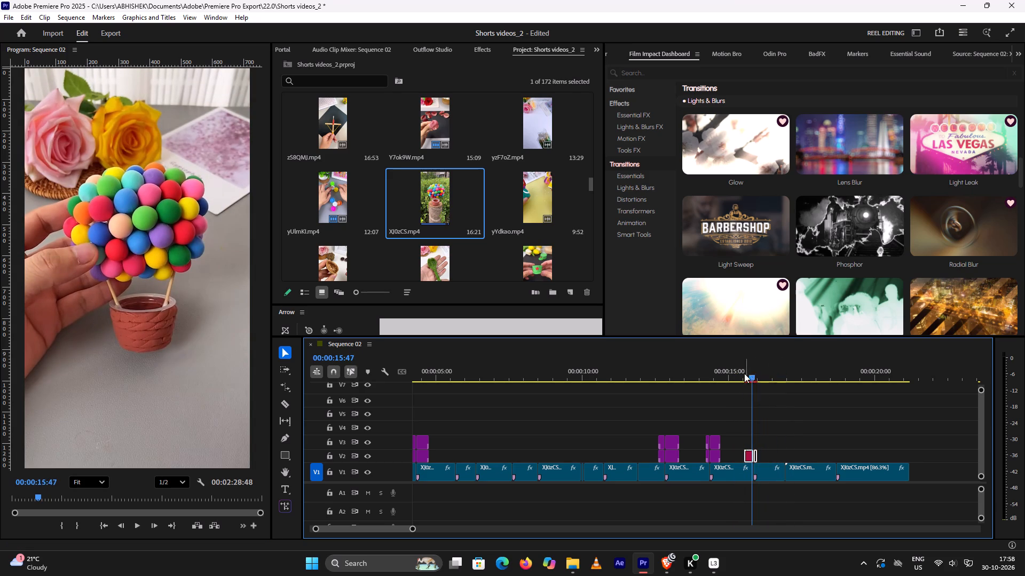
{"action": "left_click", "coordinate": [743, 374]}
{"action": "key", "text": "space"}
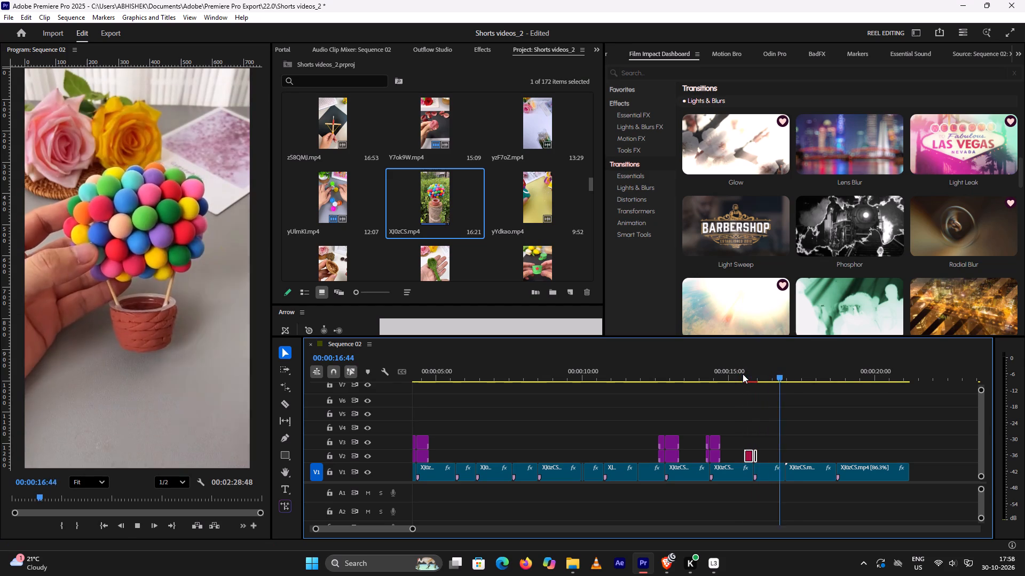
{"action": "key", "text": "space"}
{"action": "left_click", "coordinate": [743, 374]}
{"action": "key", "text": "space"}
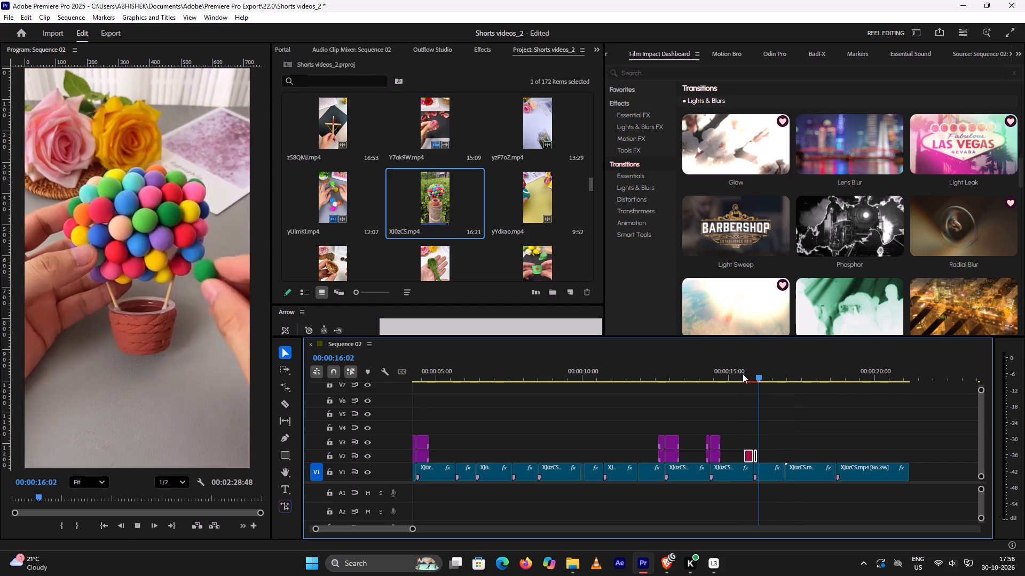
{"action": "key", "text": "space"}
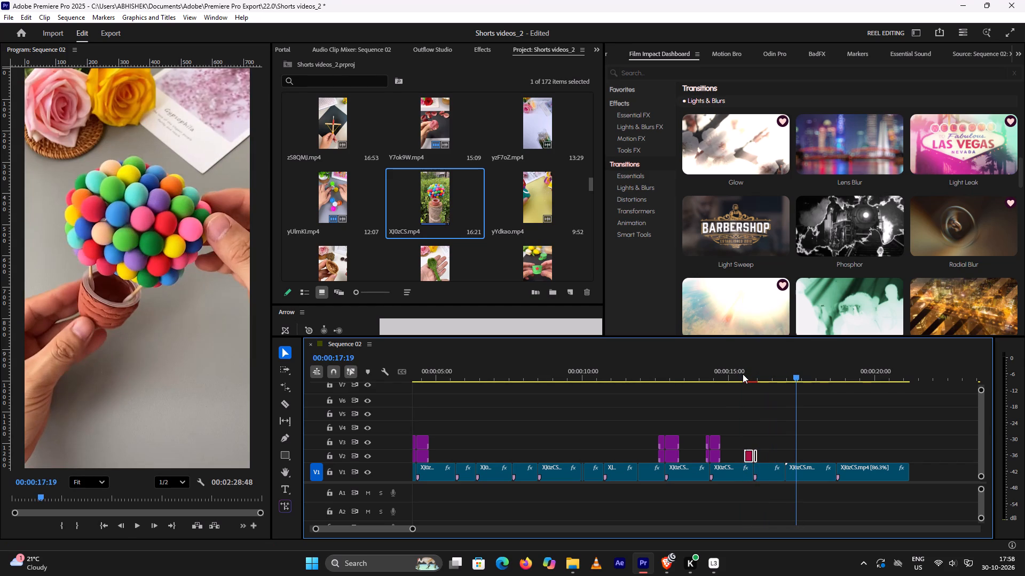
{"action": "left_click", "coordinate": [742, 374]}
{"action": "key", "text": "space"}
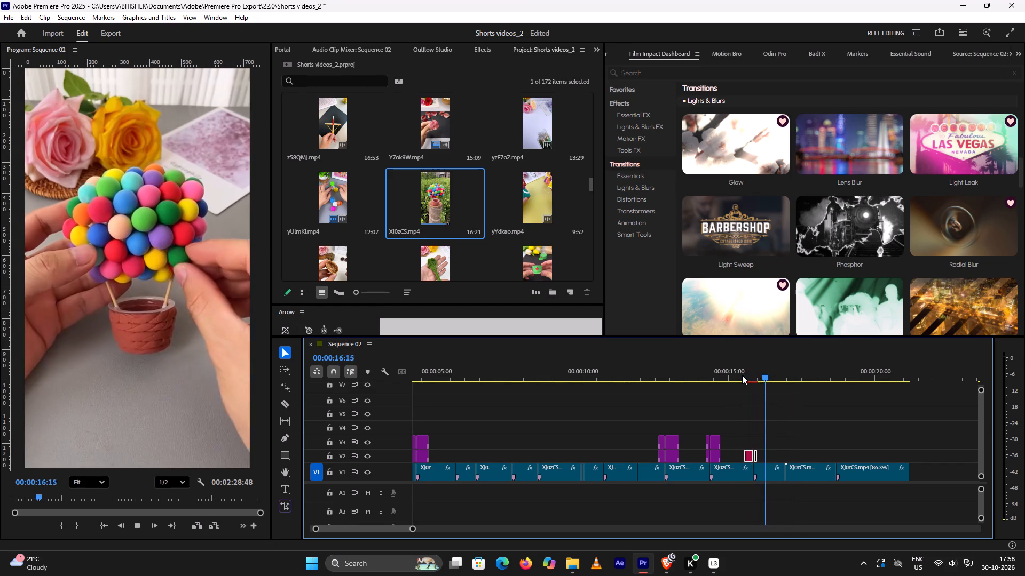
{"action": "key", "text": "space"}
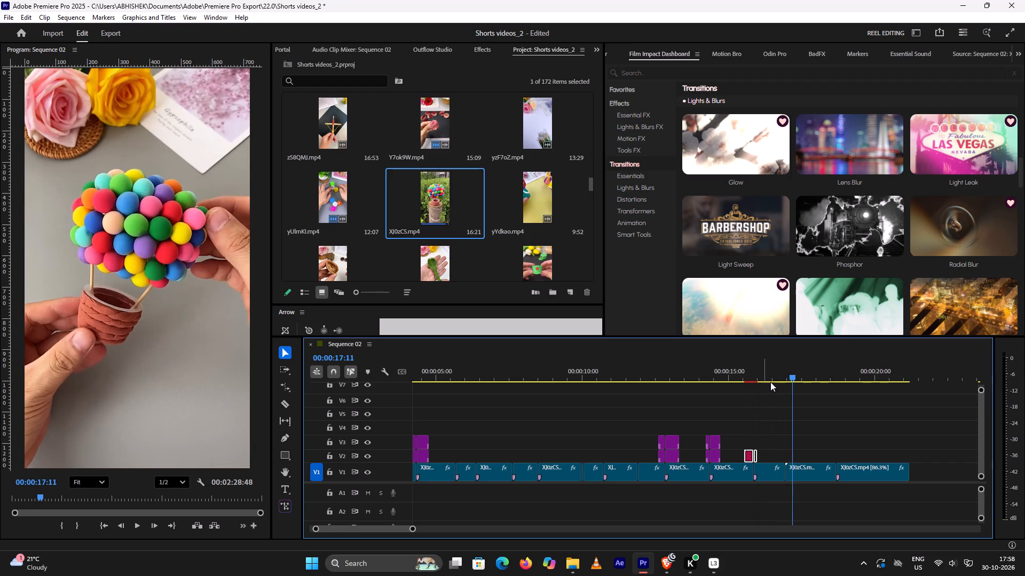
{"action": "left_click_drag", "start_coordinate": [790, 378], "coordinate": [852, 378]}
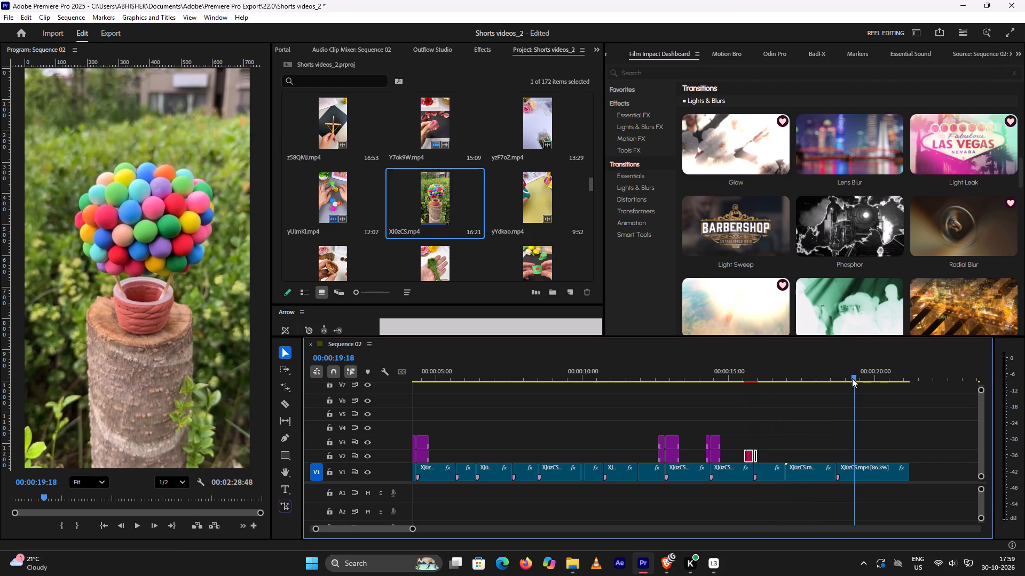
{"action": "left_click_drag", "start_coordinate": [852, 378], "coordinate": [826, 389]}
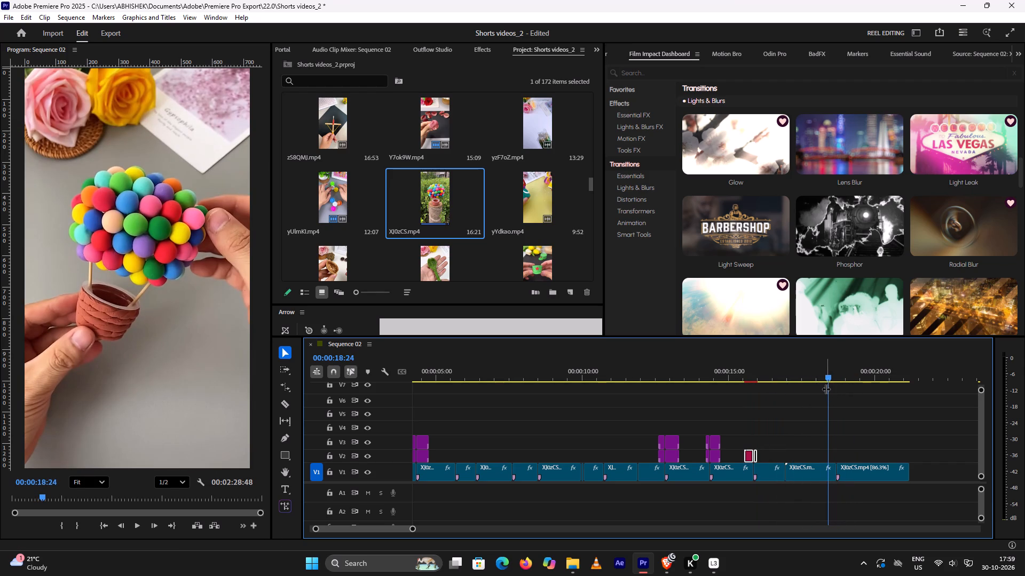
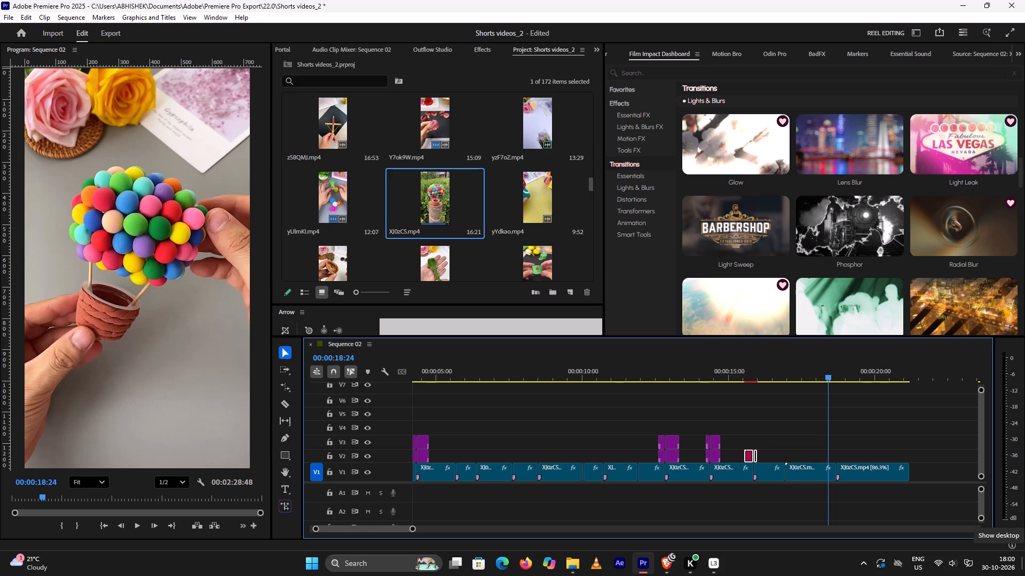
Play the short around the V1 cut at about 00:00:16:56, between roughly 00:00:16:30 and 00:00:18:49.
{"action": "left_click", "coordinate": [781, 372]}
{"action": "key", "text": "space"}
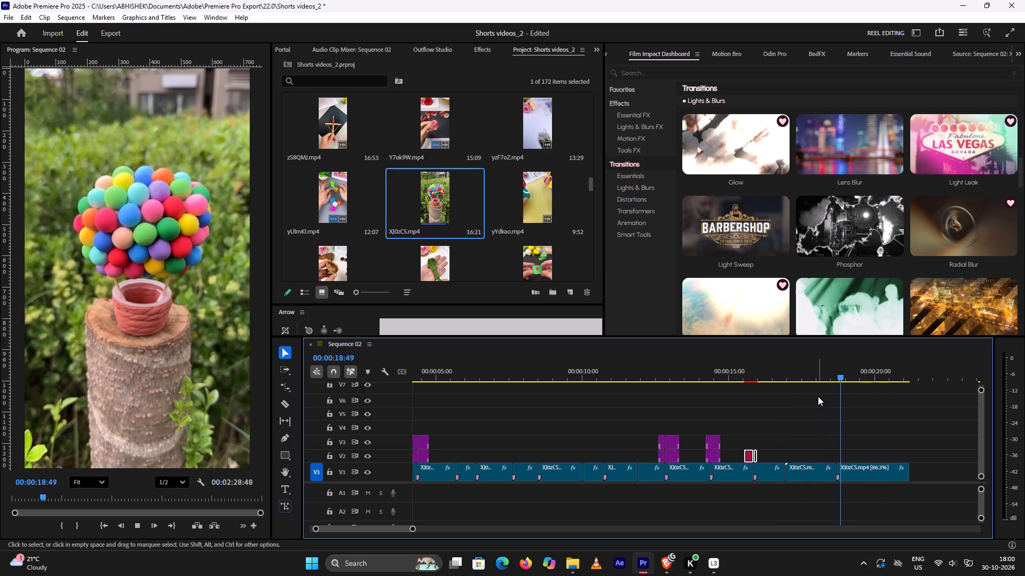
{"action": "key", "text": "space"}
{"action": "left_click", "coordinate": [762, 372]}
{"action": "key", "text": "space"}
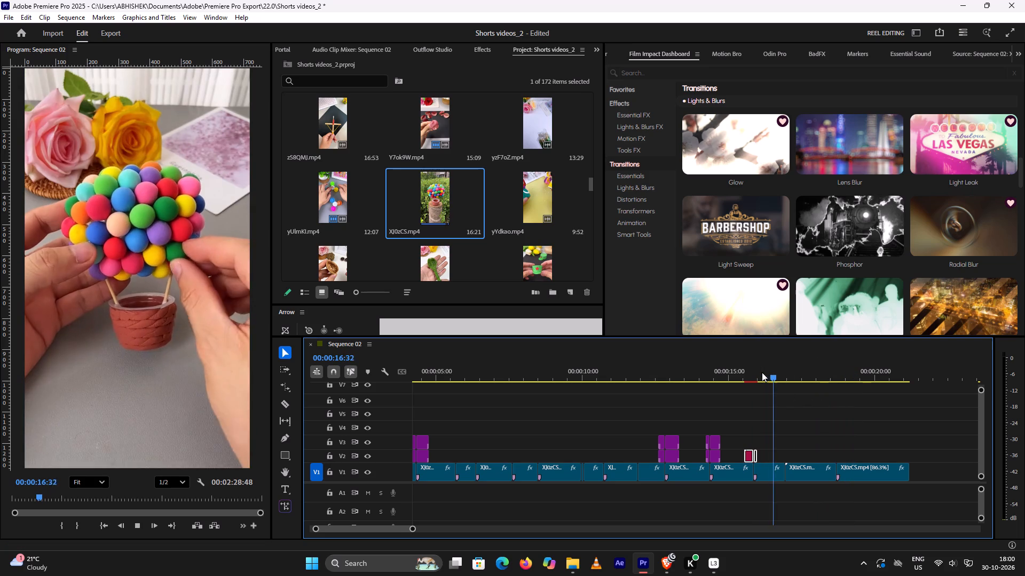
{"action": "key", "text": "space"}
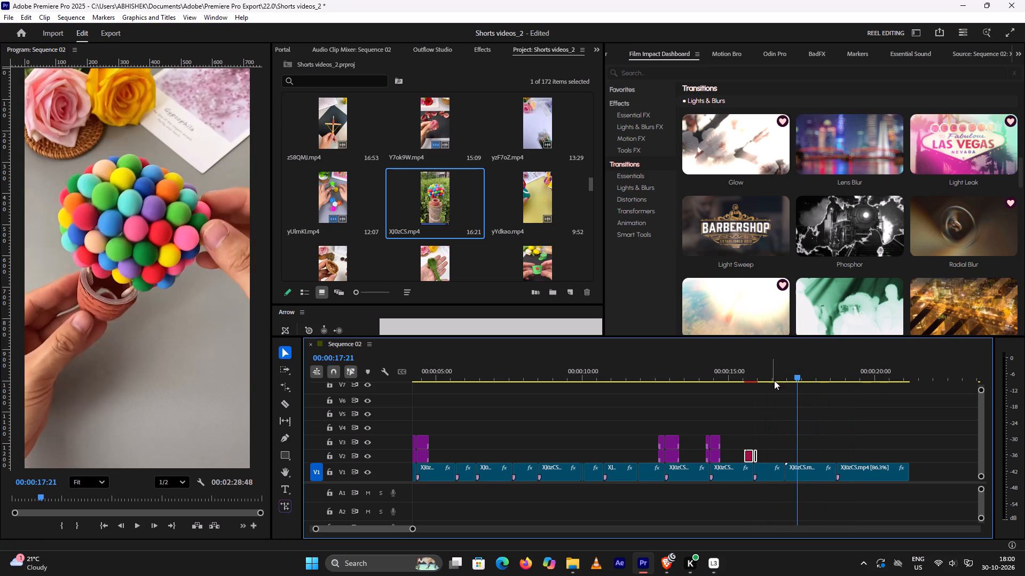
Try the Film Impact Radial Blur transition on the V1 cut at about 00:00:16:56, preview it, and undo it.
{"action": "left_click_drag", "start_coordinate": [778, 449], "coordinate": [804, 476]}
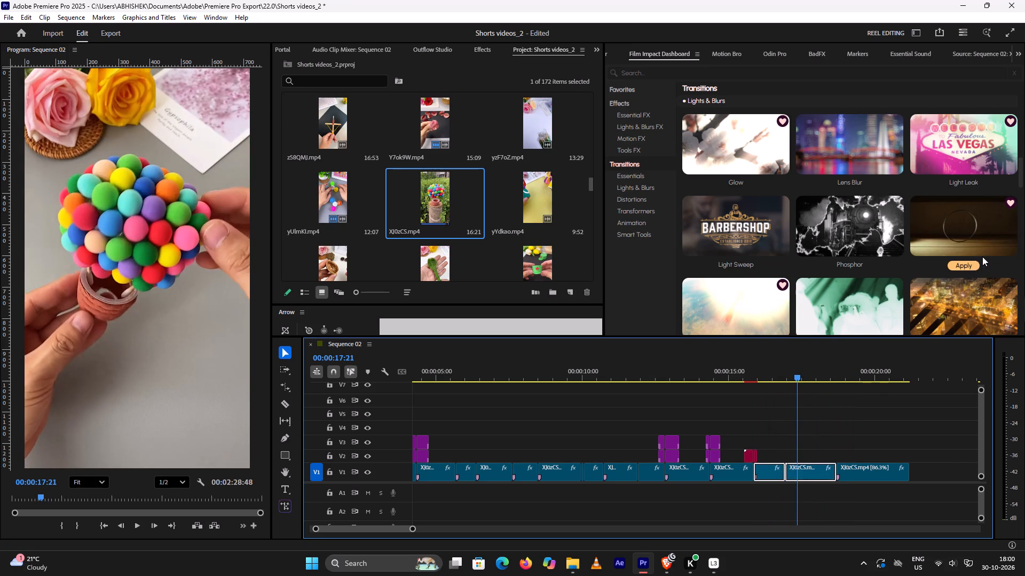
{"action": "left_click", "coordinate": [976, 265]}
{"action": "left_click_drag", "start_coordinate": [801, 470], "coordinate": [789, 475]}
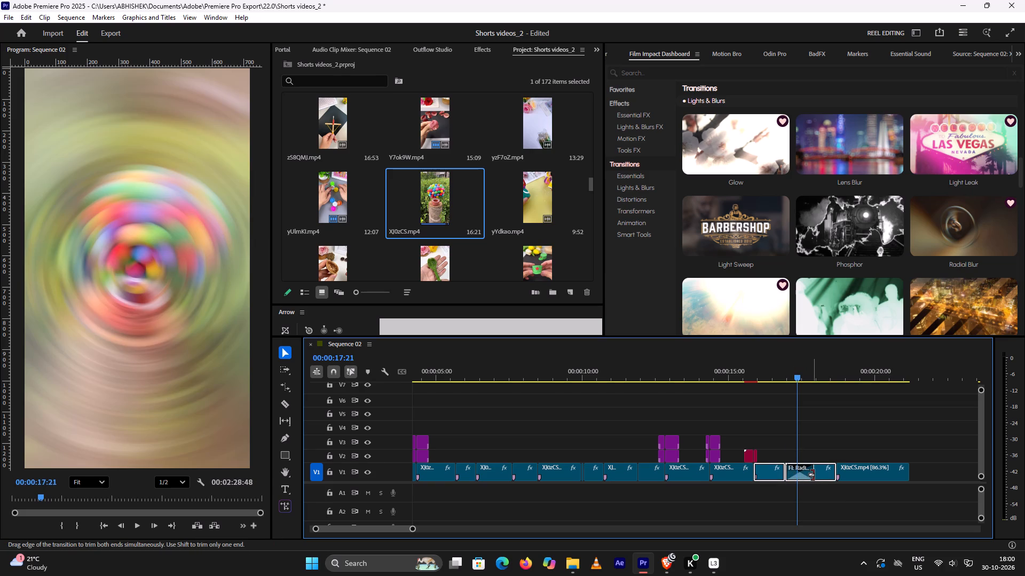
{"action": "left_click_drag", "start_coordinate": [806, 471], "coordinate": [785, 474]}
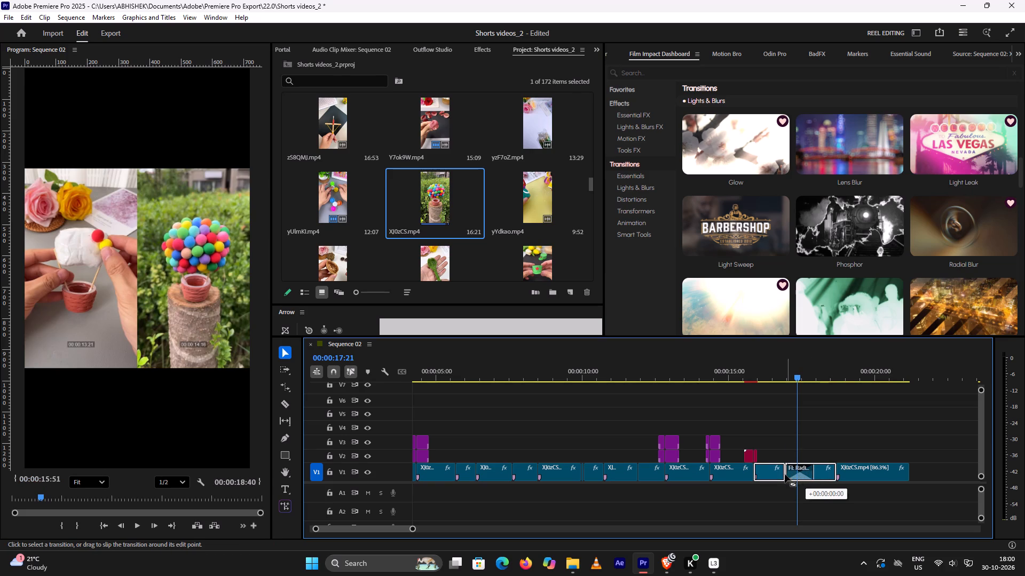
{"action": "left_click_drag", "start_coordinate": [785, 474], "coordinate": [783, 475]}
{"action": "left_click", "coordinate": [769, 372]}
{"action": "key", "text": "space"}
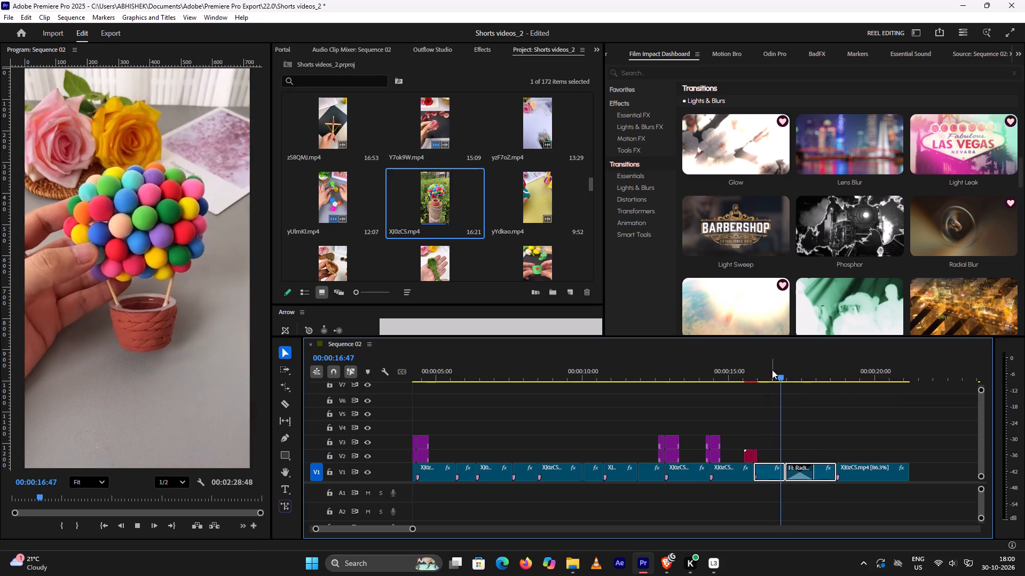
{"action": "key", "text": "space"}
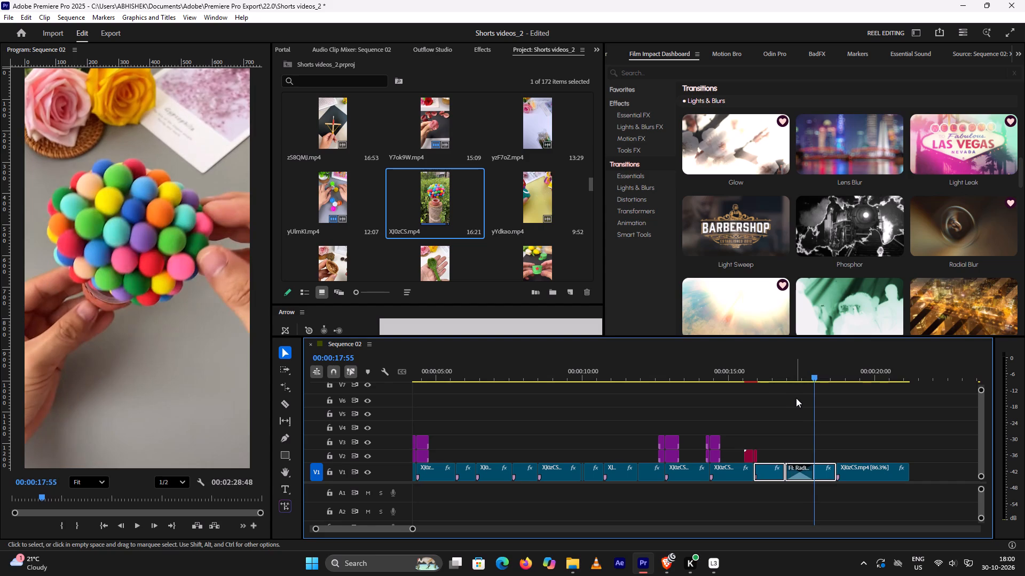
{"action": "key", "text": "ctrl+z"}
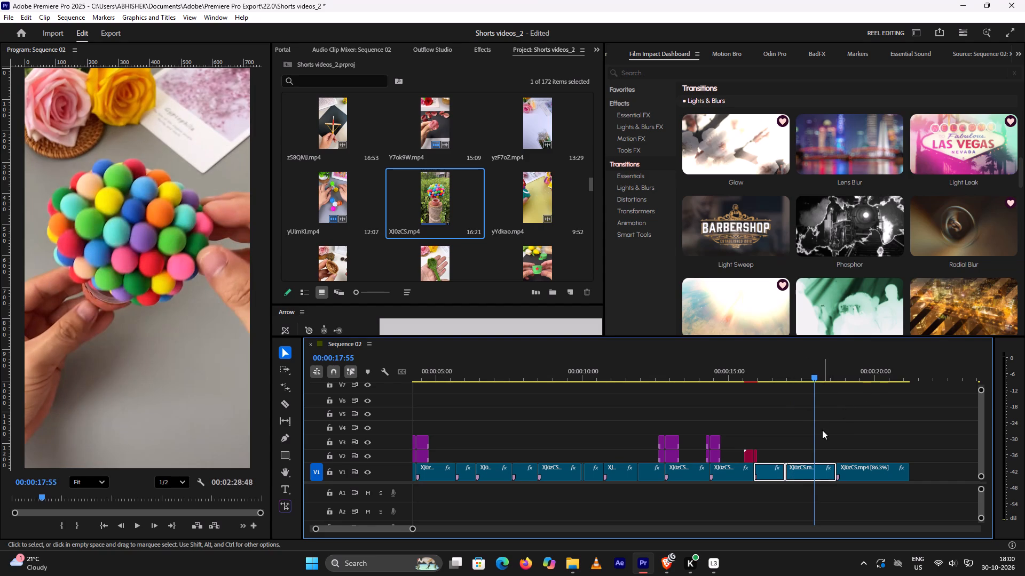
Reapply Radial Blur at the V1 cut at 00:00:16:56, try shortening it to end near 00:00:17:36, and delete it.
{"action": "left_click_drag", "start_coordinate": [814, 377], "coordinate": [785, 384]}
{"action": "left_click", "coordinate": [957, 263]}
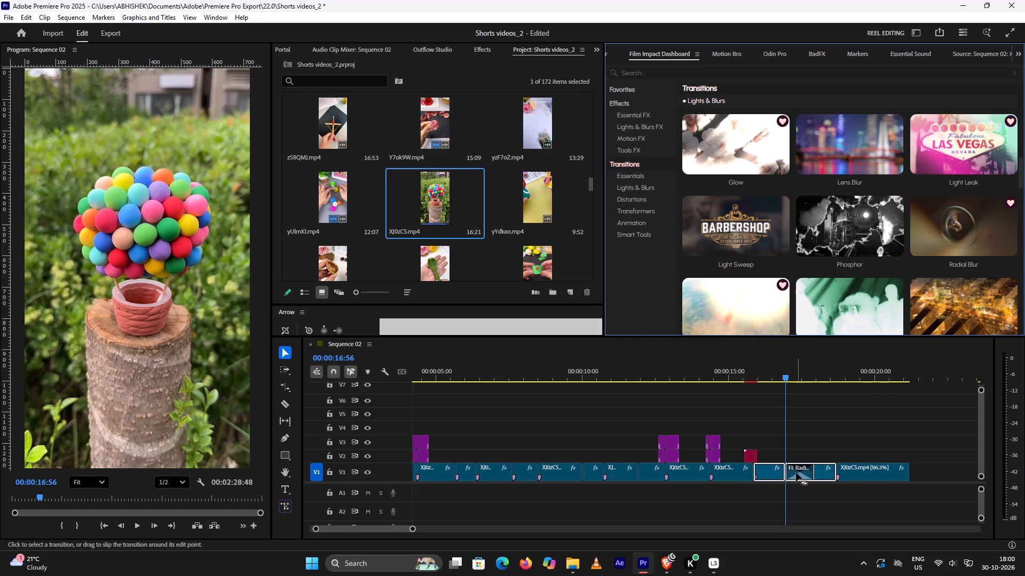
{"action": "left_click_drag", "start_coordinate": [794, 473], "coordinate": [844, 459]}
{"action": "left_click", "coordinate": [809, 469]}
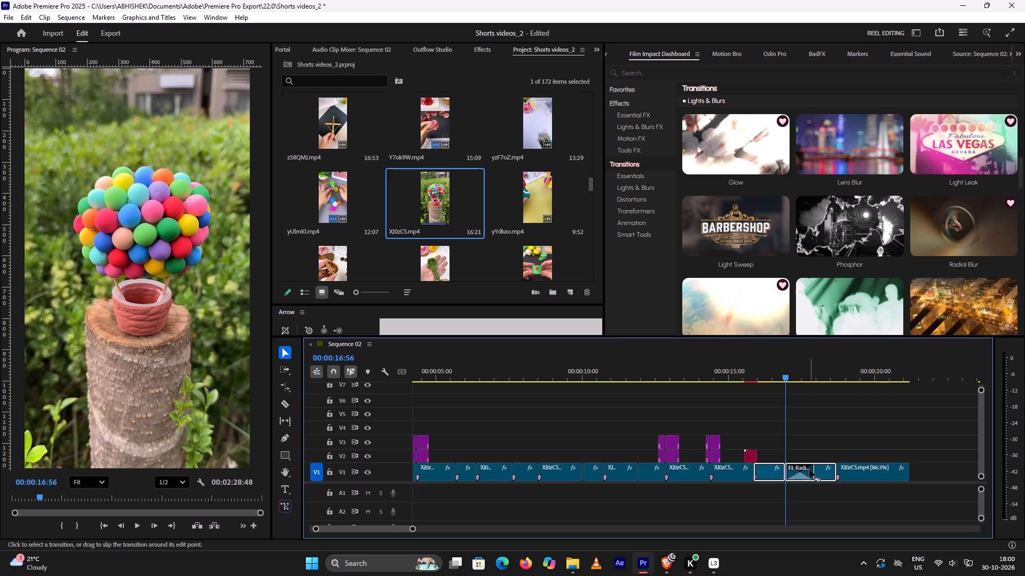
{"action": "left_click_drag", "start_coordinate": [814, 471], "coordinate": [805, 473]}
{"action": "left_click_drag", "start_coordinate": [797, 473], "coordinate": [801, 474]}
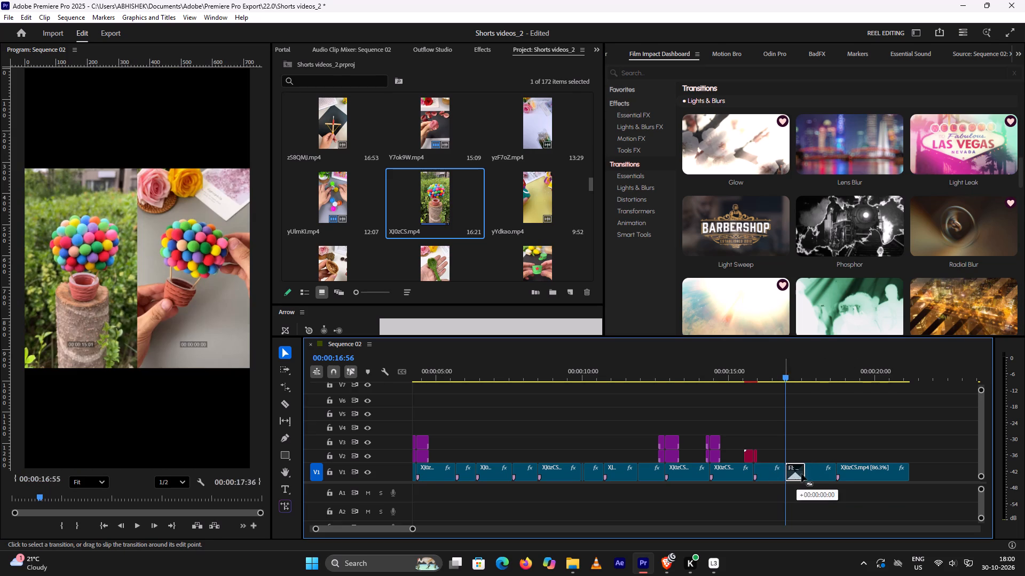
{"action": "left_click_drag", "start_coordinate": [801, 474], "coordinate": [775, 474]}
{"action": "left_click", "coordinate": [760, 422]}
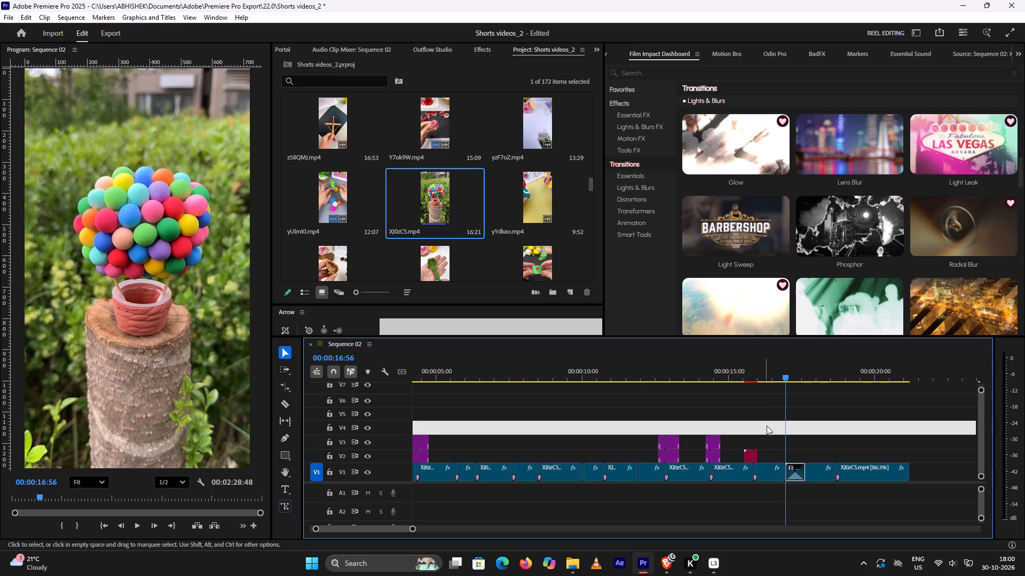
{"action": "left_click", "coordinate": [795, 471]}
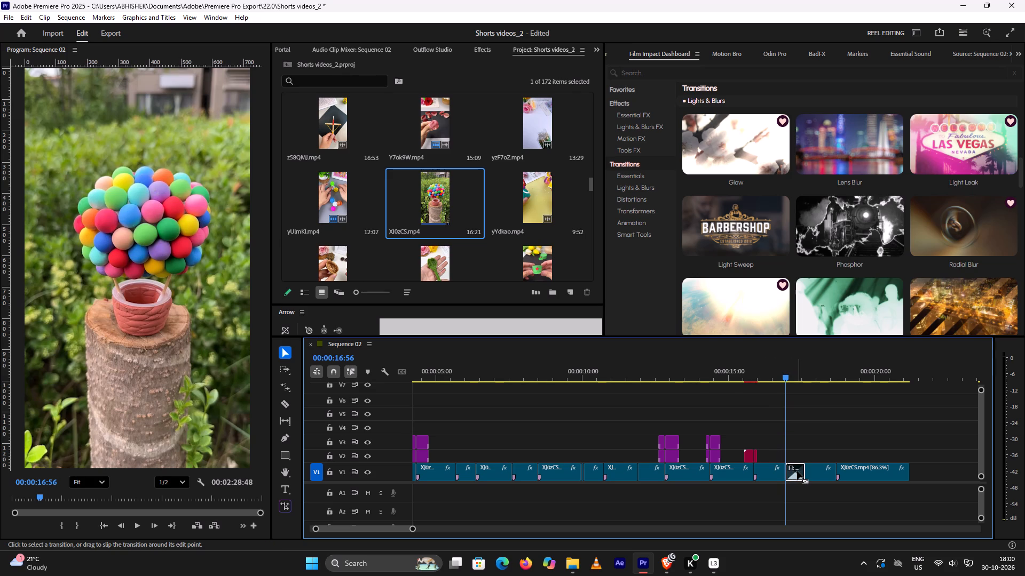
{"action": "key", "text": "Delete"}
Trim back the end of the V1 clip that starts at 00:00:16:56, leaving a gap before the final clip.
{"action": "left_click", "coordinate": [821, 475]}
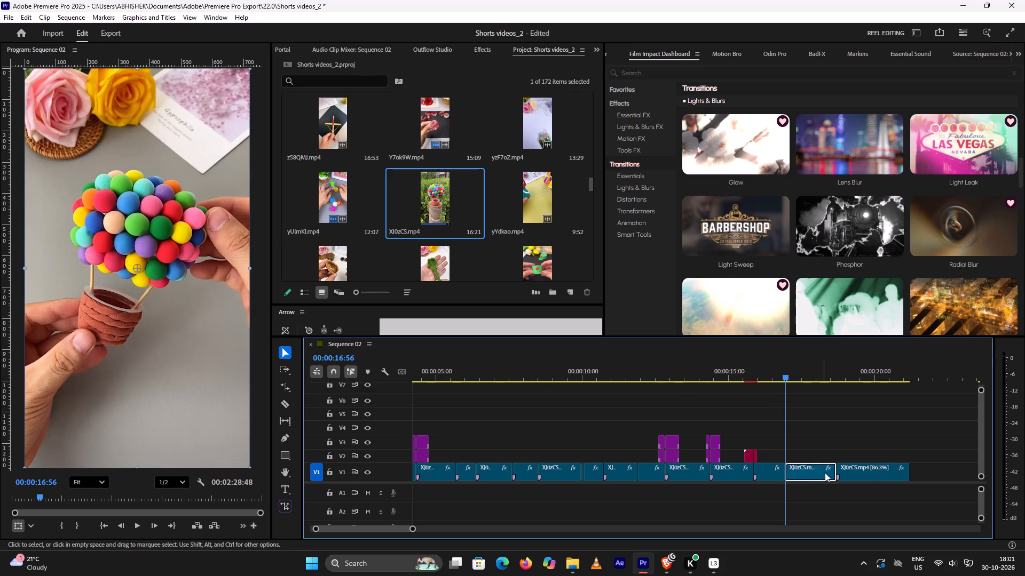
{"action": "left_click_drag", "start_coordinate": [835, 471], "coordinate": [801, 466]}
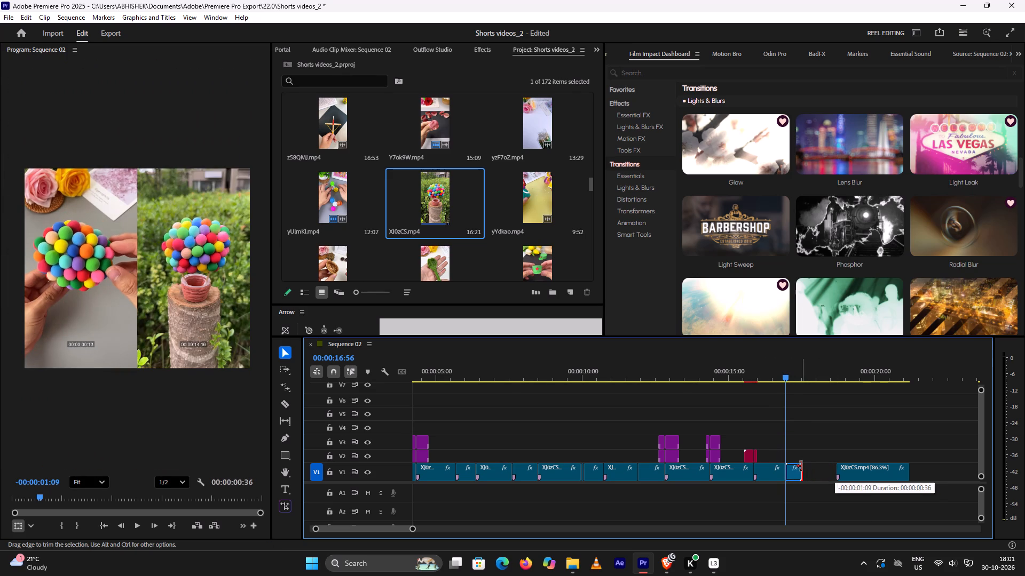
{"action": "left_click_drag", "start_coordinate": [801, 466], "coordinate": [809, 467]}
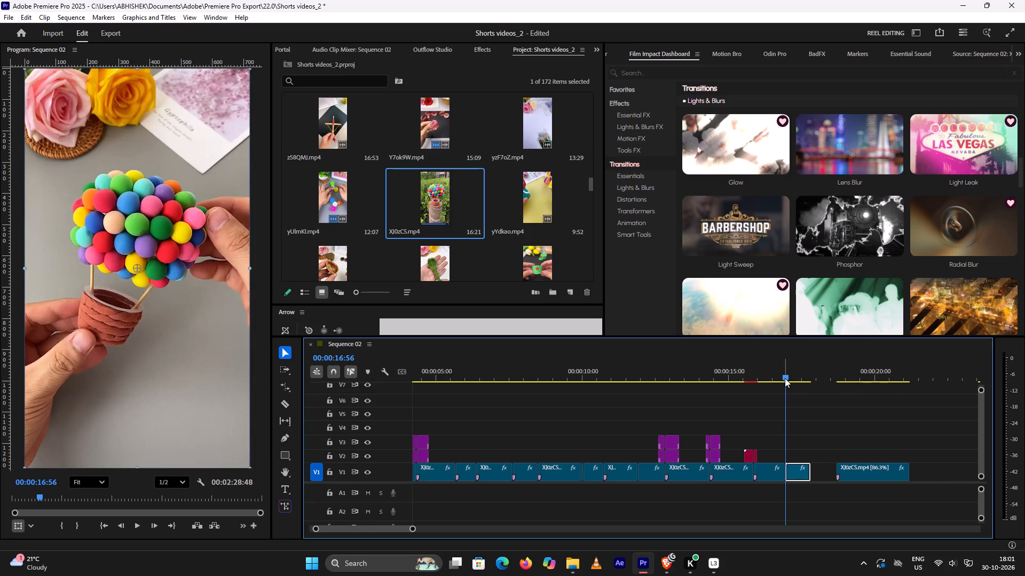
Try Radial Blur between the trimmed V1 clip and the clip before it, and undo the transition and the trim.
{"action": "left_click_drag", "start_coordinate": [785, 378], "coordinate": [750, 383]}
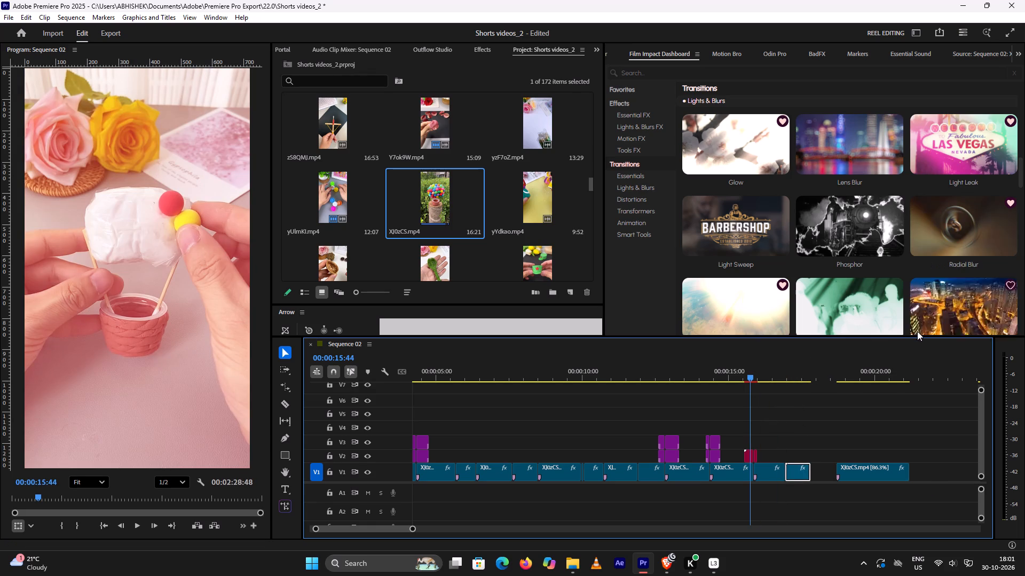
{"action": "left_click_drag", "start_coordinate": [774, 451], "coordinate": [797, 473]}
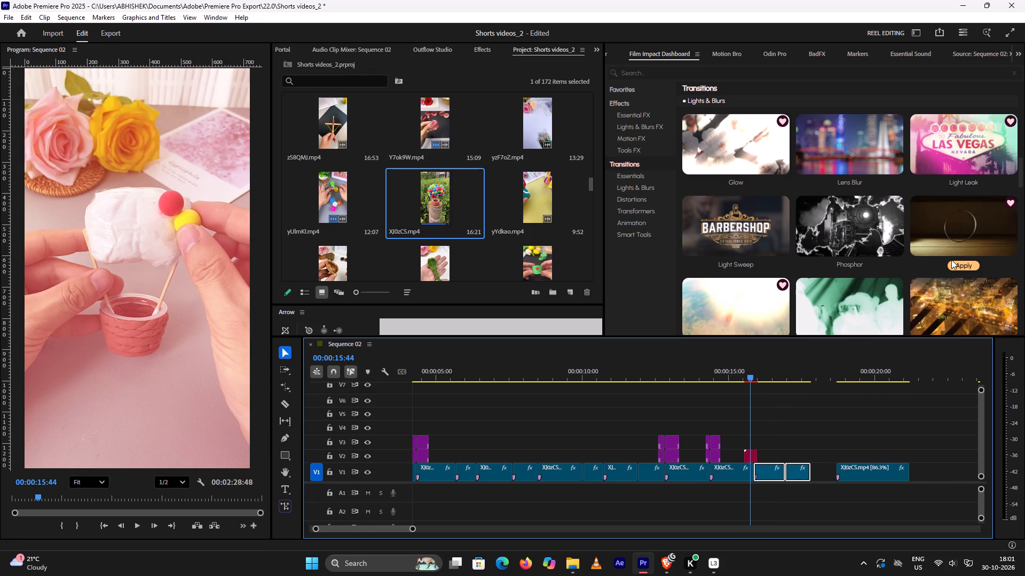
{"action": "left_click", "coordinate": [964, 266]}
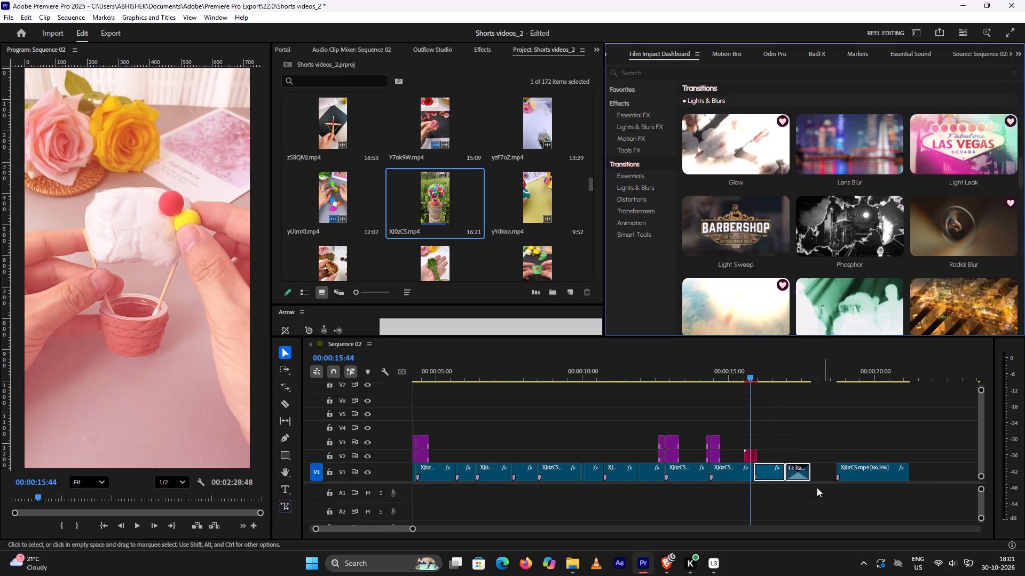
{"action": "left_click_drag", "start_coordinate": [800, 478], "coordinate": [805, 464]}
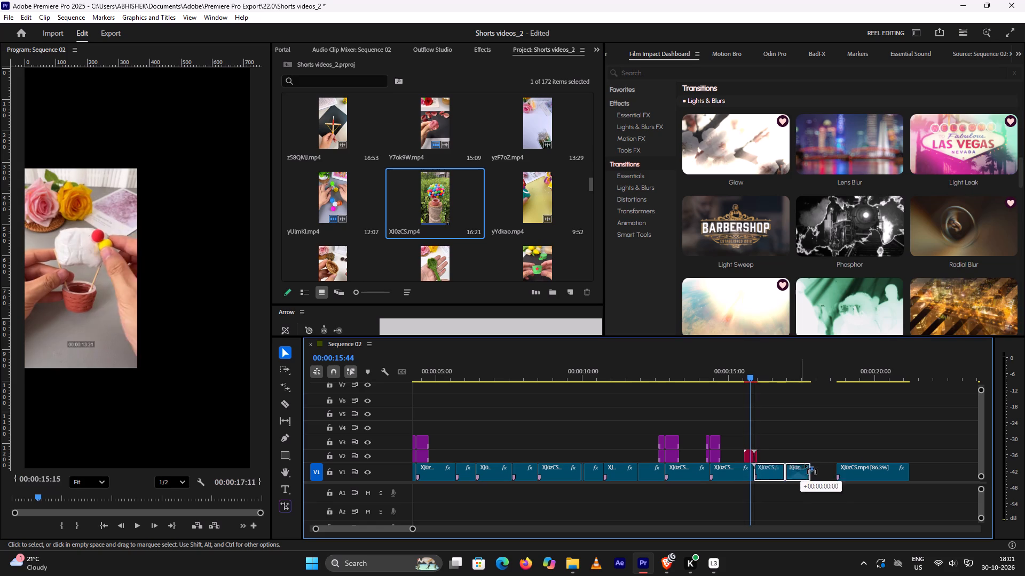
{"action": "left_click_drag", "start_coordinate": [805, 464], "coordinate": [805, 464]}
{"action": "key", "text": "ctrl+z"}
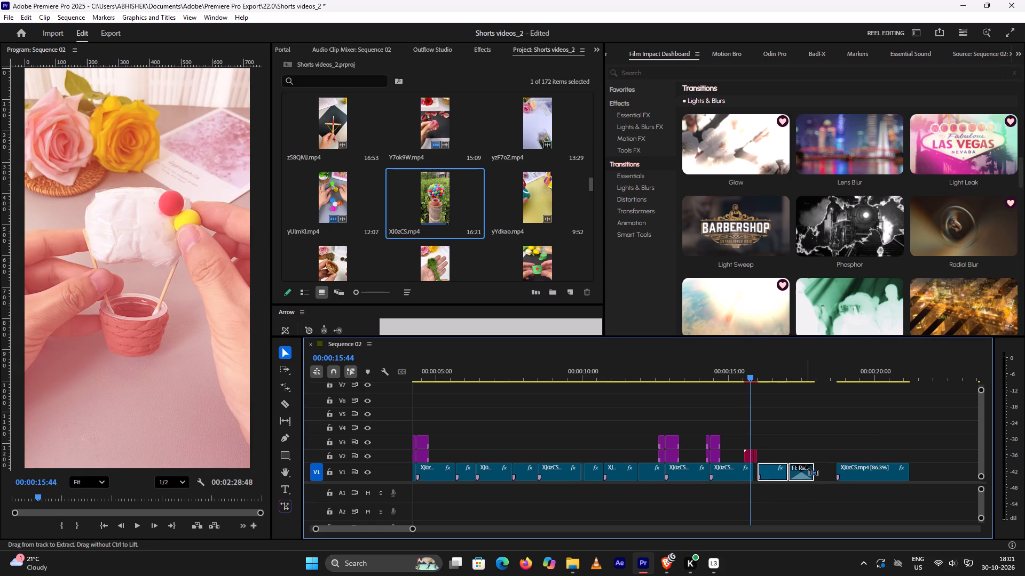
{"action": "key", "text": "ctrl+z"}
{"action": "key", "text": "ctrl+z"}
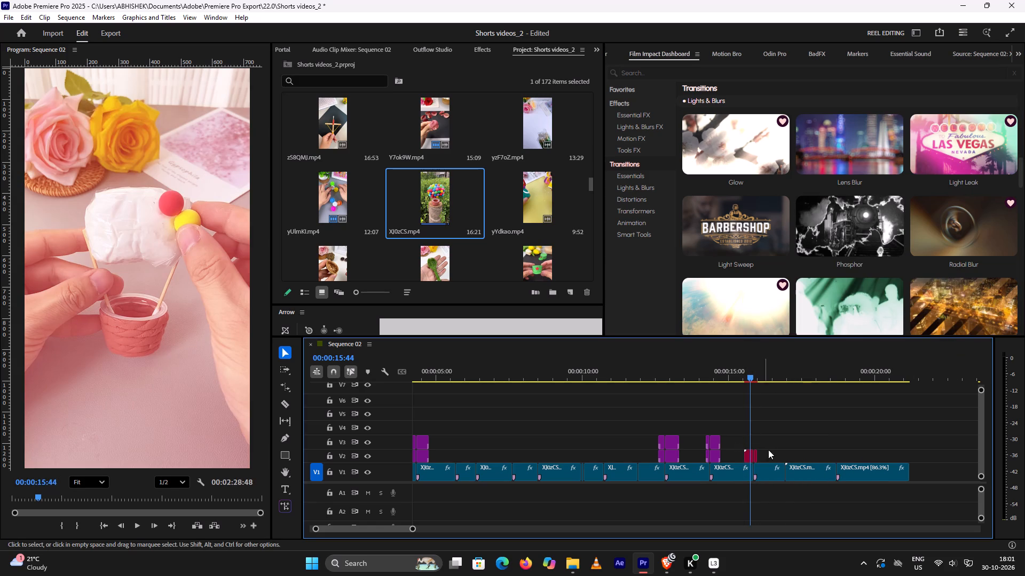
Play the short across the V1 cut at about 00:00:16:56 up to 00:00:17:33.
{"action": "left_click", "coordinate": [772, 366]}
{"action": "key", "text": "space"}
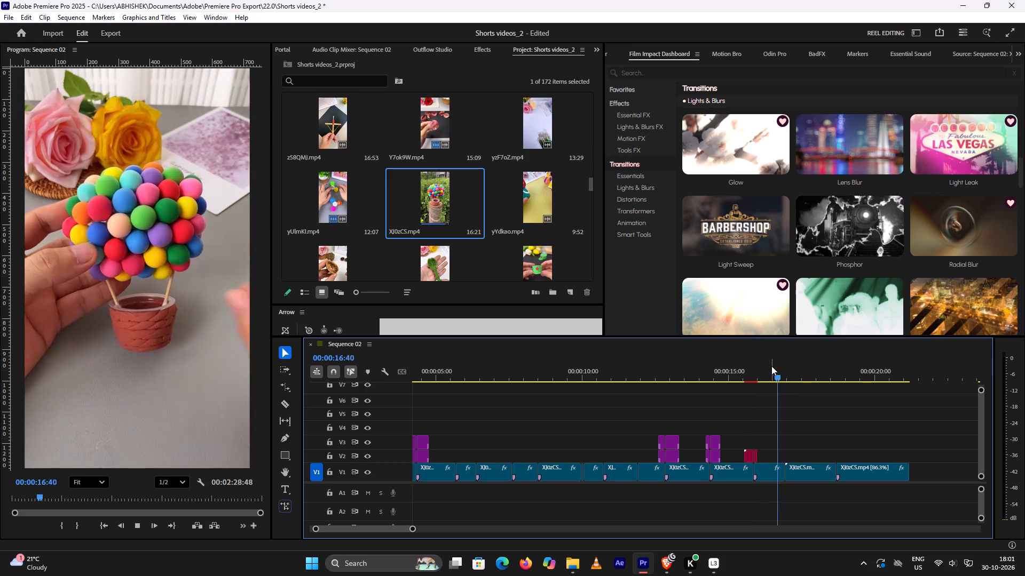
{"action": "key", "text": "space"}
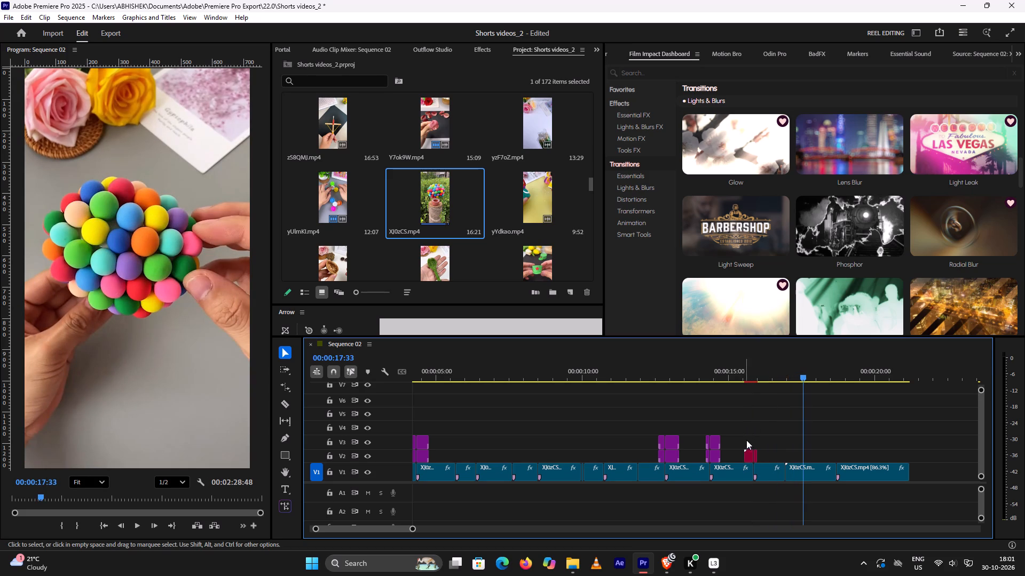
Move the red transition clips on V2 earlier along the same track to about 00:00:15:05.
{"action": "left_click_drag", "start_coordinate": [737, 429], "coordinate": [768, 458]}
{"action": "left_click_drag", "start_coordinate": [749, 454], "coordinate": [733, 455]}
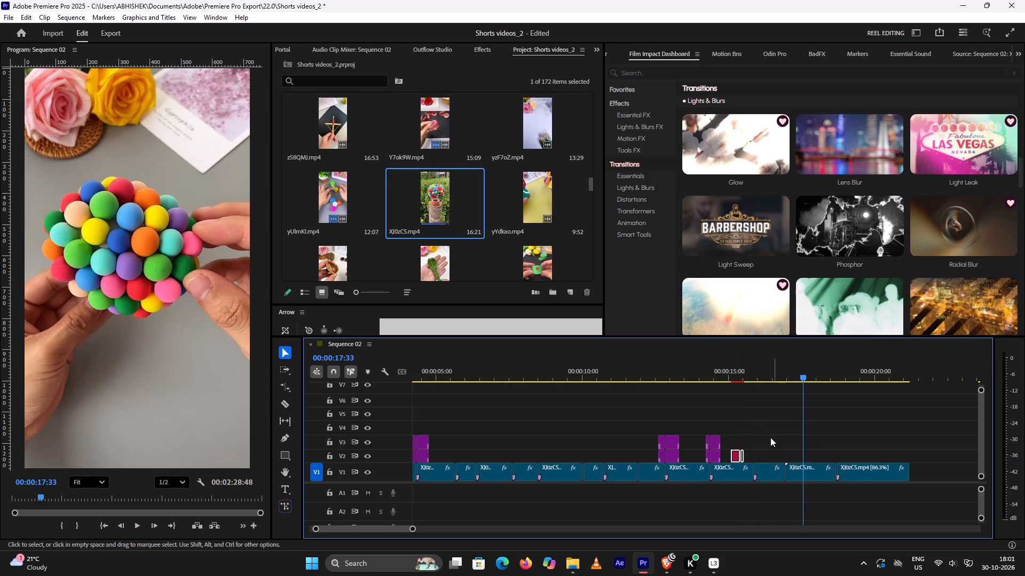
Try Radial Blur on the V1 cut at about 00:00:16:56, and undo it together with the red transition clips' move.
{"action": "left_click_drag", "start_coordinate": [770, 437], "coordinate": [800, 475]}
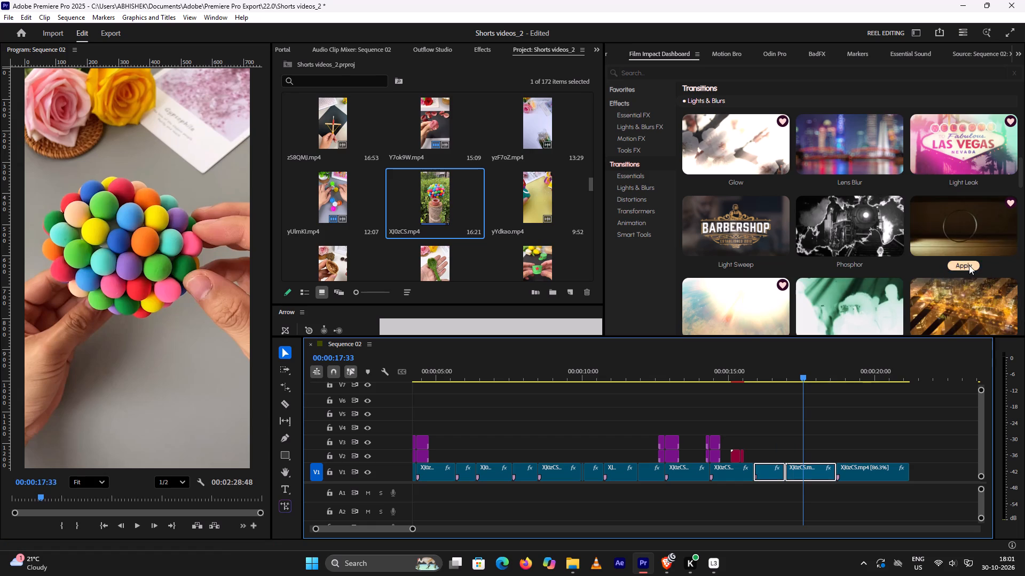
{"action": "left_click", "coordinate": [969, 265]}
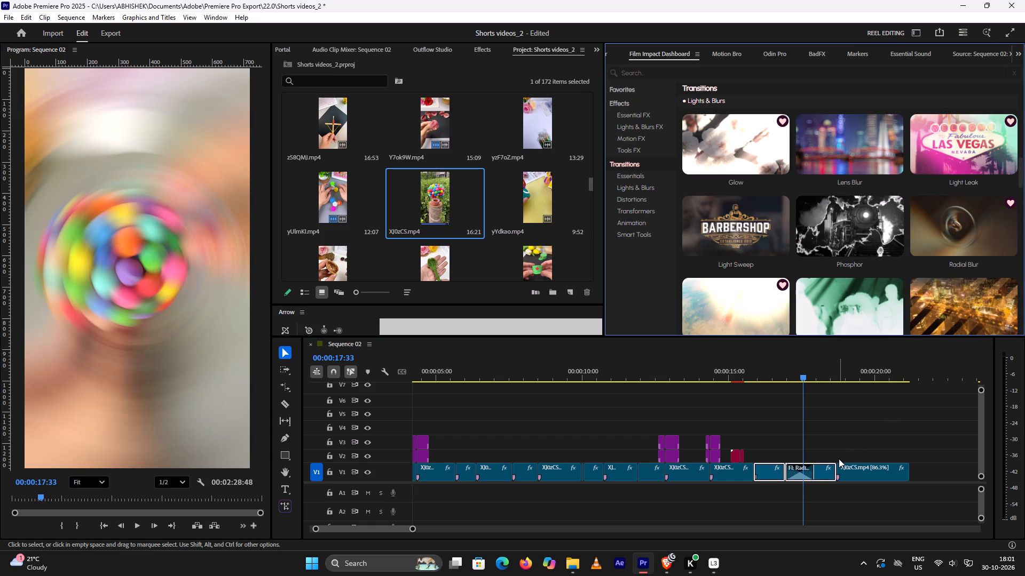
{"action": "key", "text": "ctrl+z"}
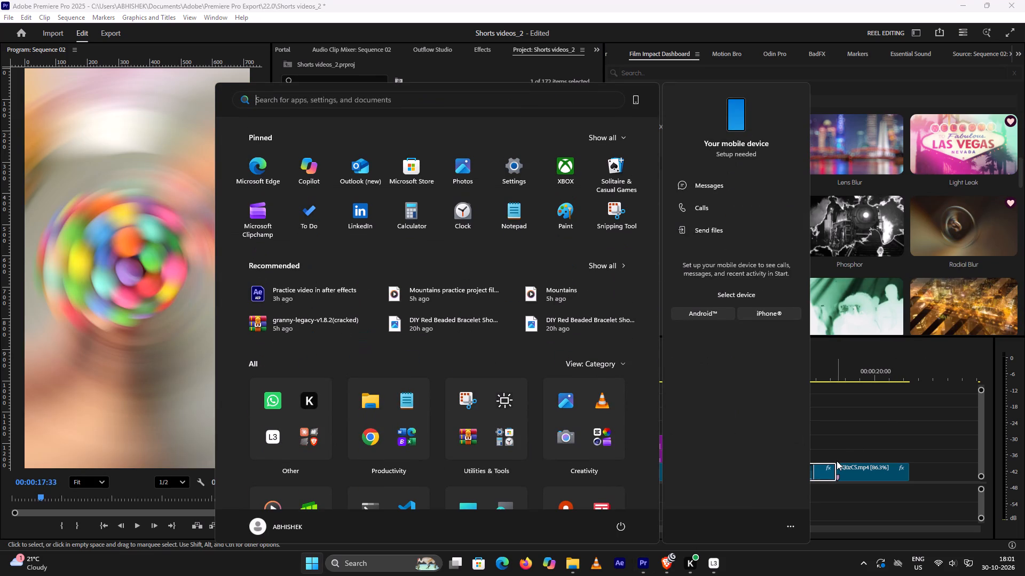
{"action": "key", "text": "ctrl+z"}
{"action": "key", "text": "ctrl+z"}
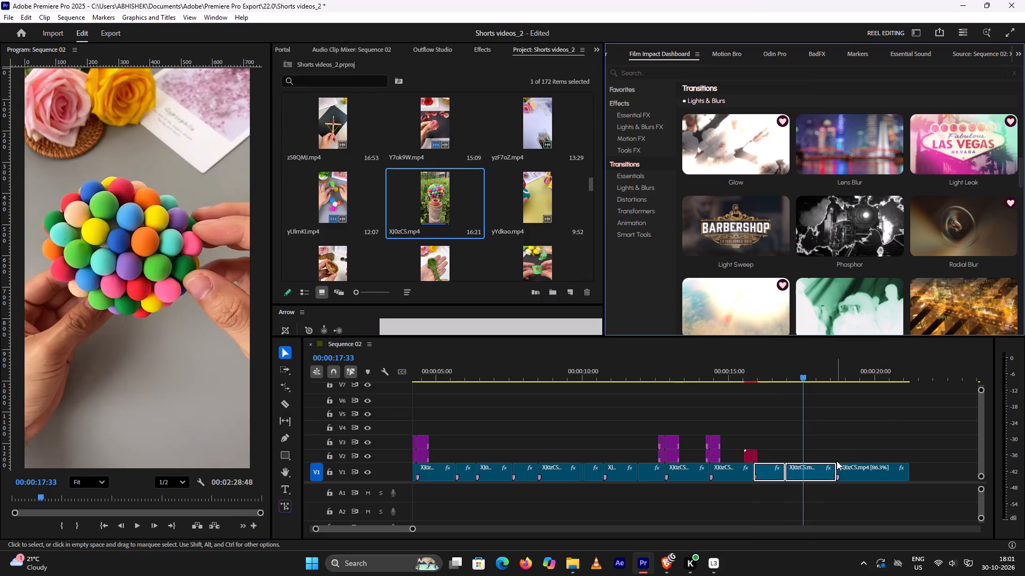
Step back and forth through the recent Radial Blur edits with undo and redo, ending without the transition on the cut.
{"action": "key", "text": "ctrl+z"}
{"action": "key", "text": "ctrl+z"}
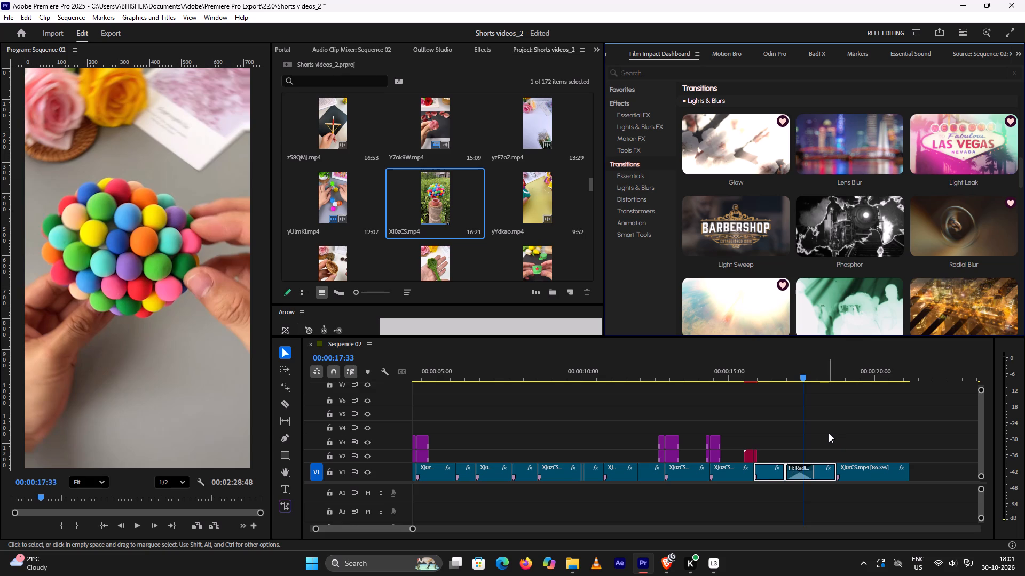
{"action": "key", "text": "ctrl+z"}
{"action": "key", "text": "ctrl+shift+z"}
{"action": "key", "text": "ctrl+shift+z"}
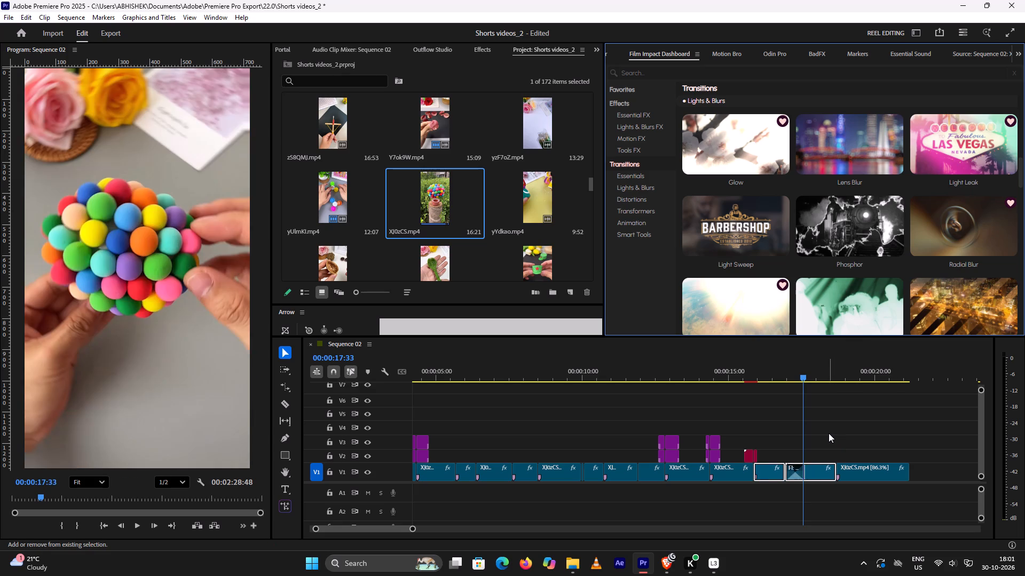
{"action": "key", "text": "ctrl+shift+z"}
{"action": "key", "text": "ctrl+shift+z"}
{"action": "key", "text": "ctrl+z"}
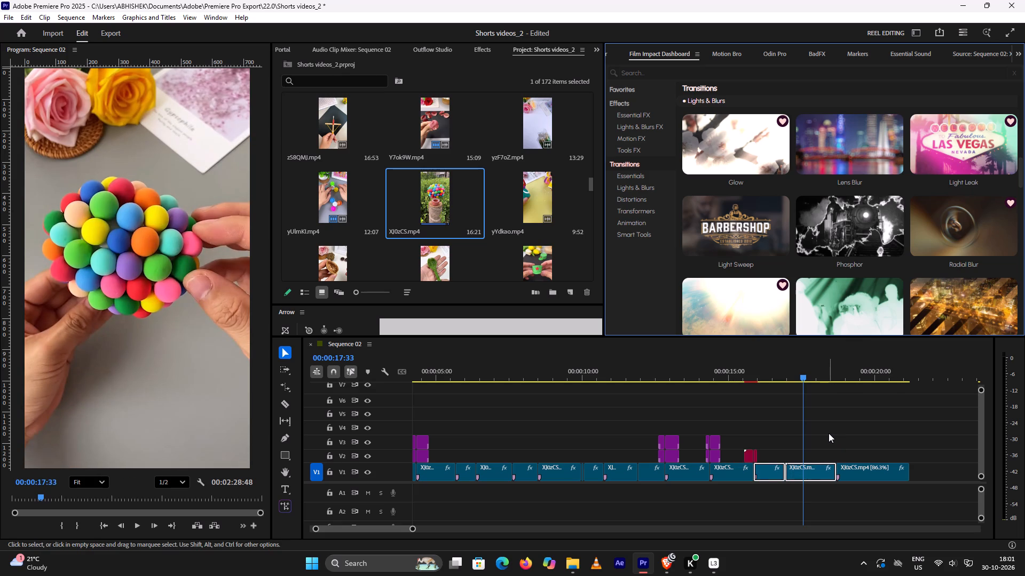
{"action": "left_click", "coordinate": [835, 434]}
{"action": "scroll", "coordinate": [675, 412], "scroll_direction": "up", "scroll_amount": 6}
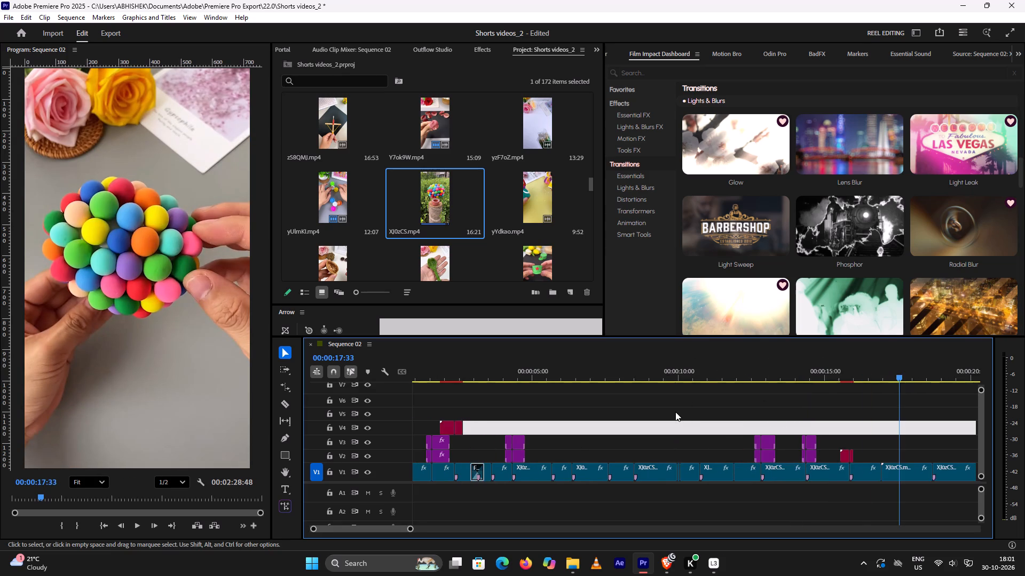
Play the short repeatedly across the V1 cut at about 00:00:05:42, from around 00:00:05:27 up to 00:00:06:51.
{"action": "scroll", "coordinate": [674, 412], "scroll_direction": "up", "scroll_amount": 10}
{"action": "left_click", "coordinate": [578, 372]}
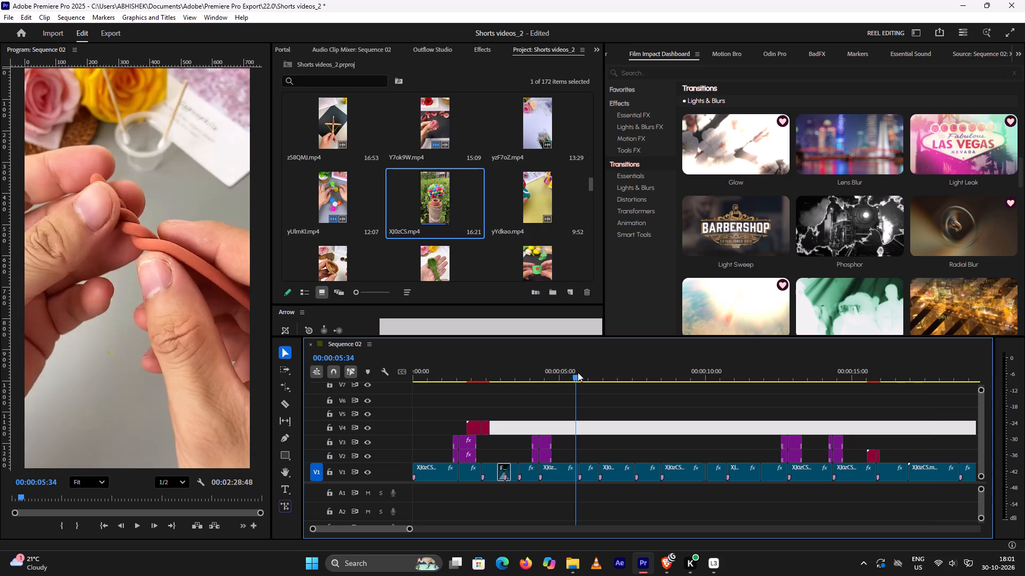
{"action": "key", "text": "space"}
{"action": "key", "text": "space"}
{"action": "left_click", "coordinate": [580, 373]}
{"action": "left_click", "coordinate": [573, 371]}
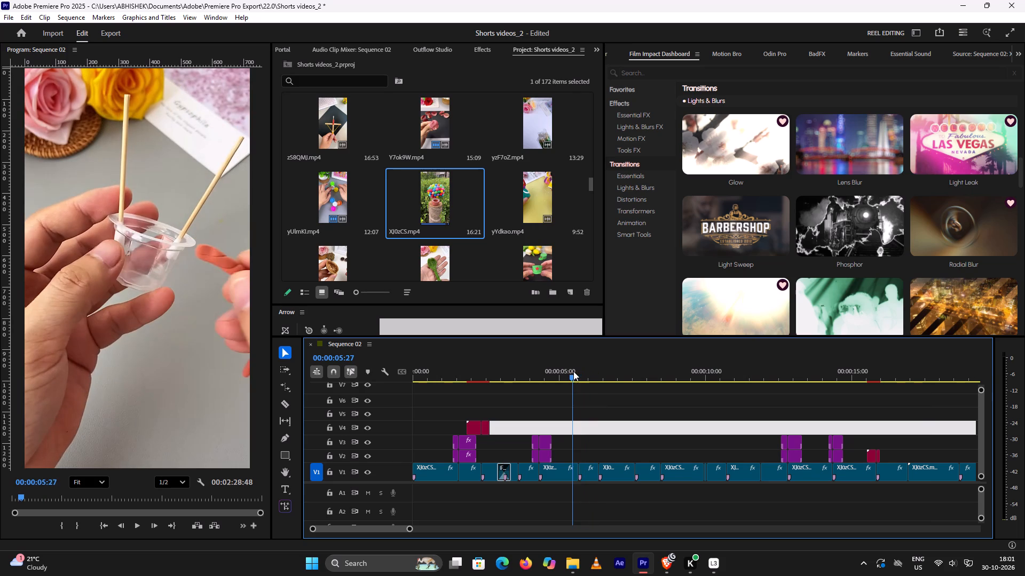
{"action": "key", "text": "space"}
{"action": "key", "text": "space"}
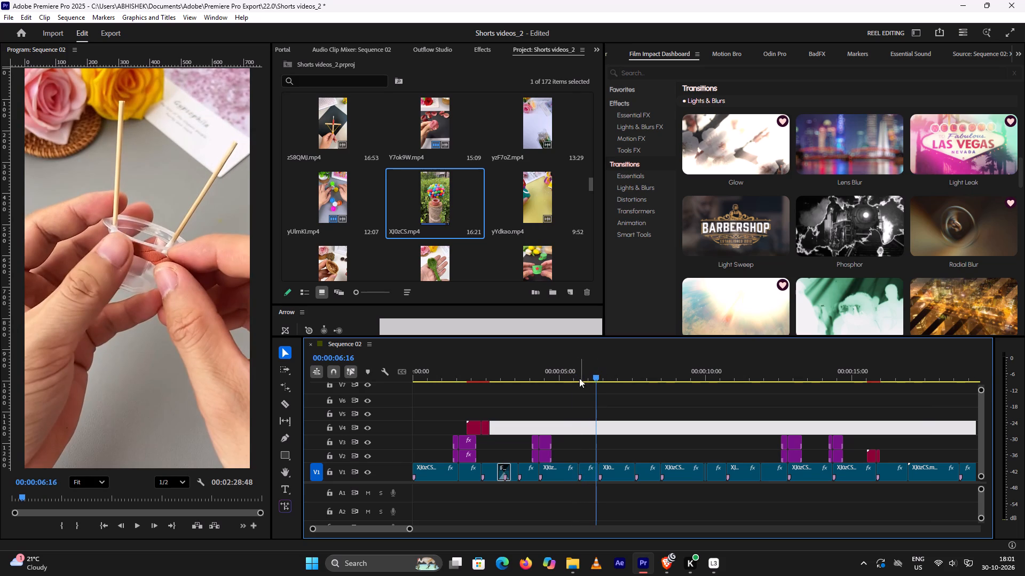
{"action": "left_click", "coordinate": [573, 370]}
{"action": "key", "text": "space"}
{"action": "key", "text": "space"}
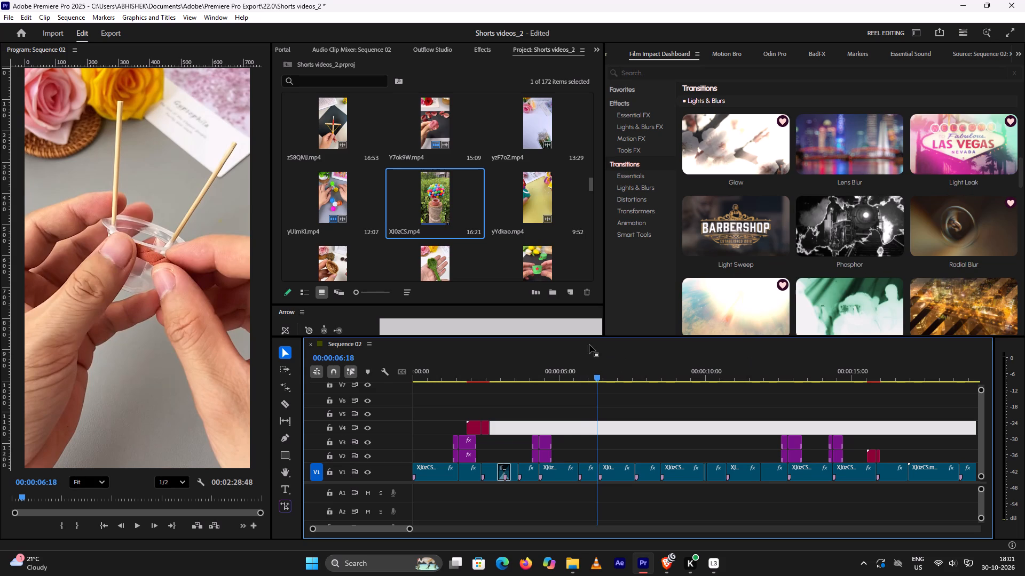
{"action": "left_click", "coordinate": [568, 373]}
{"action": "key", "text": "space"}
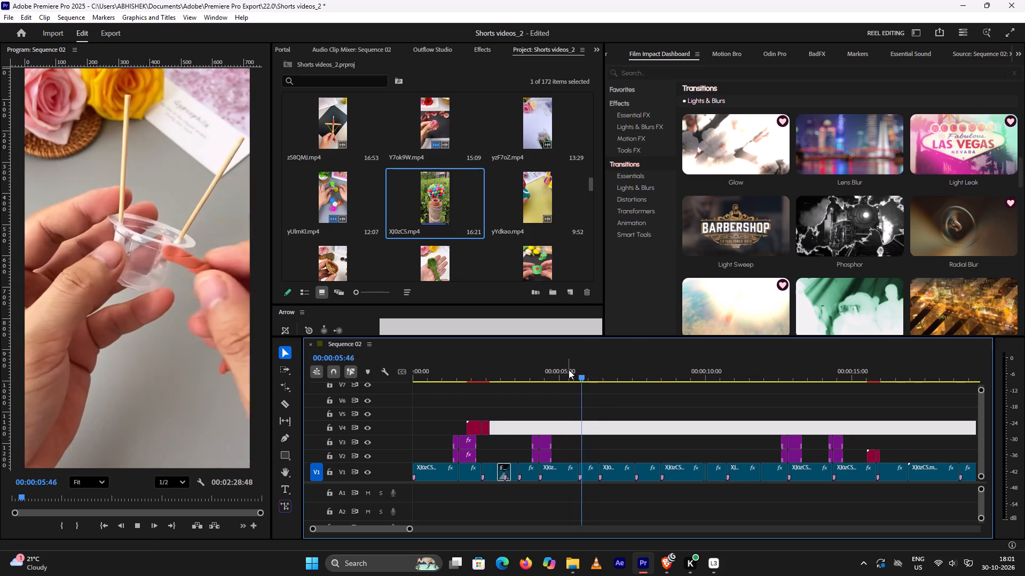
{"action": "key", "text": "space"}
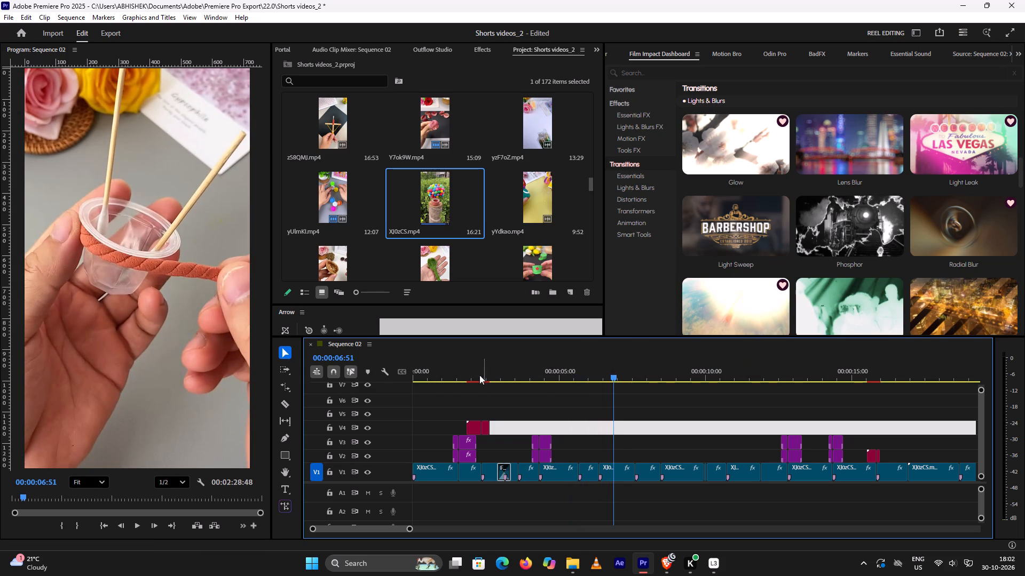
Review the short's existing transitions and bare cuts by playing sections between about 00:00:01 and 00:00:16:12.
{"action": "left_click", "coordinate": [450, 367]}
{"action": "key", "text": "space"}
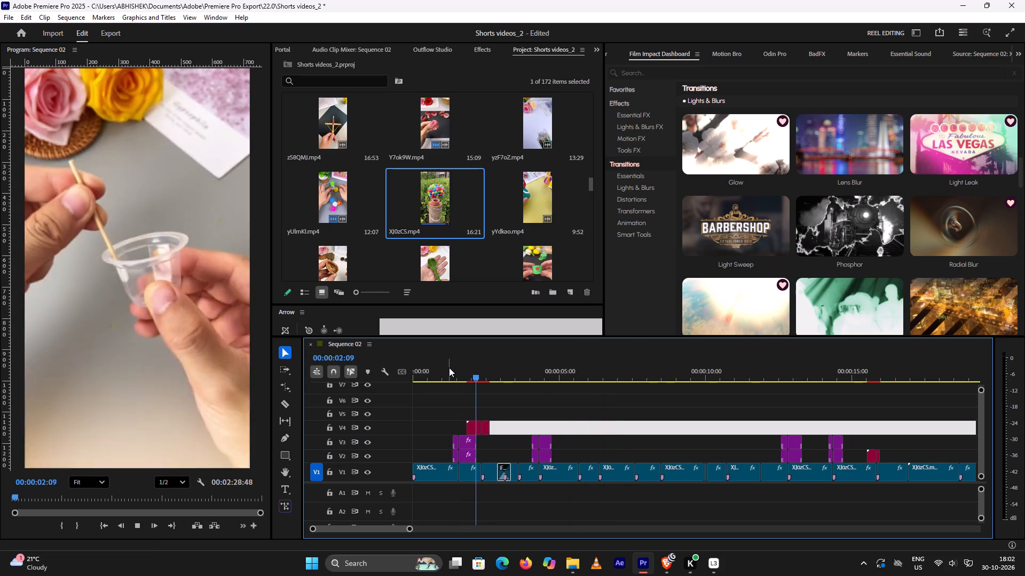
{"action": "key", "text": "space"}
{"action": "key", "text": "space"}
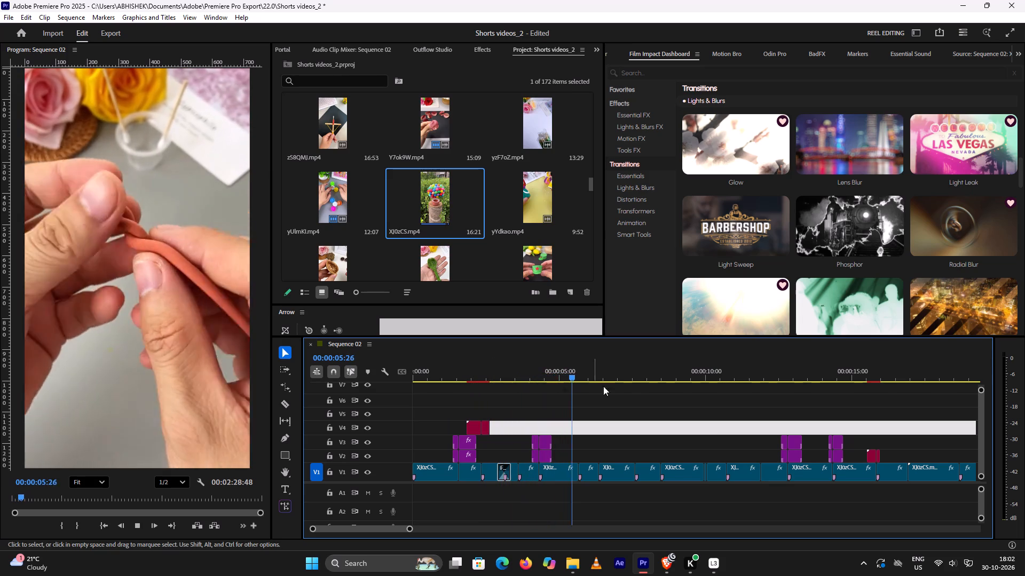
{"action": "left_click", "coordinate": [763, 371]}
{"action": "key", "text": "space"}
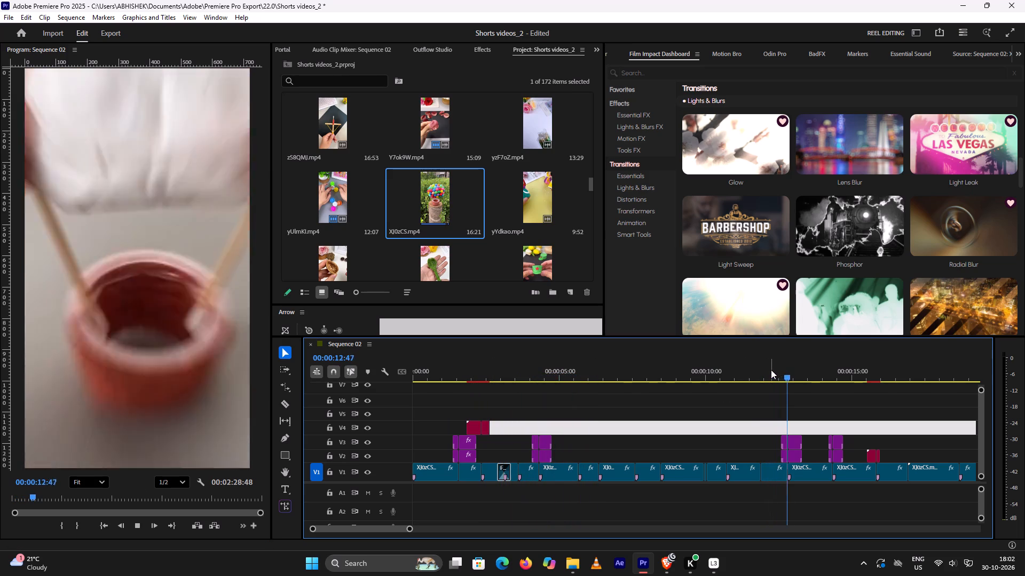
{"action": "key", "text": "space"}
{"action": "left_click", "coordinate": [563, 365]}
{"action": "key", "text": "space"}
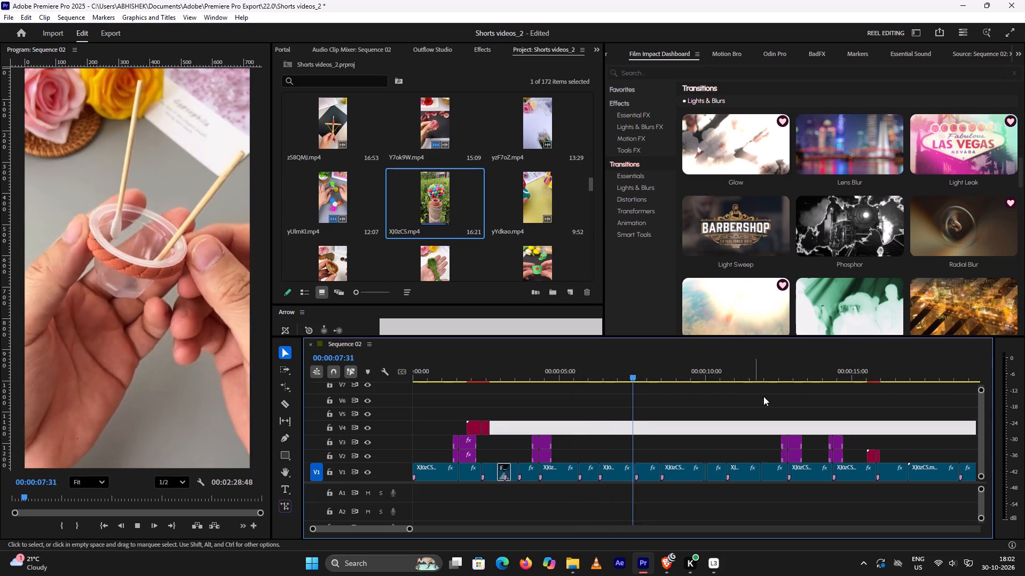
{"action": "key", "text": "space"}
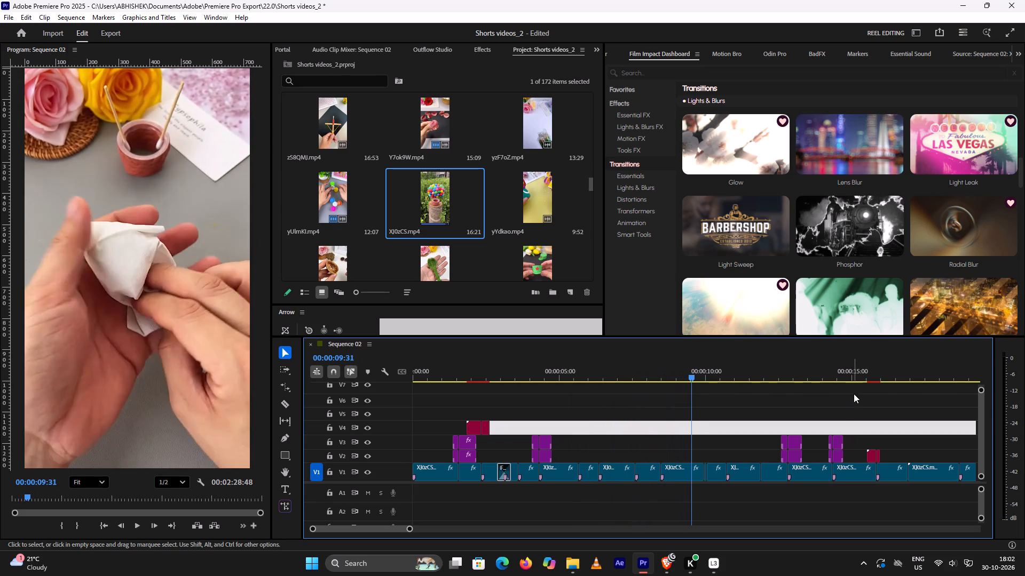
{"action": "left_click", "coordinate": [850, 370]}
{"action": "left_click", "coordinate": [829, 365]}
{"action": "key", "text": "space"}
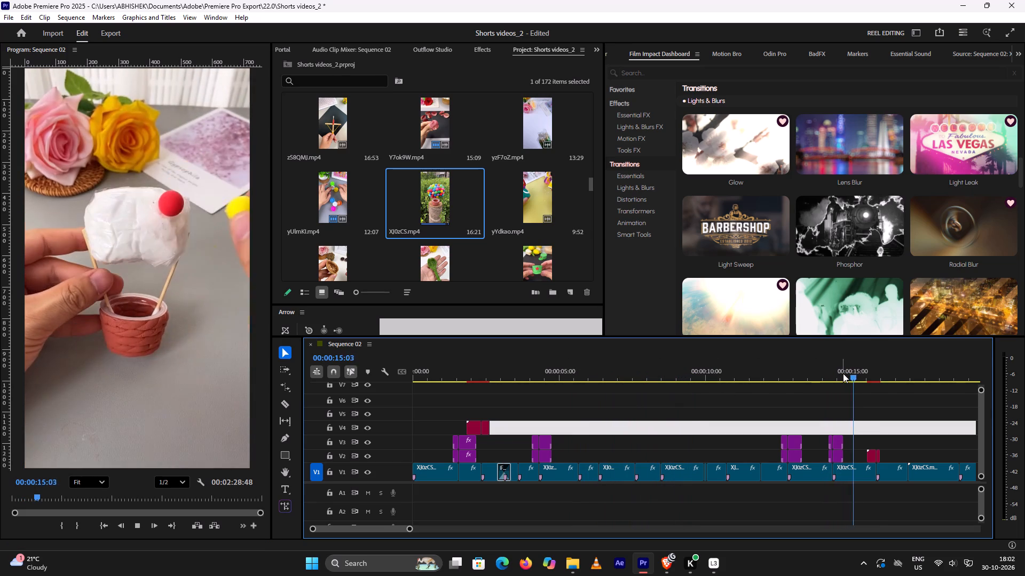
{"action": "key", "text": "space"}
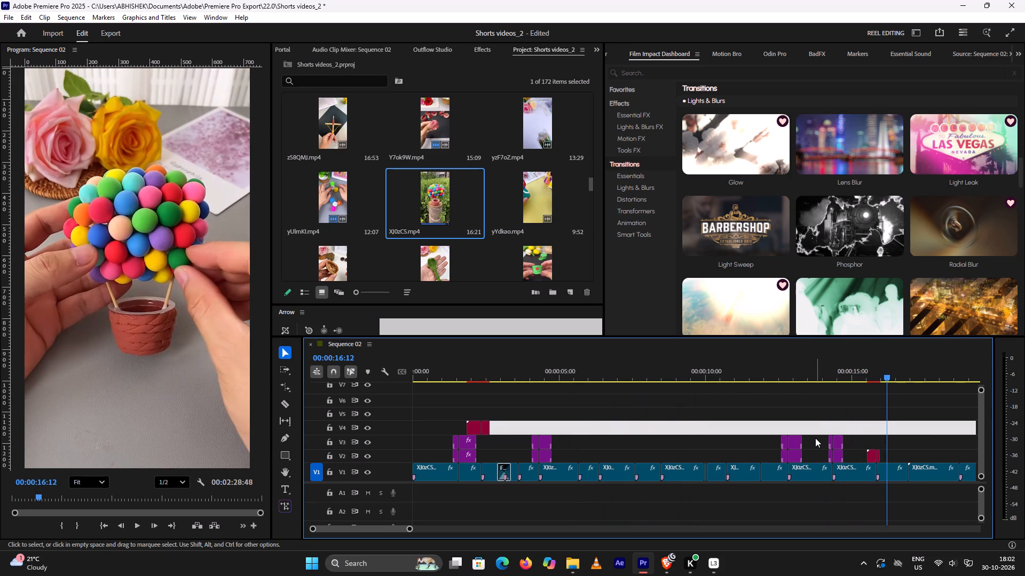
Duplicate the purple transition clips on V2 and V3 at about 00:00:14 and align the copy across the V1 cut at about 00:00:05:42.
{"action": "left_click_drag", "start_coordinate": [816, 436], "coordinate": [851, 454]}
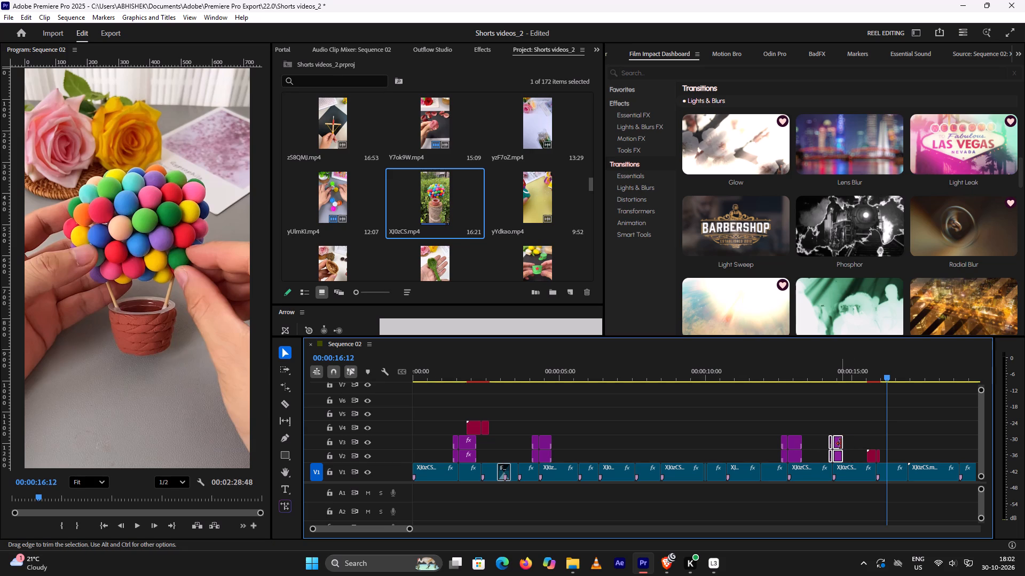
{"action": "left_click_drag", "start_coordinate": [840, 444], "coordinate": [582, 424], "text": "alt"}
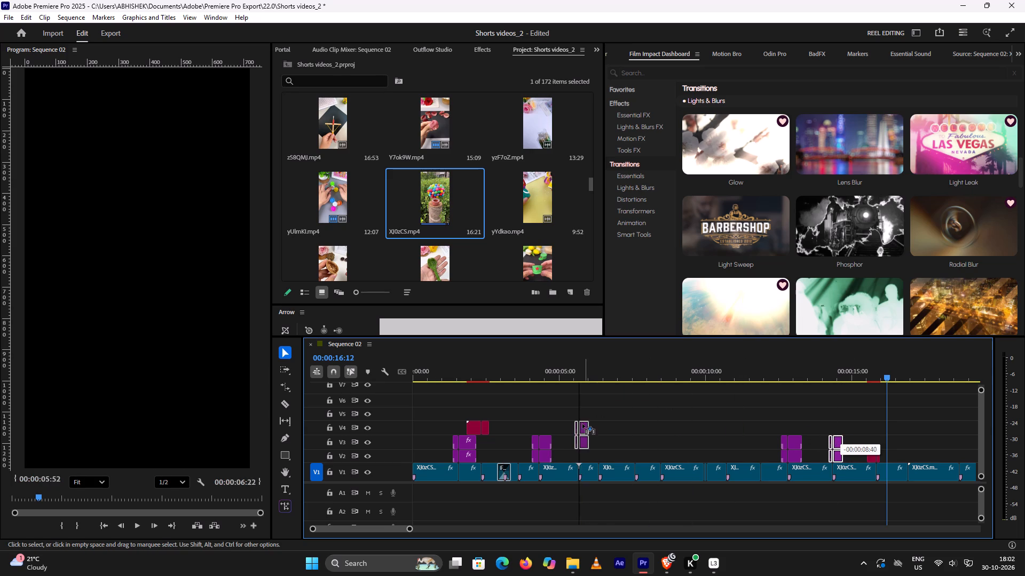
{"action": "left_click_drag", "start_coordinate": [582, 424], "coordinate": [589, 444], "text": "alt"}
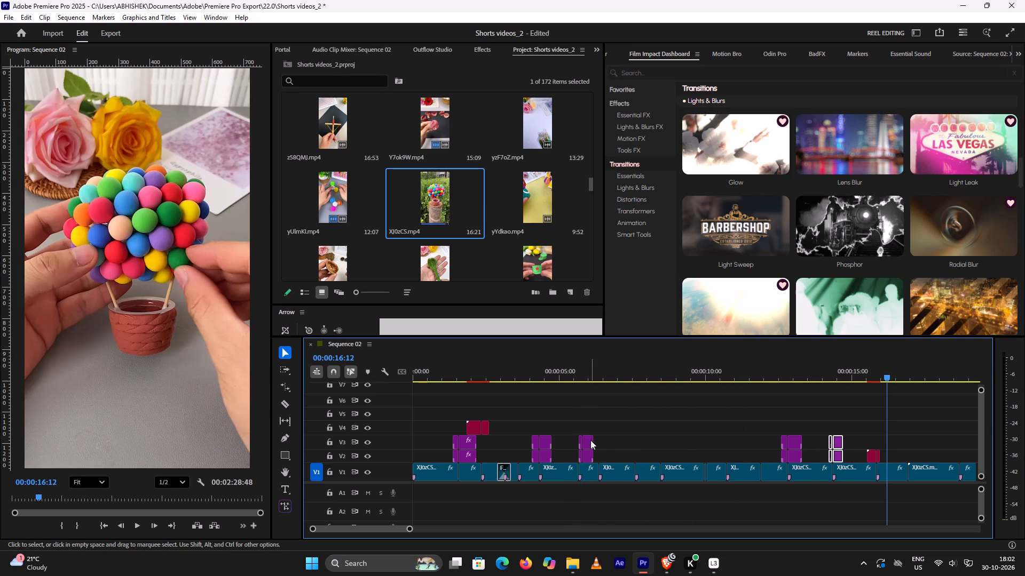
{"action": "left_click", "coordinate": [590, 440]}
{"action": "left_click_drag", "start_coordinate": [569, 421], "coordinate": [593, 455]}
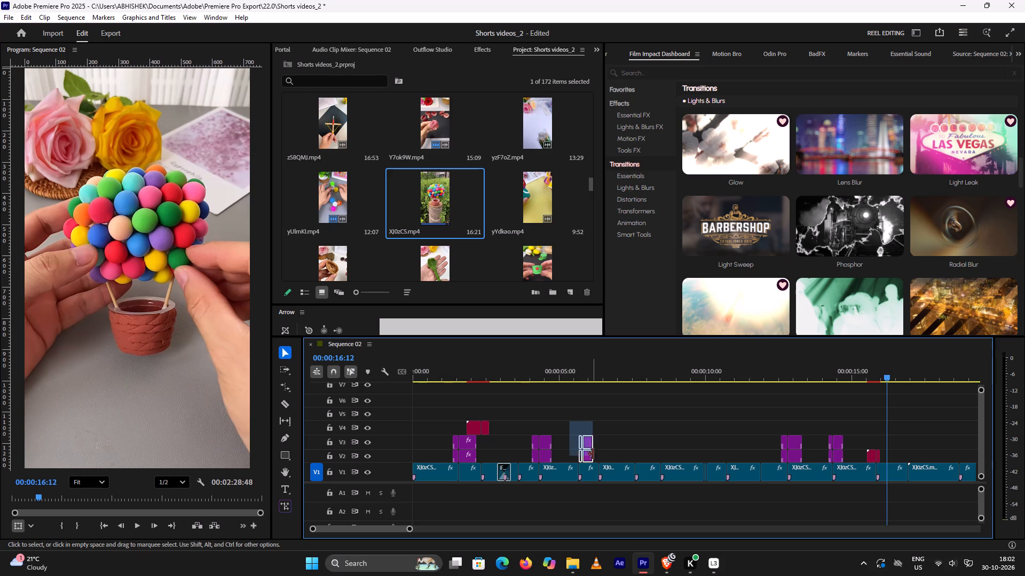
{"action": "left_click_drag", "start_coordinate": [588, 442], "coordinate": [582, 445]}
Play back the copied transition at about 00:00:05:42 and the following footage up to 00:00:06:48 several times.
{"action": "left_click", "coordinate": [570, 374]}
{"action": "key", "text": "space"}
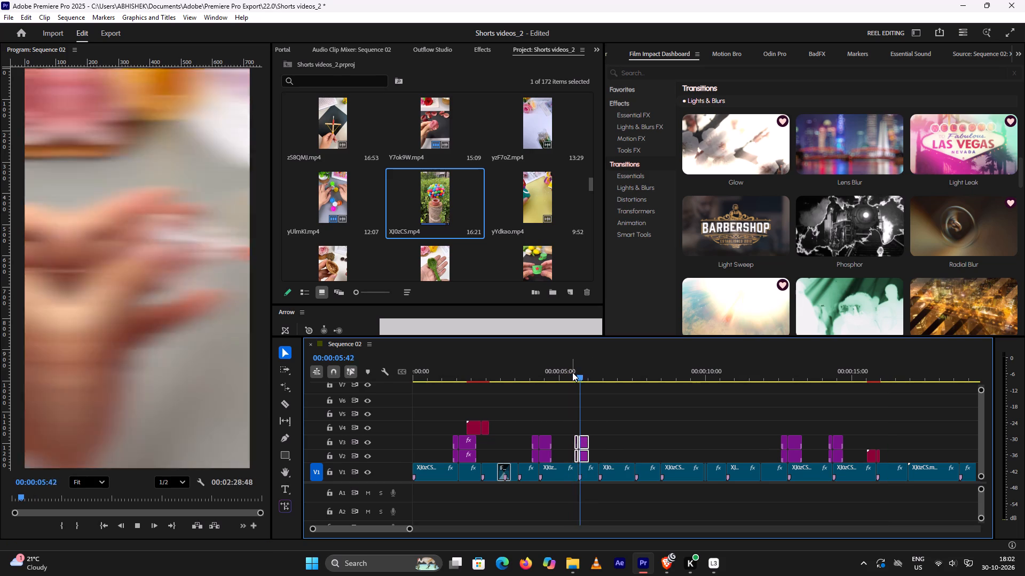
{"action": "key", "text": "space"}
{"action": "left_click", "coordinate": [572, 372]}
{"action": "key", "text": "space"}
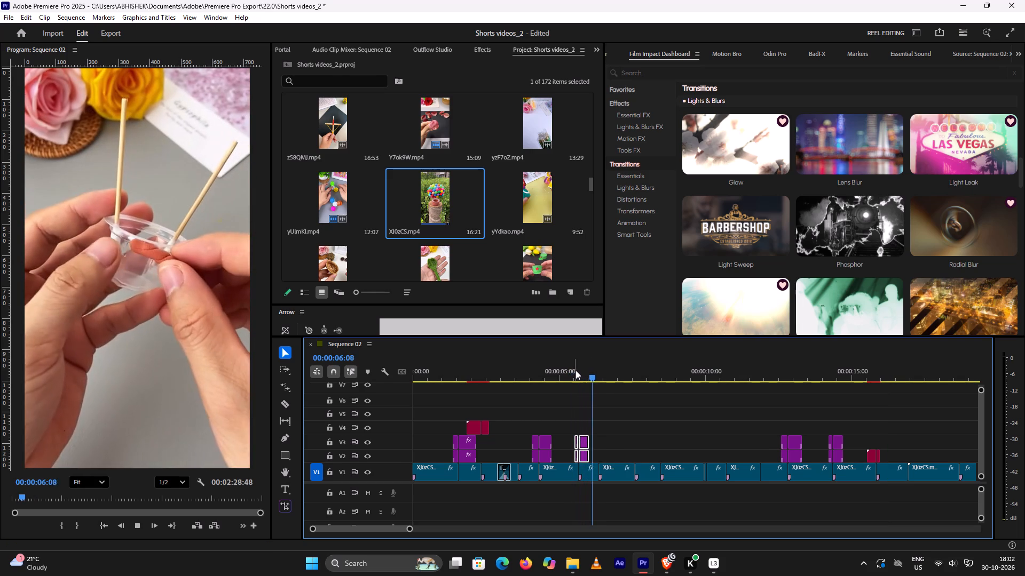
{"action": "key", "text": "space"}
{"action": "key", "text": "space"}
{"action": "key", "text": "space"}
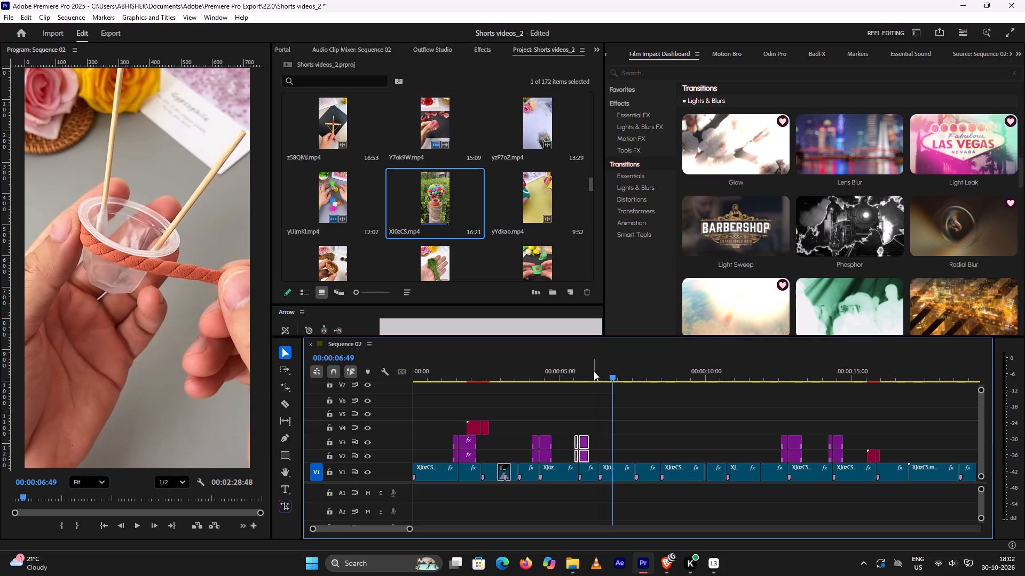
{"action": "left_click", "coordinate": [594, 371]}
{"action": "key", "text": "space"}
{"action": "key", "text": "space"}
{"action": "left_click", "coordinate": [594, 371]}
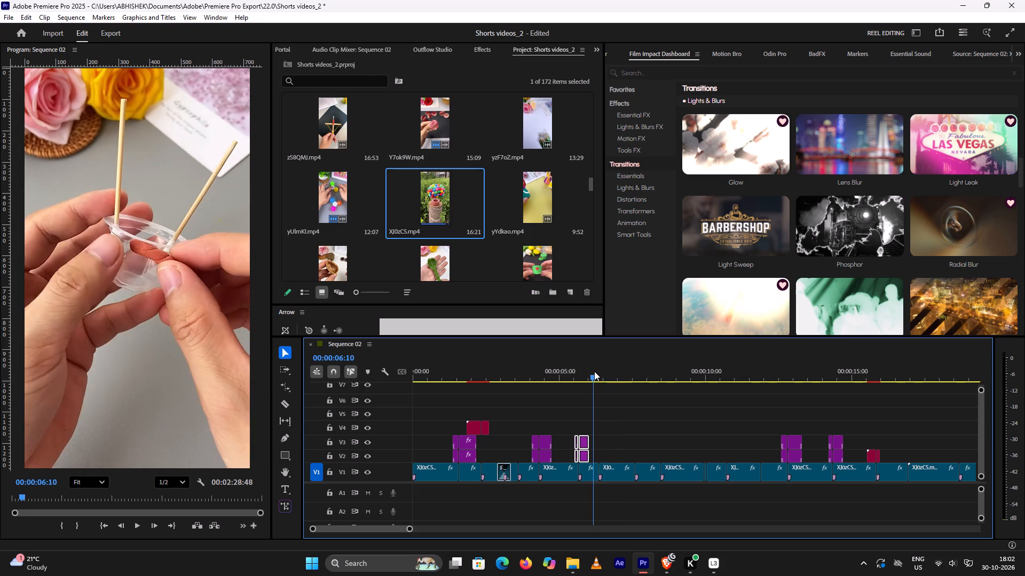
{"action": "key", "text": "space"}
{"action": "left_click", "coordinate": [595, 371]}
{"action": "key", "text": "space"}
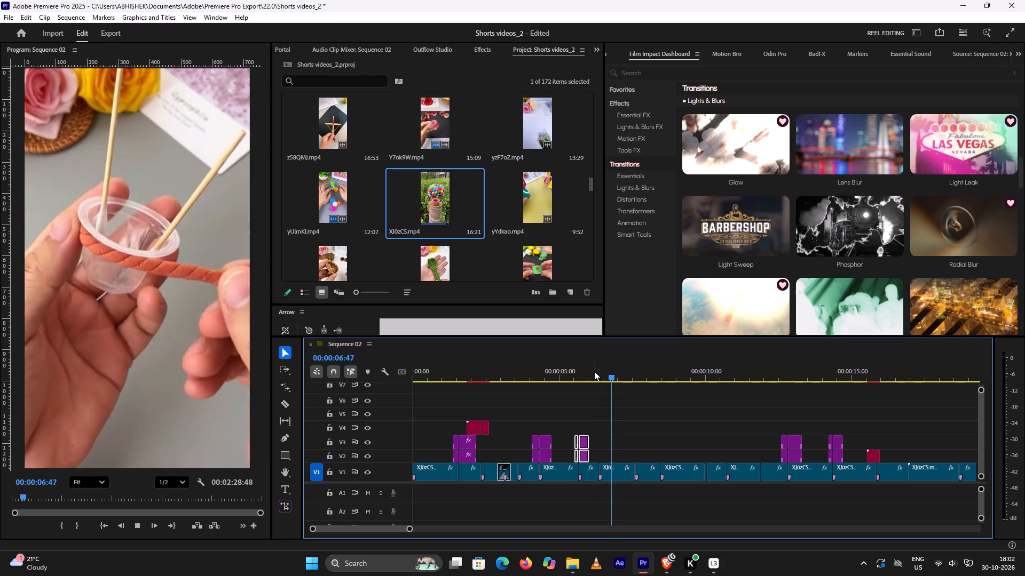
{"action": "left_click", "coordinate": [594, 371]}
{"action": "left_click", "coordinate": [572, 372]}
{"action": "key", "text": "space"}
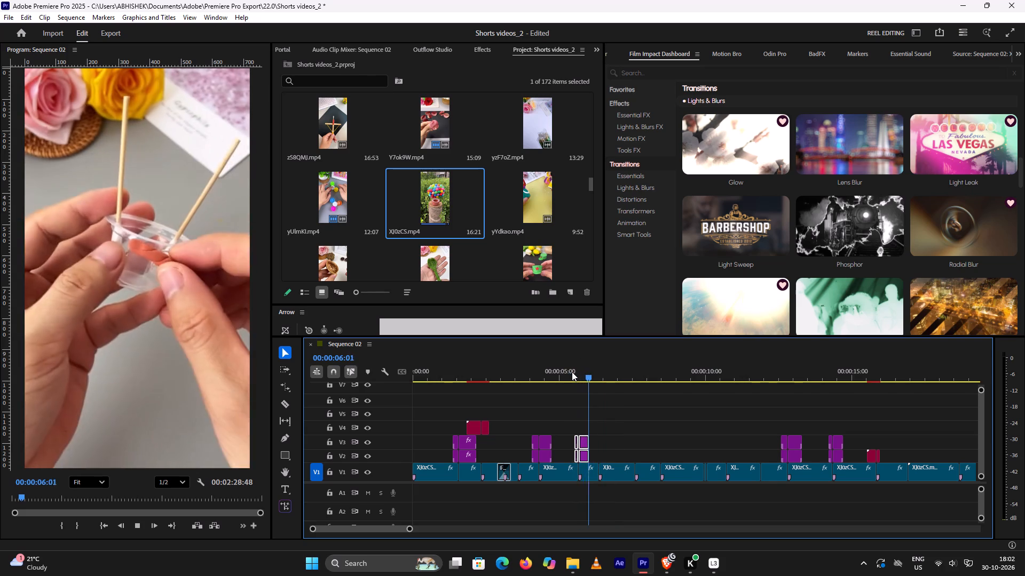
{"action": "key", "text": "space"}
{"action": "left_click", "coordinate": [572, 372]}
{"action": "key", "text": "space"}
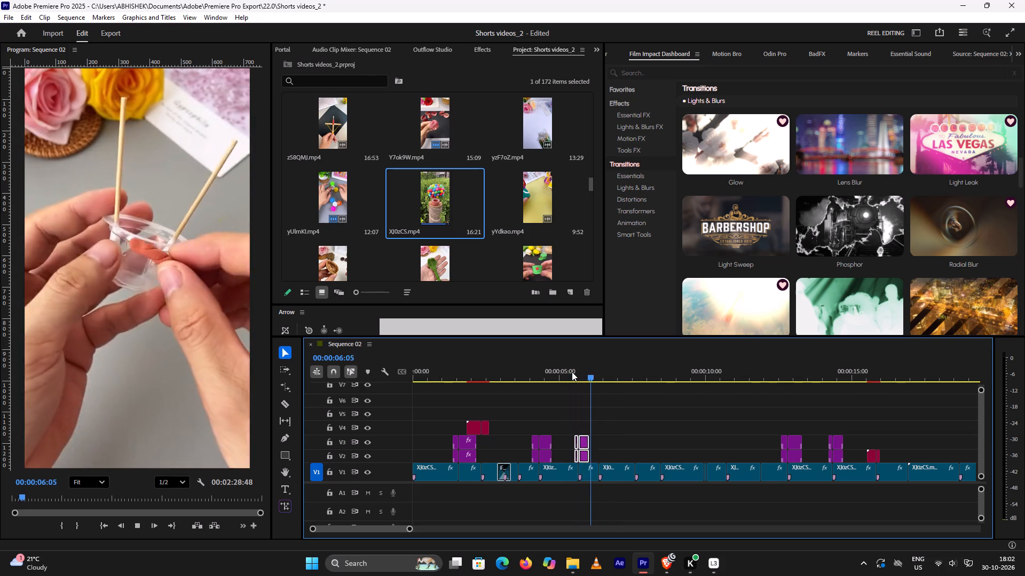
{"action": "left_click", "coordinate": [572, 372]}
{"action": "key", "text": "space"}
{"action": "key", "text": "space"}
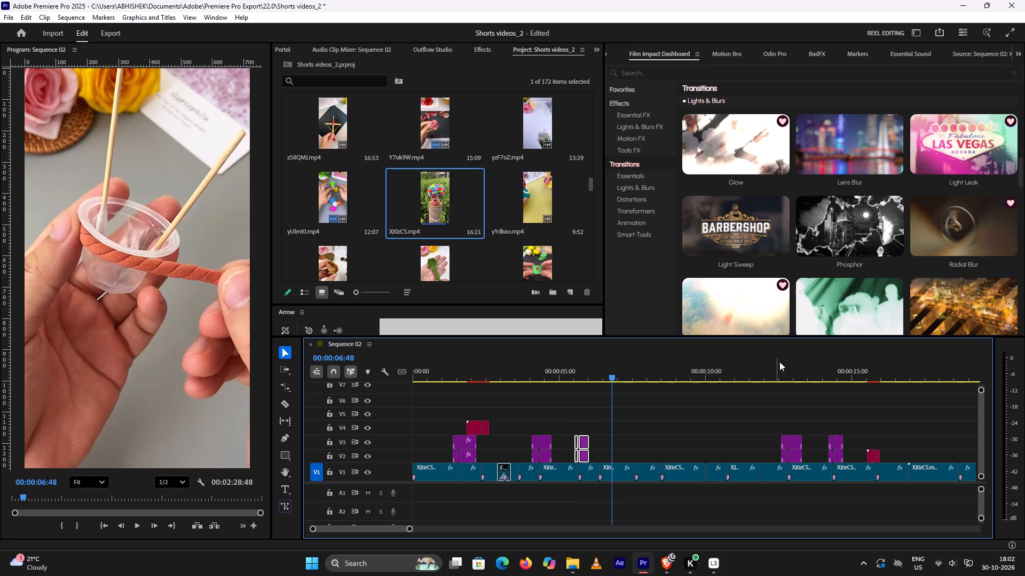
In Motion Bro's Simple Slide Pan presets, set the animation speed to 80% and switch two of the preset display and apply options.
{"action": "left_click", "coordinate": [736, 54]}
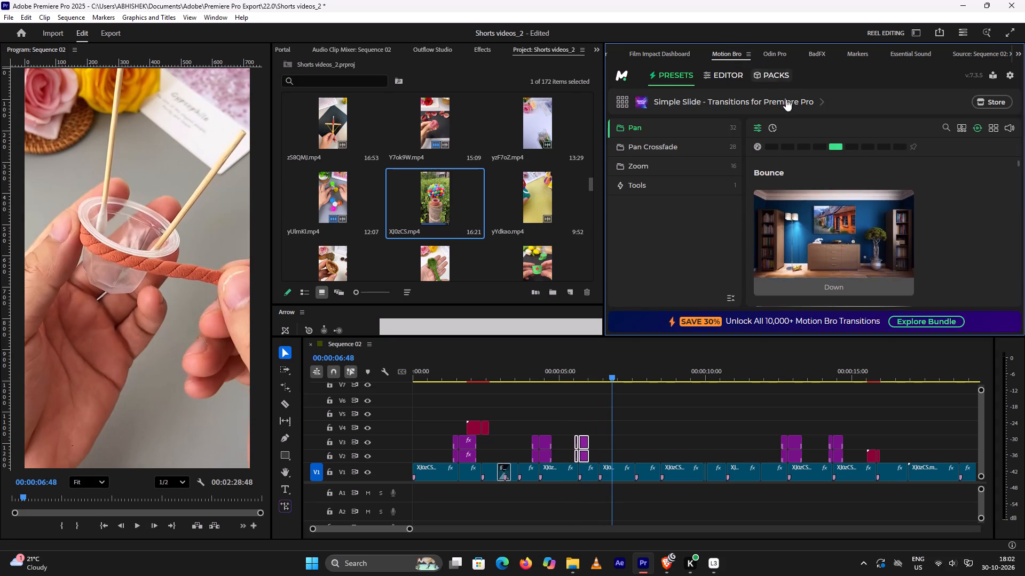
{"action": "scroll", "coordinate": [841, 197], "scroll_direction": "down", "scroll_amount": 4}
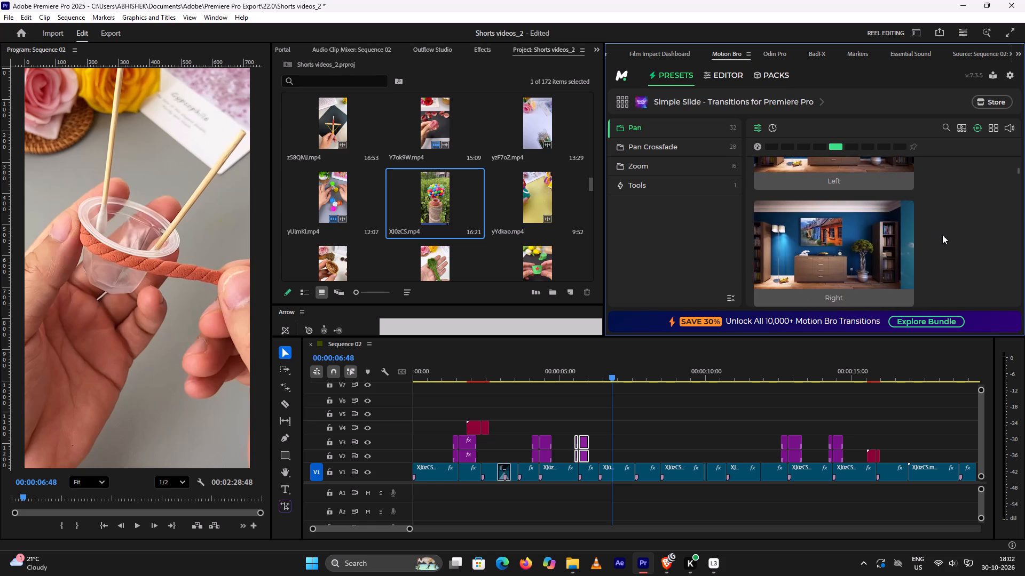
{"action": "left_click", "coordinate": [959, 130]}
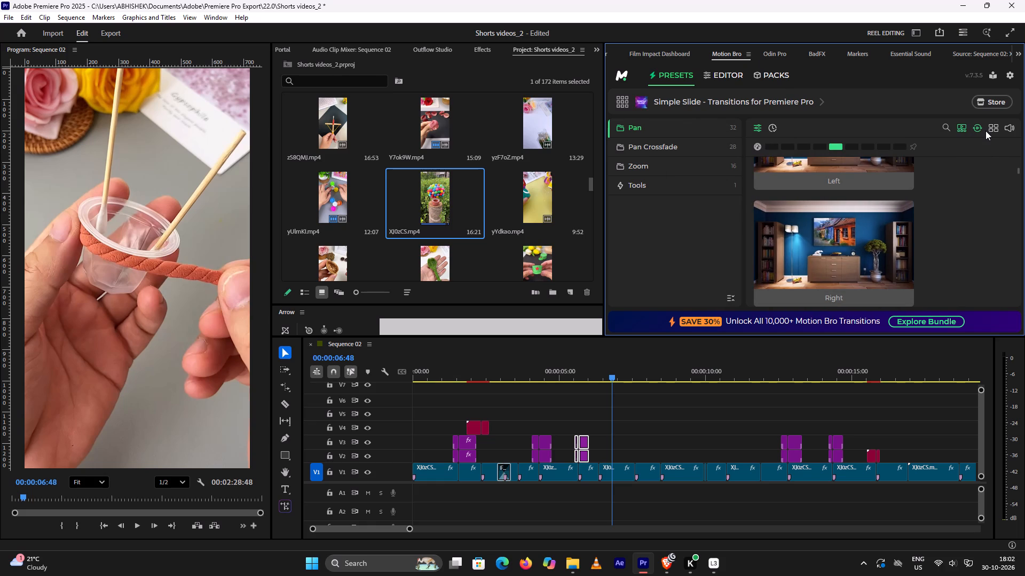
{"action": "left_click", "coordinate": [822, 147]}
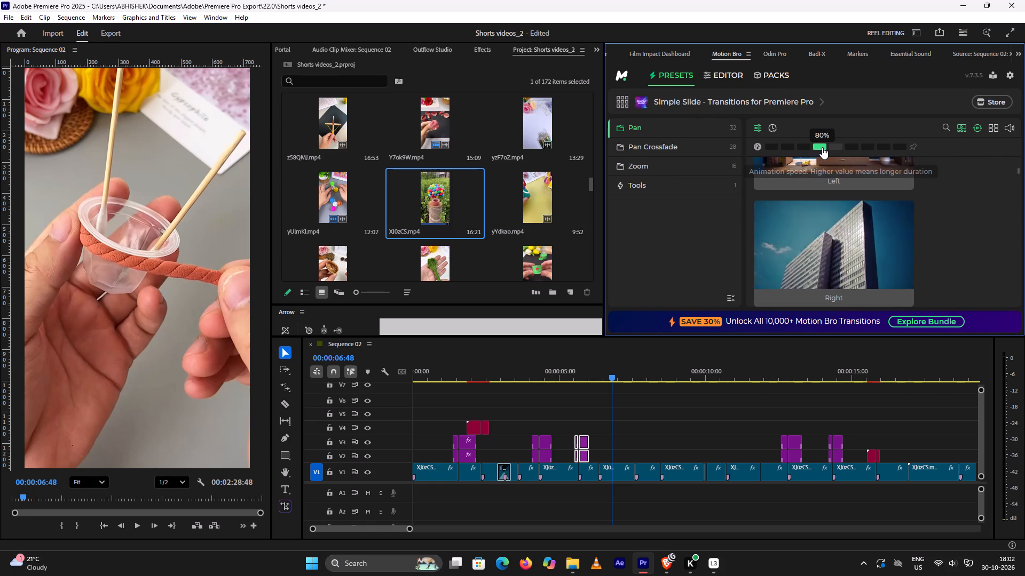
{"action": "scroll", "coordinate": [823, 147], "scroll_direction": "down", "scroll_amount": 4}
{"action": "scroll", "coordinate": [823, 147], "scroll_direction": "up", "scroll_amount": 3}
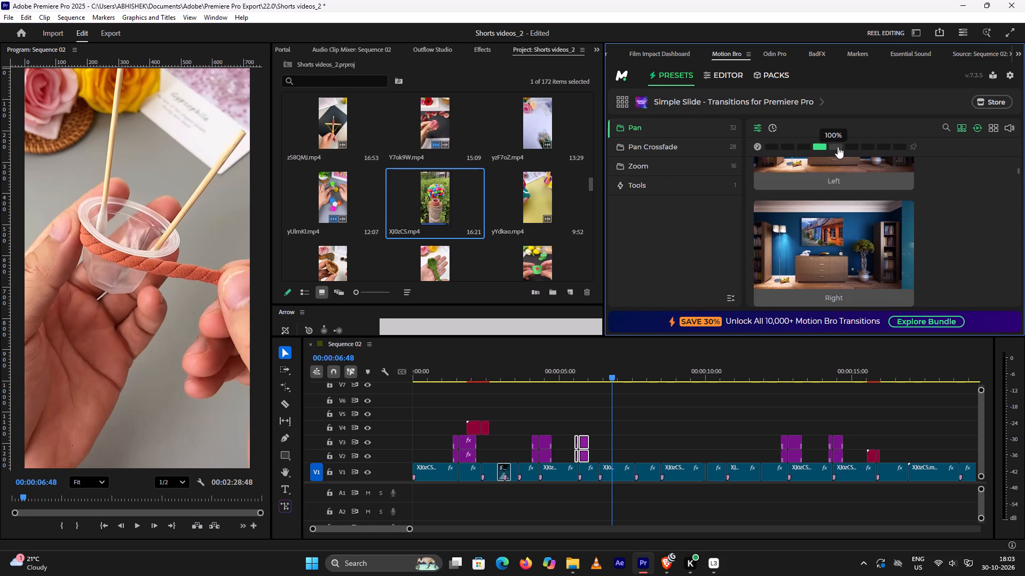
{"action": "left_click", "coordinate": [838, 147]}
{"action": "left_click", "coordinate": [855, 146]}
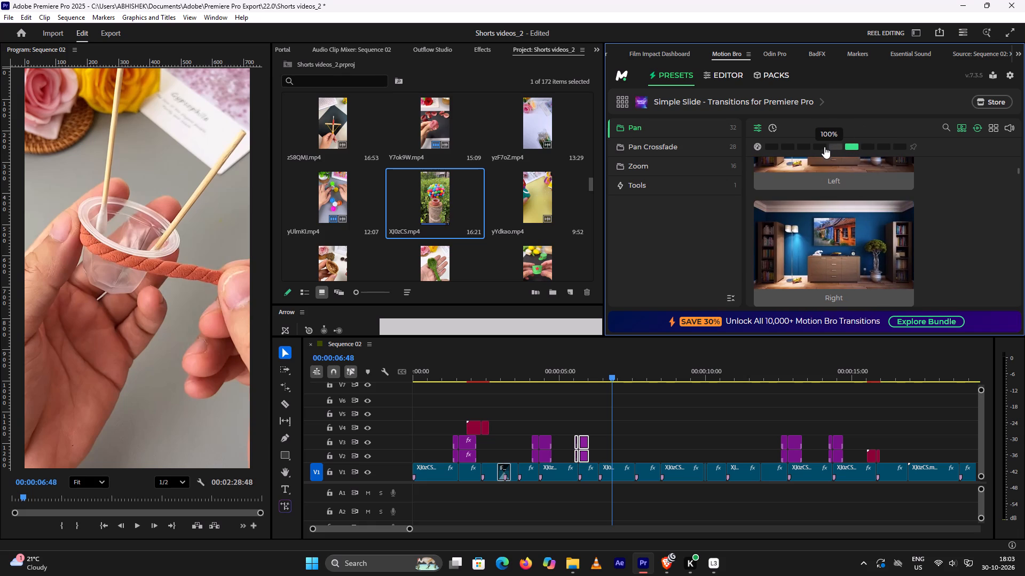
{"action": "left_click", "coordinate": [823, 147]}
{"action": "left_click", "coordinate": [811, 148]}
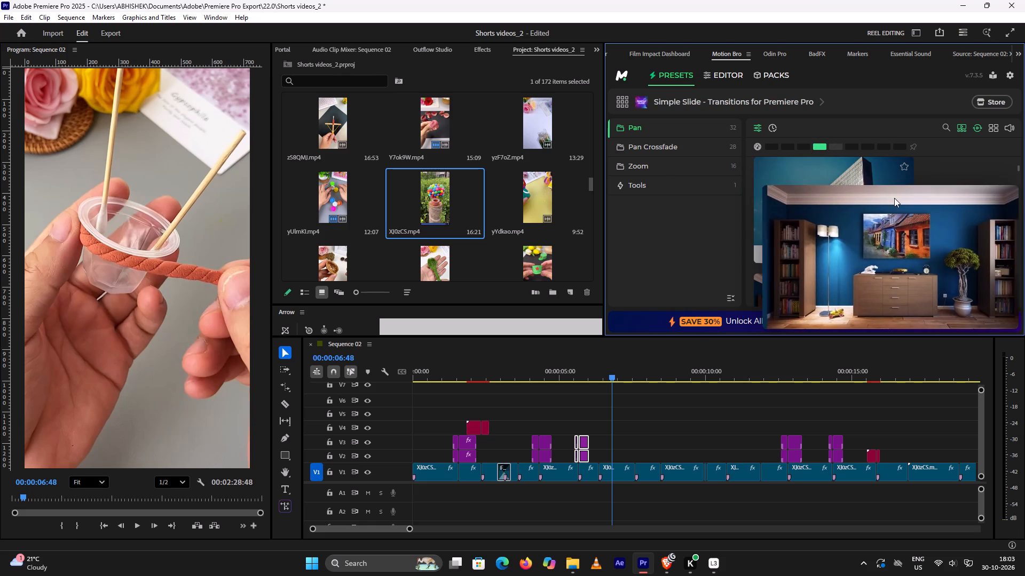
{"action": "left_click", "coordinate": [976, 130]}
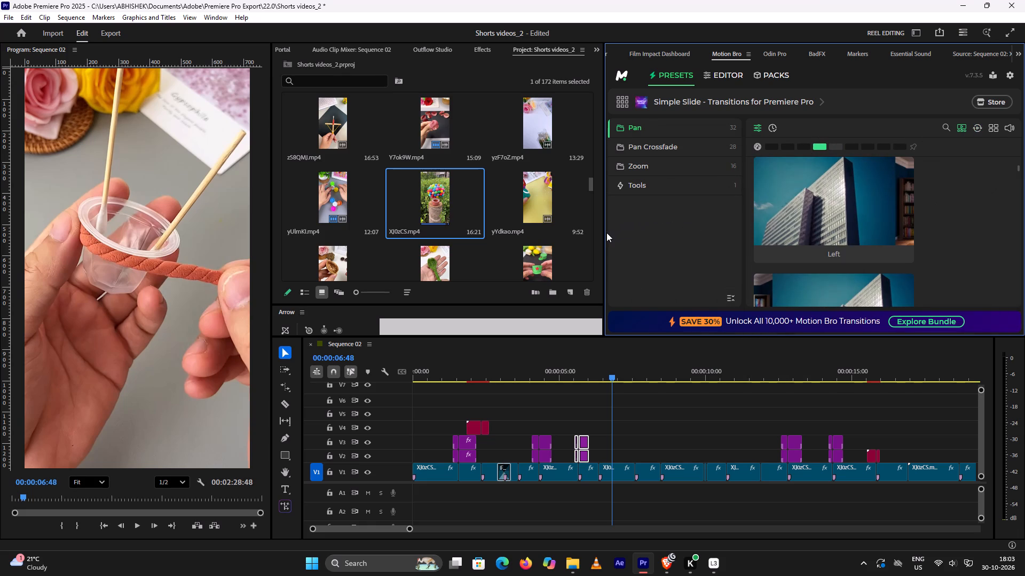
Widen the Motion Bro panel slightly into the Project panel's space.
{"action": "left_click_drag", "start_coordinate": [603, 234], "coordinate": [568, 242]}
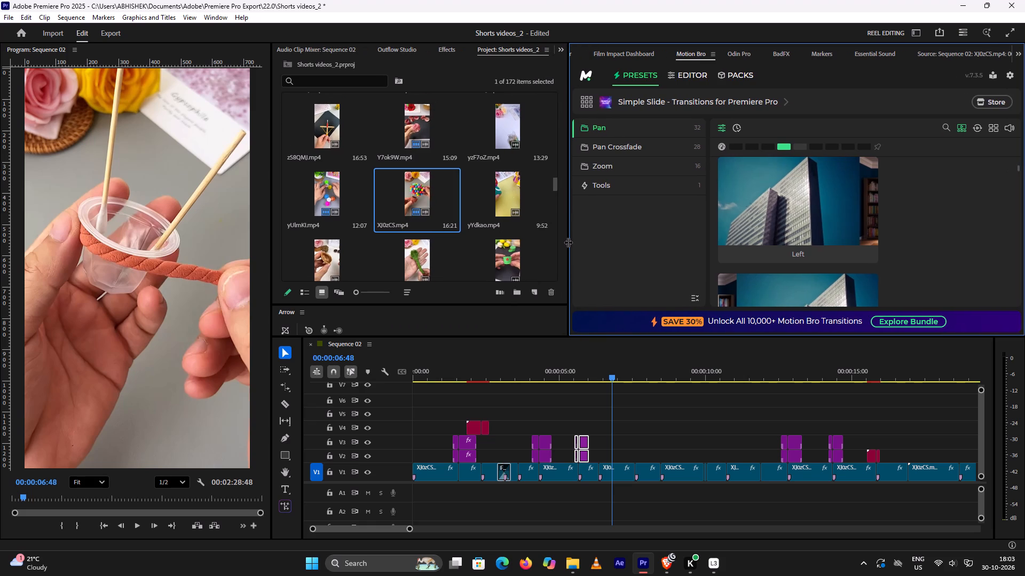
{"action": "left_click_drag", "start_coordinate": [568, 242], "coordinate": [569, 242]}
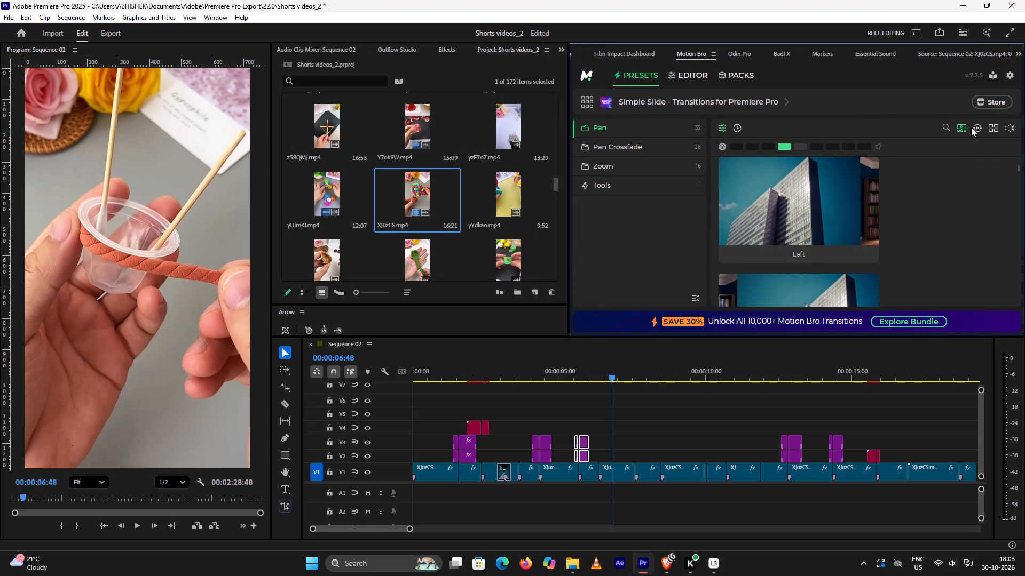
Shrink the Motion Bro preset thumbnails so the Pan presets show in two columns.
{"action": "left_click", "coordinate": [991, 129]}
{"action": "left_click_drag", "start_coordinate": [995, 166], "coordinate": [1001, 174]}
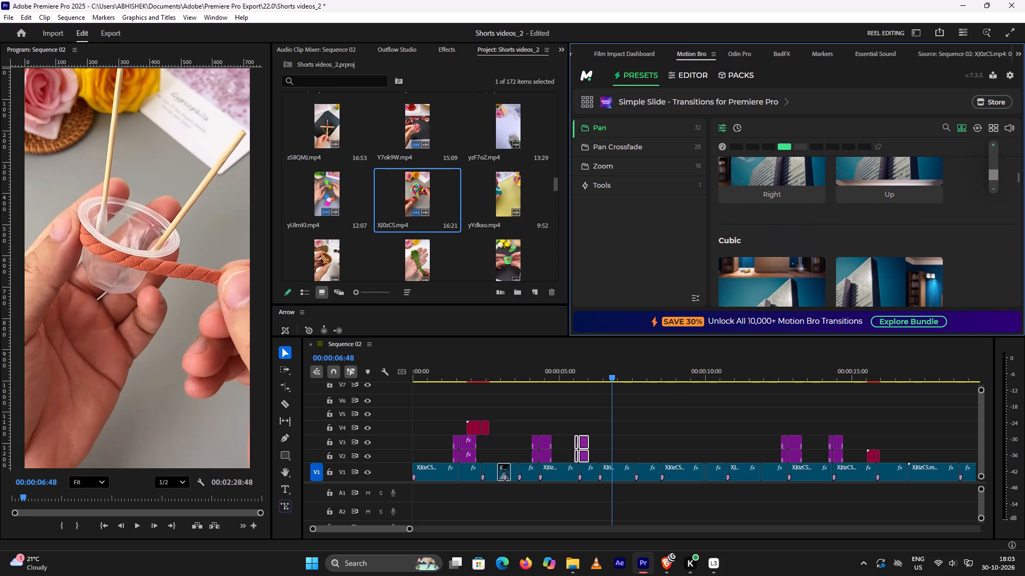
{"action": "left_click_drag", "start_coordinate": [1001, 174], "coordinate": [1001, 175]}
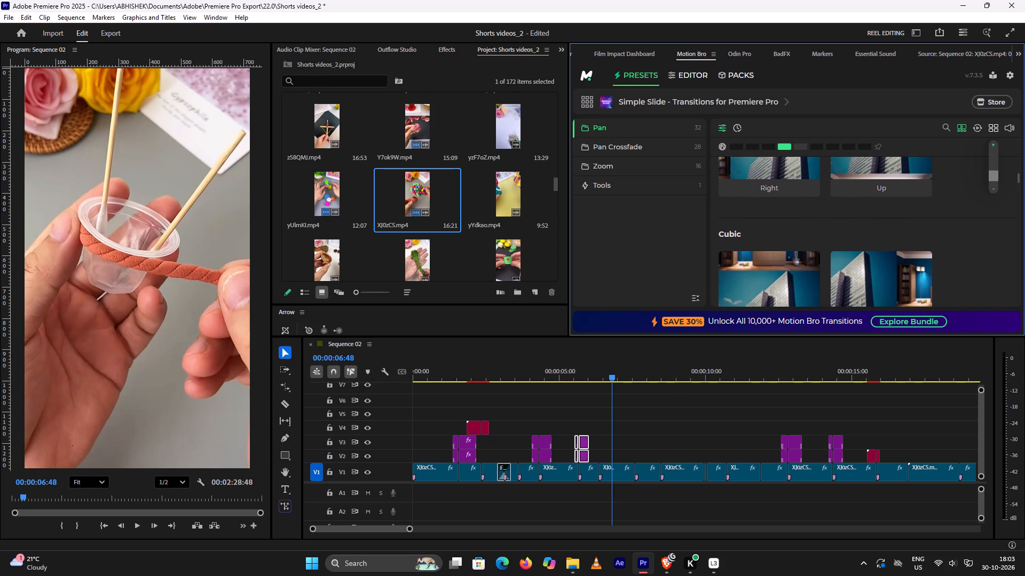
{"action": "left_click_drag", "start_coordinate": [1001, 175], "coordinate": [1005, 173]}
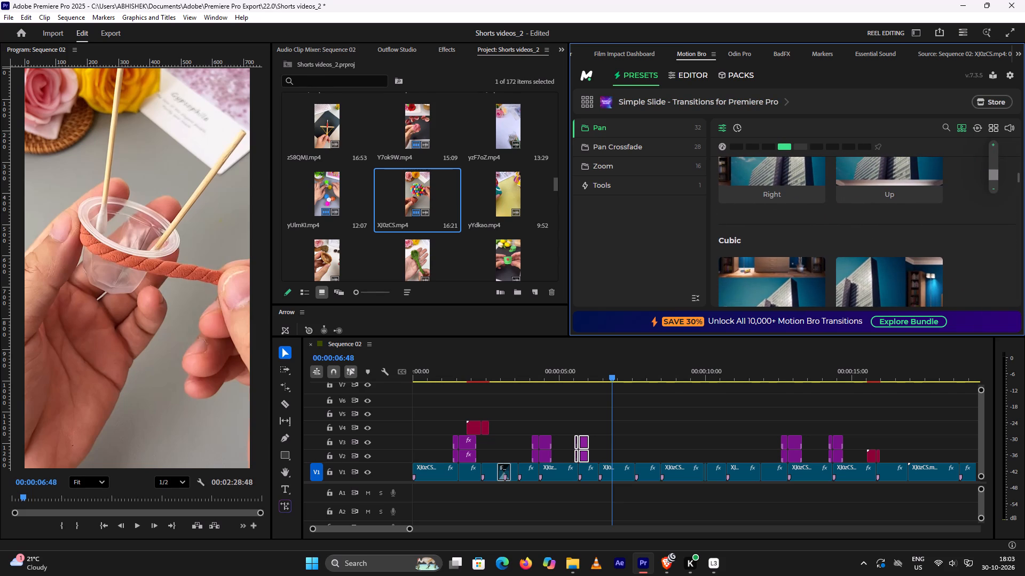
{"action": "left_click_drag", "start_coordinate": [1005, 173], "coordinate": [1006, 172]}
Look through the Simple Slide Pan presets, from Bounce and Cubic through the Ease groups, for a suitable transition.
{"action": "scroll", "coordinate": [901, 198], "scroll_direction": "down", "scroll_amount": 6}
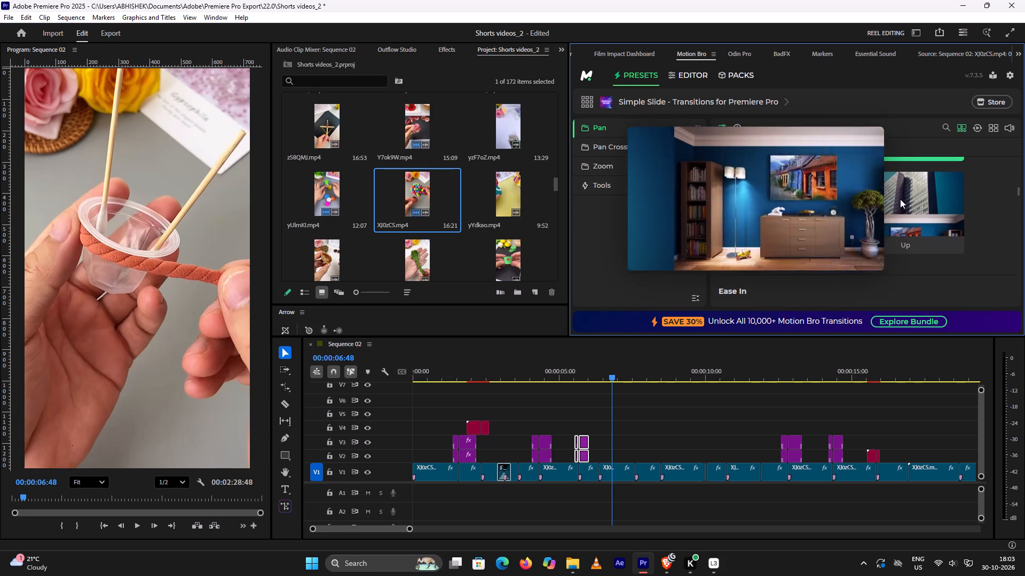
{"action": "scroll", "coordinate": [900, 199], "scroll_direction": "down", "scroll_amount": 2}
{"action": "scroll", "coordinate": [965, 267], "scroll_direction": "down", "scroll_amount": 10}
{"action": "scroll", "coordinate": [964, 268], "scroll_direction": "up", "scroll_amount": 10}
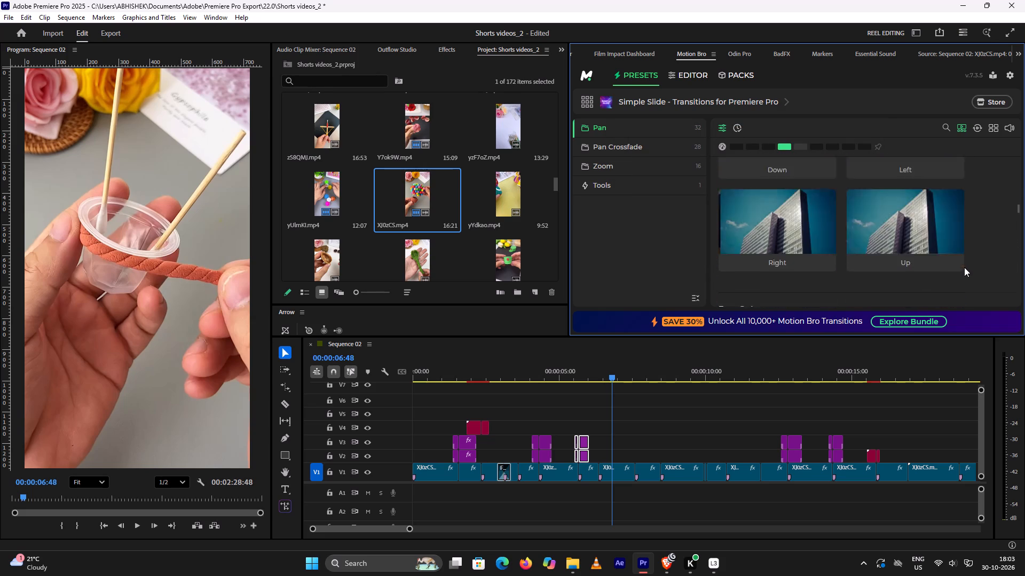
{"action": "scroll", "coordinate": [964, 267], "scroll_direction": "up", "scroll_amount": 16}
{"action": "scroll", "coordinate": [995, 228], "scroll_direction": "up", "scroll_amount": 6}
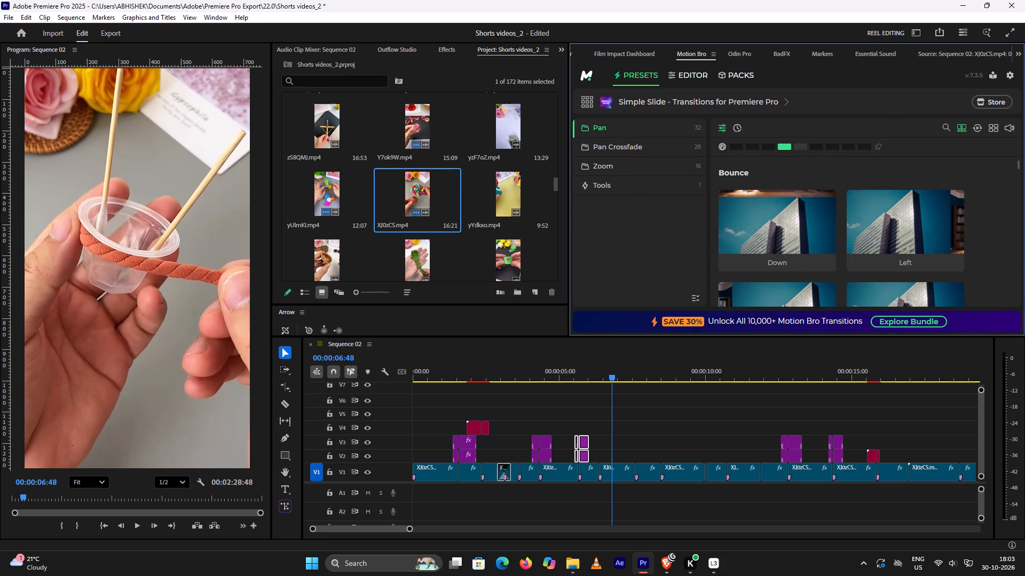
{"action": "left_click_drag", "start_coordinate": [1019, 166], "coordinate": [1024, 214]}
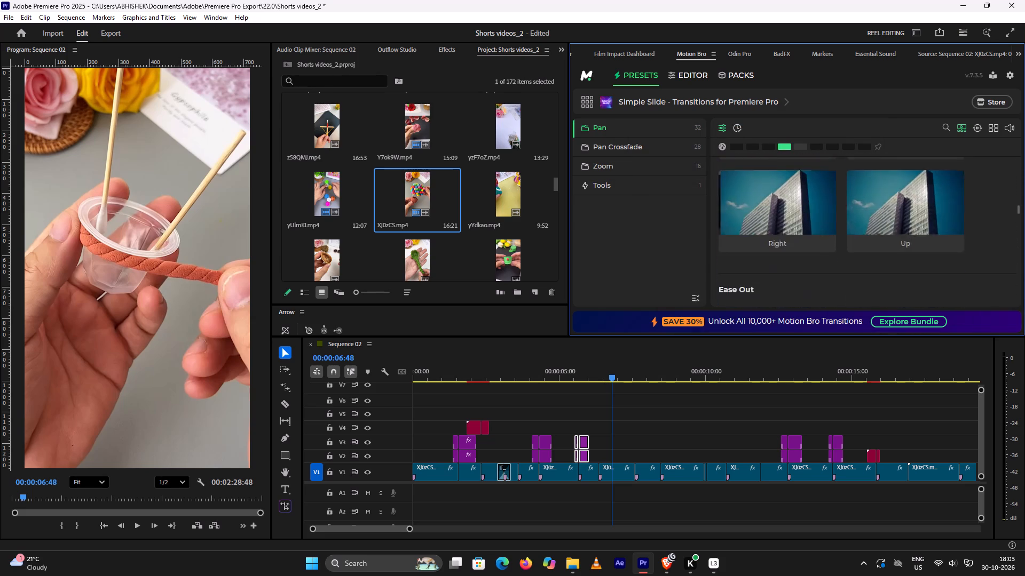
{"action": "left_click_drag", "start_coordinate": [1024, 214], "coordinate": [1018, 279]}
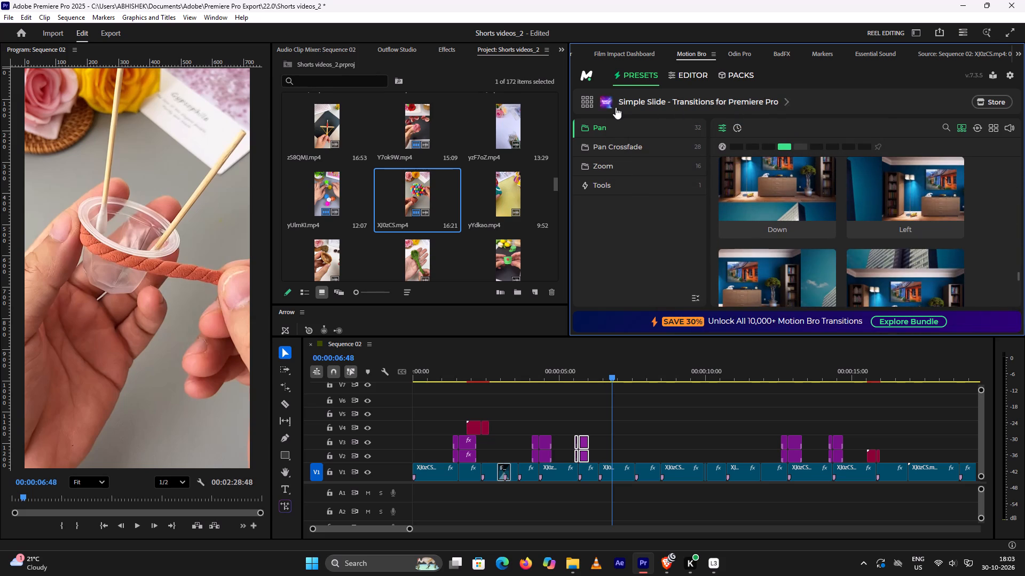
Switch to the Free Motion Bro Presets for Premiere Pro (Legacy) pack and skim its Transitions presets.
{"action": "left_click", "coordinate": [611, 103]}
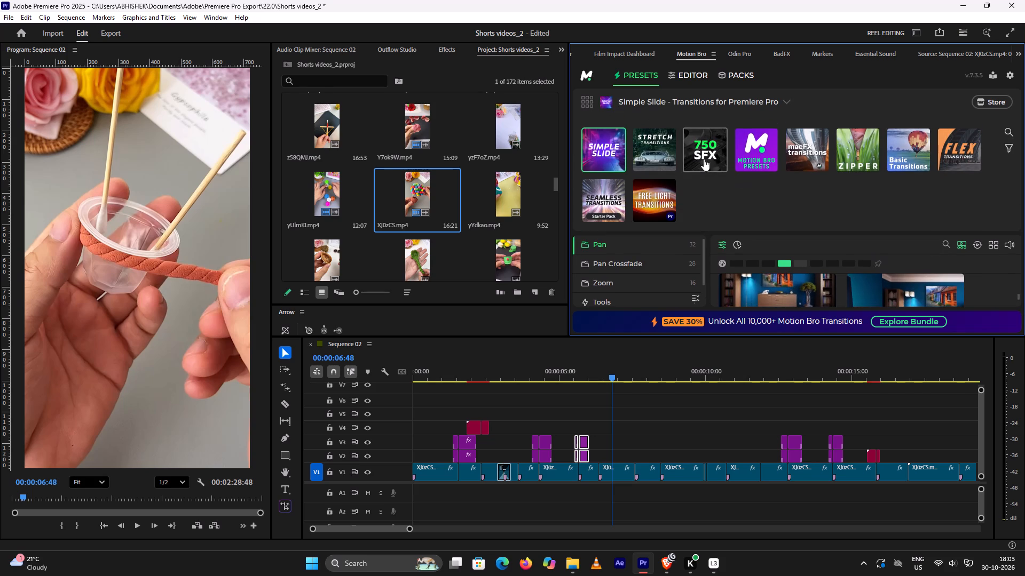
{"action": "left_click", "coordinate": [770, 156]}
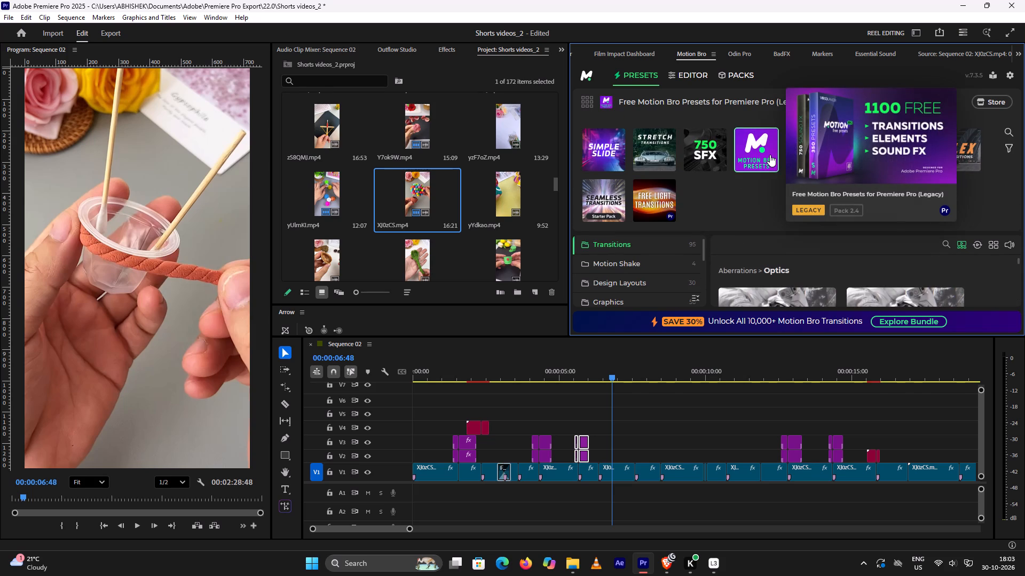
{"action": "left_click", "coordinate": [606, 105]}
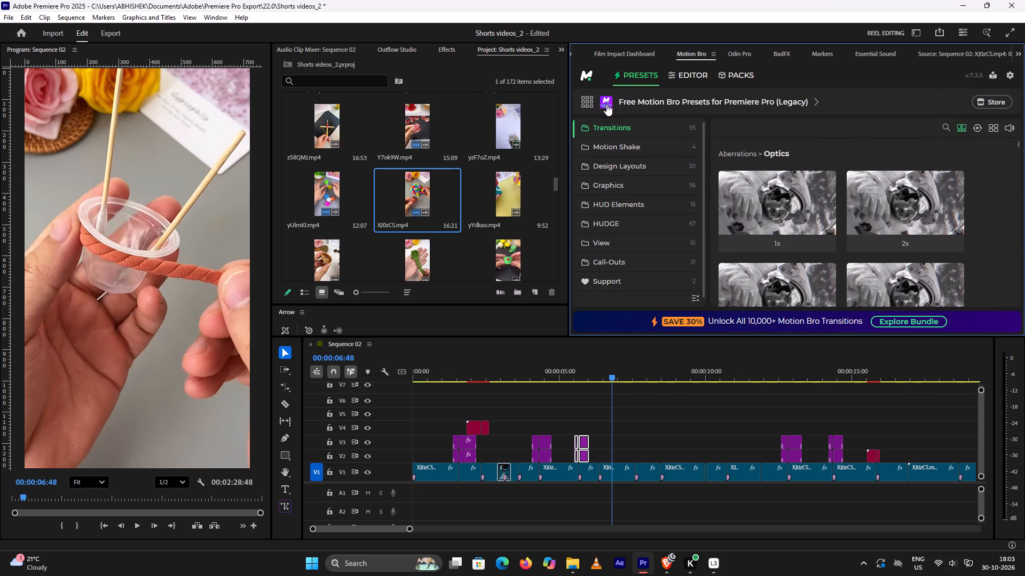
{"action": "scroll", "coordinate": [910, 210], "scroll_direction": "down", "scroll_amount": 8}
{"action": "scroll", "coordinate": [963, 209], "scroll_direction": "down", "scroll_amount": 5}
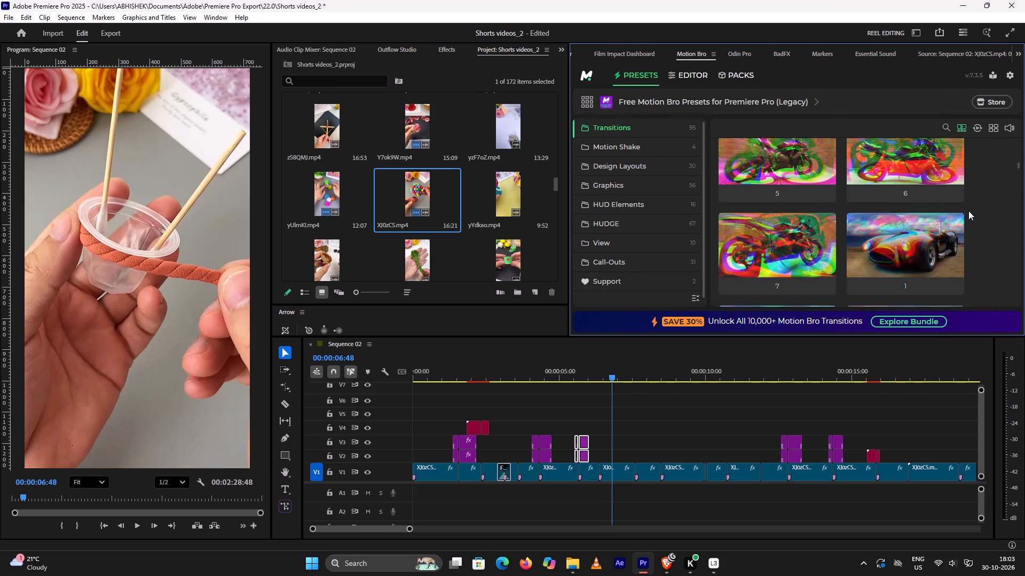
{"action": "scroll", "coordinate": [969, 211], "scroll_direction": "down", "scroll_amount": 14}
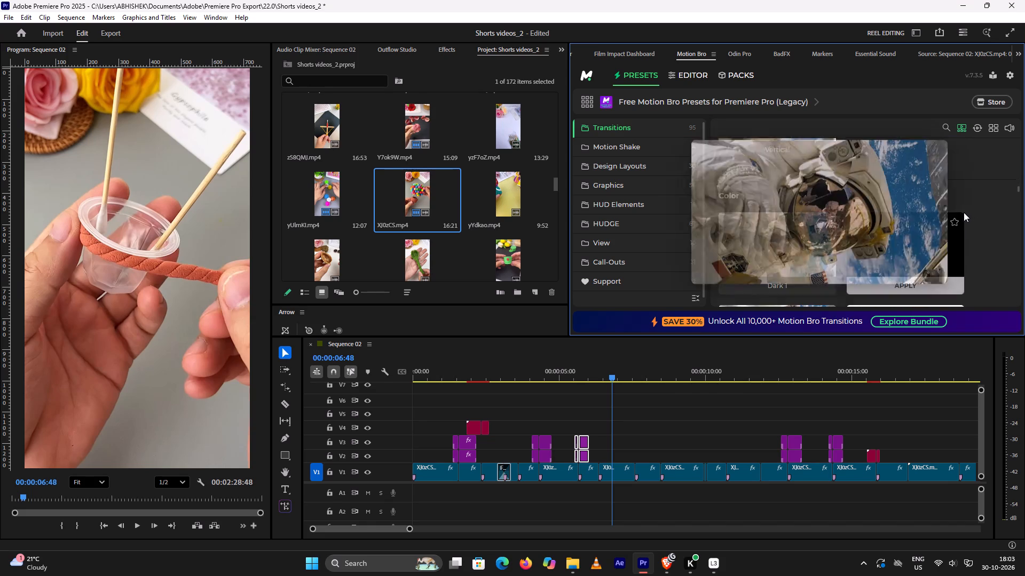
{"action": "scroll", "coordinate": [964, 212], "scroll_direction": "down", "scroll_amount": 4}
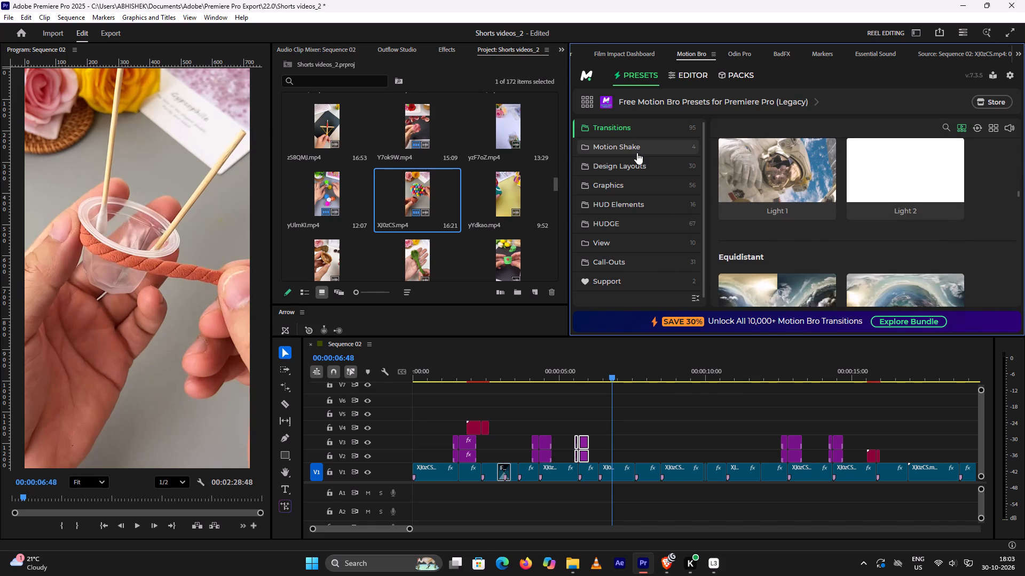
Examine the Motion Shake presets 1x to 4x in the legacy pack, trying out the 4x preset.
{"action": "left_click", "coordinate": [637, 152]}
{"action": "scroll", "coordinate": [974, 214], "scroll_direction": "down", "scroll_amount": 12}
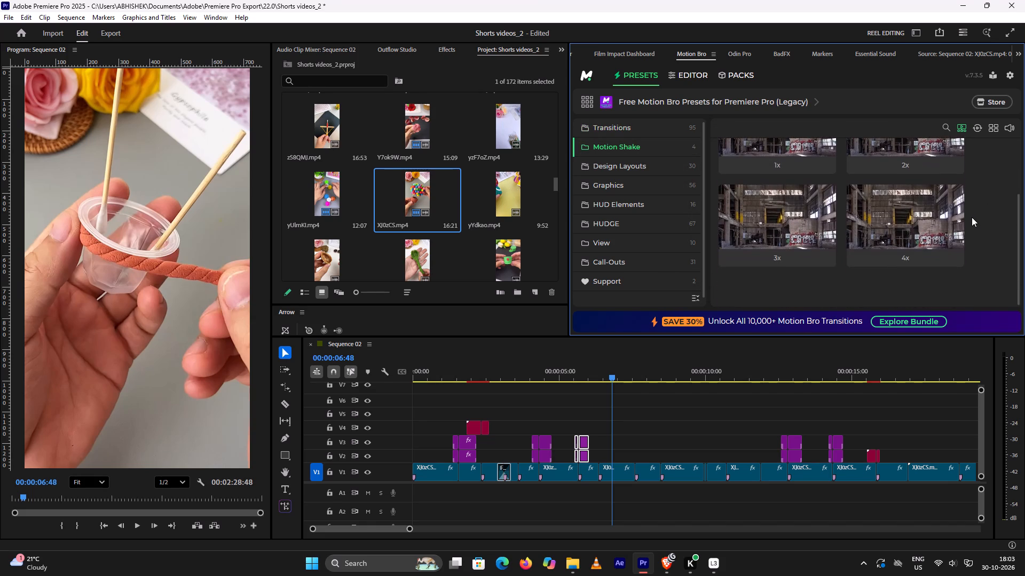
{"action": "scroll", "coordinate": [968, 219], "scroll_direction": "down", "scroll_amount": 5}
{"action": "scroll", "coordinate": [1006, 247], "scroll_direction": "down", "scroll_amount": 2}
{"action": "left_click", "coordinate": [935, 224]}
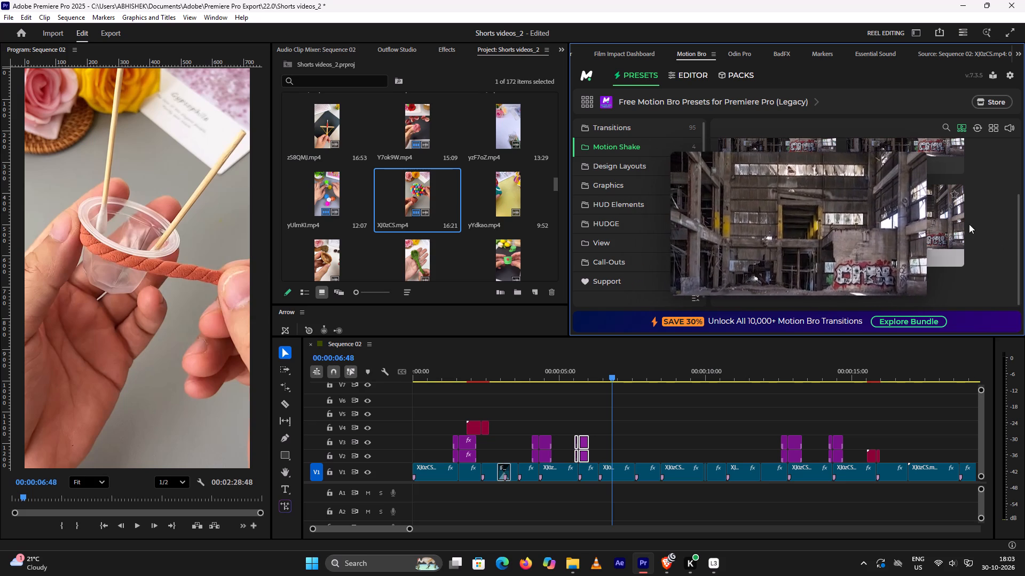
{"action": "left_click", "coordinate": [940, 215]}
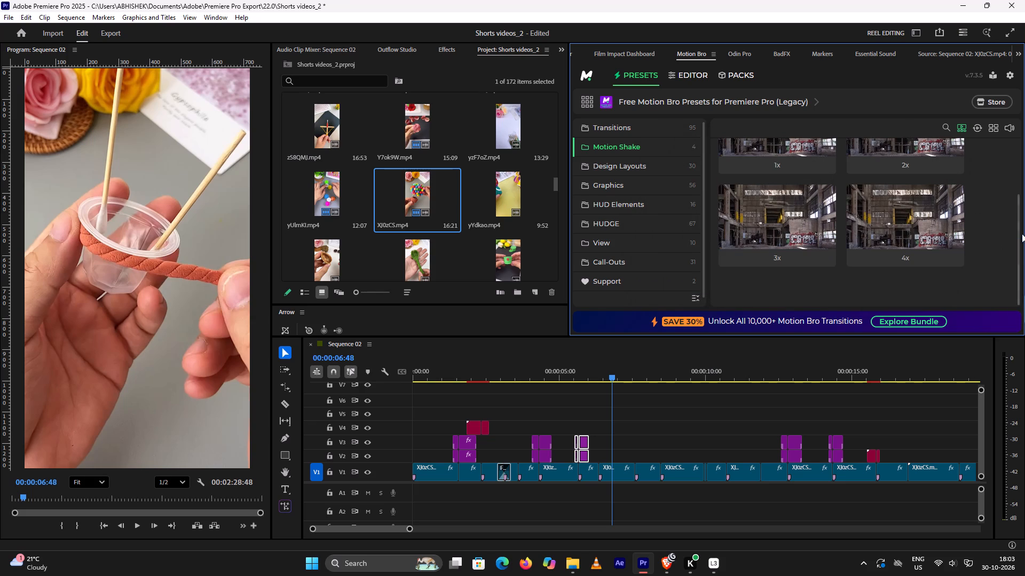
{"action": "scroll", "coordinate": [749, 285], "scroll_direction": "up", "scroll_amount": 5}
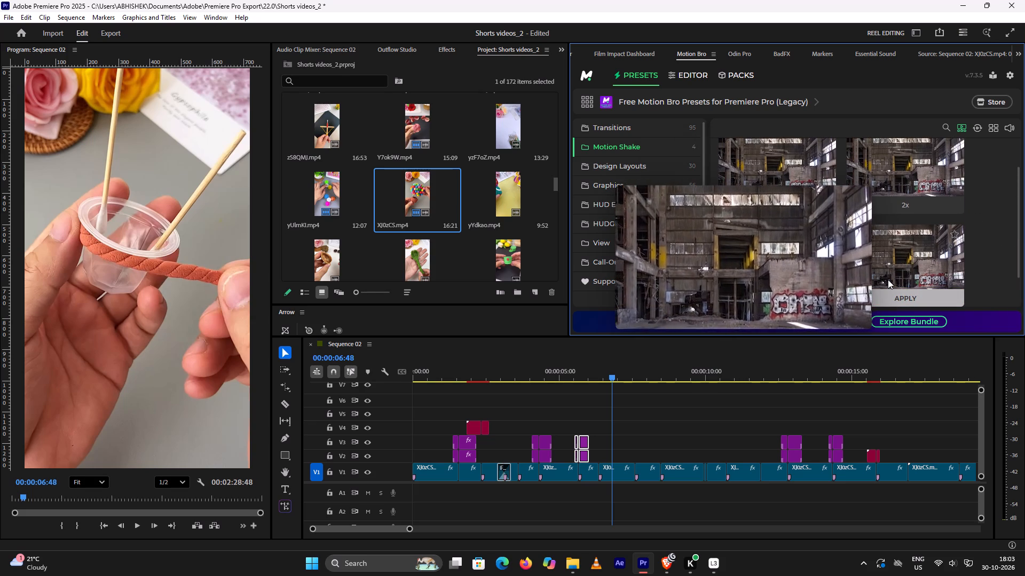
{"action": "scroll", "coordinate": [885, 279], "scroll_direction": "up", "scroll_amount": 10}
{"action": "scroll", "coordinate": [863, 267], "scroll_direction": "down", "scroll_amount": 5}
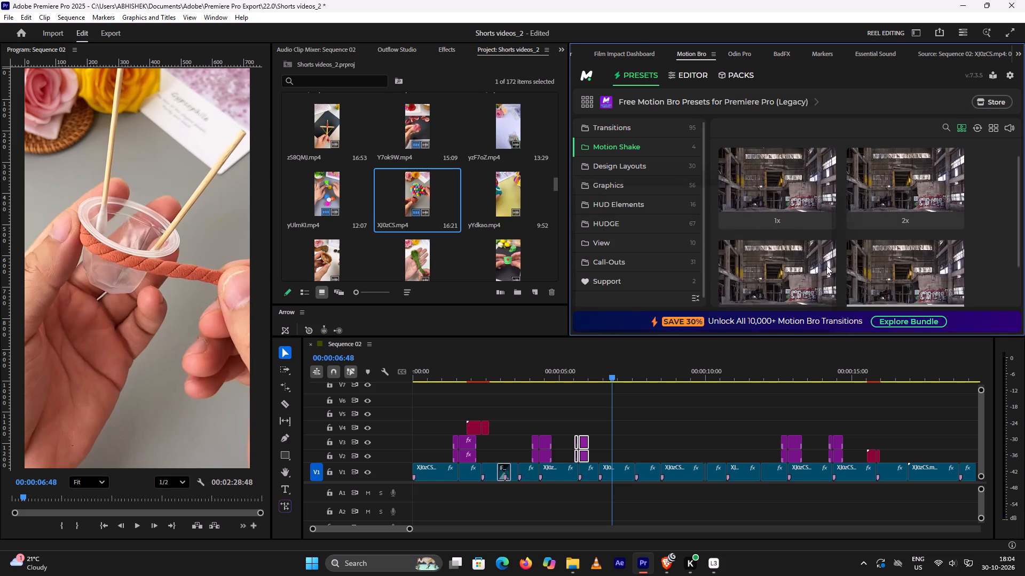
{"action": "scroll", "coordinate": [871, 261], "scroll_direction": "down", "scroll_amount": 5}
{"action": "scroll", "coordinate": [934, 249], "scroll_direction": "down", "scroll_amount": 6}
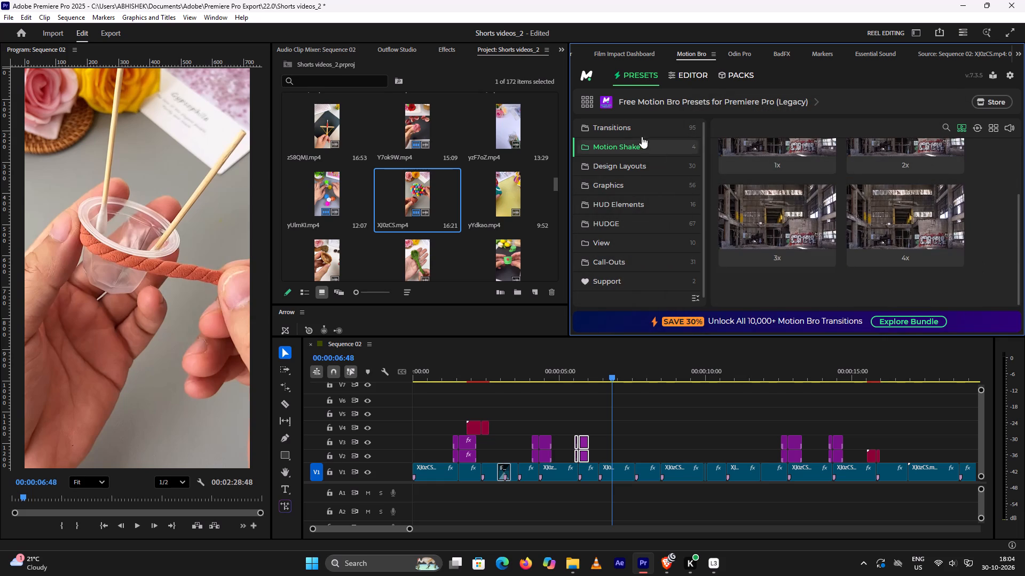
Expand the legacy pack's Transitions category and review its presets from Aberrations through Light Leaks.
{"action": "left_click", "coordinate": [632, 123]}
{"action": "scroll", "coordinate": [995, 234], "scroll_direction": "down", "scroll_amount": 6}
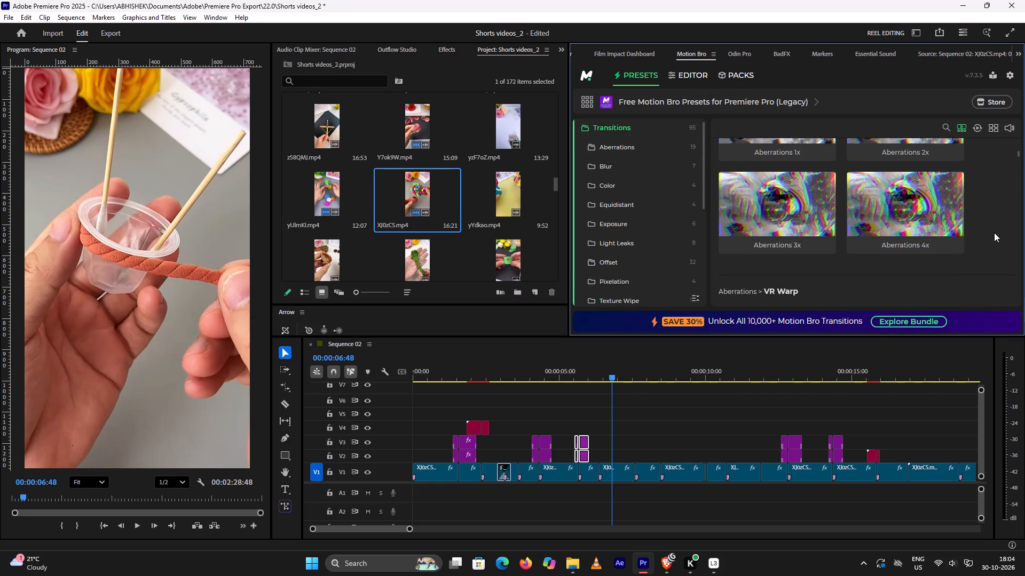
{"action": "scroll", "coordinate": [994, 233], "scroll_direction": "down", "scroll_amount": 17}
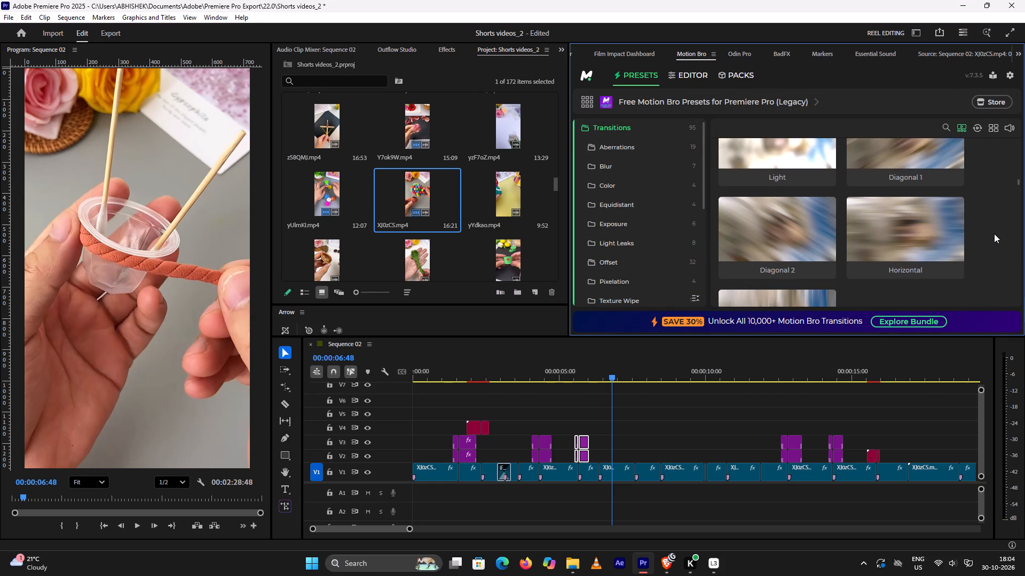
{"action": "scroll", "coordinate": [943, 236], "scroll_direction": "down", "scroll_amount": 6}
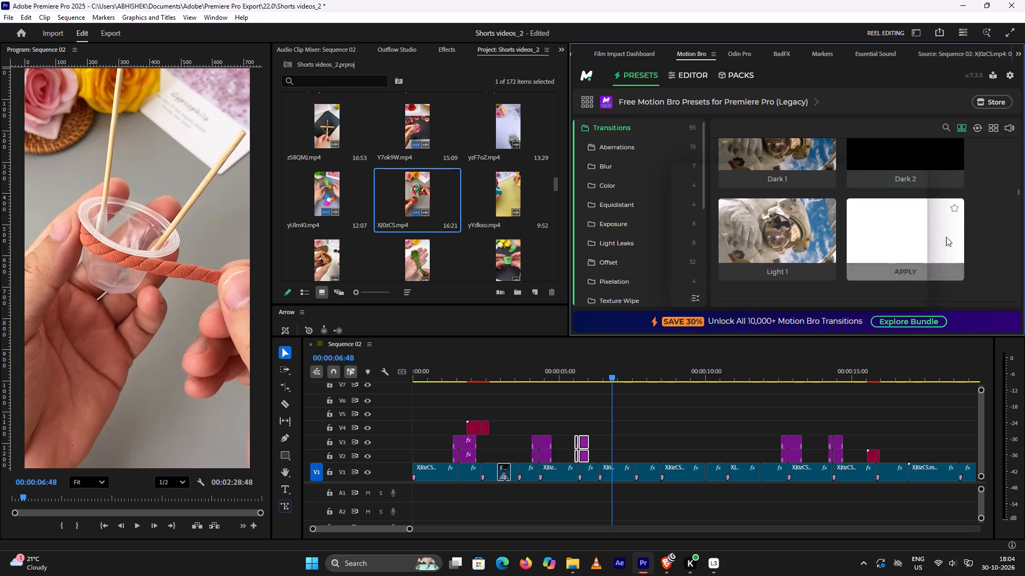
{"action": "scroll", "coordinate": [1019, 248], "scroll_direction": "down", "scroll_amount": 10}
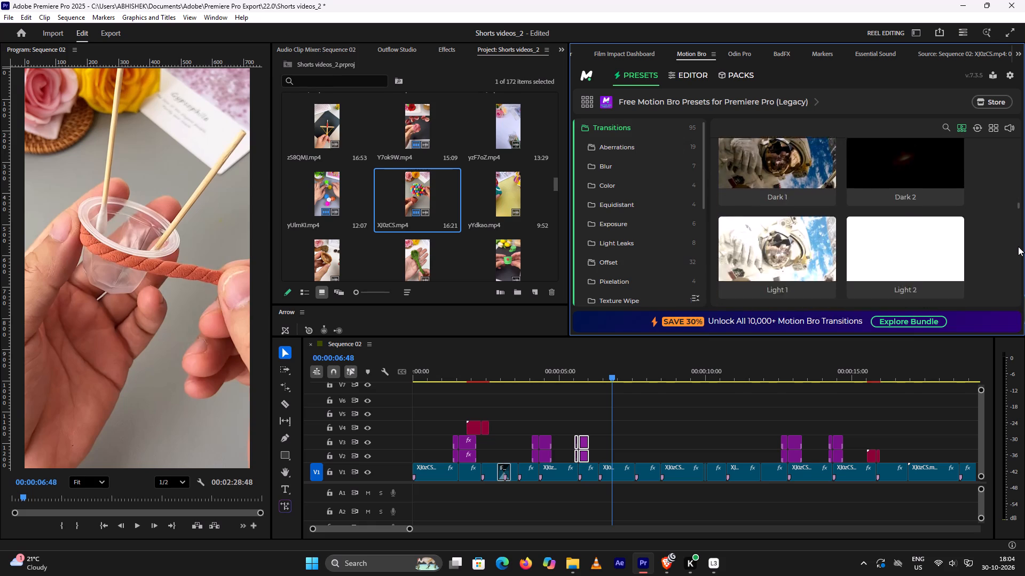
{"action": "scroll", "coordinate": [1018, 246], "scroll_direction": "down", "scroll_amount": 11}
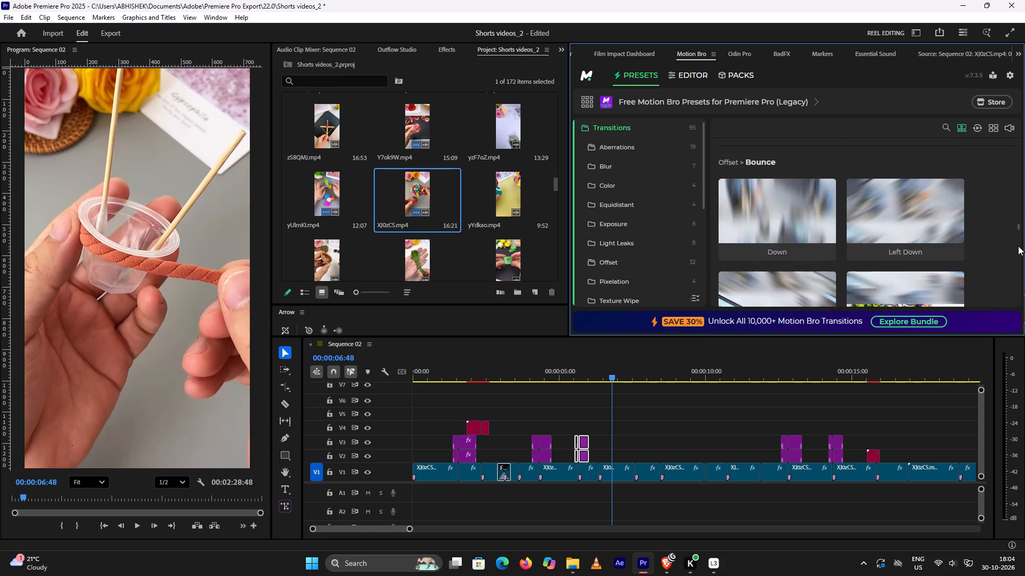
{"action": "scroll", "coordinate": [1018, 245], "scroll_direction": "down", "scroll_amount": 6}
{"action": "scroll", "coordinate": [1018, 245], "scroll_direction": "up", "scroll_amount": 10}
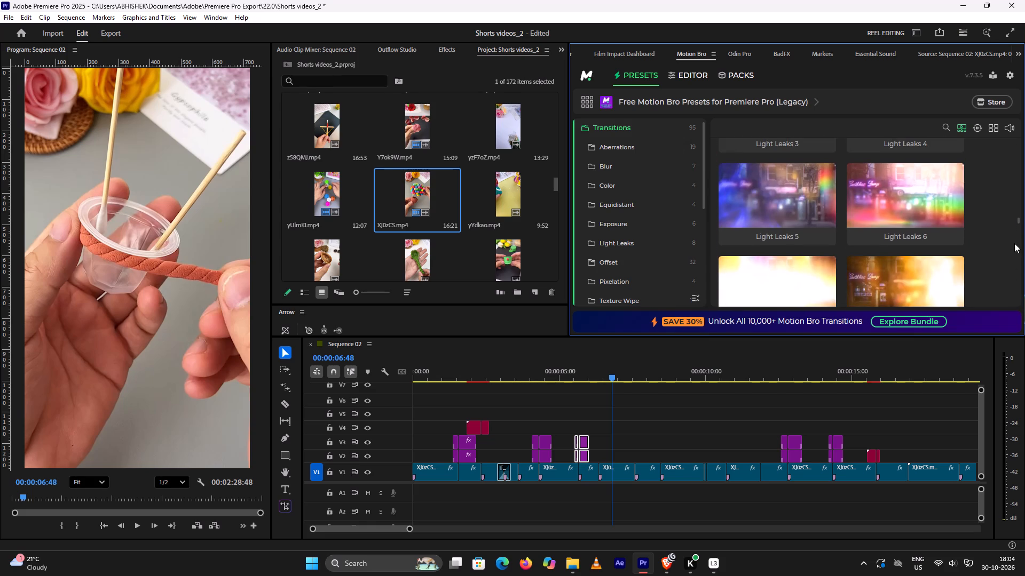
Review the remaining presets in the legacy pack's Transitions category, from Light Leaks through Offset, Pixelation, Texture Wipe and Zoom.
{"action": "scroll", "coordinate": [1005, 245], "scroll_direction": "down", "scroll_amount": 15}
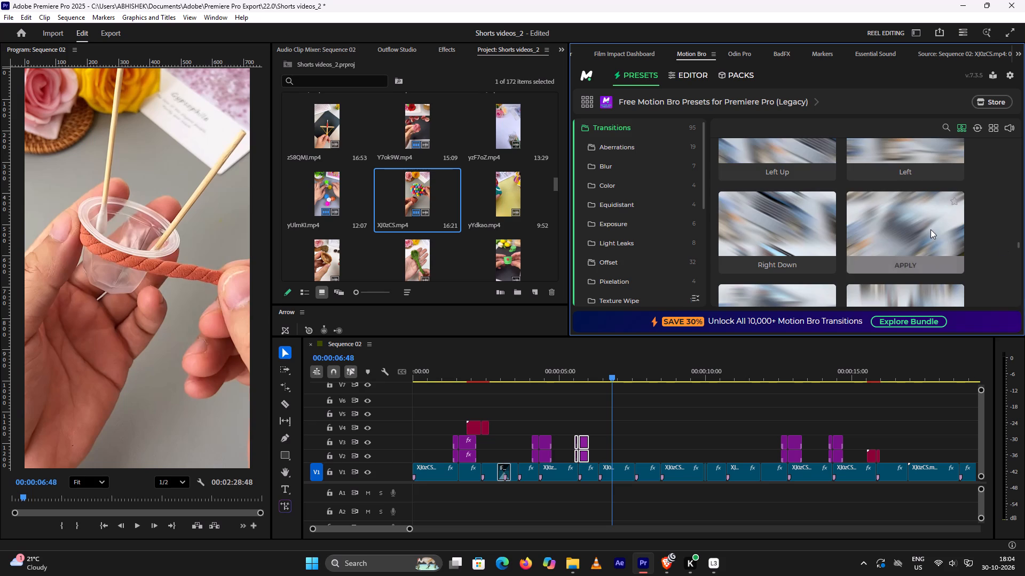
{"action": "scroll", "coordinate": [930, 229], "scroll_direction": "up", "scroll_amount": 5}
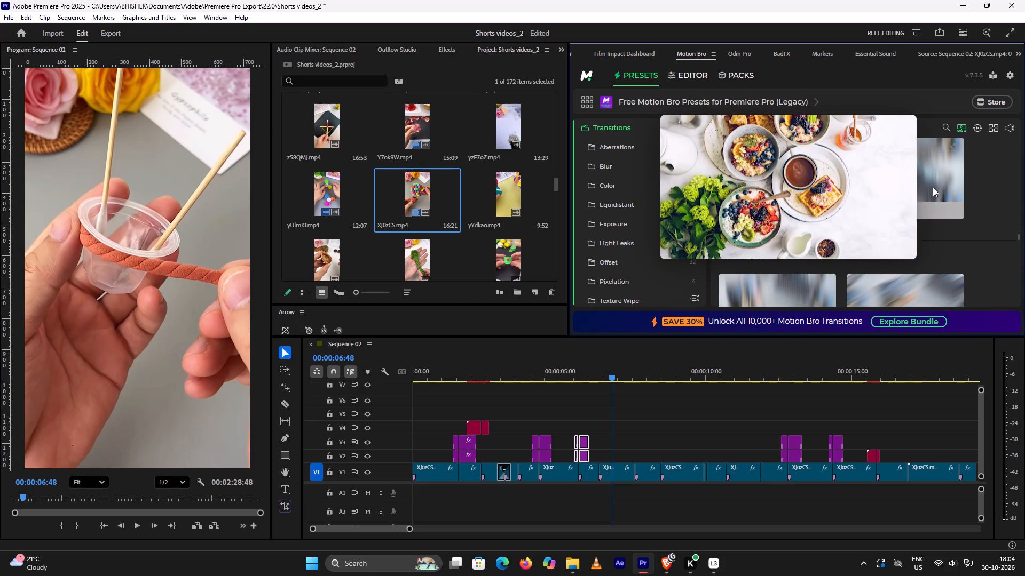
{"action": "scroll", "coordinate": [933, 187], "scroll_direction": "down", "scroll_amount": 12}
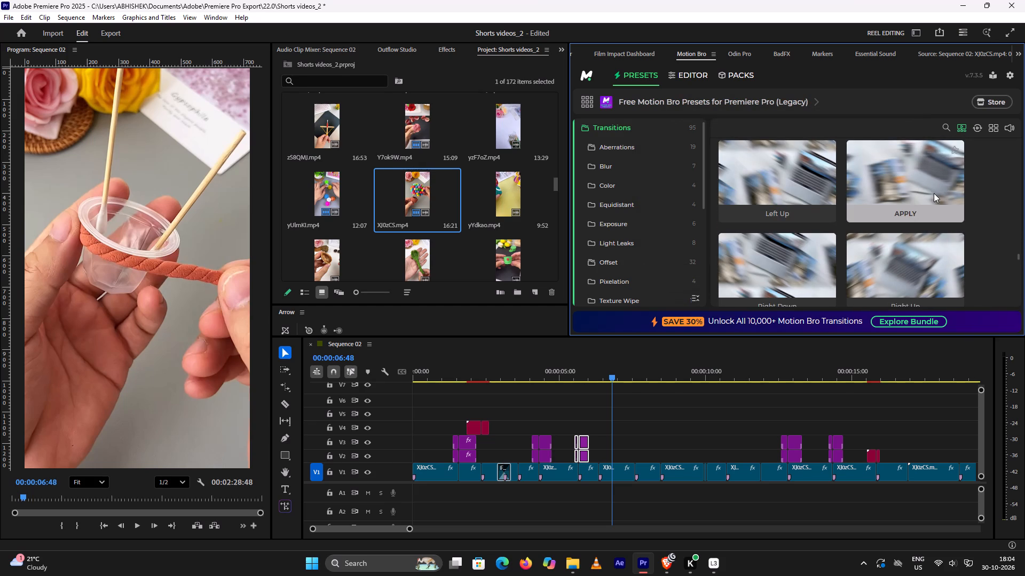
{"action": "scroll", "coordinate": [934, 193], "scroll_direction": "down", "scroll_amount": 7}
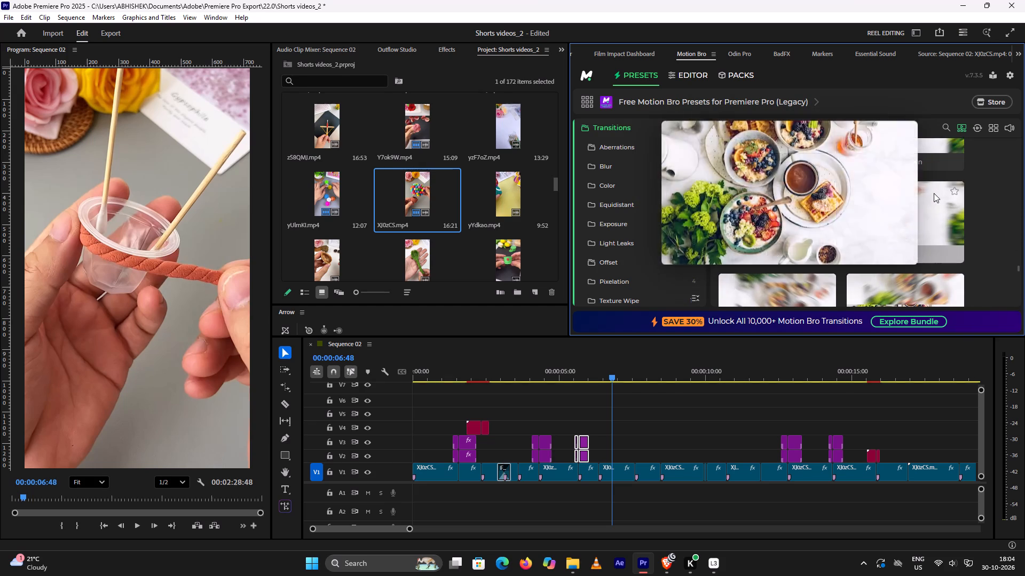
{"action": "scroll", "coordinate": [934, 193], "scroll_direction": "down", "scroll_amount": 7}
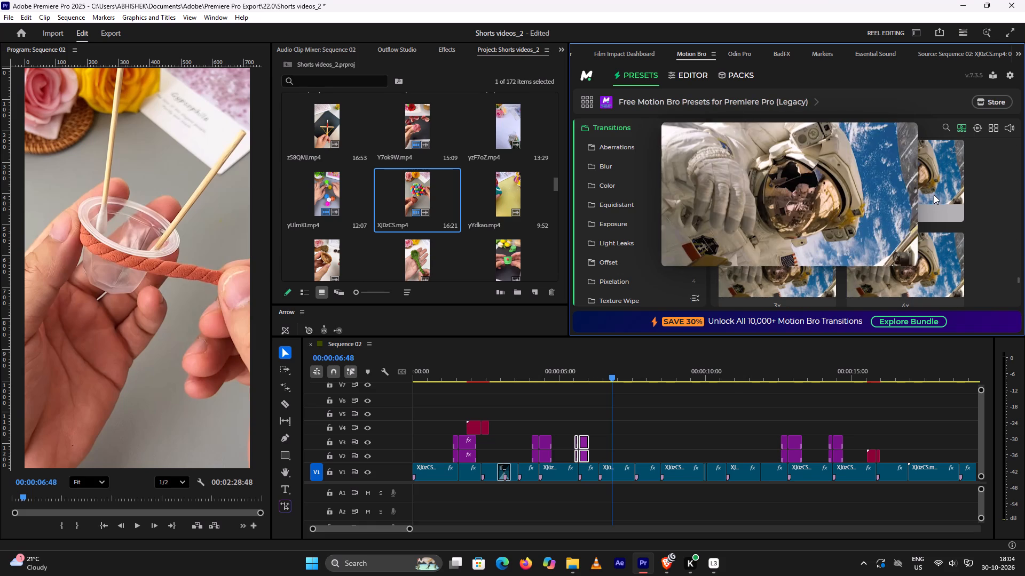
{"action": "scroll", "coordinate": [934, 195], "scroll_direction": "down", "scroll_amount": 3}
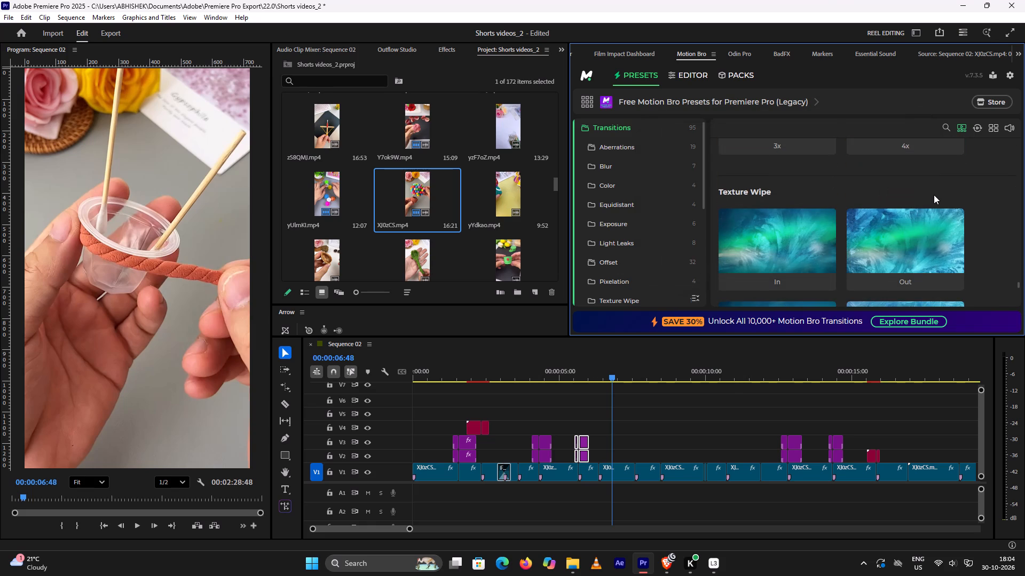
{"action": "scroll", "coordinate": [934, 195], "scroll_direction": "down", "scroll_amount": 2}
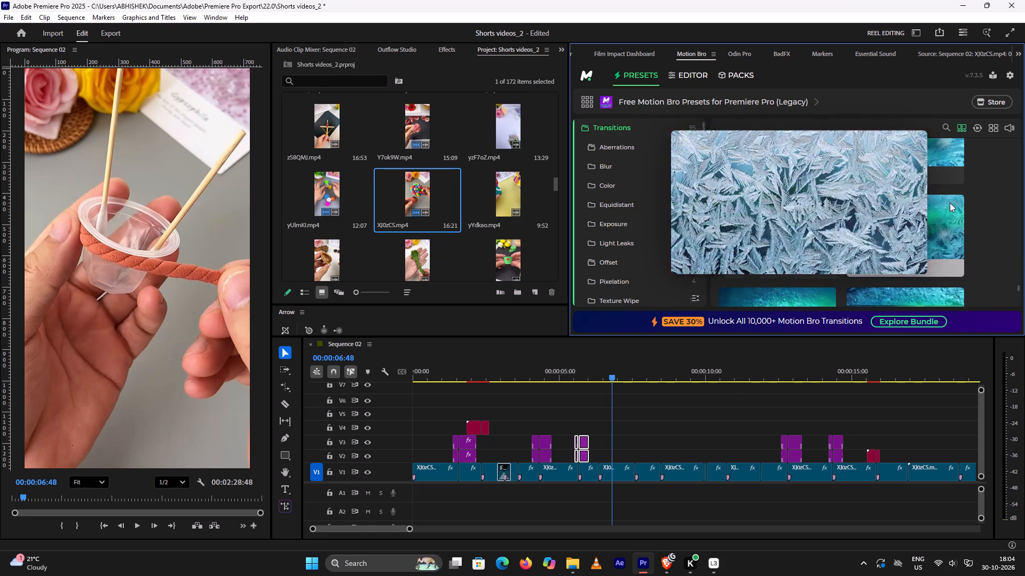
{"action": "scroll", "coordinate": [997, 217], "scroll_direction": "down", "scroll_amount": 8}
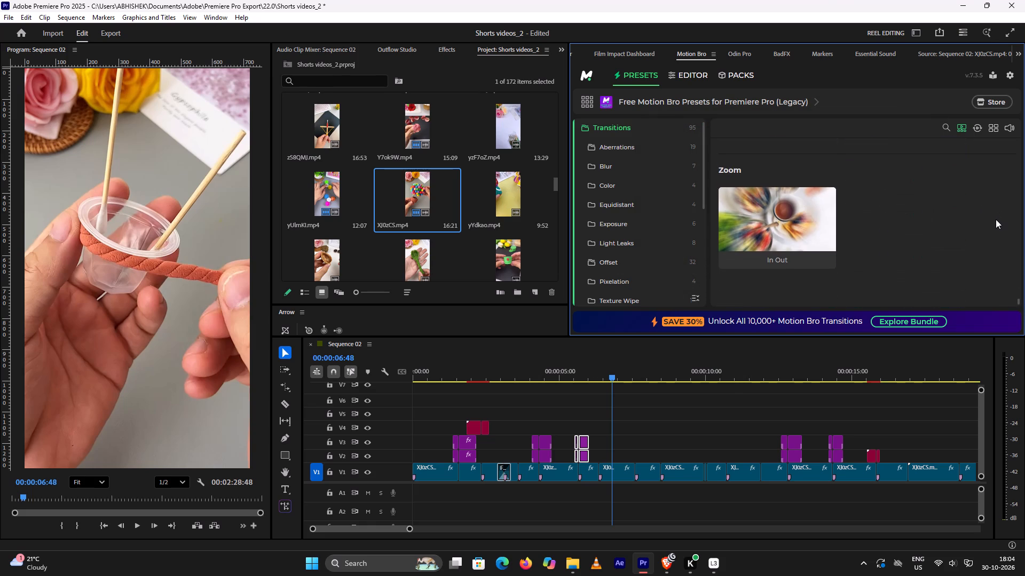
{"action": "scroll", "coordinate": [996, 219], "scroll_direction": "down", "scroll_amount": 4}
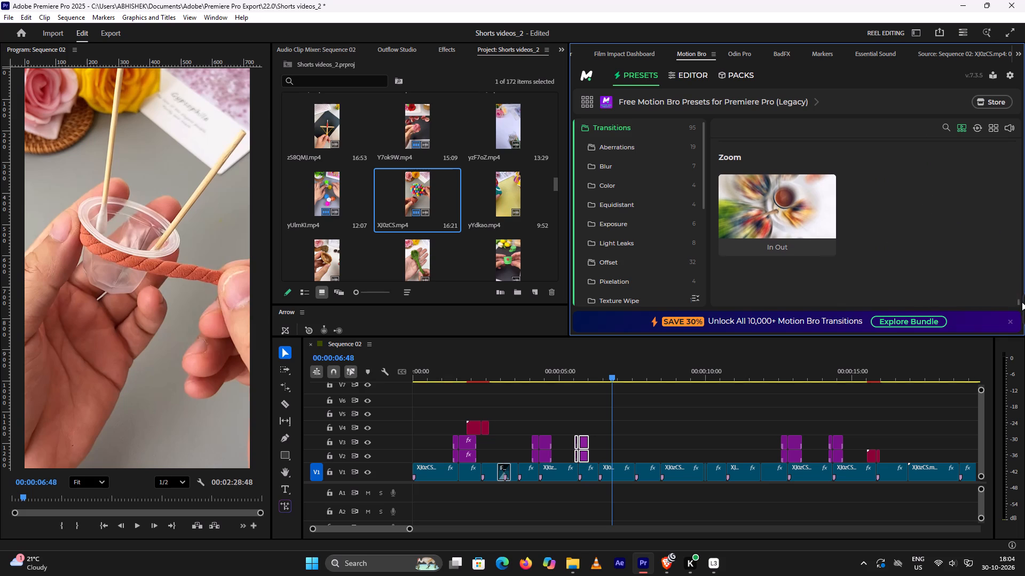
{"action": "left_click_drag", "start_coordinate": [1016, 303], "coordinate": [1015, 285]}
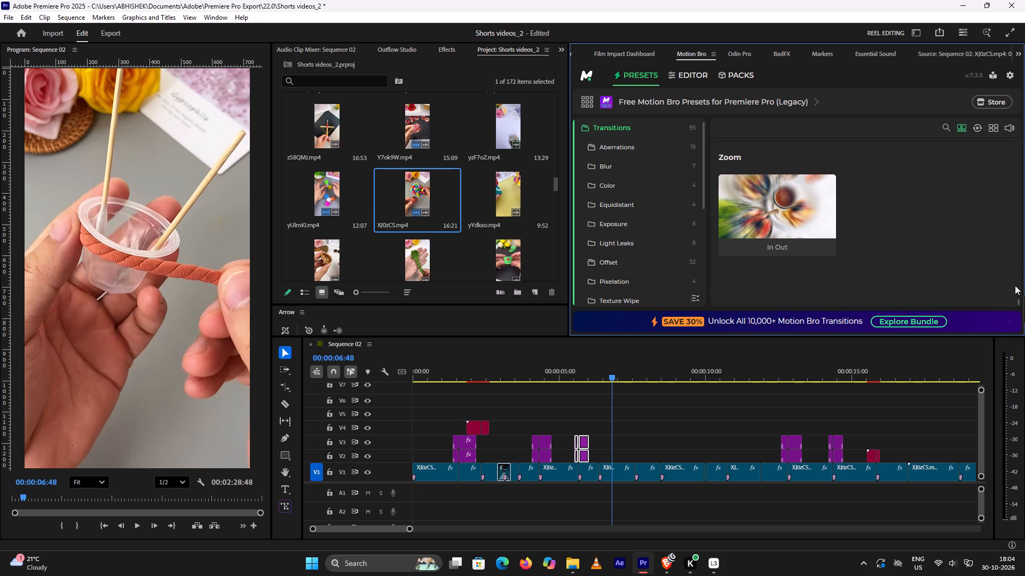
{"action": "left_click_drag", "start_coordinate": [1015, 285], "coordinate": [1016, 280]}
{"action": "left_click_drag", "start_coordinate": [1017, 302], "coordinate": [1017, 297]}
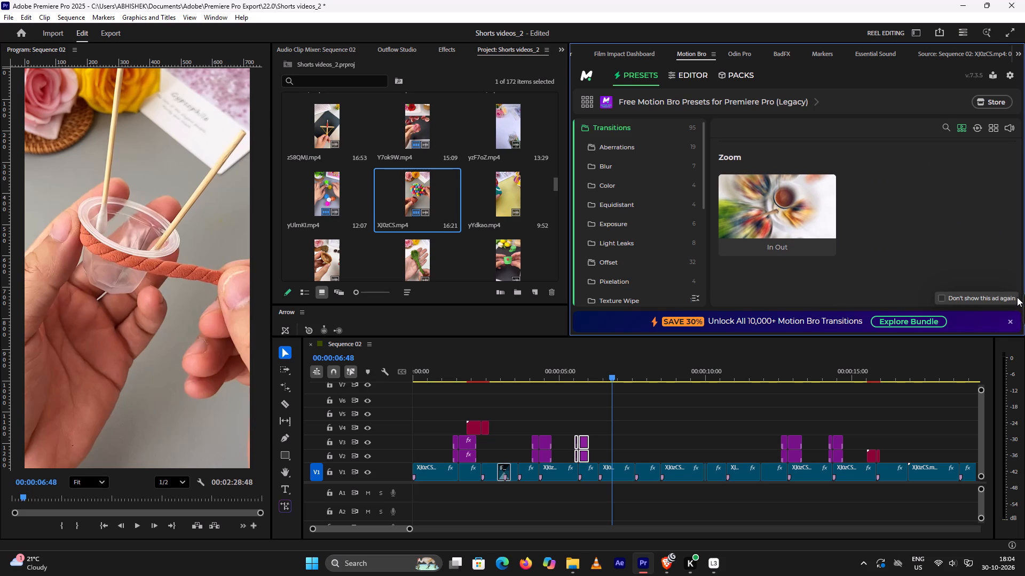
{"action": "left_click_drag", "start_coordinate": [1017, 297], "coordinate": [991, 249]}
Examine the Aberrations and Blur transition presets in the legacy pack for a suitable transition.
{"action": "left_click", "coordinate": [628, 144]}
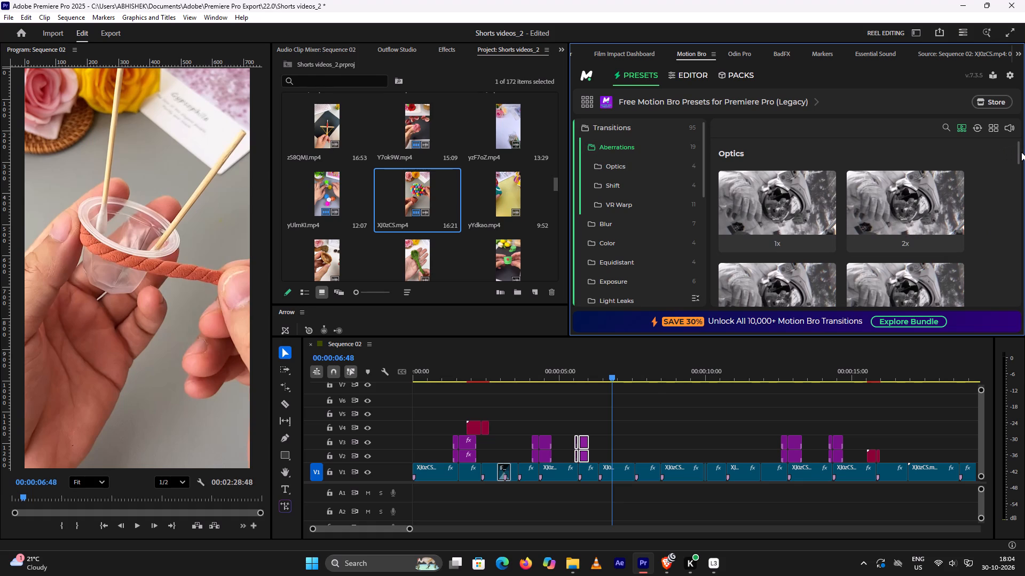
{"action": "left_click_drag", "start_coordinate": [1021, 152], "coordinate": [1020, 162]}
{"action": "left_click_drag", "start_coordinate": [1018, 157], "coordinate": [1022, 269]}
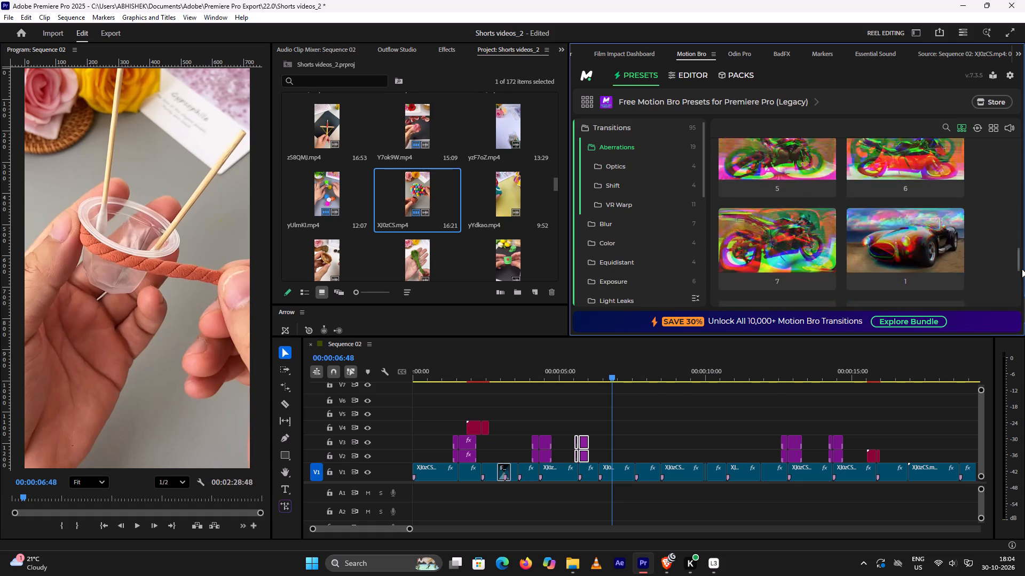
{"action": "left_click_drag", "start_coordinate": [1022, 269], "coordinate": [1022, 314]}
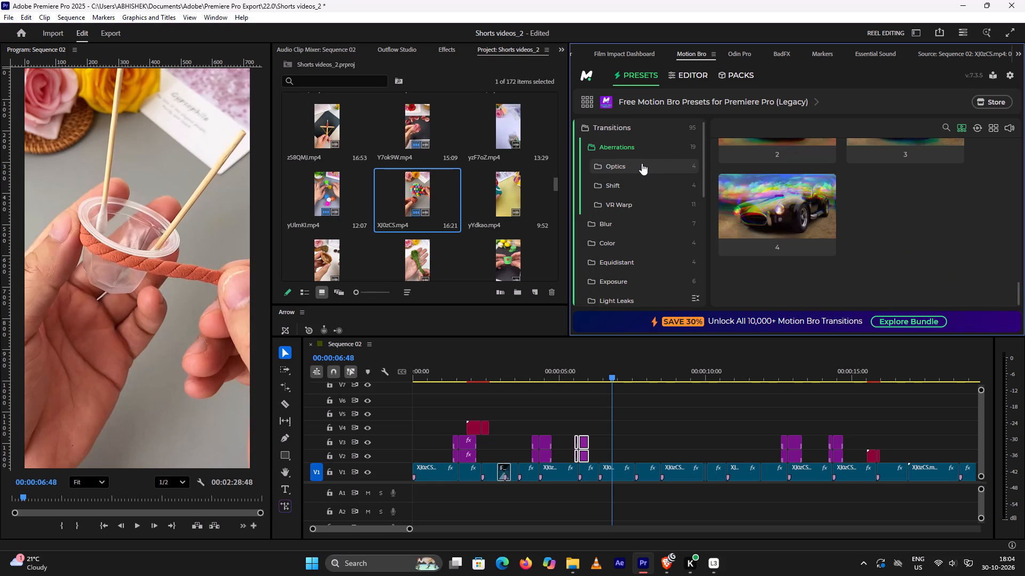
{"action": "left_click", "coordinate": [613, 147]}
{"action": "left_click", "coordinate": [620, 165]}
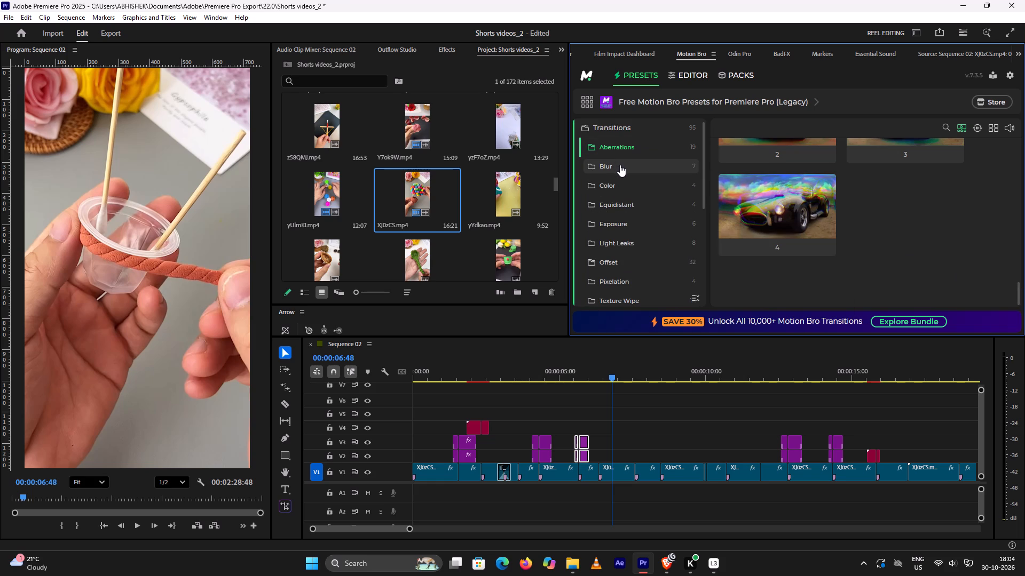
{"action": "scroll", "coordinate": [931, 219], "scroll_direction": "down", "scroll_amount": 4}
{"action": "scroll", "coordinate": [980, 225], "scroll_direction": "down", "scroll_amount": 2}
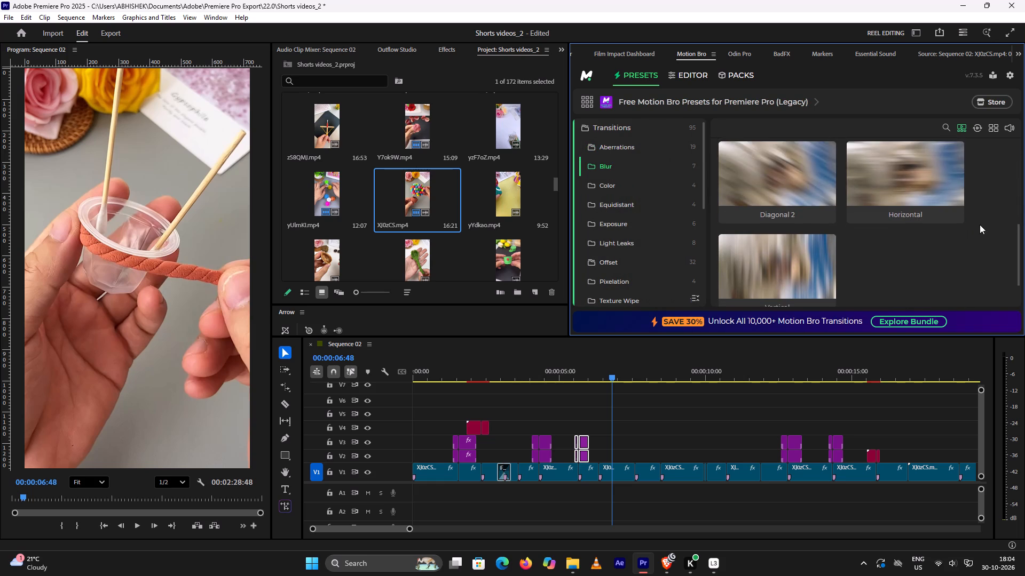
{"action": "scroll", "coordinate": [980, 225], "scroll_direction": "down", "scroll_amount": 7}
{"action": "scroll", "coordinate": [990, 234], "scroll_direction": "up", "scroll_amount": 11}
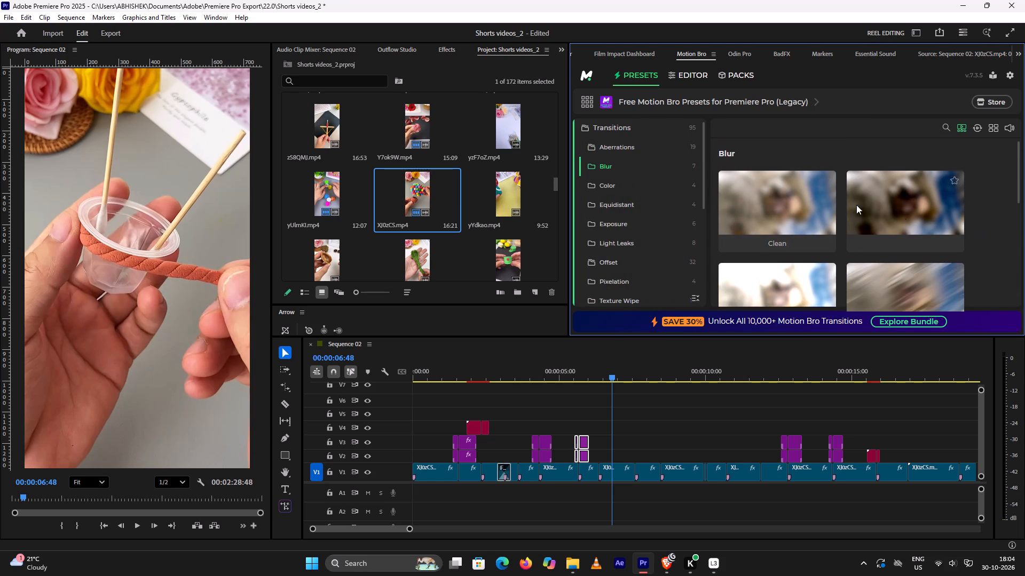
{"action": "scroll", "coordinate": [635, 186], "scroll_direction": "down", "scroll_amount": 4}
{"action": "scroll", "coordinate": [635, 186], "scroll_direction": "up", "scroll_amount": 2}
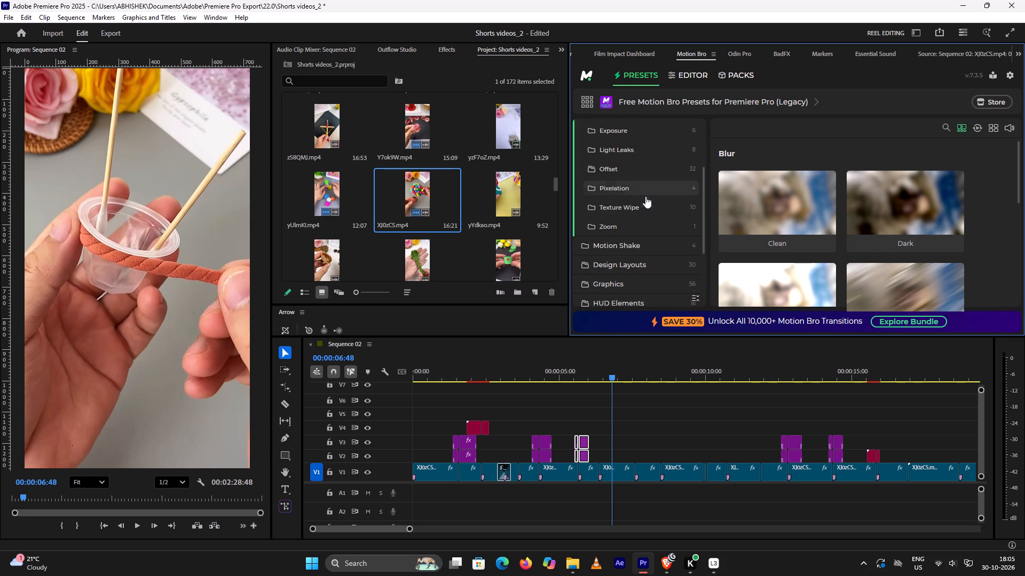
Recheck the Motion Shake presets, then skim the legacy pack's HUDGE and Graphics categories.
{"action": "left_click", "coordinate": [637, 244]}
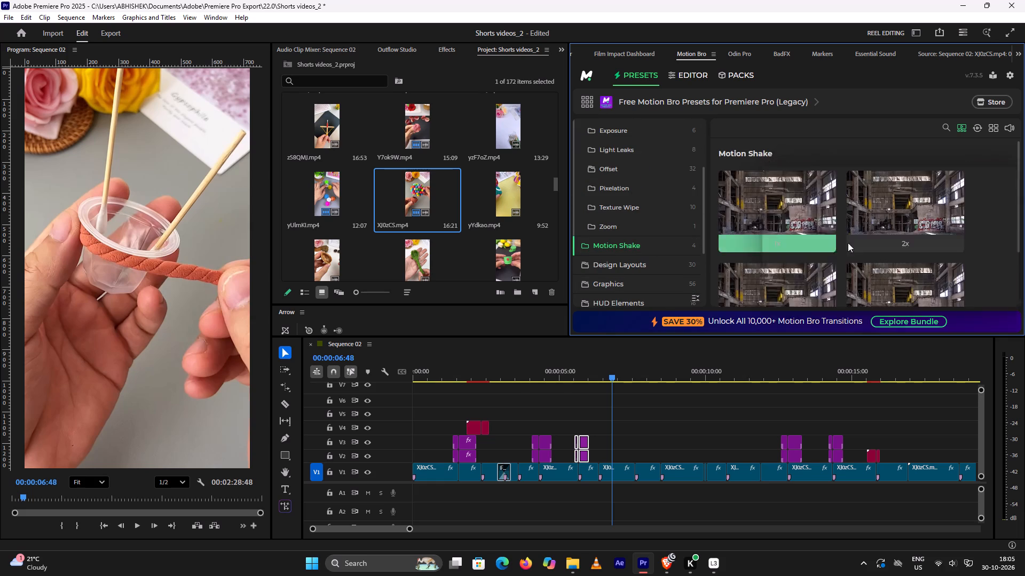
{"action": "scroll", "coordinate": [860, 246], "scroll_direction": "down", "scroll_amount": 4}
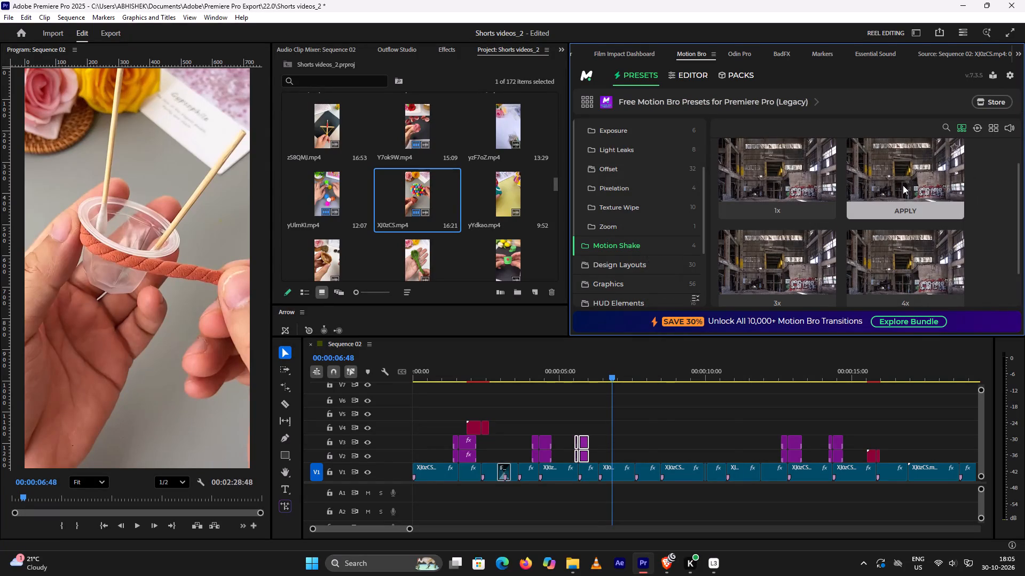
{"action": "scroll", "coordinate": [980, 225], "scroll_direction": "down", "scroll_amount": 16}
{"action": "scroll", "coordinate": [983, 240], "scroll_direction": "up", "scroll_amount": 10}
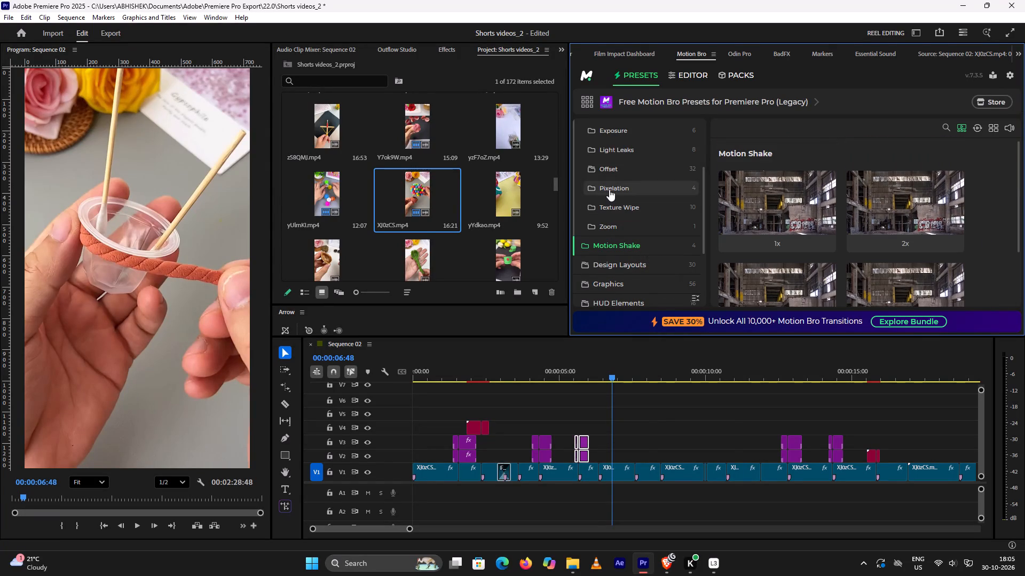
{"action": "scroll", "coordinate": [624, 277], "scroll_direction": "down", "scroll_amount": 4}
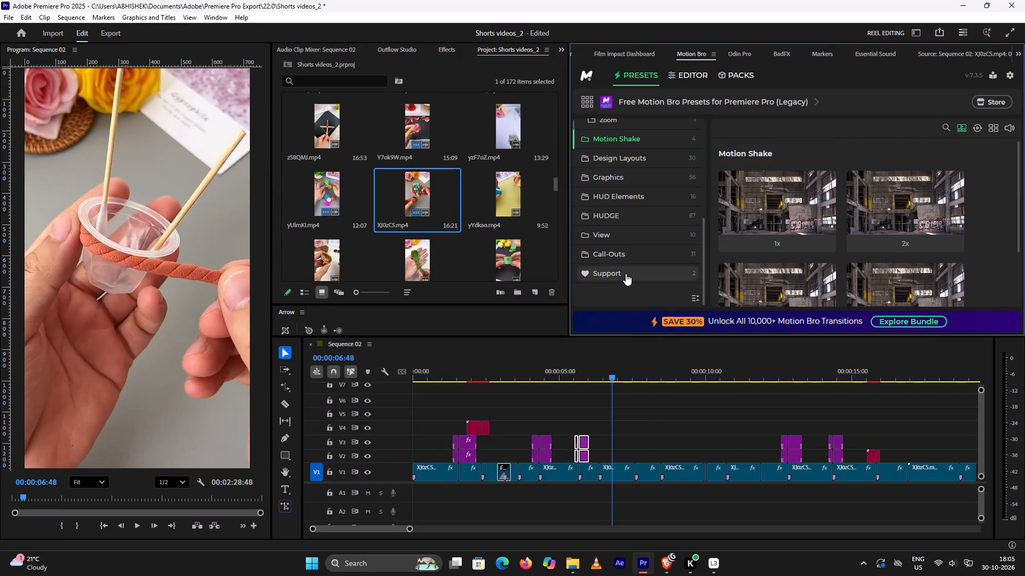
{"action": "left_click", "coordinate": [620, 217]}
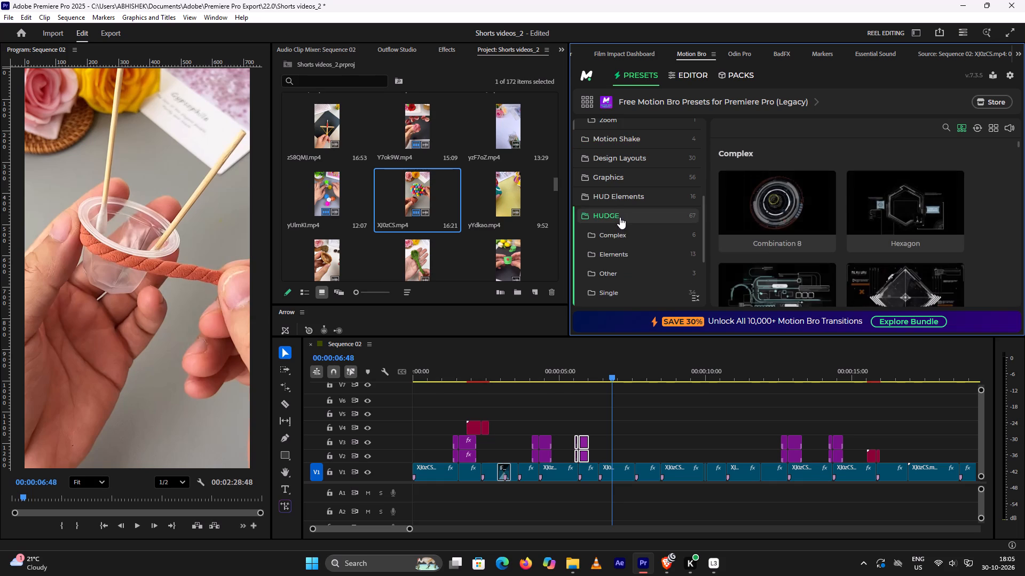
{"action": "left_click", "coordinate": [620, 205]}
{"action": "left_click", "coordinate": [625, 183]}
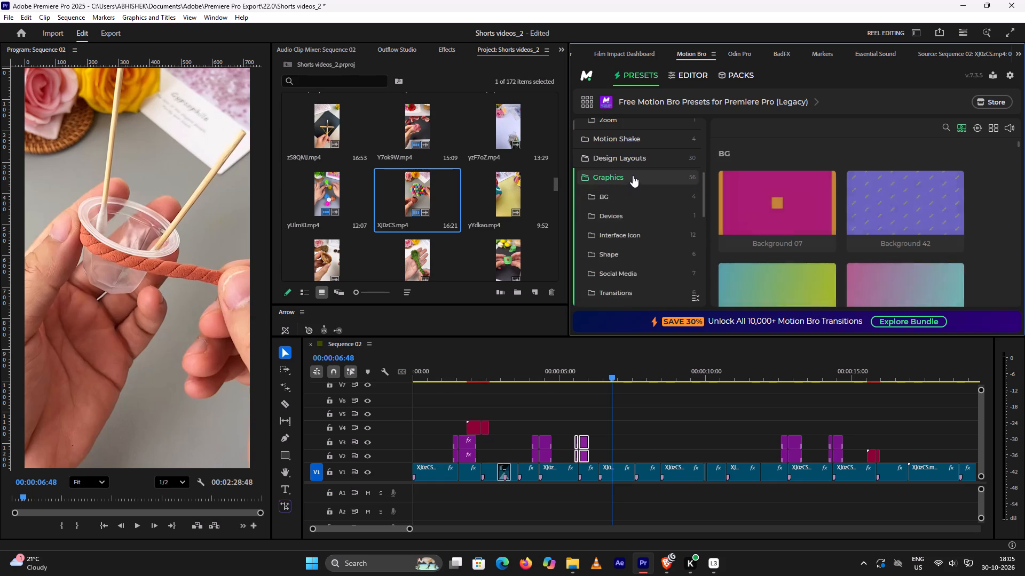
{"action": "scroll", "coordinate": [633, 175], "scroll_direction": "up", "scroll_amount": 11}
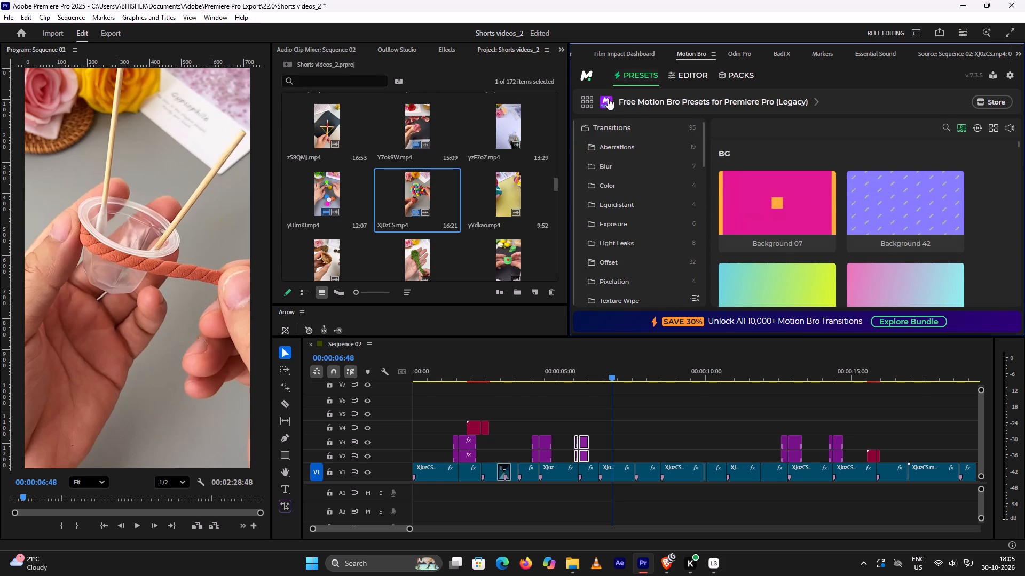
Switch to the Seamless Transitions - Starter Pack for Premiere Pro and look through its Simple Transform presets from Pan to Spin.
{"action": "left_click", "coordinate": [609, 102]}
{"action": "left_click", "coordinate": [609, 195]}
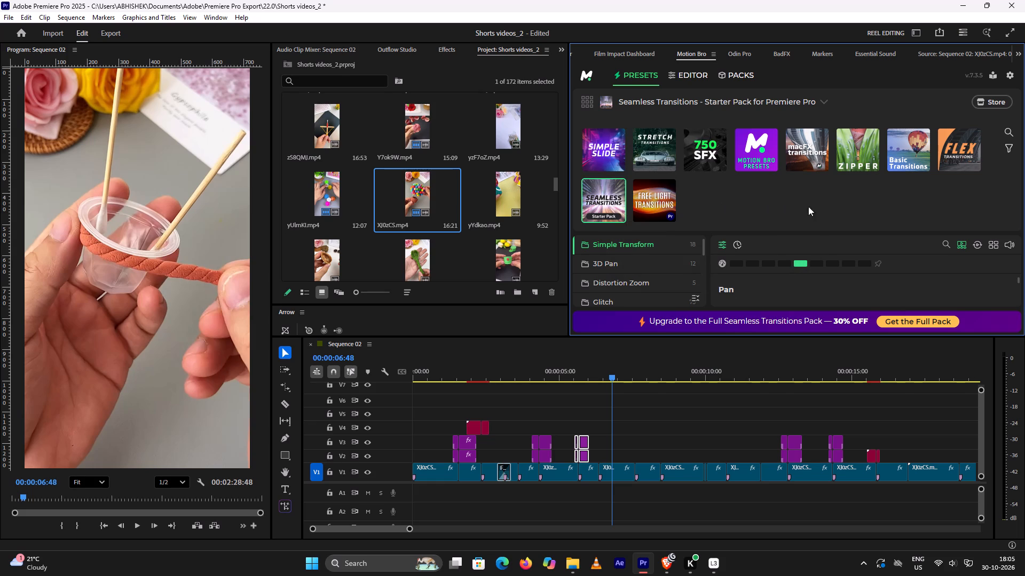
{"action": "scroll", "coordinate": [874, 214], "scroll_direction": "down", "scroll_amount": 3}
{"action": "left_click", "coordinate": [608, 100]}
{"action": "scroll", "coordinate": [821, 225], "scroll_direction": "down", "scroll_amount": 4}
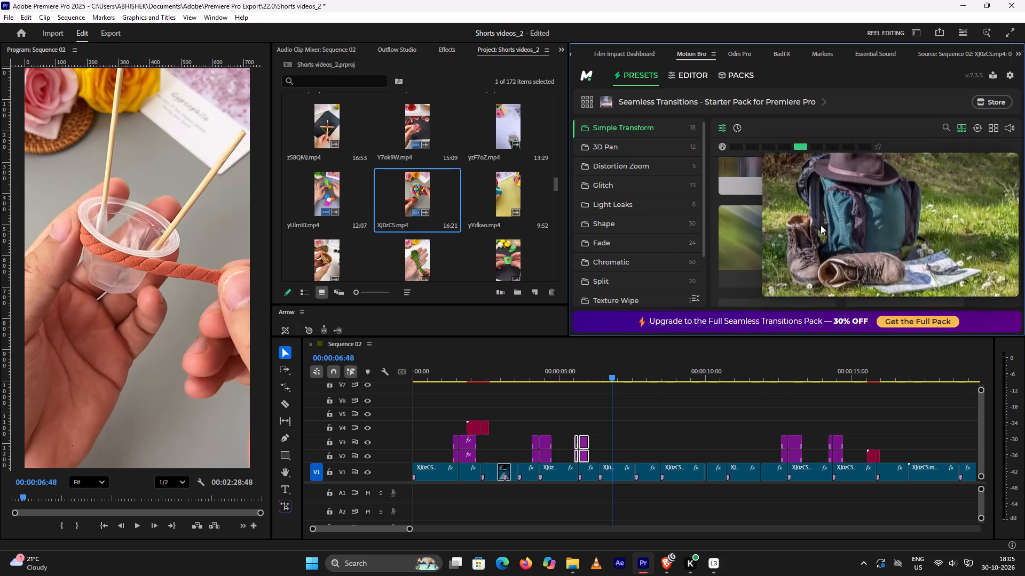
{"action": "scroll", "coordinate": [1016, 261], "scroll_direction": "down", "scroll_amount": 7}
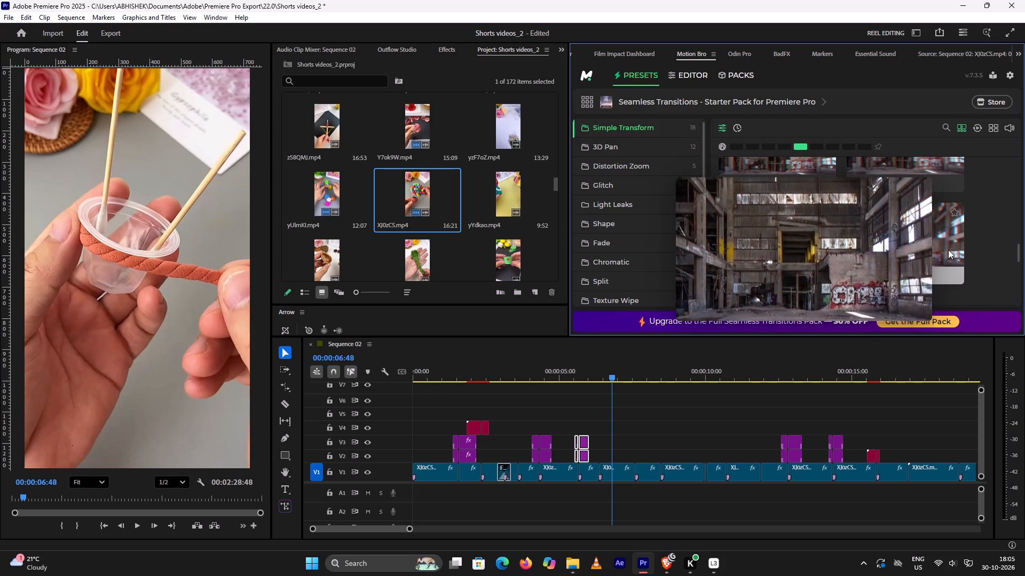
{"action": "scroll", "coordinate": [992, 261], "scroll_direction": "down", "scroll_amount": 3}
{"action": "scroll", "coordinate": [992, 261], "scroll_direction": "up", "scroll_amount": 1}
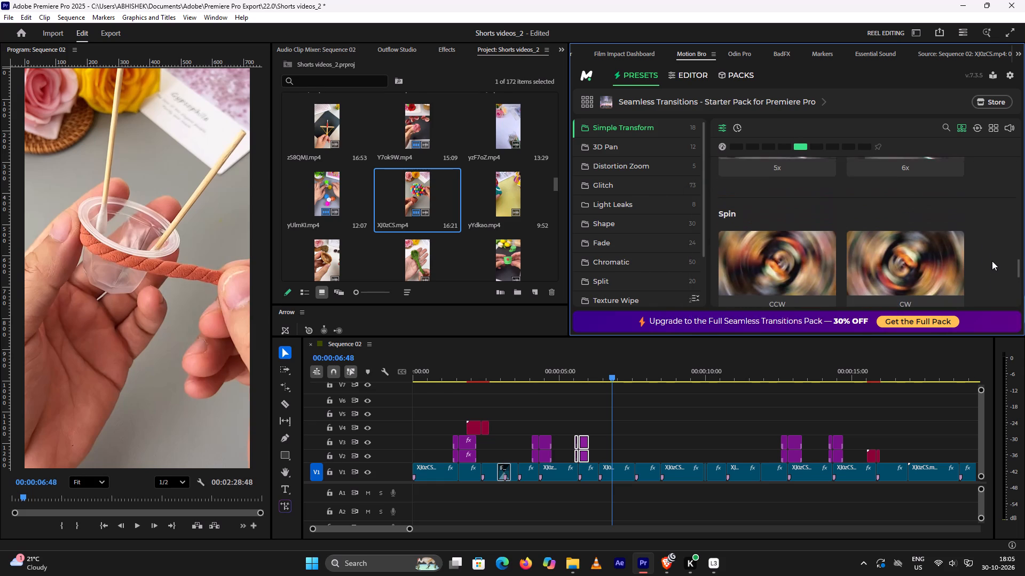
{"action": "scroll", "coordinate": [992, 261], "scroll_direction": "up", "scroll_amount": 2}
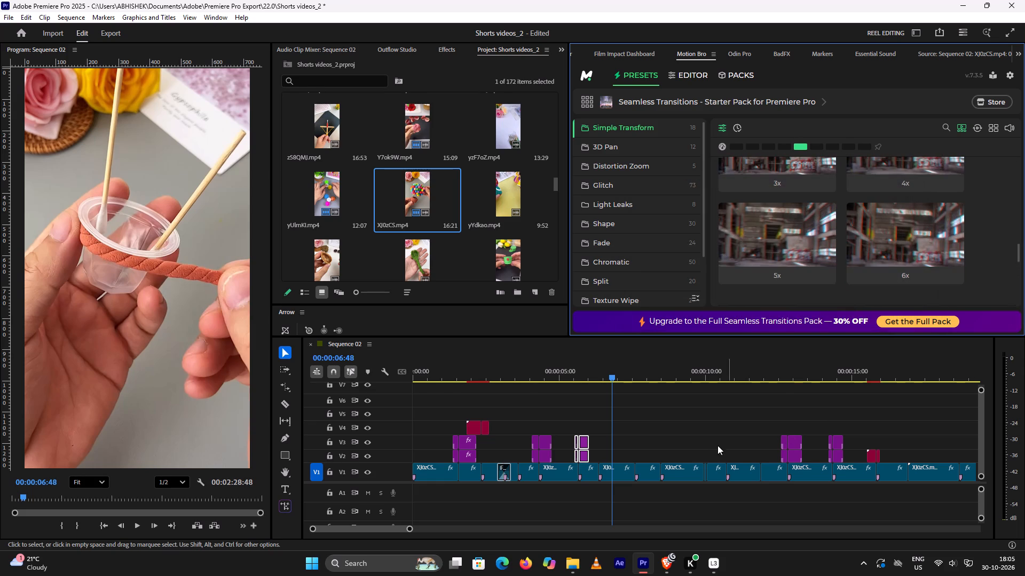
Play Sequence 02 from about the 6-second mark to review the cuts following the third pair of purple transition clips.
{"action": "left_click", "coordinate": [587, 372]}
{"action": "key", "text": "space"}
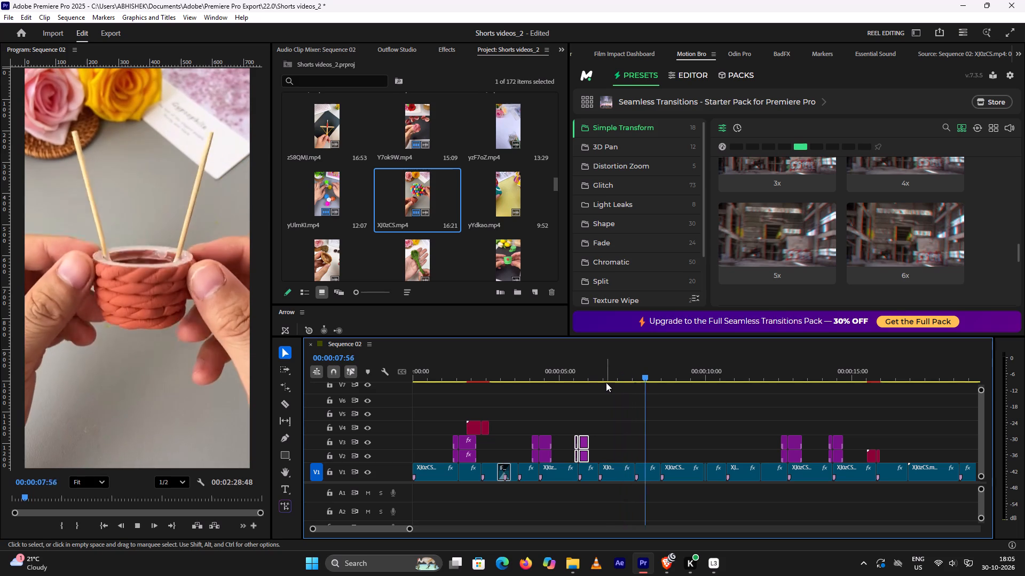
{"action": "key", "text": "space"}
{"action": "left_click", "coordinate": [587, 388]}
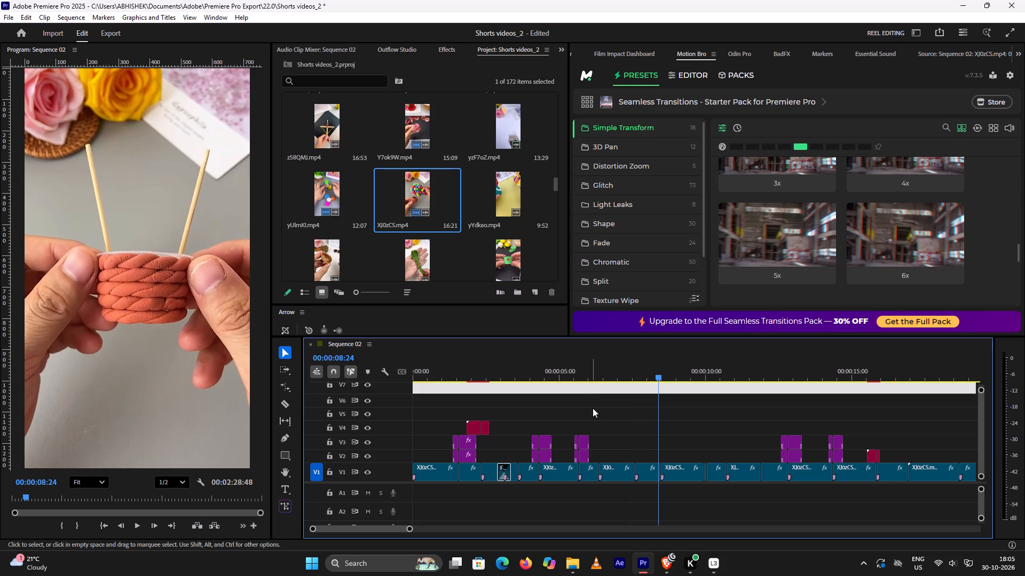
{"action": "left_click", "coordinate": [594, 442]}
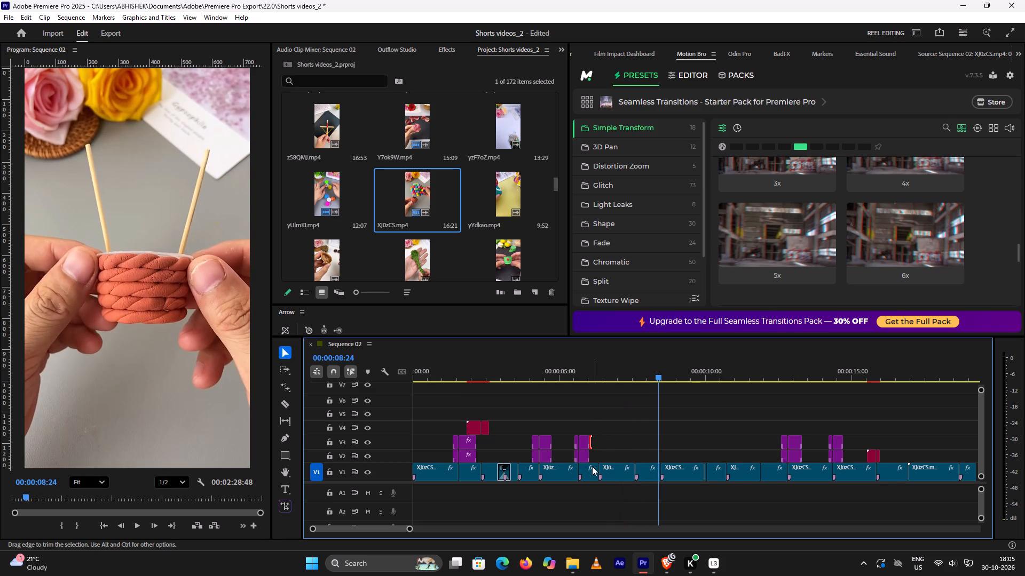
Apply Motion Bro's 6x preset to the two V1 clips around the cut at about 00:00:06:20.
{"action": "left_click_drag", "start_coordinate": [612, 453], "coordinate": [597, 474]}
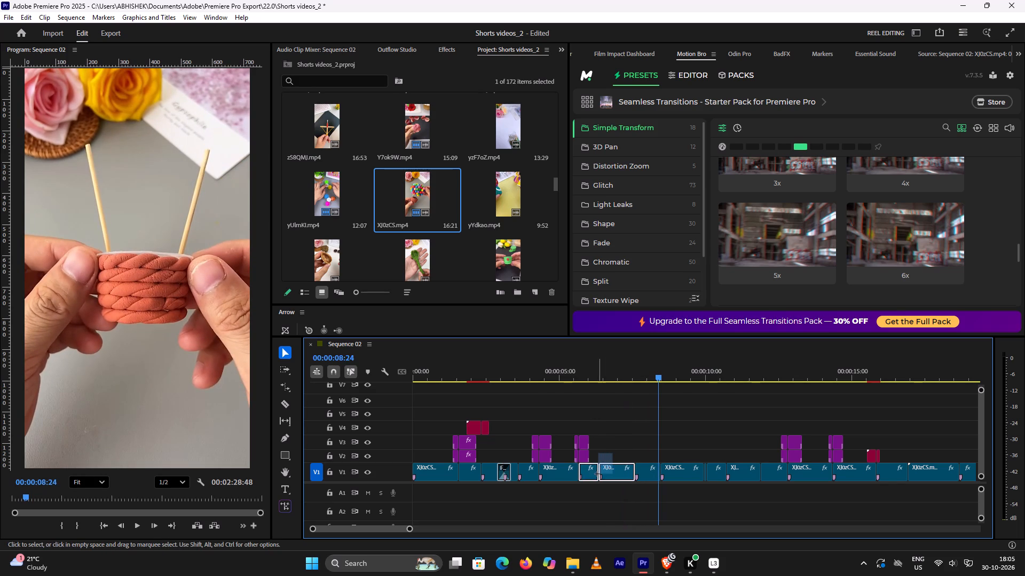
{"action": "left_click_drag", "start_coordinate": [597, 474], "coordinate": [595, 475]}
{"action": "key", "text": "Up"}
{"action": "key", "text": "Up"}
{"action": "key", "text": "Left"}
{"action": "key", "text": "Left"}
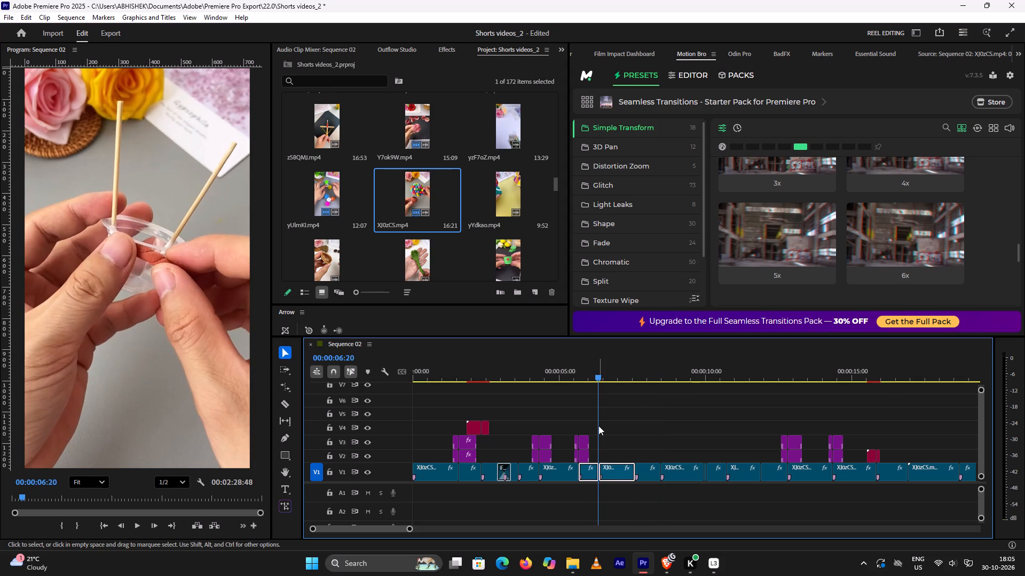
{"action": "key", "text": "Left"}
{"action": "key", "text": "Left"}
{"action": "key", "text": "Left"}
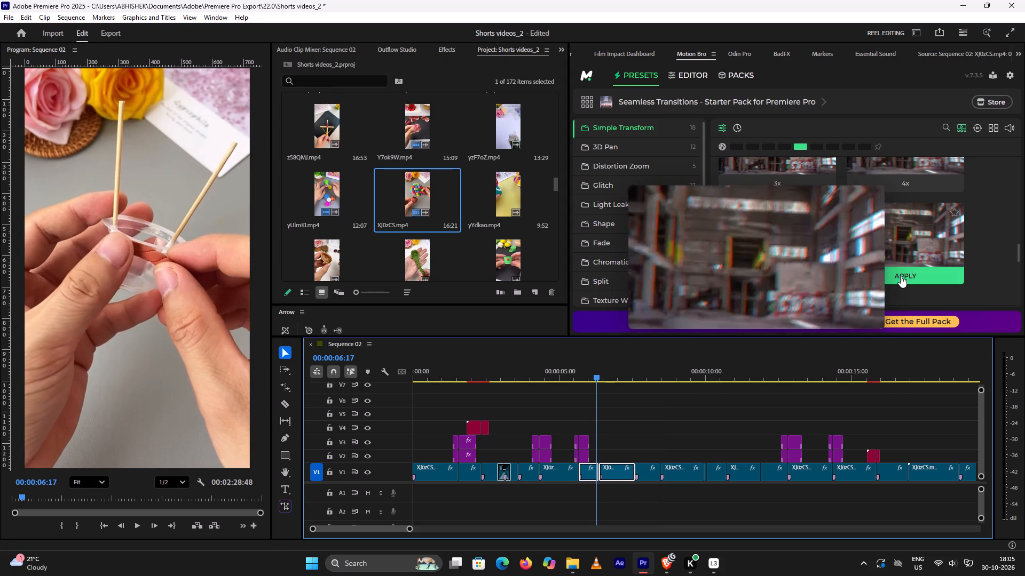
{"action": "left_click", "coordinate": [901, 276]}
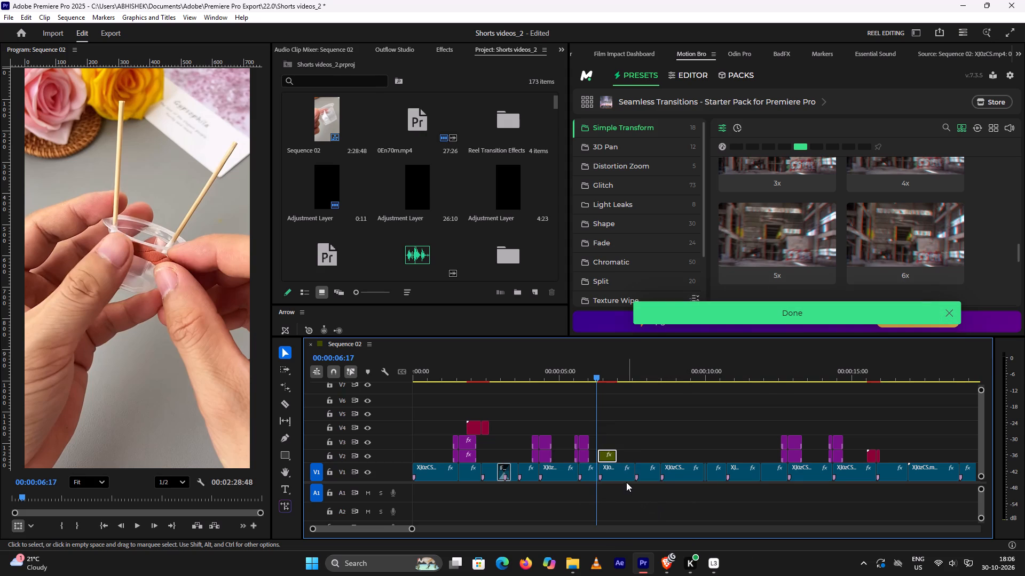
Play and scrub repeatedly through the shake transition at about 00:00:06:20 to judge how it looks over the cut.
{"action": "scroll", "coordinate": [624, 477], "scroll_direction": "up", "scroll_amount": 9, "text": "alt"}
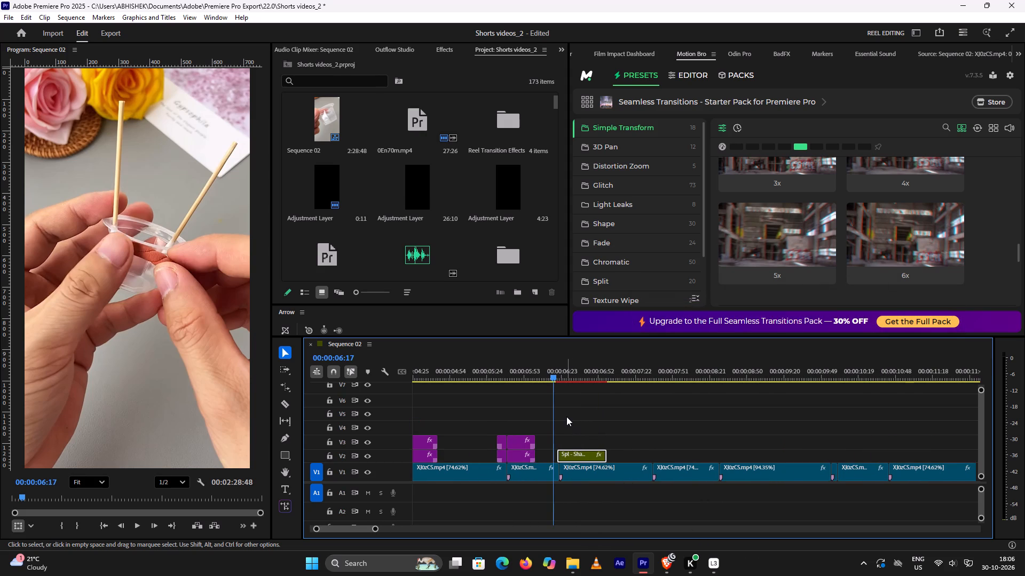
{"action": "key", "text": "space"}
{"action": "key", "text": "space"}
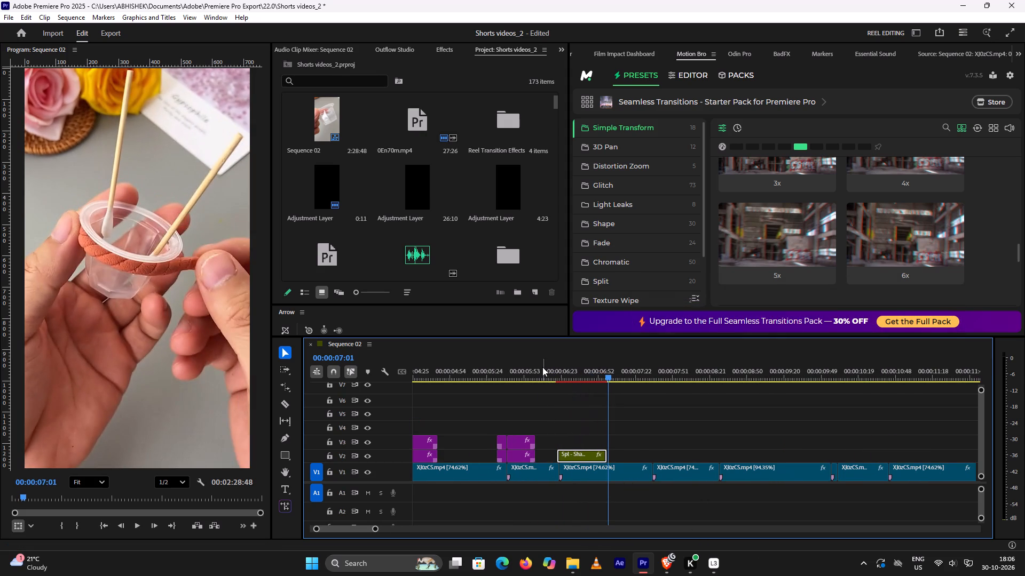
{"action": "left_click", "coordinate": [542, 367]}
{"action": "key", "text": "space"}
{"action": "left_click", "coordinate": [547, 369]}
{"action": "key", "text": "space"}
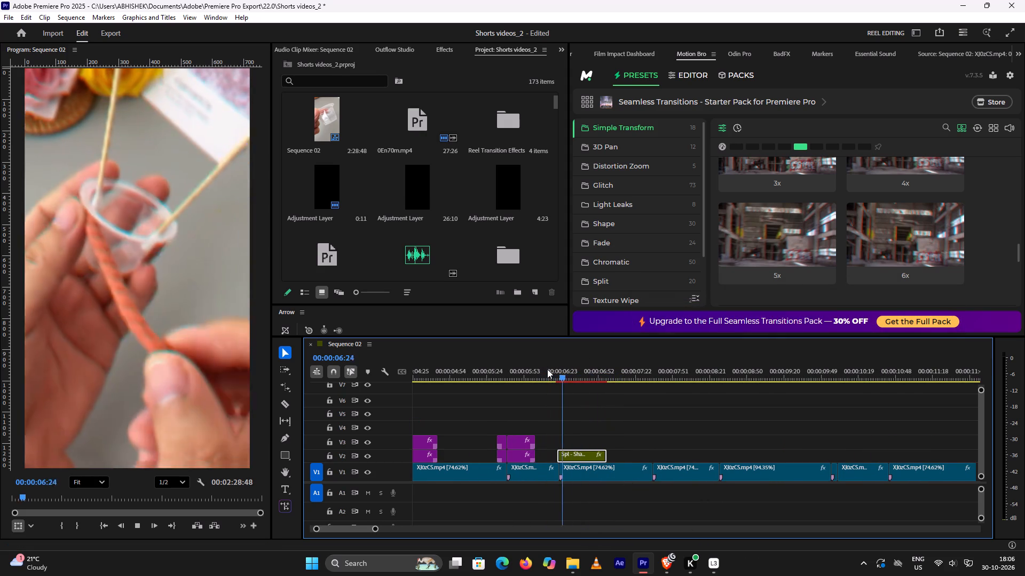
{"action": "key", "text": "space"}
{"action": "left_click", "coordinate": [548, 370]}
{"action": "left_click_drag", "start_coordinate": [548, 370], "coordinate": [612, 385]}
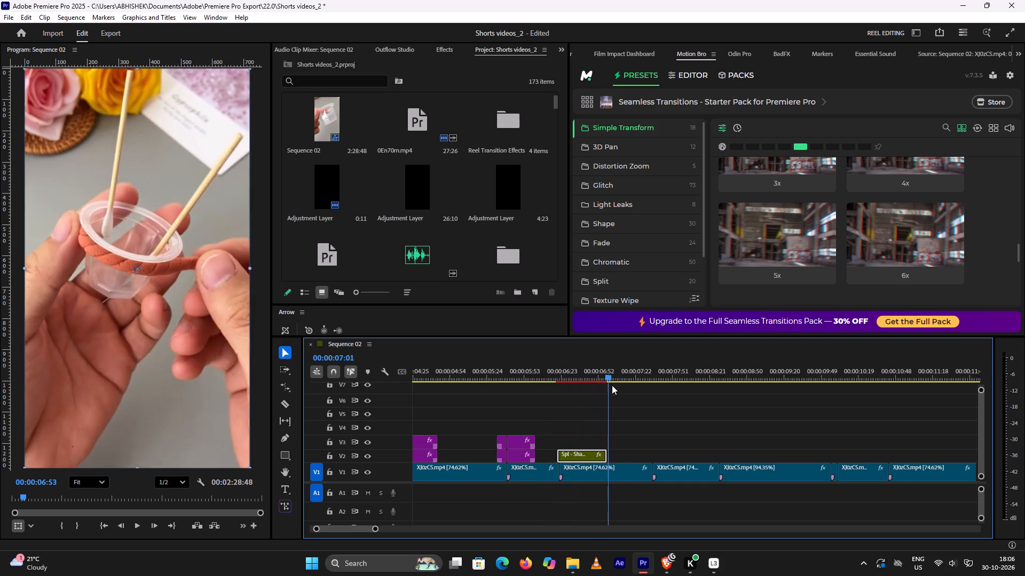
{"action": "left_click_drag", "start_coordinate": [612, 385], "coordinate": [525, 399]}
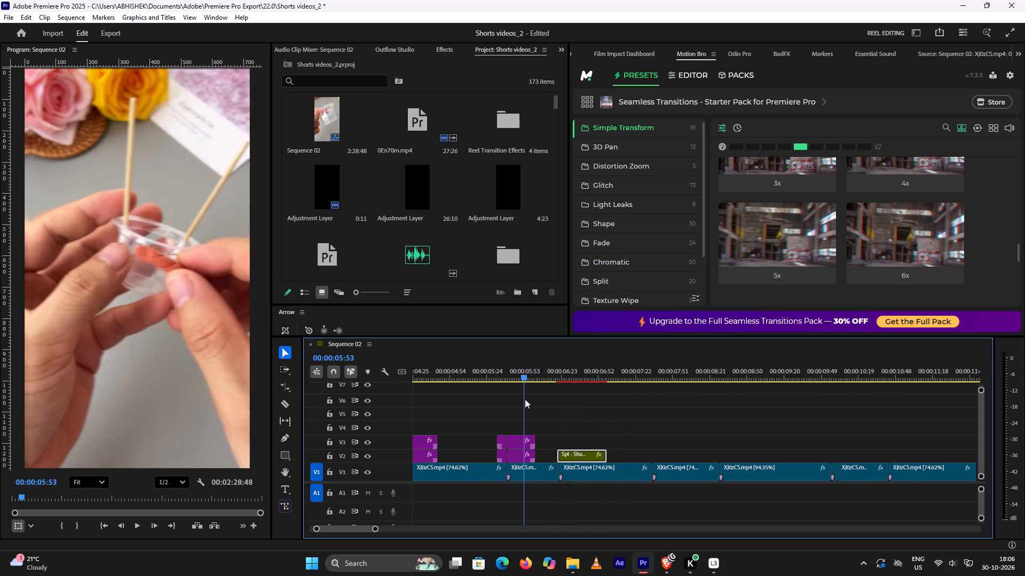
{"action": "left_click_drag", "start_coordinate": [525, 399], "coordinate": [653, 436]}
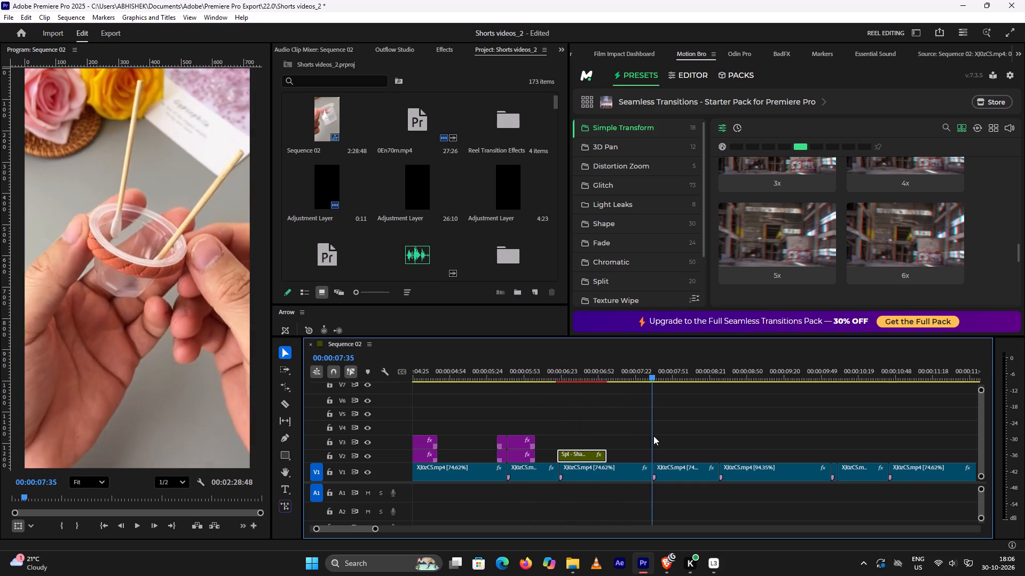
{"action": "left_click_drag", "start_coordinate": [653, 436], "coordinate": [548, 439]}
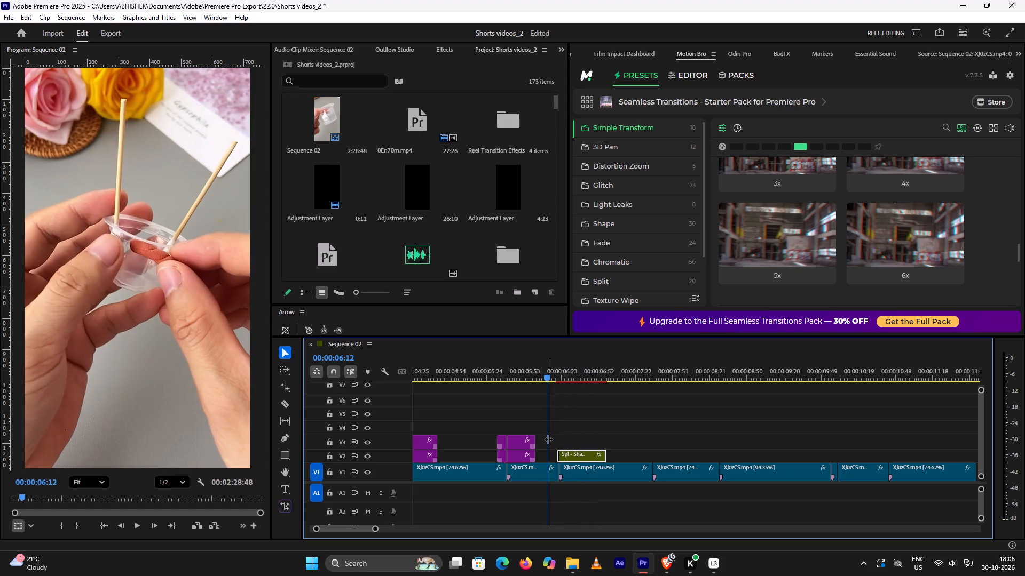
{"action": "key", "text": "space"}
{"action": "key", "text": "space"}
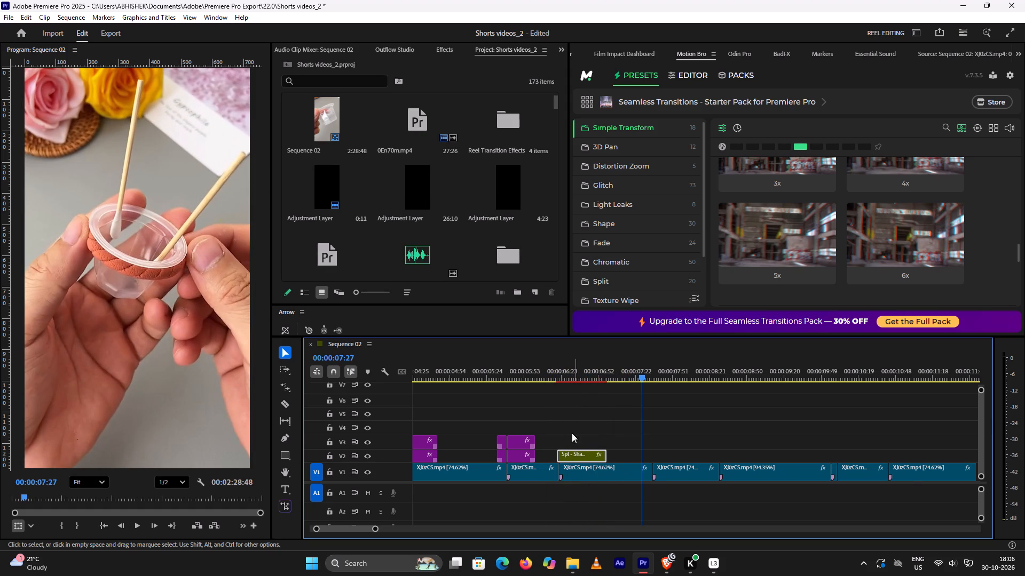
{"action": "left_click", "coordinate": [548, 366]}
{"action": "key", "text": "space"}
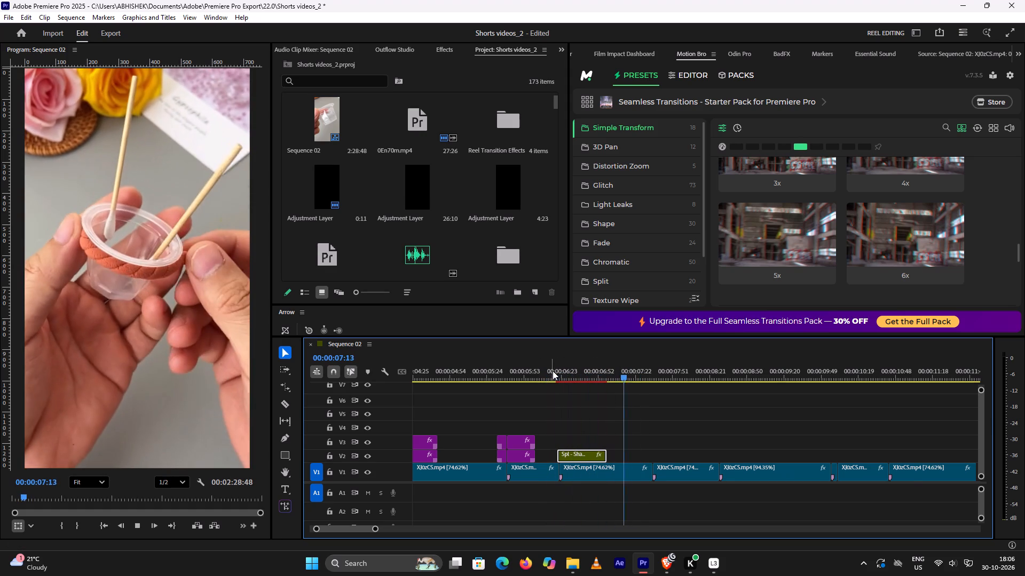
{"action": "key", "text": "space"}
{"action": "key", "text": "space"}
{"action": "key", "text": "space"}
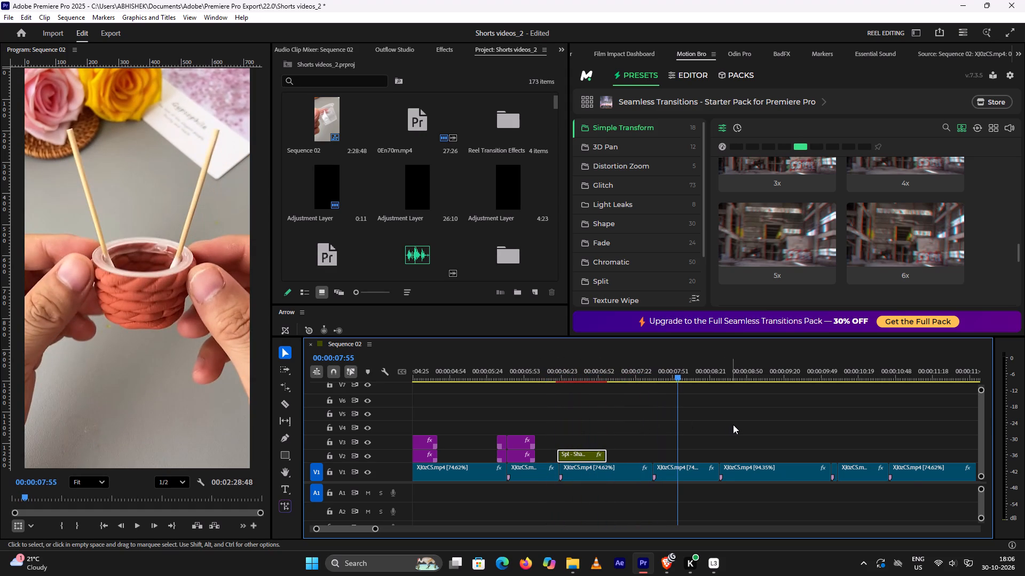
Bring up Animation Composer and dismiss its error report without sending it.
{"action": "left_click", "coordinate": [634, 54]}
{"action": "scroll", "coordinate": [623, 55], "scroll_direction": "up", "scroll_amount": 2}
{"action": "scroll", "coordinate": [657, 62], "scroll_direction": "down", "scroll_amount": 4}
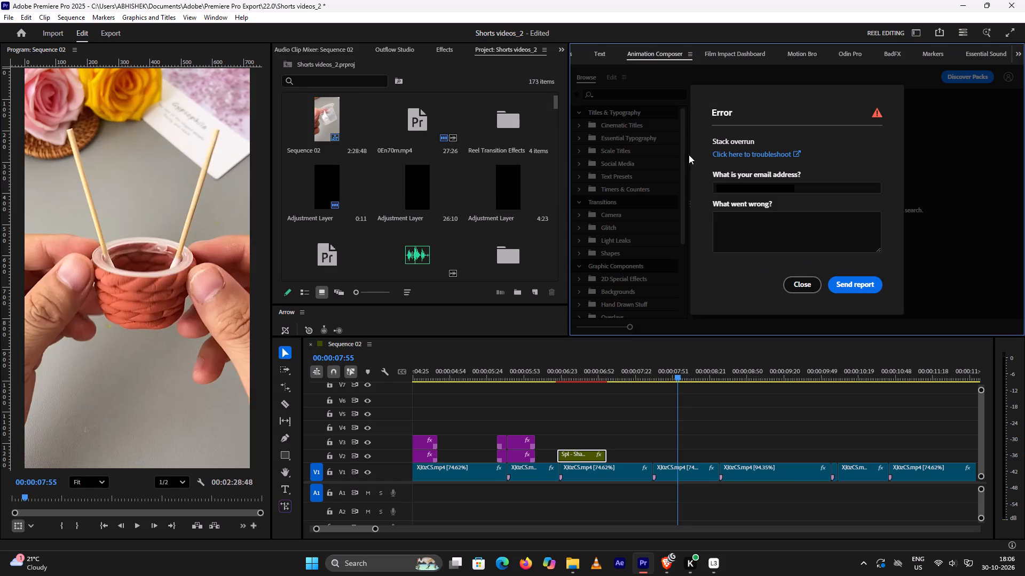
{"action": "left_click", "coordinate": [806, 282]}
{"action": "scroll", "coordinate": [825, 319], "scroll_direction": "down", "scroll_amount": 4, "text": "alt"}
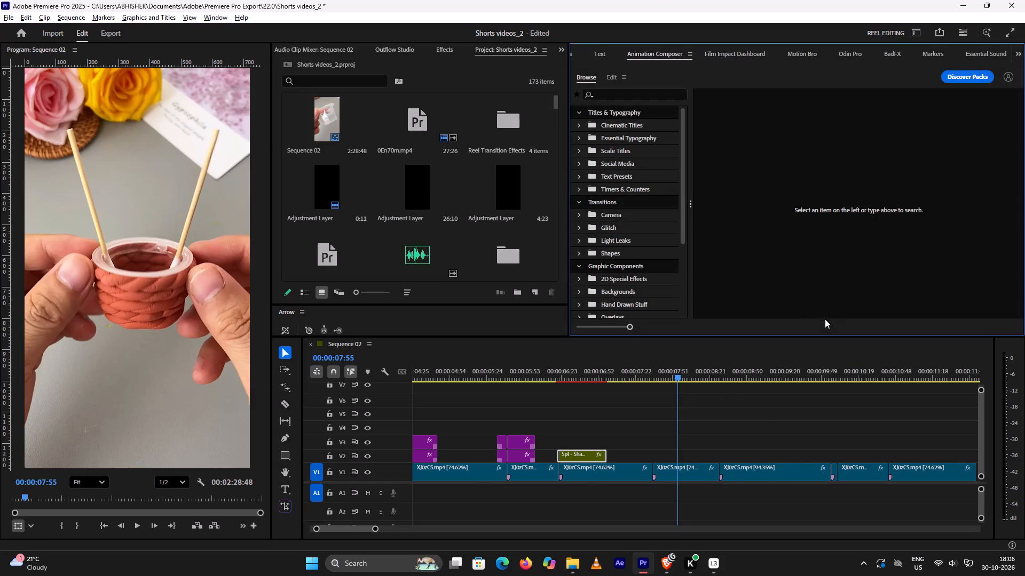
Copy the pair of red V2 transition clips from about 31 seconds onto V2 over the cut at about 00:00:07:36.
{"action": "scroll", "coordinate": [825, 319], "scroll_direction": "down", "scroll_amount": 2, "text": "alt"}
{"action": "scroll", "coordinate": [827, 390], "scroll_direction": "down", "scroll_amount": 13, "text": "alt"}
{"action": "scroll", "coordinate": [830, 399], "scroll_direction": "down", "scroll_amount": 14, "text": "alt"}
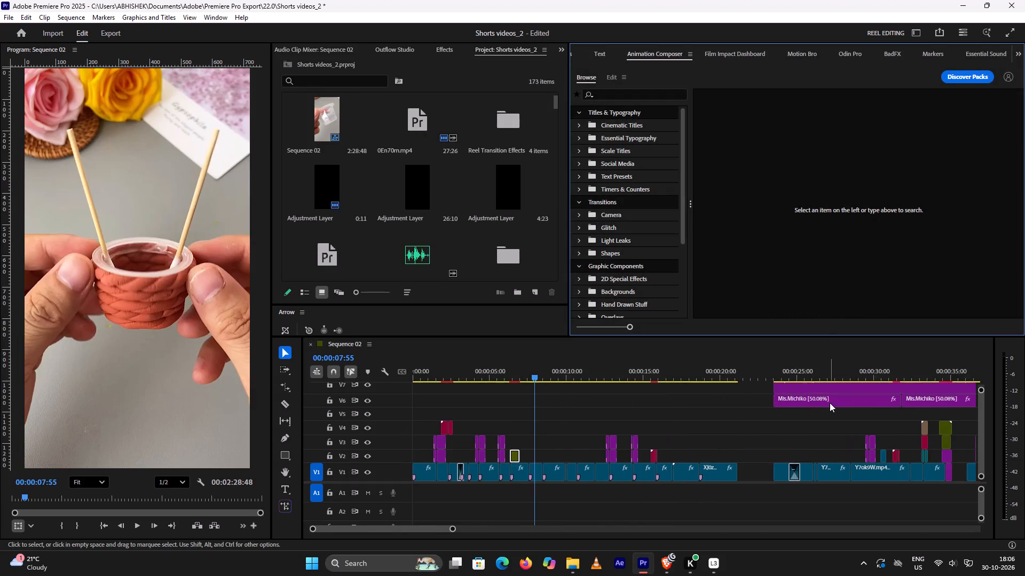
{"action": "left_click", "coordinate": [647, 366]}
{"action": "key", "text": "space"}
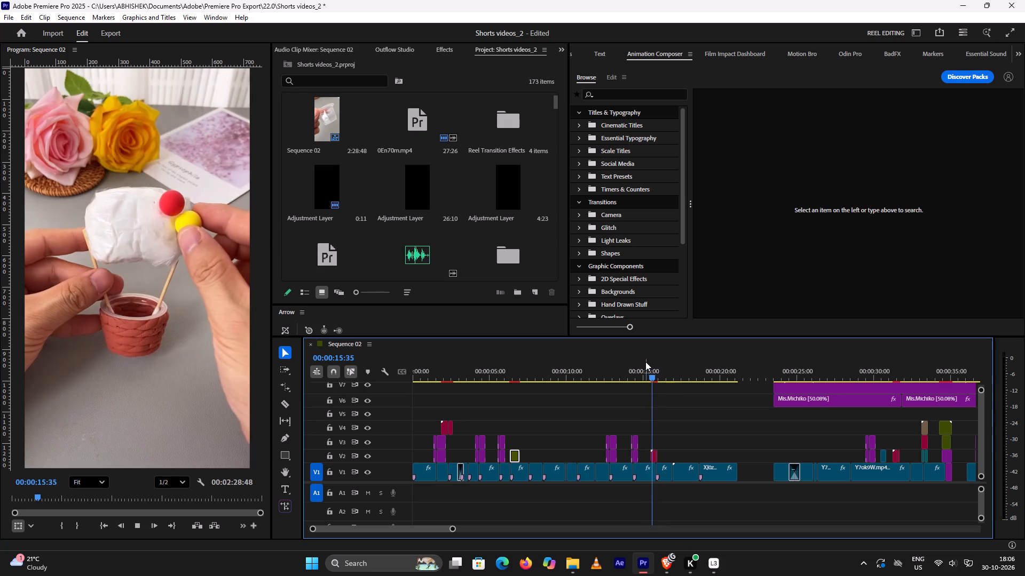
{"action": "key", "text": "space"}
{"action": "left_click", "coordinate": [890, 373]}
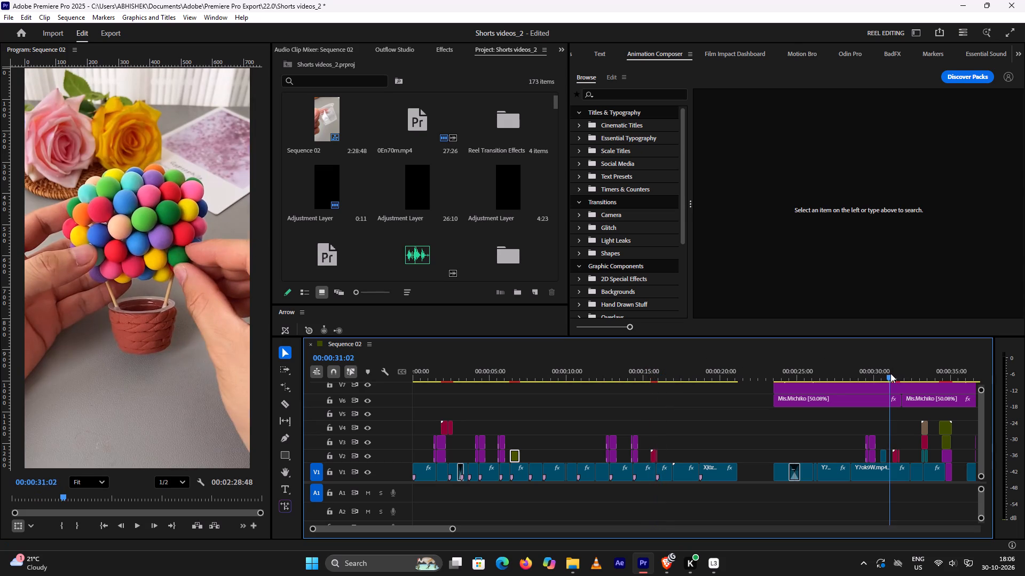
{"action": "key", "text": "space"}
{"action": "key", "text": "space"}
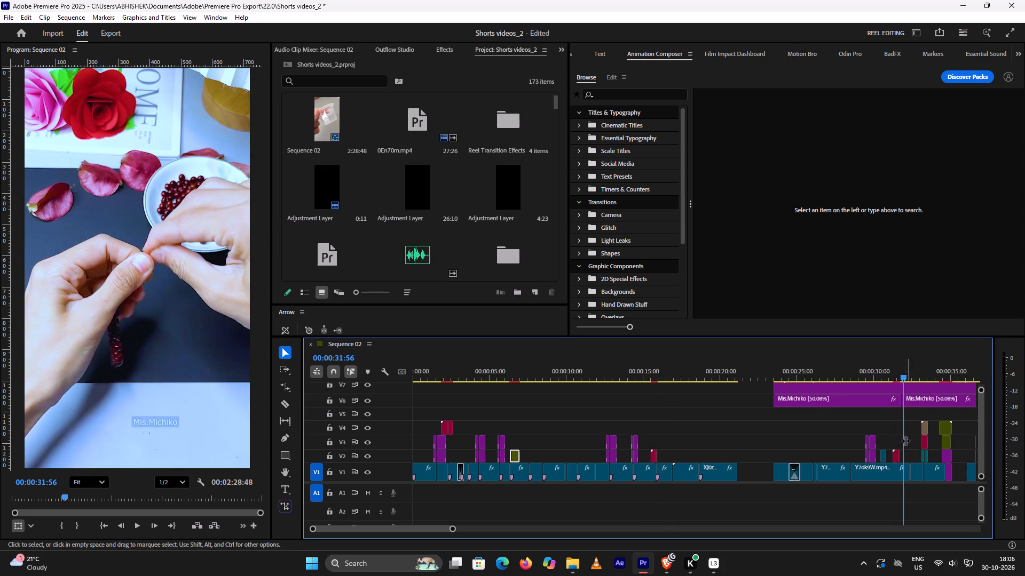
{"action": "left_click_drag", "start_coordinate": [892, 434], "coordinate": [903, 460]}
{"action": "left_click_drag", "start_coordinate": [896, 455], "coordinate": [896, 455]}
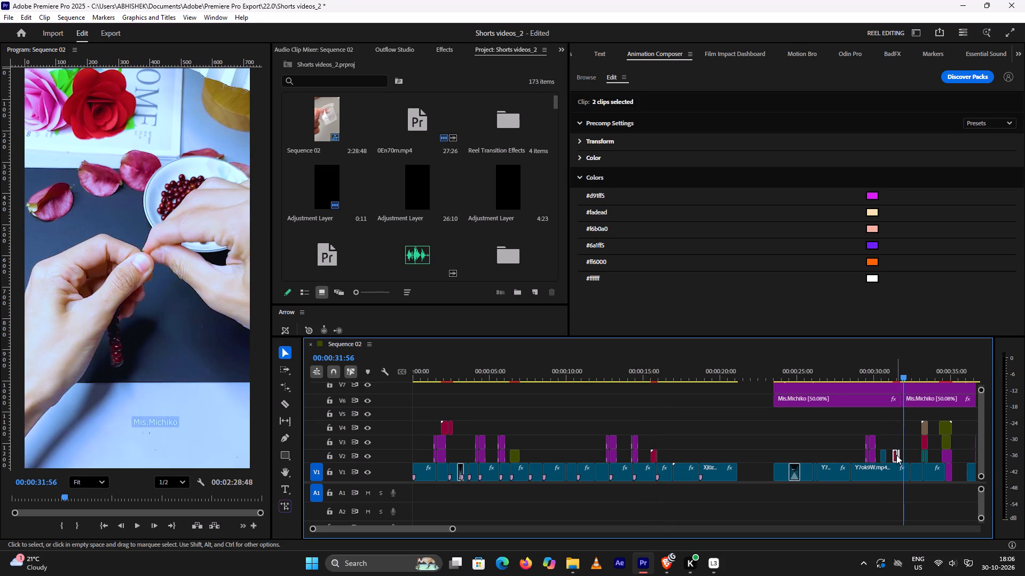
{"action": "left_click_drag", "start_coordinate": [896, 455], "coordinate": [522, 435]}
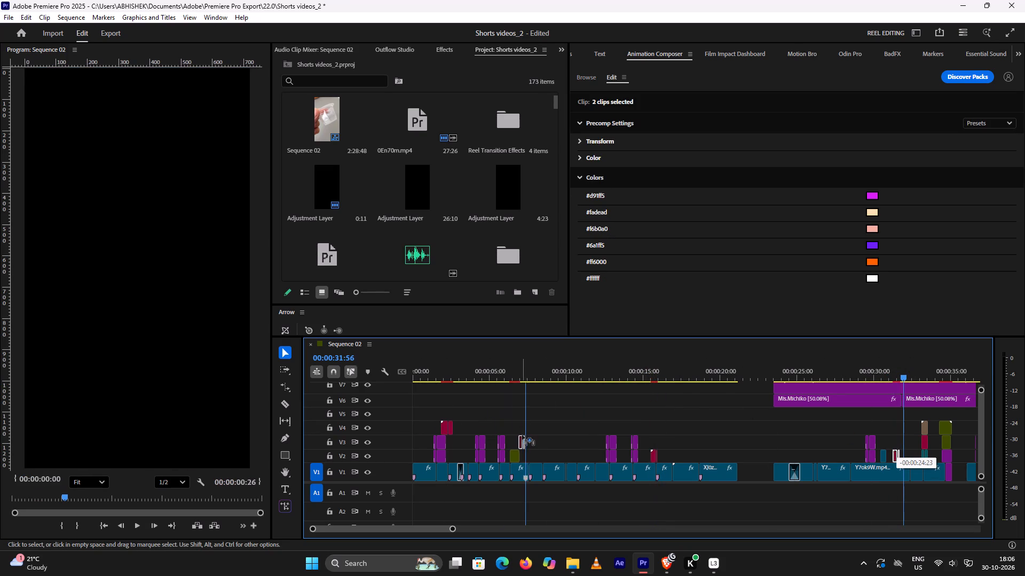
{"action": "left_click_drag", "start_coordinate": [522, 435], "coordinate": [524, 452]}
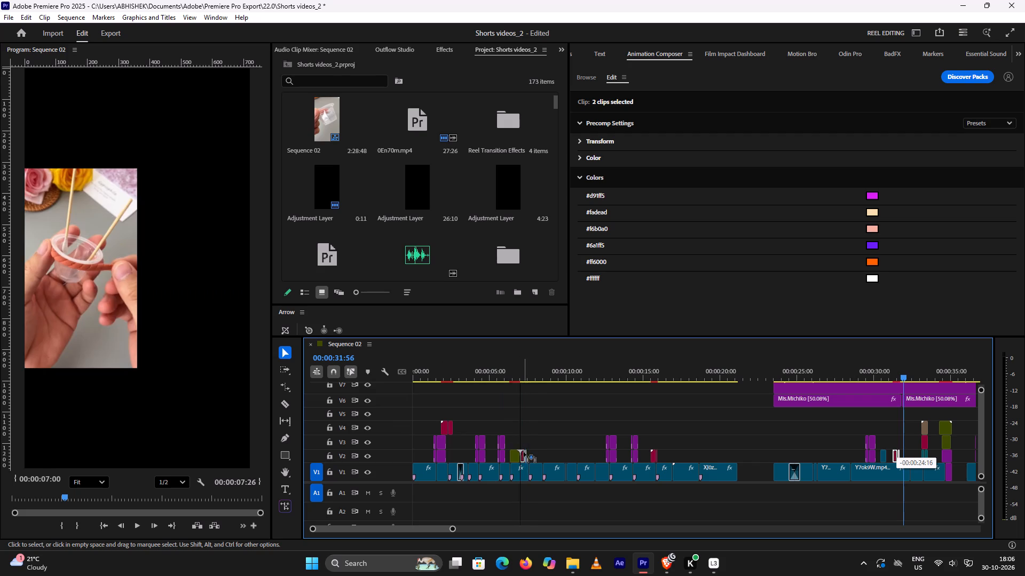
{"action": "left_click_drag", "start_coordinate": [524, 452], "coordinate": [527, 454]}
Play the section around 00:00:07:36 repeatedly to check the reused red transition against the cut.
{"action": "scroll", "coordinate": [543, 441], "scroll_direction": "up", "scroll_amount": 17, "text": "alt"}
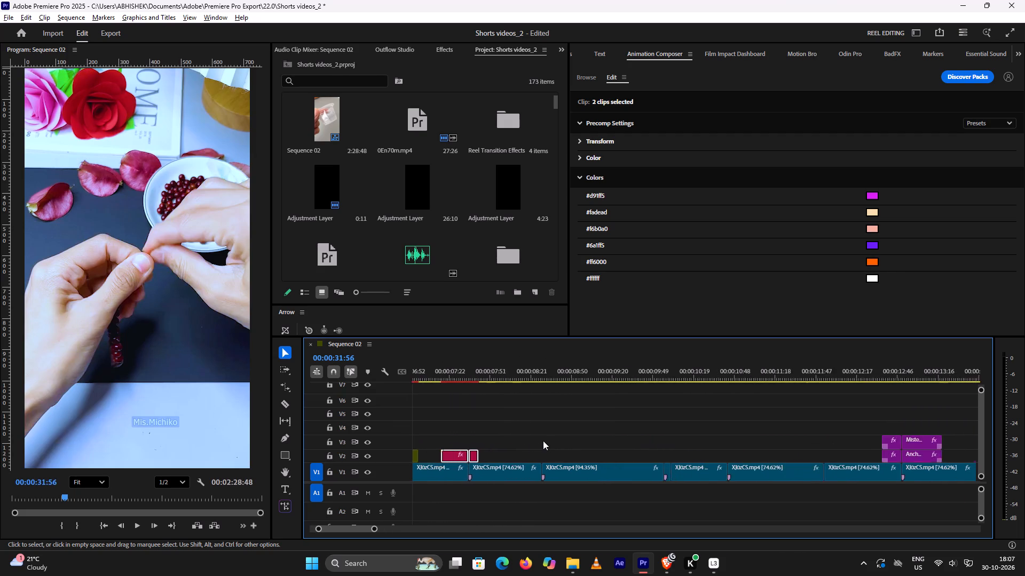
{"action": "scroll", "coordinate": [543, 441], "scroll_direction": "up", "scroll_amount": 1, "text": "alt"}
{"action": "scroll", "coordinate": [512, 425], "scroll_direction": "up", "scroll_amount": 6}
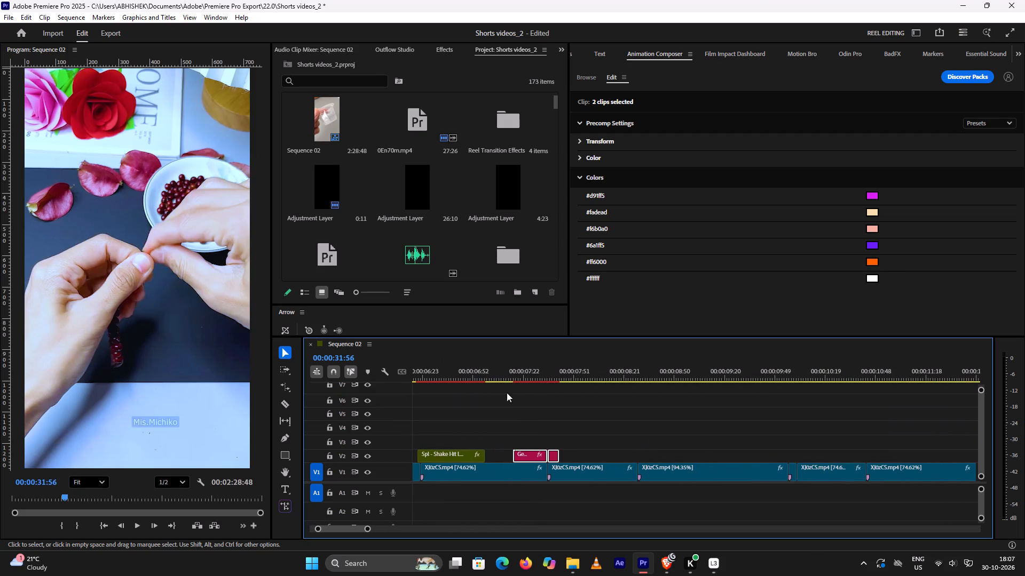
{"action": "left_click", "coordinate": [519, 363]}
{"action": "left_click", "coordinate": [514, 373]}
{"action": "key", "text": "space"}
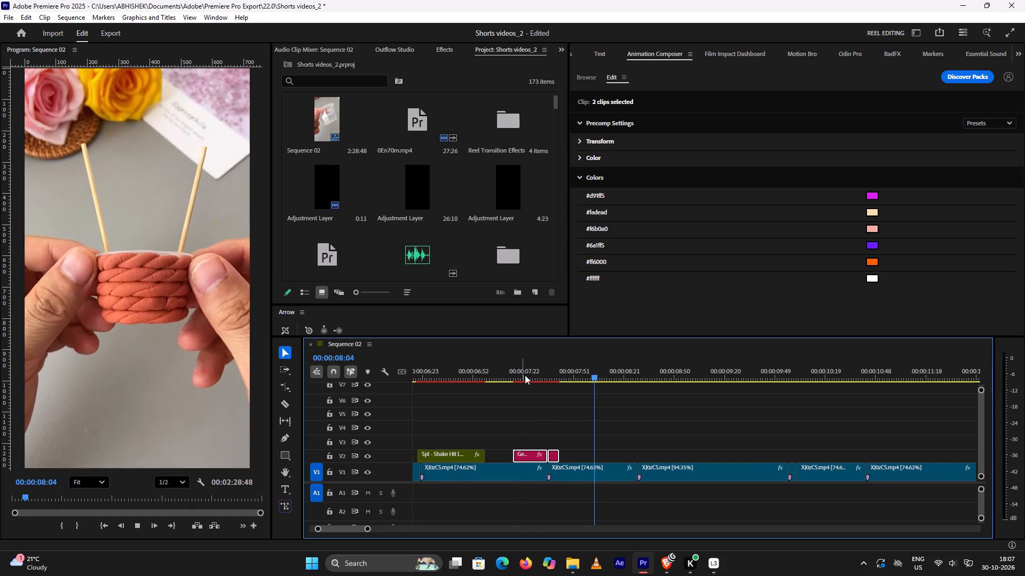
{"action": "key", "text": "space"}
{"action": "left_click", "coordinate": [510, 365]}
{"action": "key", "text": "space"}
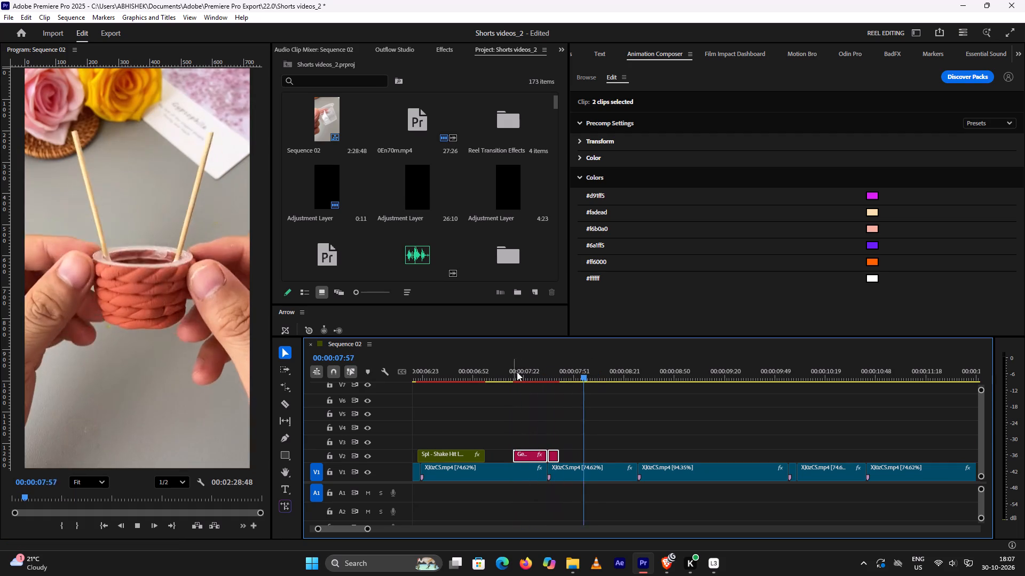
{"action": "key", "text": "space"}
{"action": "key", "text": "space"}
{"action": "key", "text": "space"}
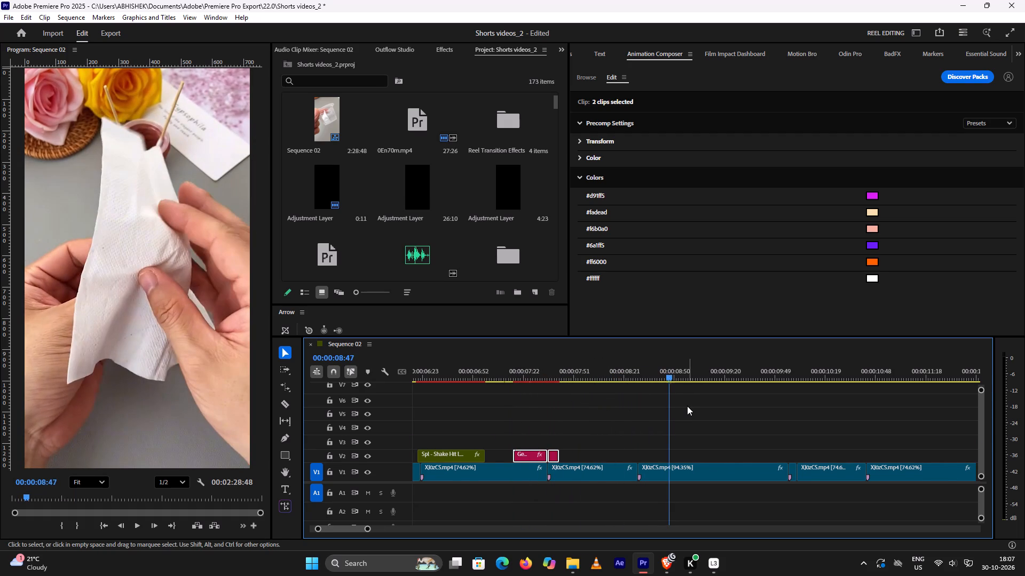
Play the section around the cut at about 00:00:08:30 repeatedly to judge what transition it needs.
{"action": "scroll", "coordinate": [687, 406], "scroll_direction": "down", "scroll_amount": 11, "text": "alt"}
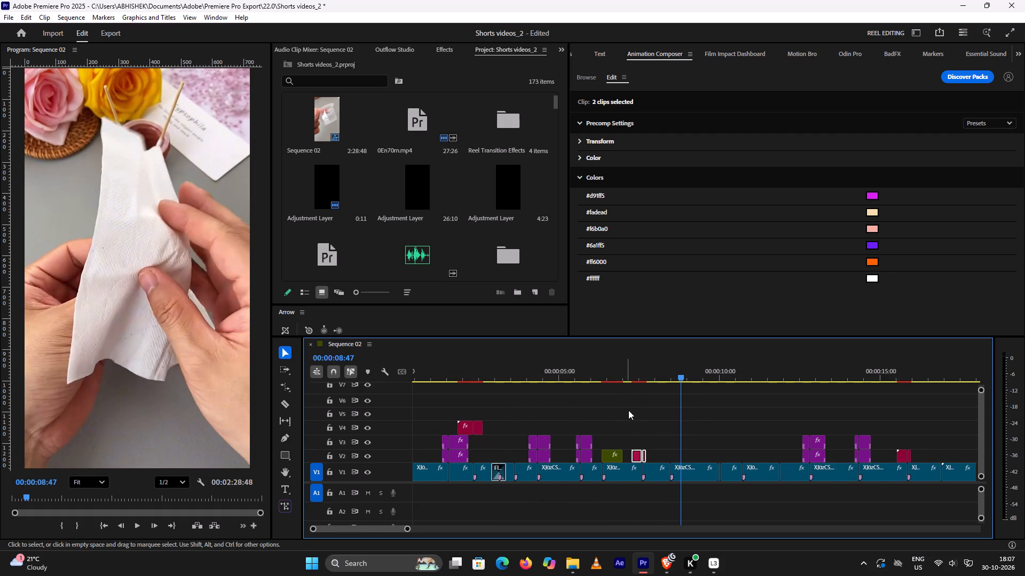
{"action": "scroll", "coordinate": [698, 417], "scroll_direction": "down", "scroll_amount": 2}
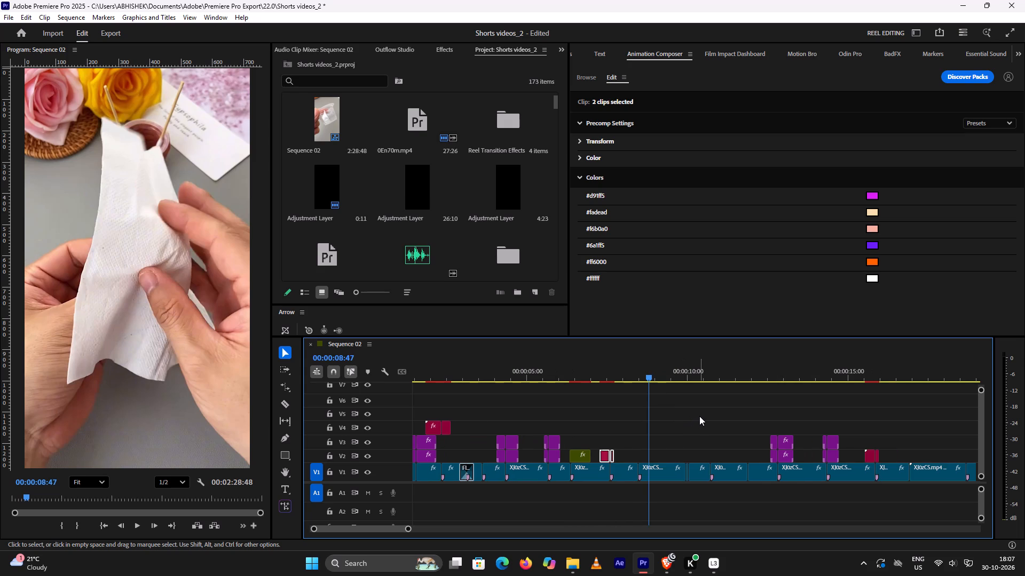
{"action": "scroll", "coordinate": [737, 407], "scroll_direction": "down", "scroll_amount": 2}
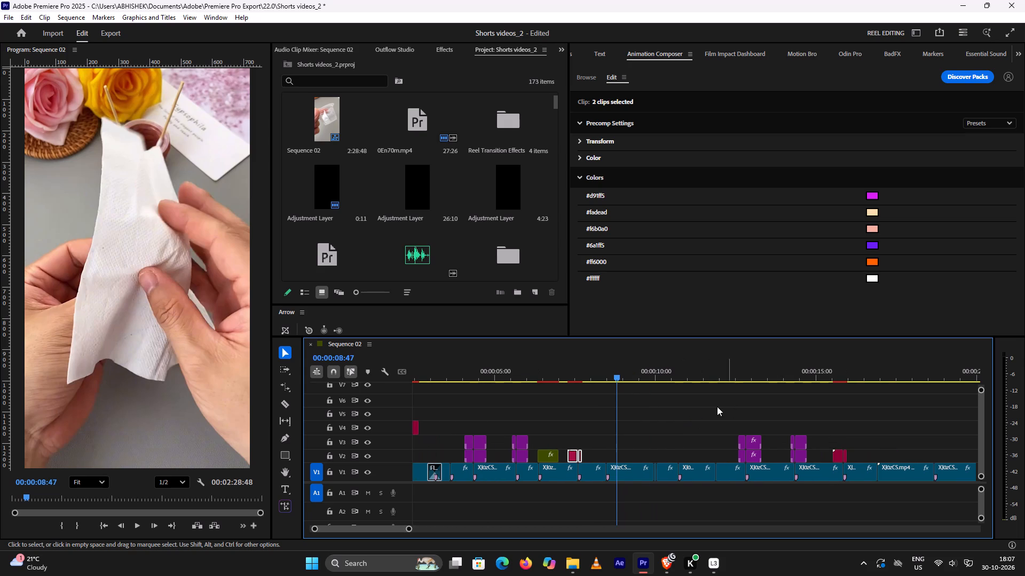
{"action": "left_click", "coordinate": [593, 367]}
{"action": "key", "text": "space"}
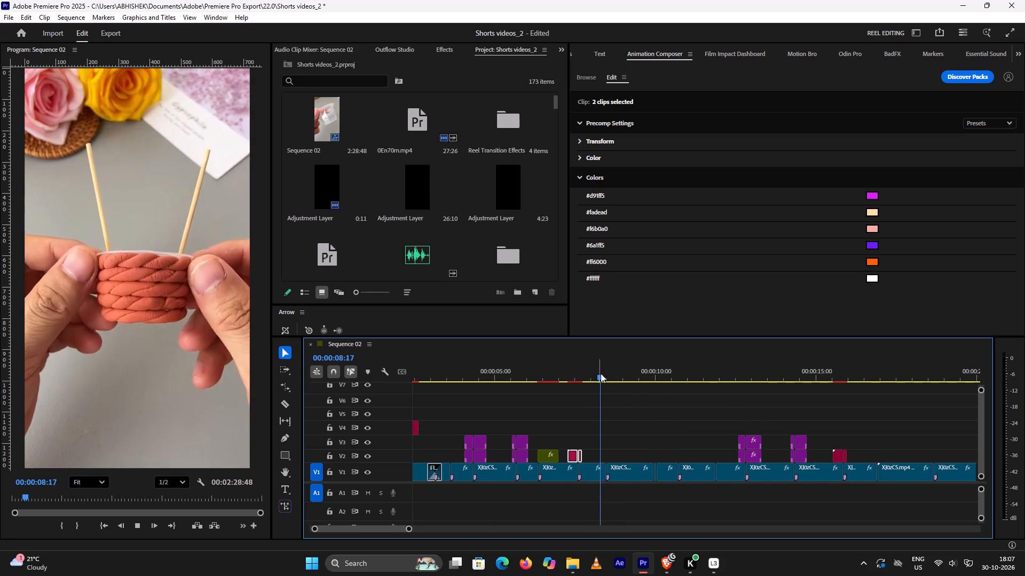
{"action": "key", "text": "space"}
{"action": "left_click", "coordinate": [508, 372]}
{"action": "key", "text": "space"}
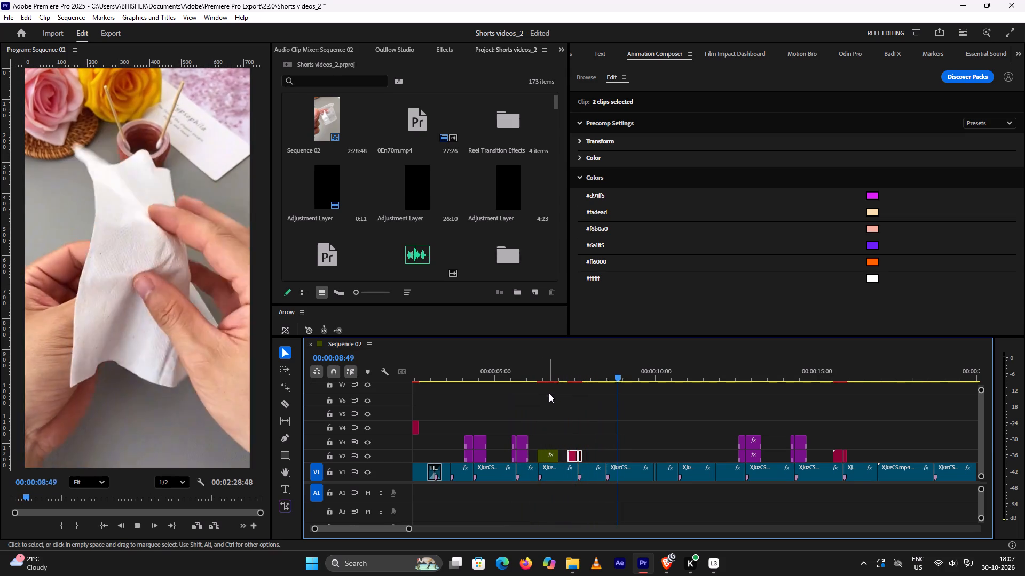
{"action": "key", "text": "space"}
{"action": "left_click", "coordinate": [595, 374]}
{"action": "key", "text": "space"}
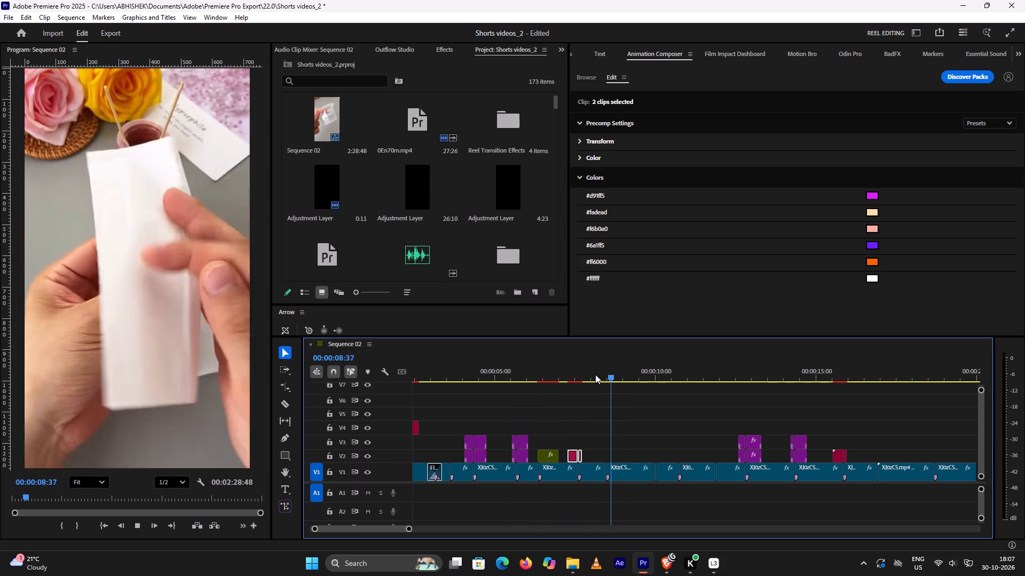
{"action": "key", "text": "space"}
Copy the purple transition clips from V2 and V3 at about 37 seconds onto V2 and V3 over the cut at about 00:00:08:30.
{"action": "scroll", "coordinate": [834, 401], "scroll_direction": "down", "scroll_amount": 6}
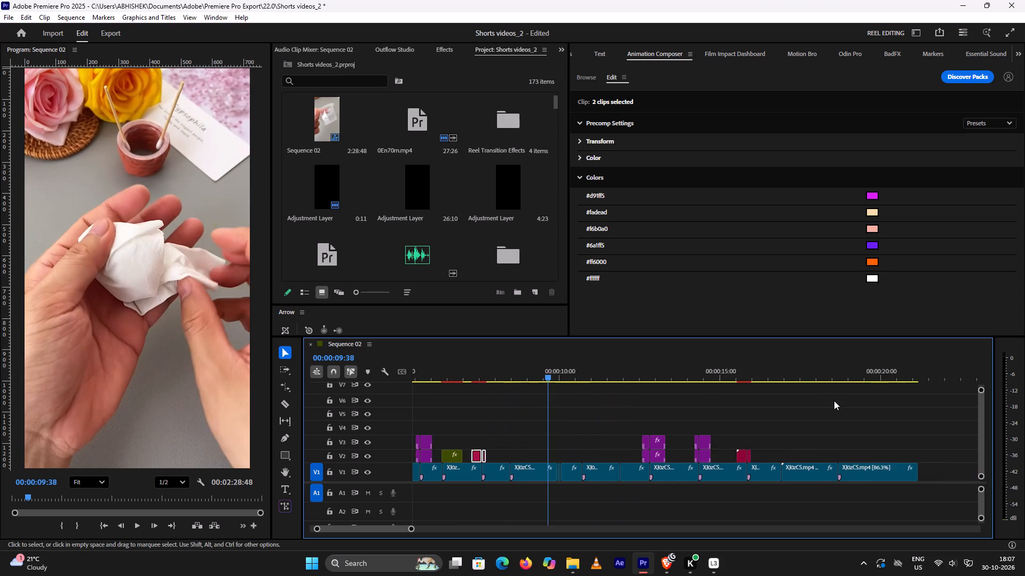
{"action": "scroll", "coordinate": [832, 398], "scroll_direction": "down", "scroll_amount": 14}
{"action": "scroll", "coordinate": [827, 404], "scroll_direction": "down", "scroll_amount": 7, "text": "alt"}
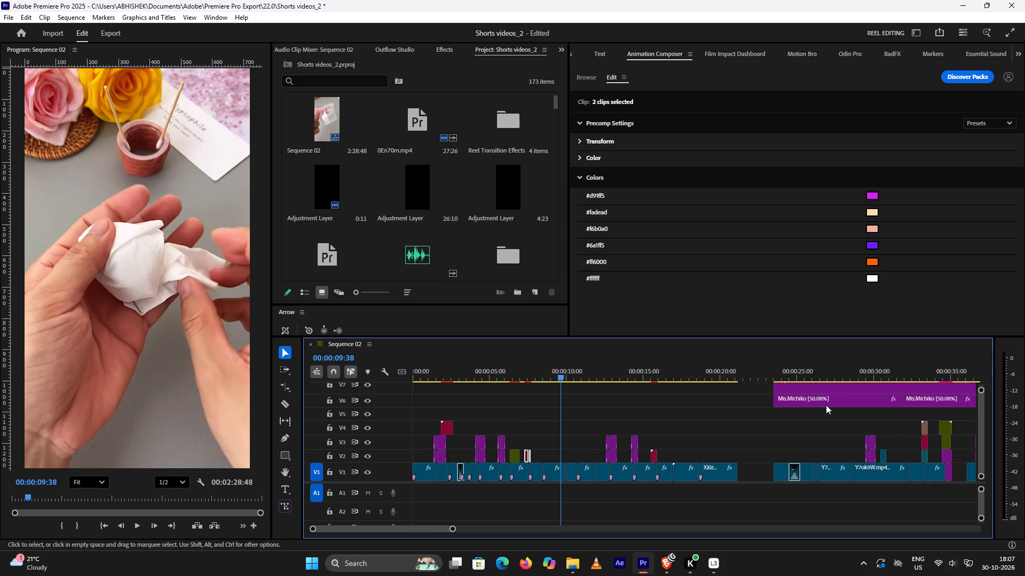
{"action": "scroll", "coordinate": [826, 405], "scroll_direction": "down", "scroll_amount": 8}
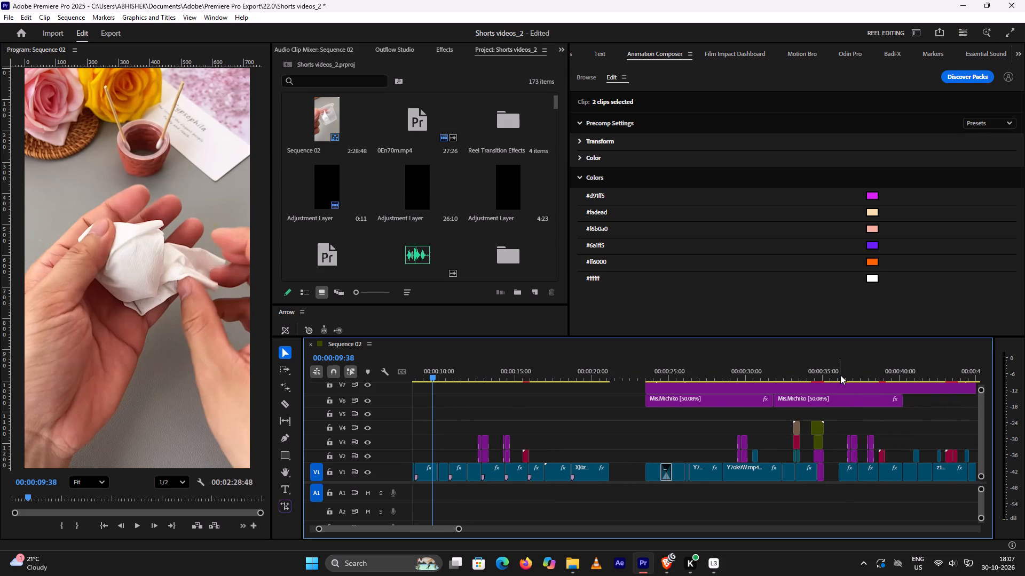
{"action": "left_click", "coordinate": [840, 375]}
{"action": "key", "text": "space"}
{"action": "key", "text": "space"}
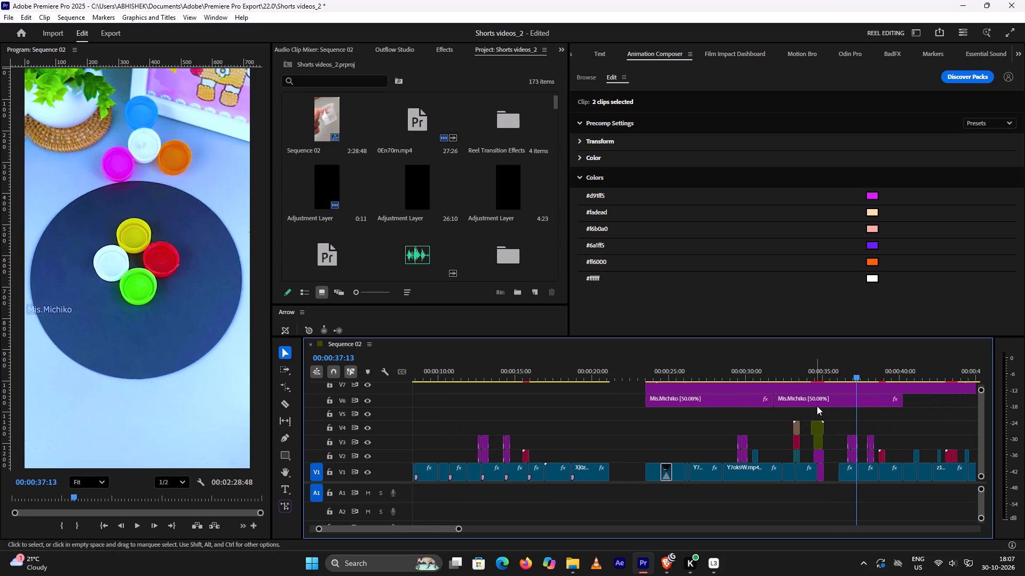
{"action": "left_click_drag", "start_coordinate": [845, 419], "coordinate": [856, 455]}
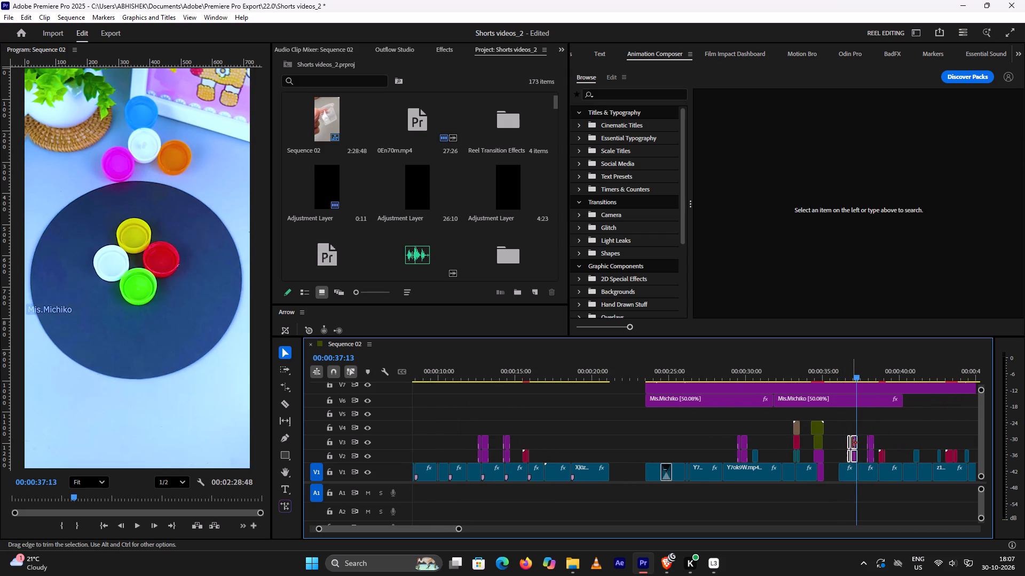
{"action": "left_click_drag", "start_coordinate": [855, 444], "coordinate": [408, 419]}
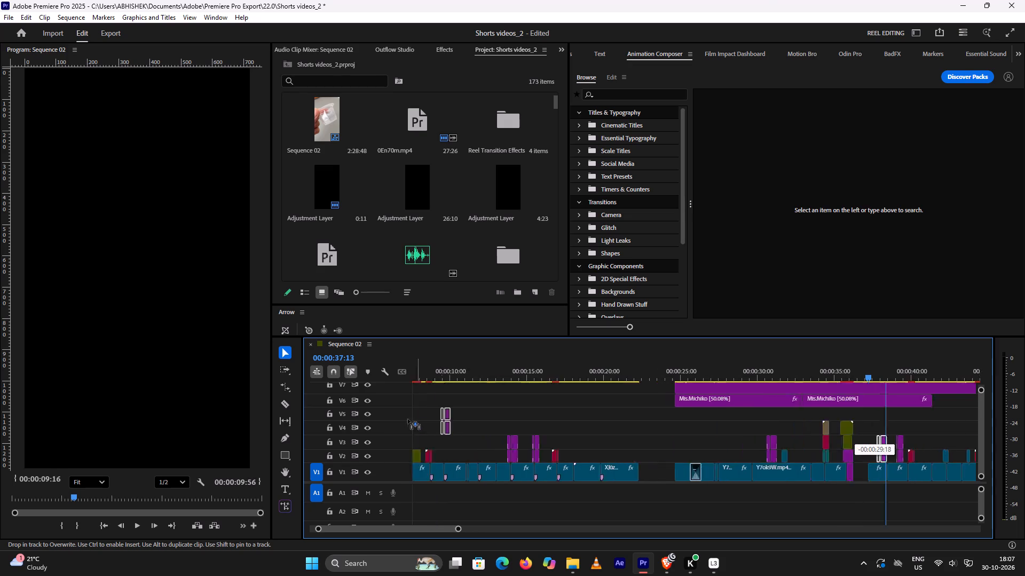
{"action": "left_click_drag", "start_coordinate": [408, 419], "coordinate": [548, 438]}
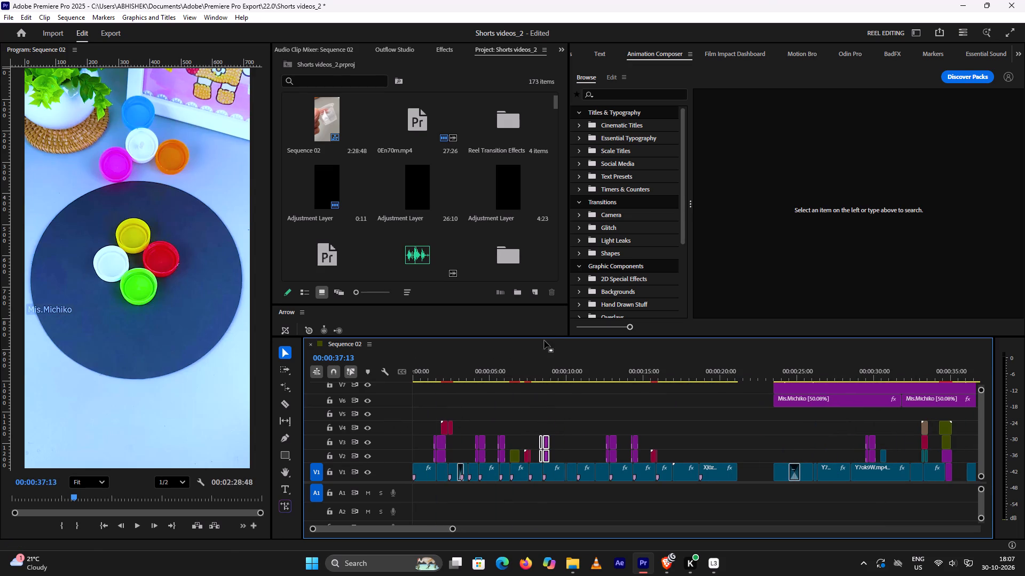
Play from about 00:00:07:50 repeatedly to check the reused purple transition over the cut at about 00:00:08:30.
{"action": "scroll", "coordinate": [532, 413], "scroll_direction": "up", "scroll_amount": 4}
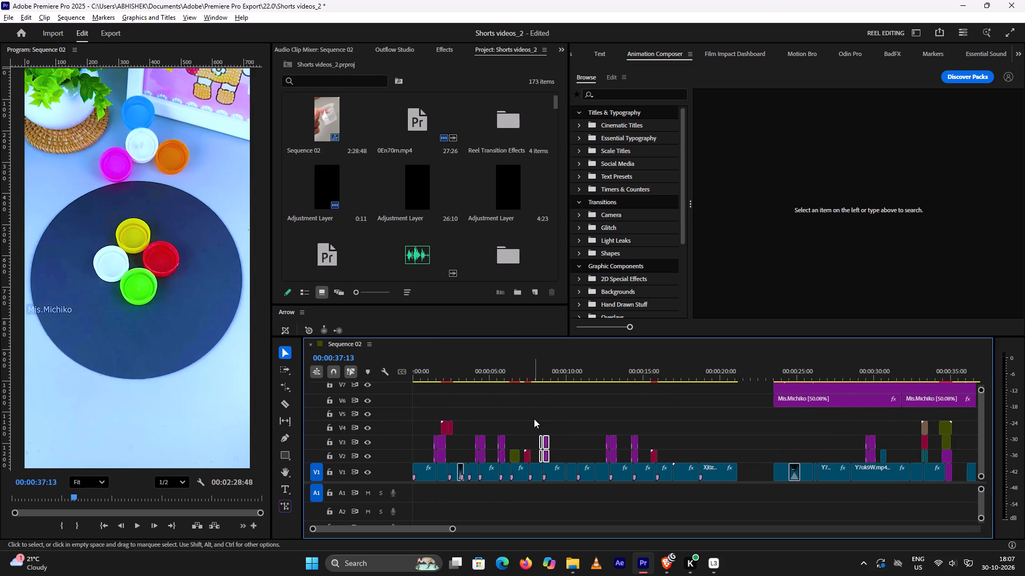
{"action": "scroll", "coordinate": [534, 419], "scroll_direction": "up", "scroll_amount": 4, "text": "alt"}
{"action": "left_click", "coordinate": [535, 373]}
{"action": "key", "text": "space"}
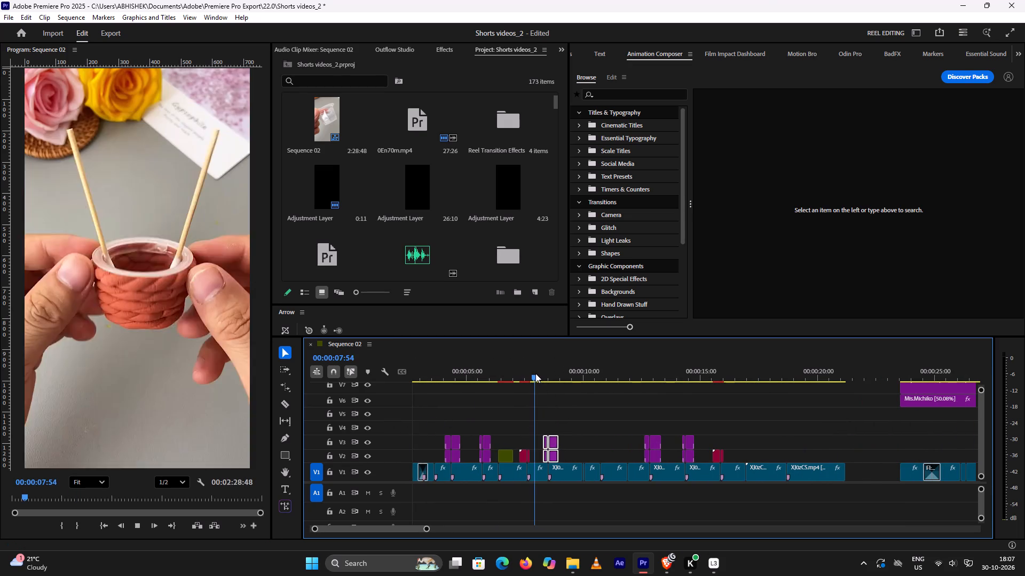
{"action": "key", "text": "space"}
{"action": "left_click", "coordinate": [535, 373]}
{"action": "key", "text": "space"}
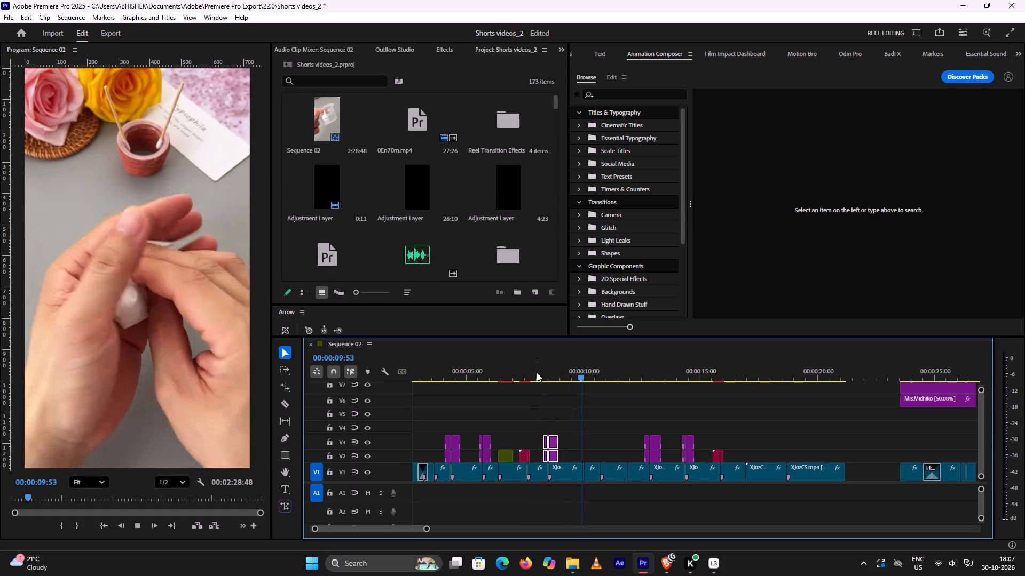
{"action": "key", "text": "space"}
{"action": "key", "text": "space"}
{"action": "key", "text": "space"}
Play the cut at about 00:00:10:00 repeatedly, from the hands wrapping the tissue to the tape being stretched.
{"action": "left_click", "coordinate": [575, 373]}
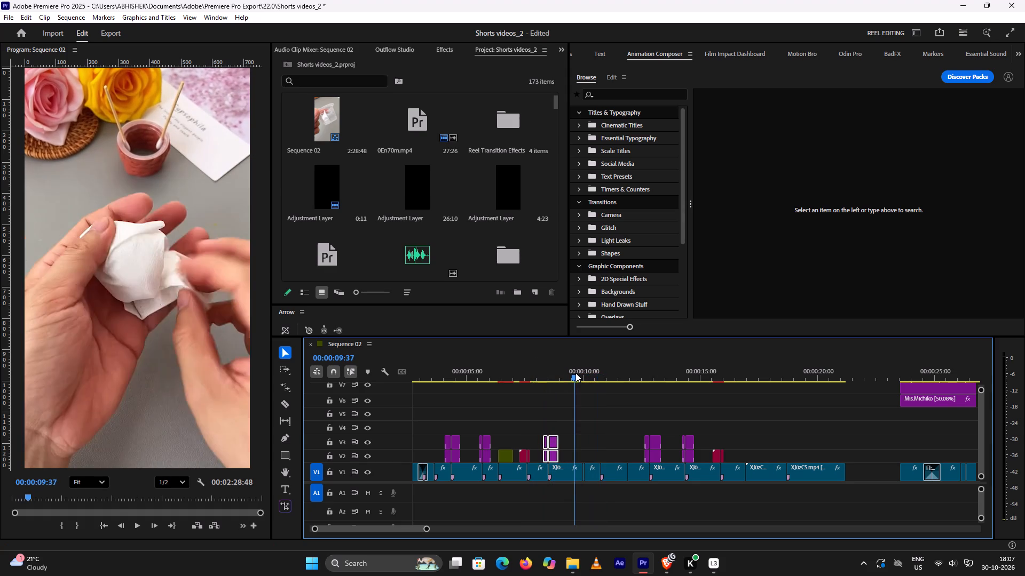
{"action": "key", "text": "space"}
{"action": "key", "text": "space"}
{"action": "left_click", "coordinate": [575, 373]}
{"action": "key", "text": "space"}
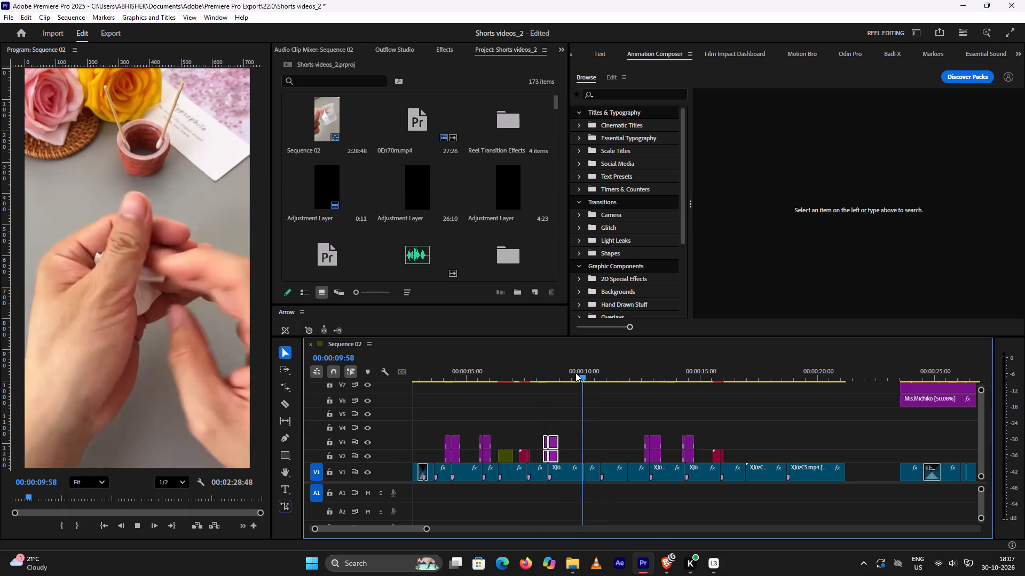
{"action": "key", "text": "space"}
{"action": "left_click", "coordinate": [575, 373]}
{"action": "key", "text": "space"}
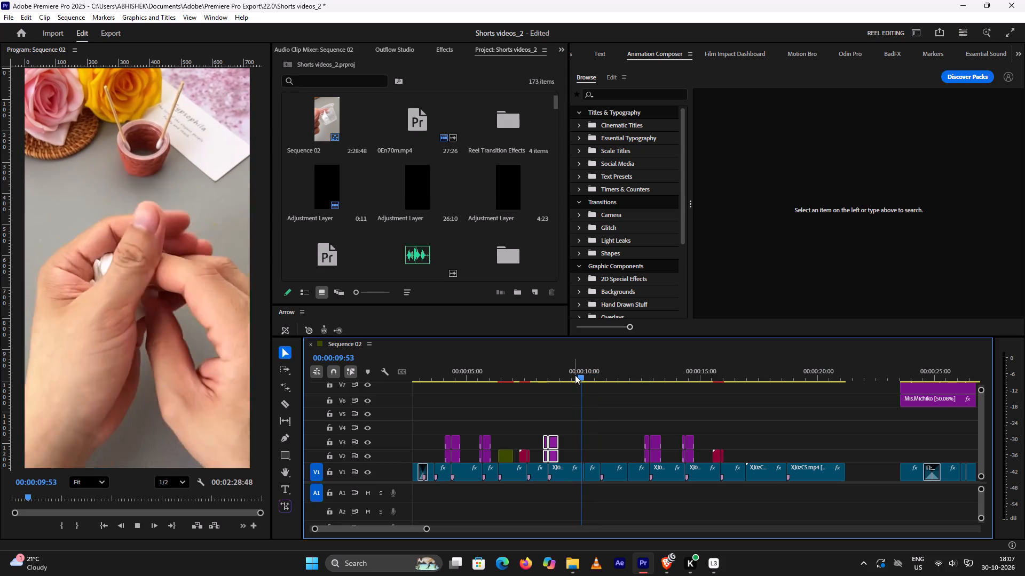
{"action": "key", "text": "space"}
{"action": "left_click", "coordinate": [575, 375]}
{"action": "key", "text": "space"}
{"action": "key", "text": "space"}
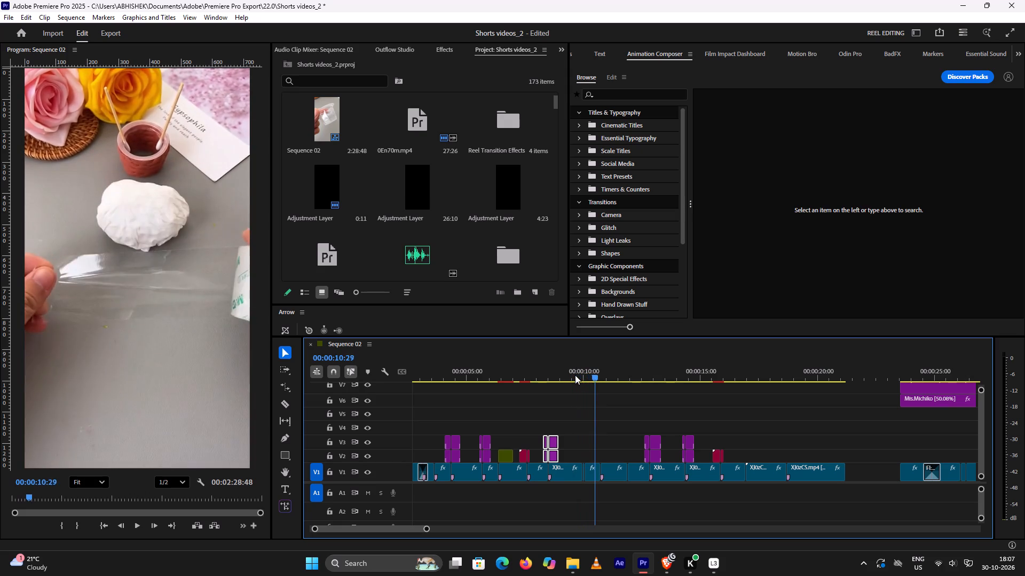
Play from just before the 10-second cut through to about 16 seconds to review the following shots and transitions.
{"action": "left_click", "coordinate": [575, 375]}
{"action": "key", "text": "space"}
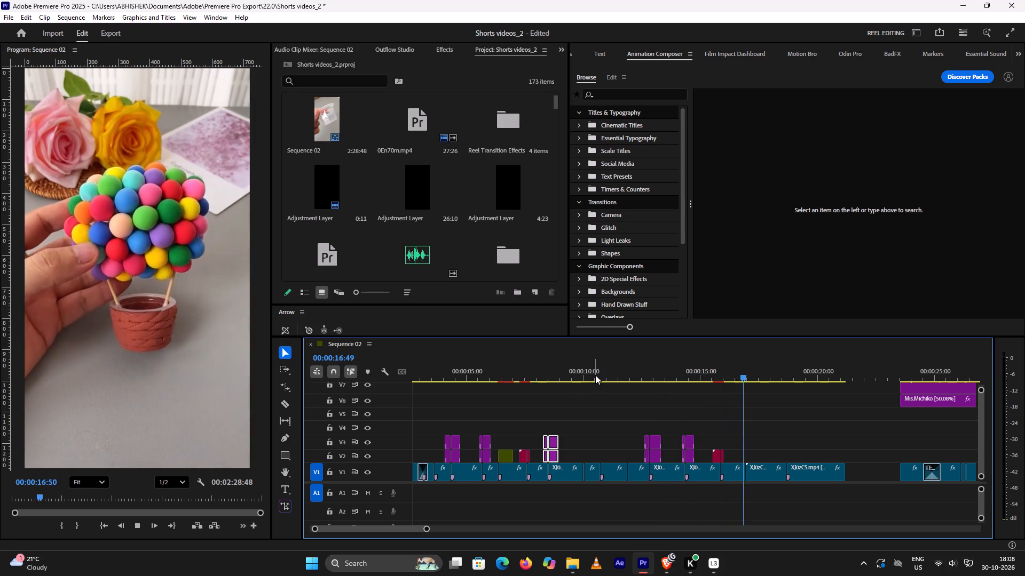
{"action": "key", "text": "space"}
{"action": "left_click", "coordinate": [580, 368]}
{"action": "key", "text": "space"}
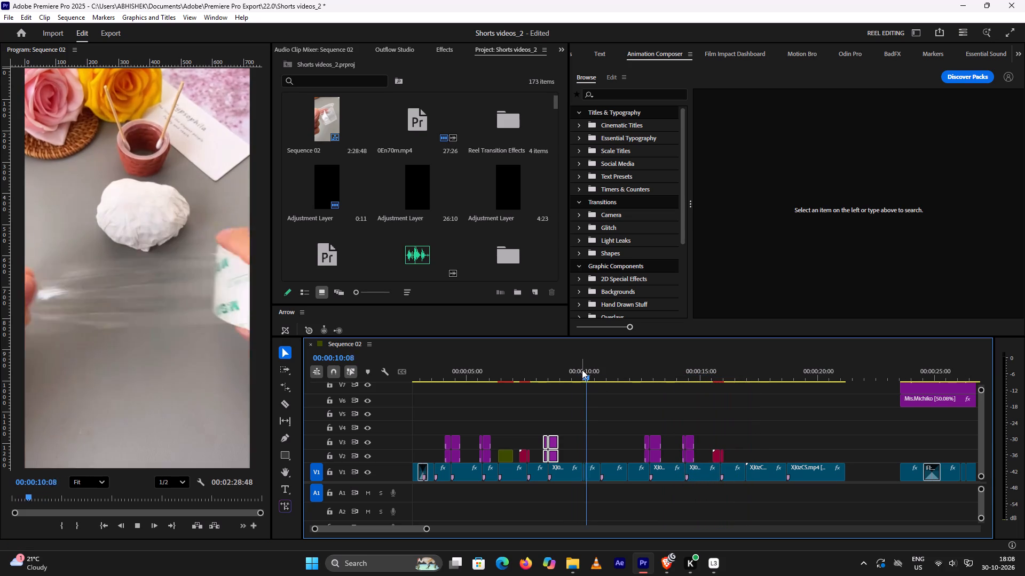
{"action": "key", "text": "space"}
{"action": "left_click", "coordinate": [582, 371]}
{"action": "key", "text": "space"}
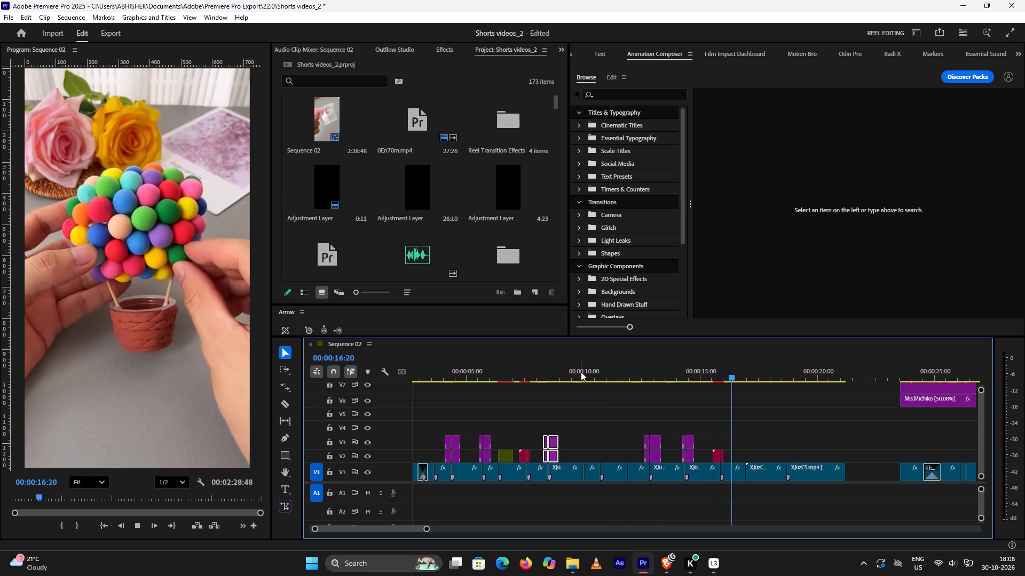
{"action": "key", "text": "space"}
Replay the cut at about 00:00:10:00 several more times to judge which transition would suit it.
{"action": "left_click", "coordinate": [573, 372]}
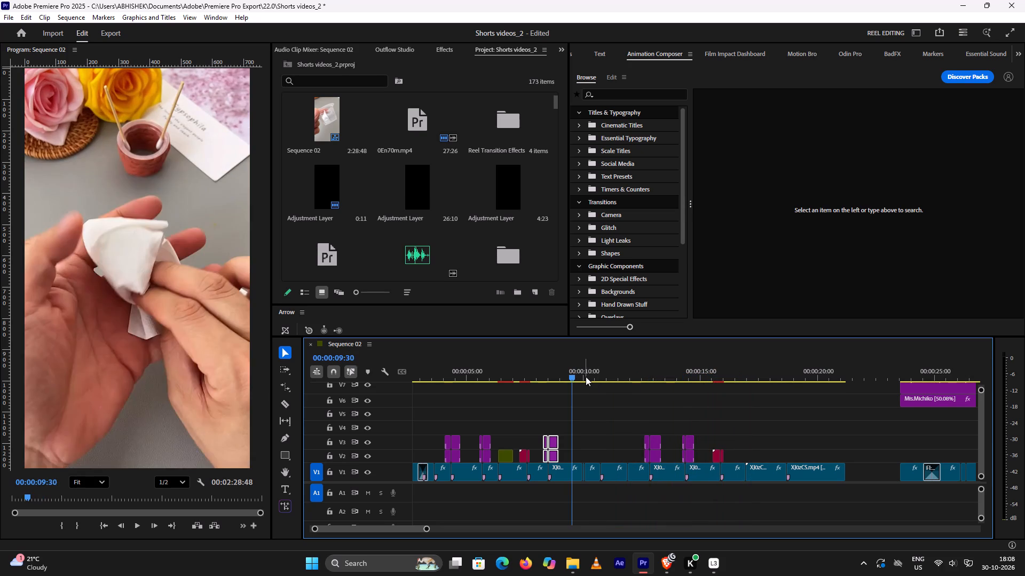
{"action": "key", "text": "space"}
{"action": "key", "text": "space"}
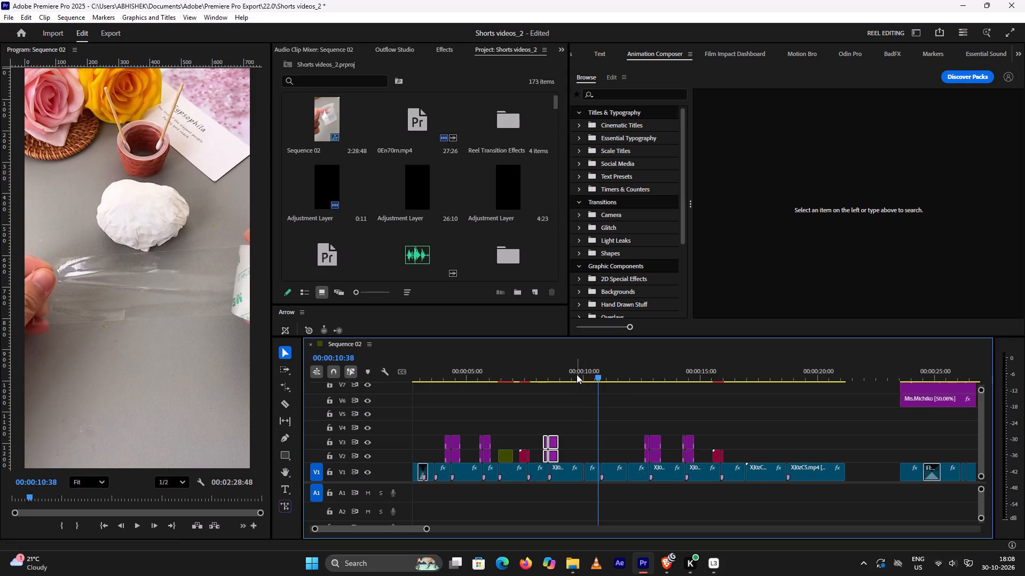
{"action": "left_click", "coordinate": [576, 373]}
{"action": "key", "text": "space"}
{"action": "key", "text": "space"}
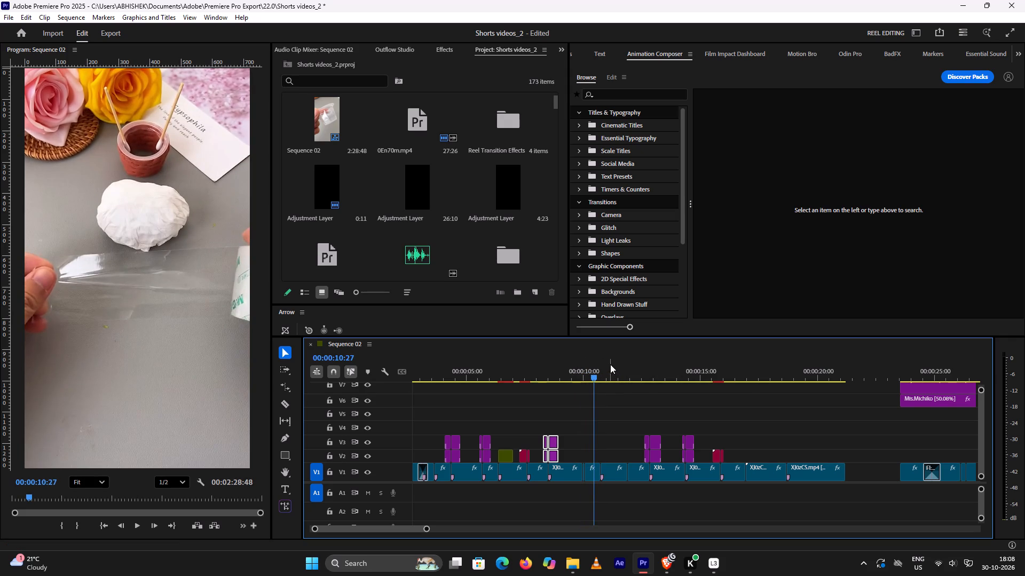
{"action": "left_click", "coordinate": [568, 375]}
{"action": "key", "text": "space"}
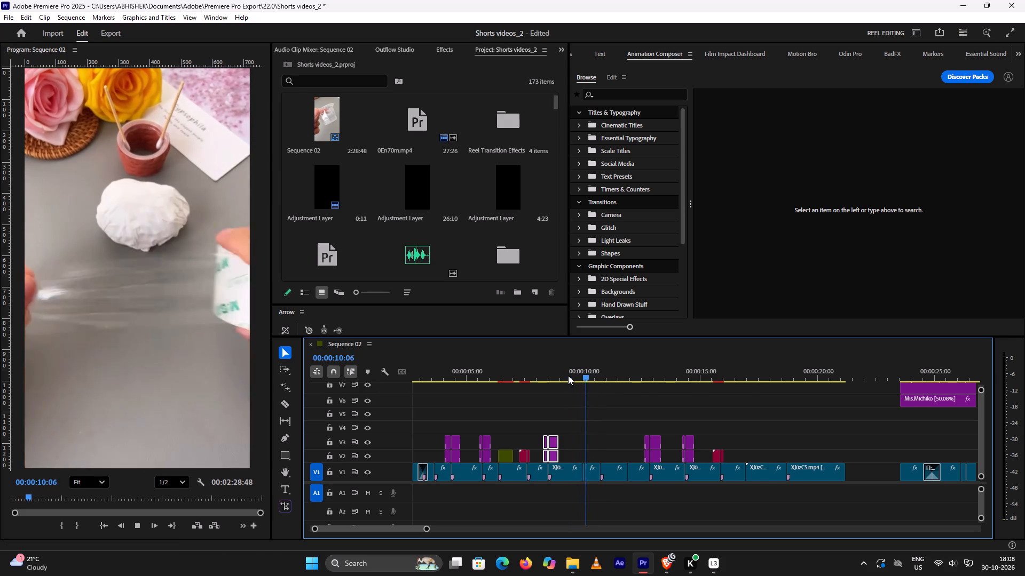
{"action": "key", "text": "space"}
{"action": "left_click", "coordinate": [568, 375]}
{"action": "key", "text": "space"}
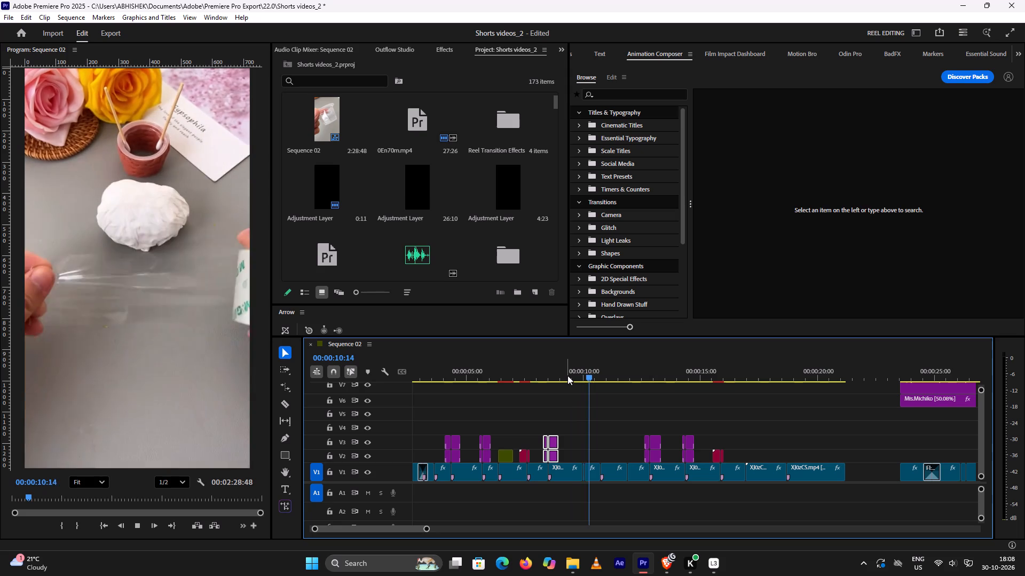
{"action": "key", "text": "space"}
{"action": "key", "text": "space"}
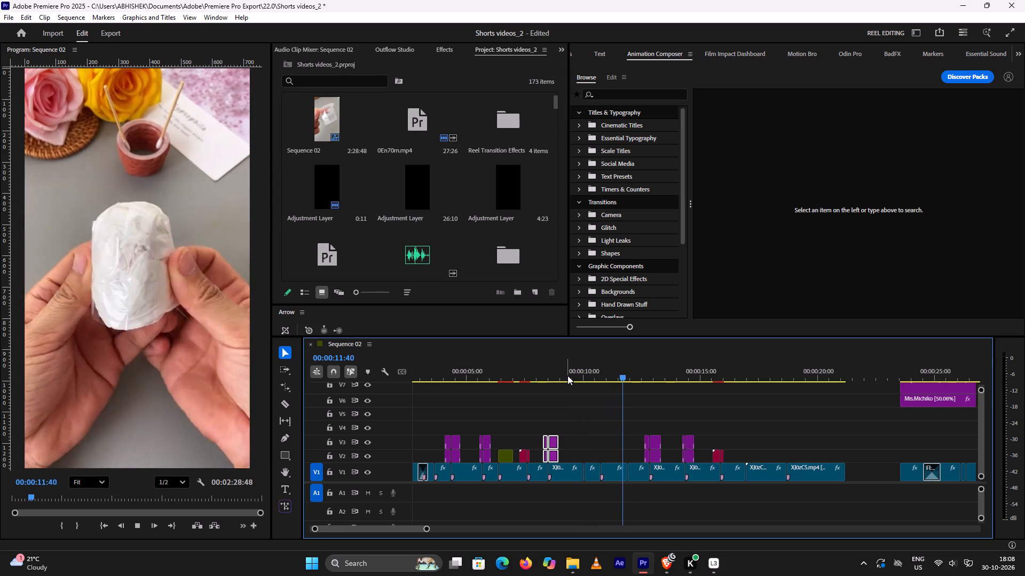
{"action": "key", "text": "space"}
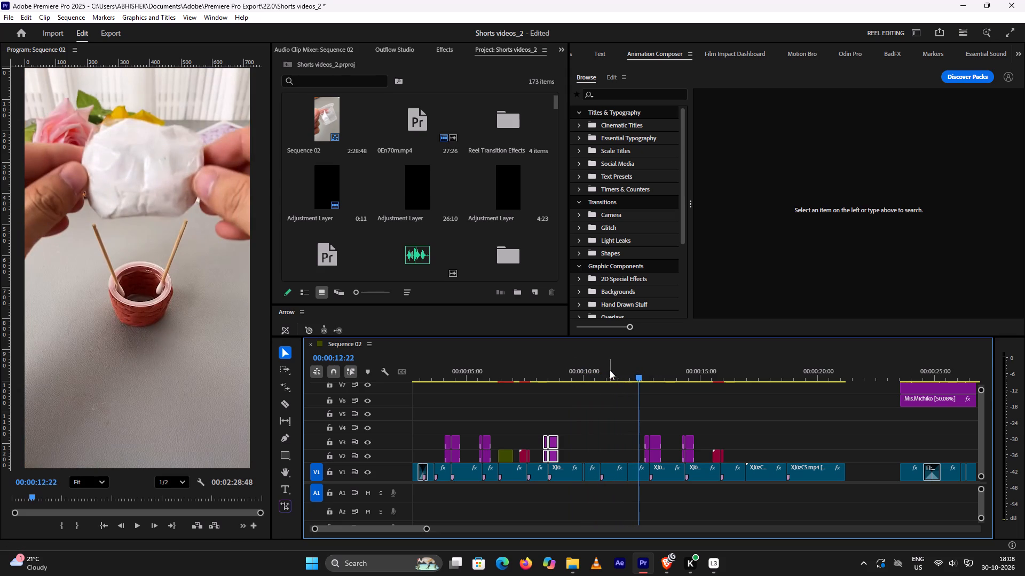
{"action": "left_click", "coordinate": [611, 370]}
{"action": "key", "text": "space"}
{"action": "left_click", "coordinate": [572, 371]}
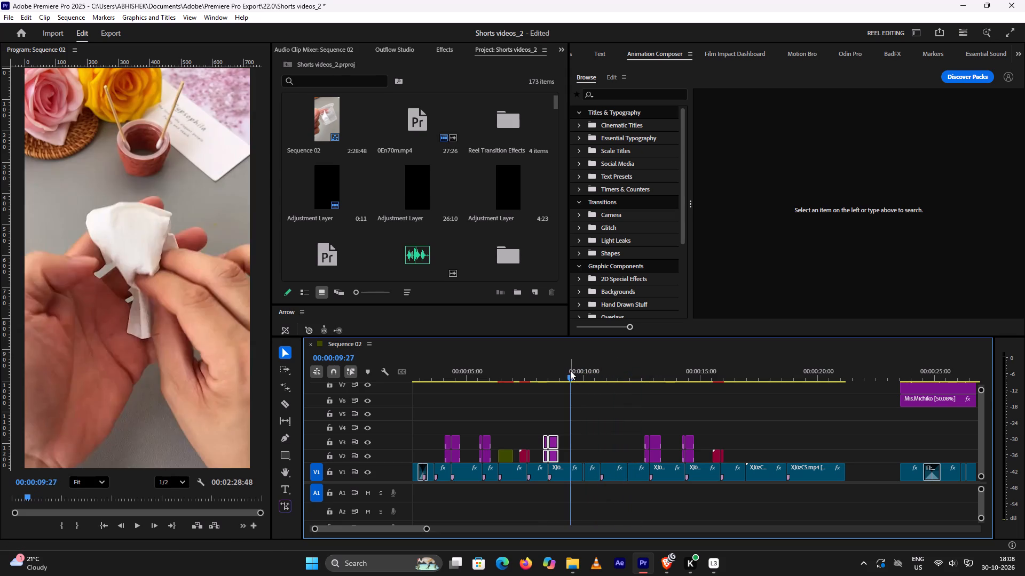
{"action": "key", "text": "space"}
{"action": "key", "text": "space"}
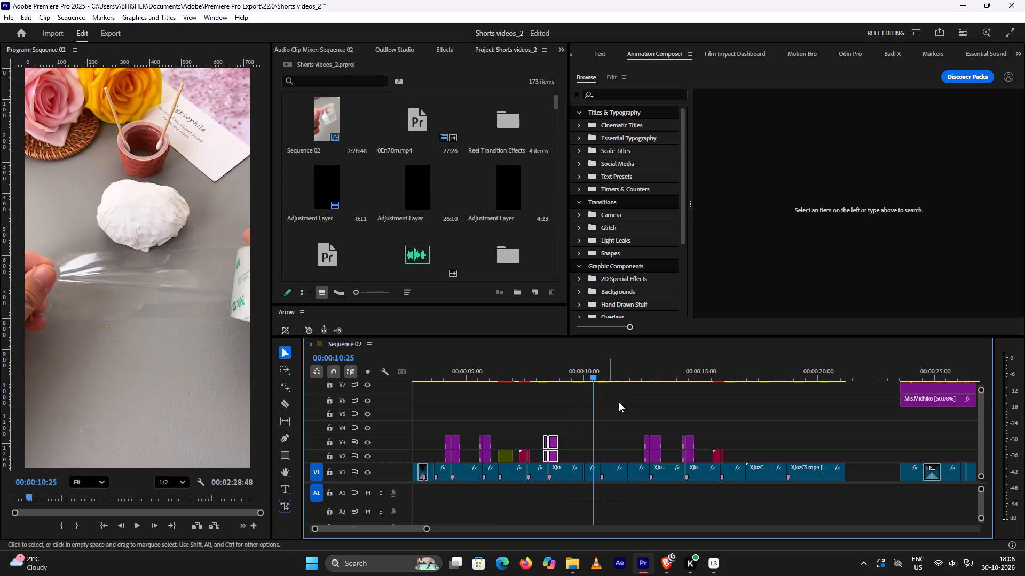
Preview the existing purple transitions, and copy the one at about 00:00:04:25 onto the tape shot's cut at about 00:00:10:00.
{"action": "scroll", "coordinate": [522, 394], "scroll_direction": "up", "scroll_amount": 4}
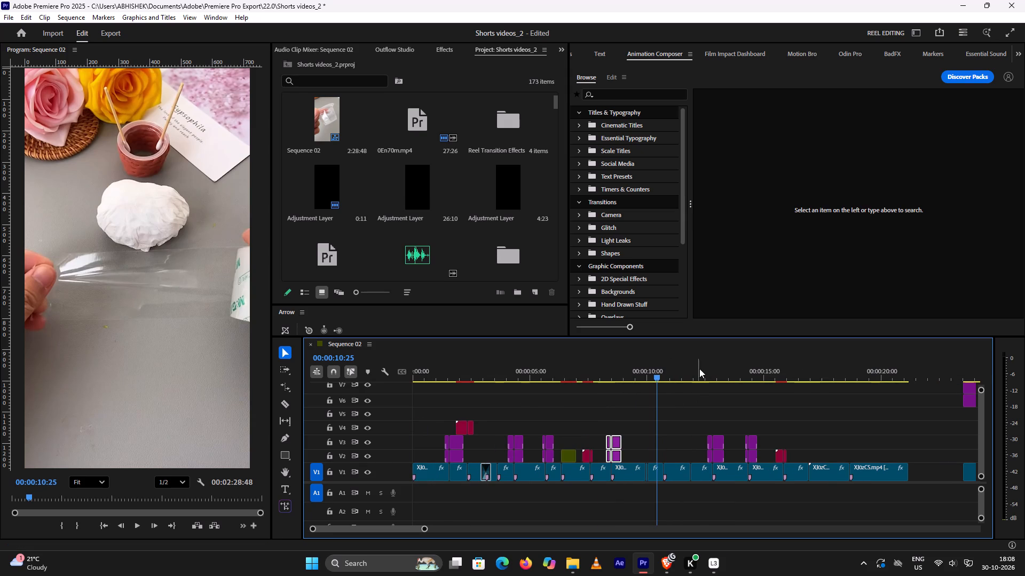
{"action": "left_click", "coordinate": [699, 369]}
{"action": "key", "text": "space"}
{"action": "key", "text": "space"}
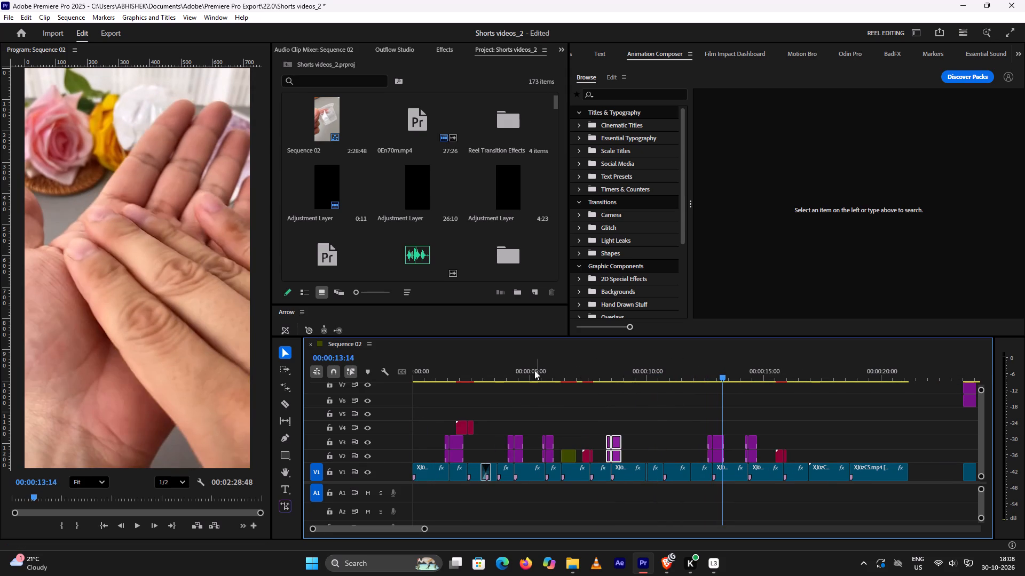
{"action": "left_click", "coordinate": [510, 374]}
{"action": "key", "text": "space"}
{"action": "key", "text": "space"}
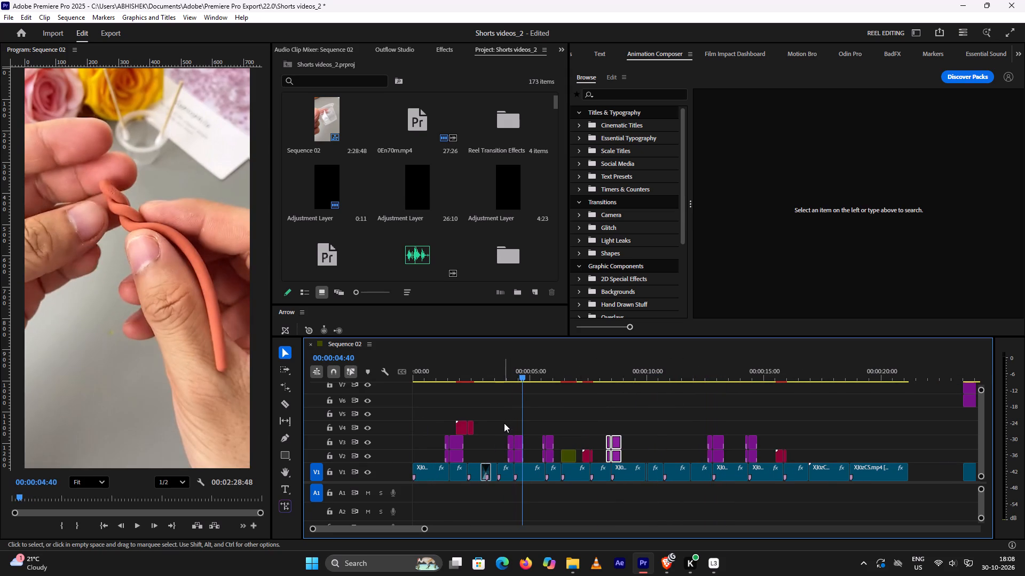
{"action": "left_click_drag", "start_coordinate": [504, 423], "coordinate": [521, 456]}
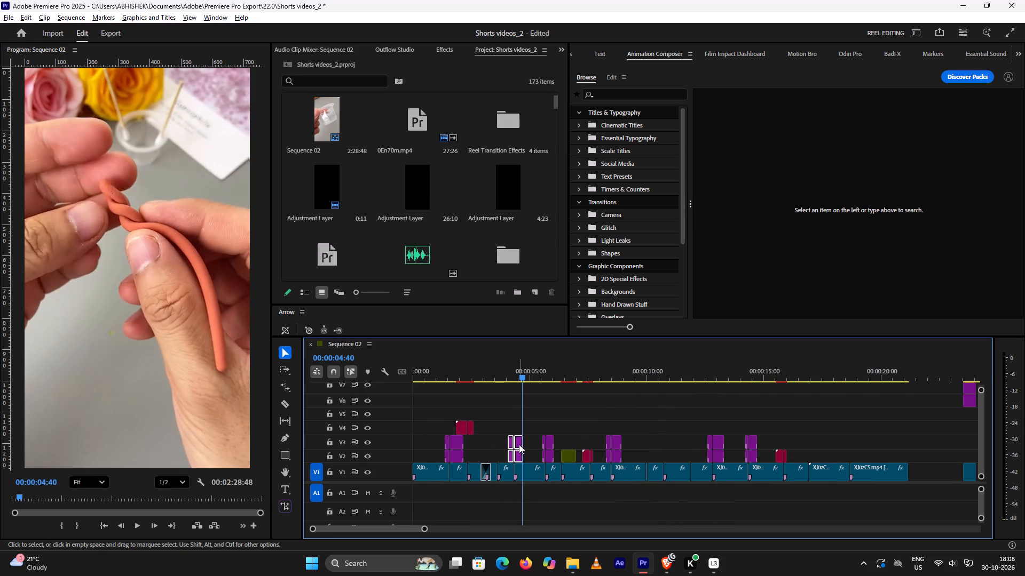
{"action": "left_click_drag", "start_coordinate": [519, 444], "coordinate": [650, 444], "text": "alt"}
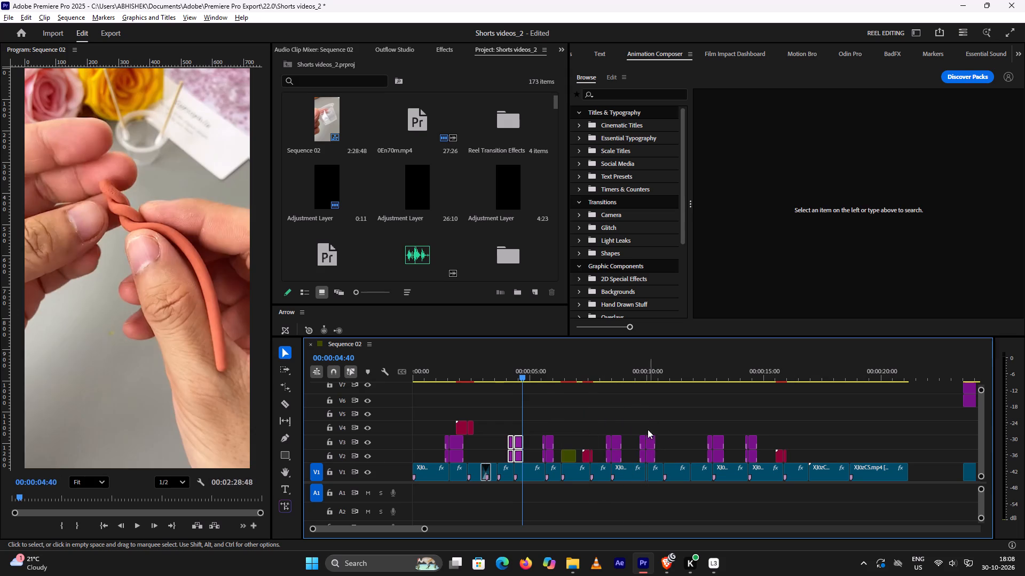
Play from about 00:00:09:20 repeatedly to check the copied purple transition over the cut at about 00:00:10:00.
{"action": "left_click", "coordinate": [633, 373]}
{"action": "key", "text": "space"}
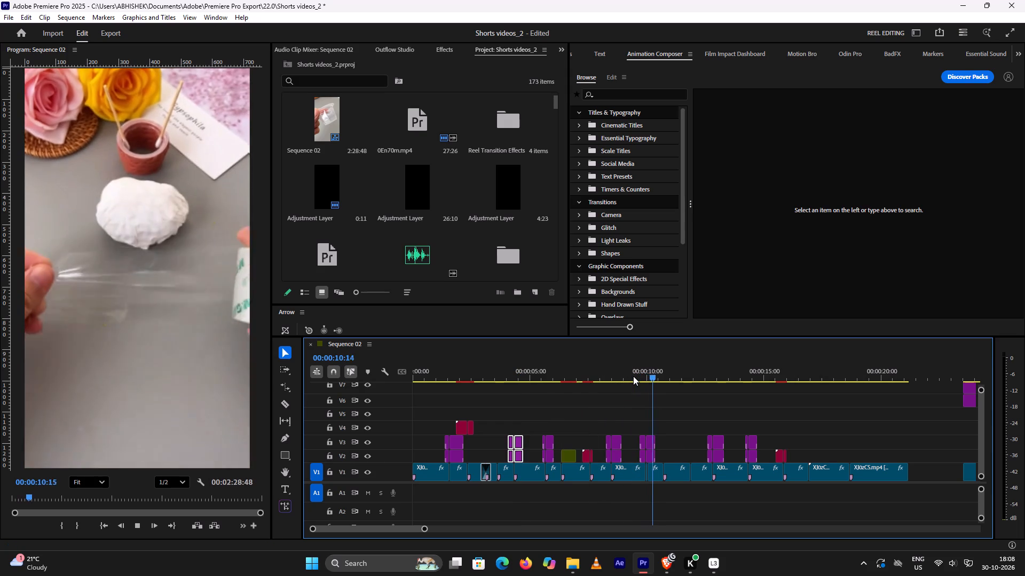
{"action": "key", "text": "space"}
{"action": "left_click", "coordinate": [633, 376]}
{"action": "key", "text": "space"}
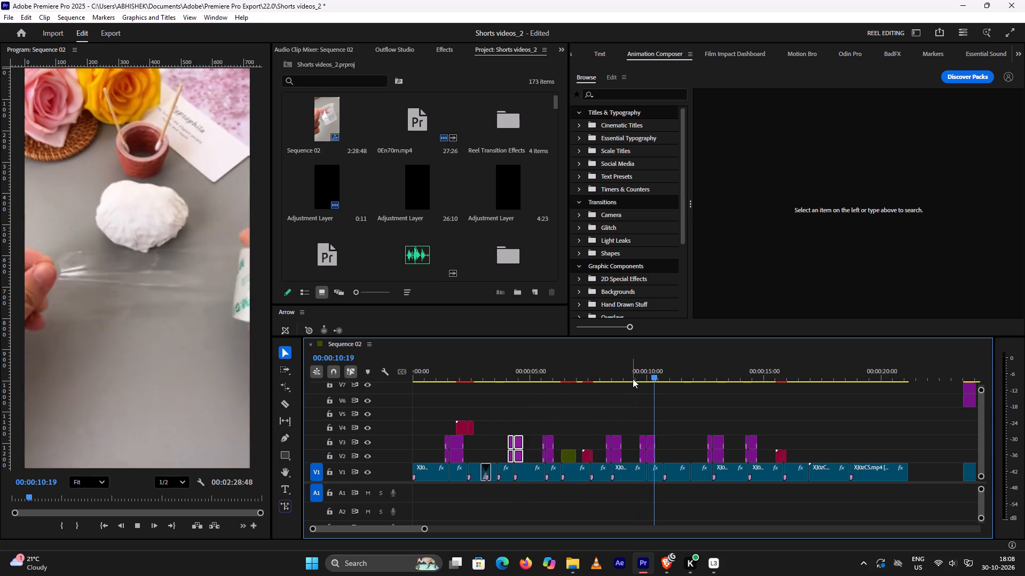
{"action": "key", "text": "space"}
{"action": "left_click", "coordinate": [630, 369]}
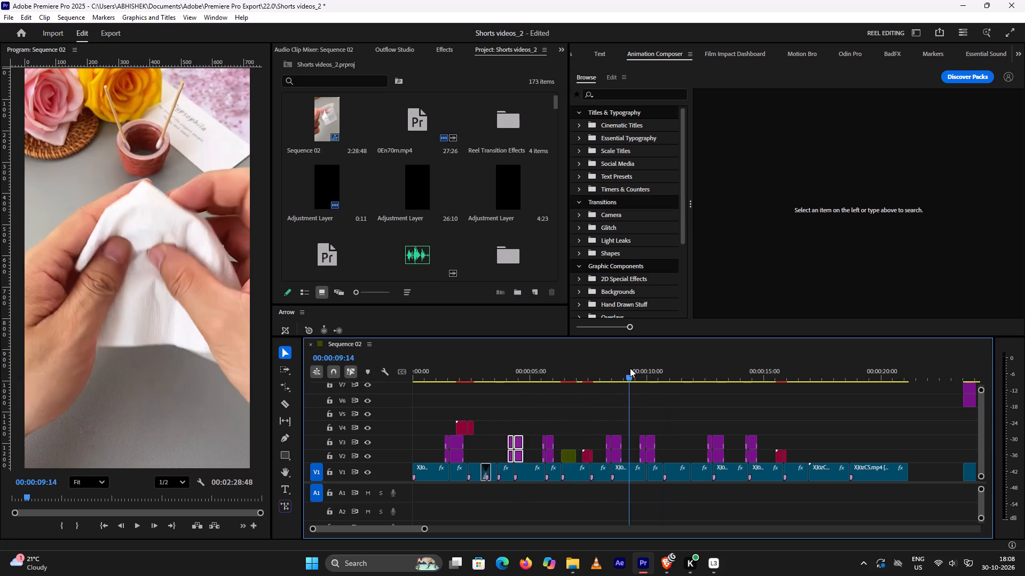
{"action": "key", "text": "space"}
{"action": "key", "text": "space"}
{"action": "key", "text": "space"}
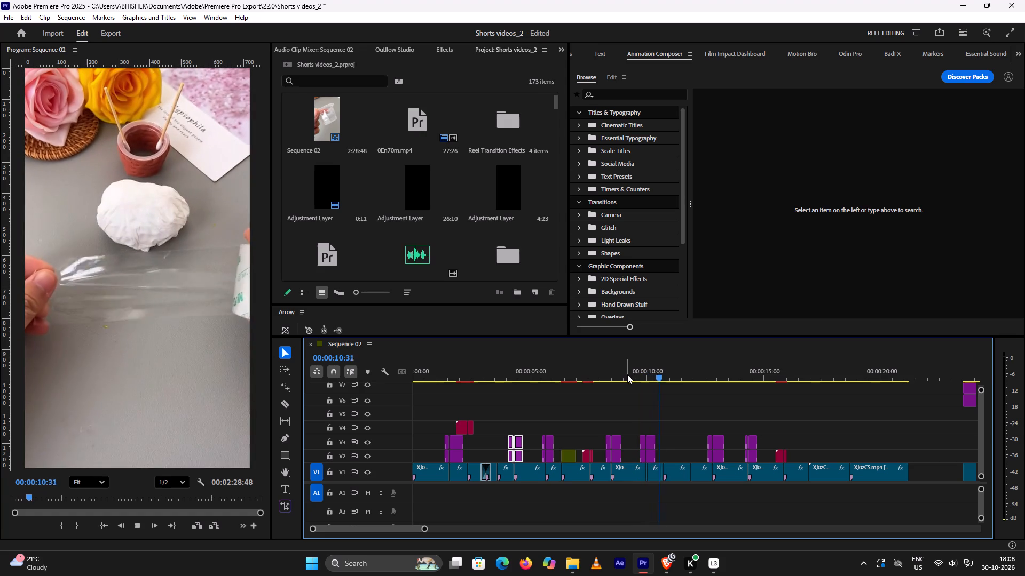
{"action": "key", "text": "space"}
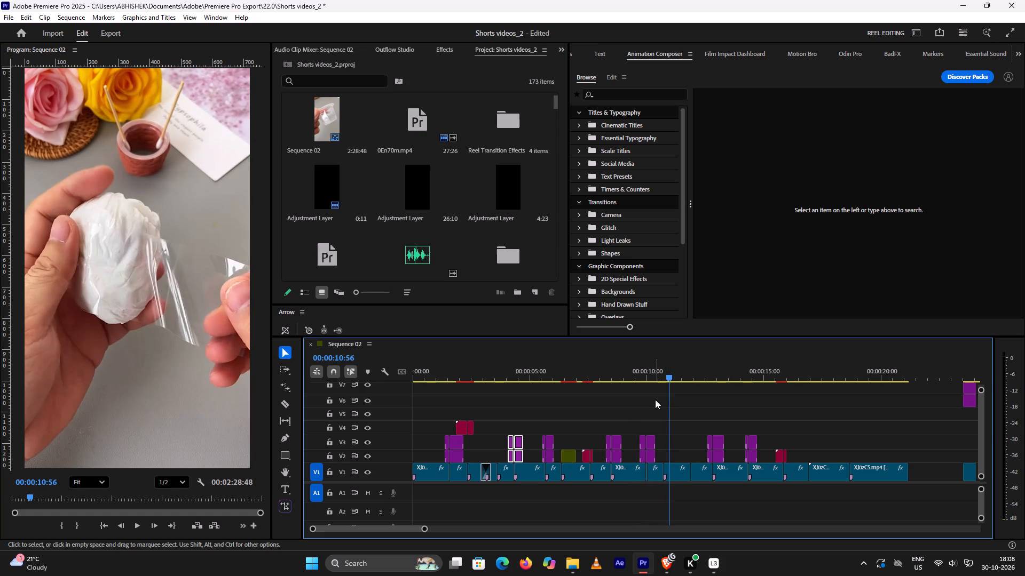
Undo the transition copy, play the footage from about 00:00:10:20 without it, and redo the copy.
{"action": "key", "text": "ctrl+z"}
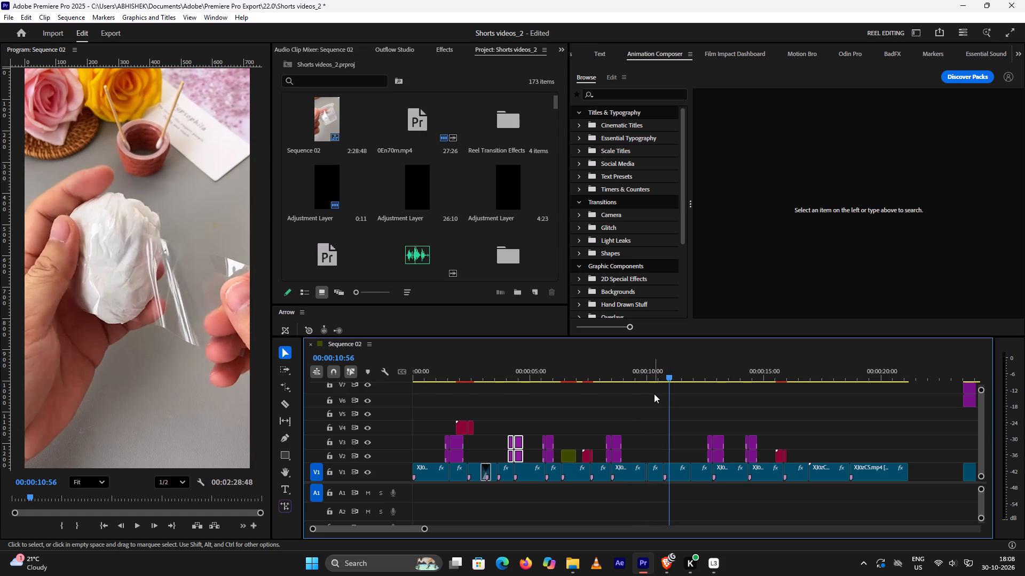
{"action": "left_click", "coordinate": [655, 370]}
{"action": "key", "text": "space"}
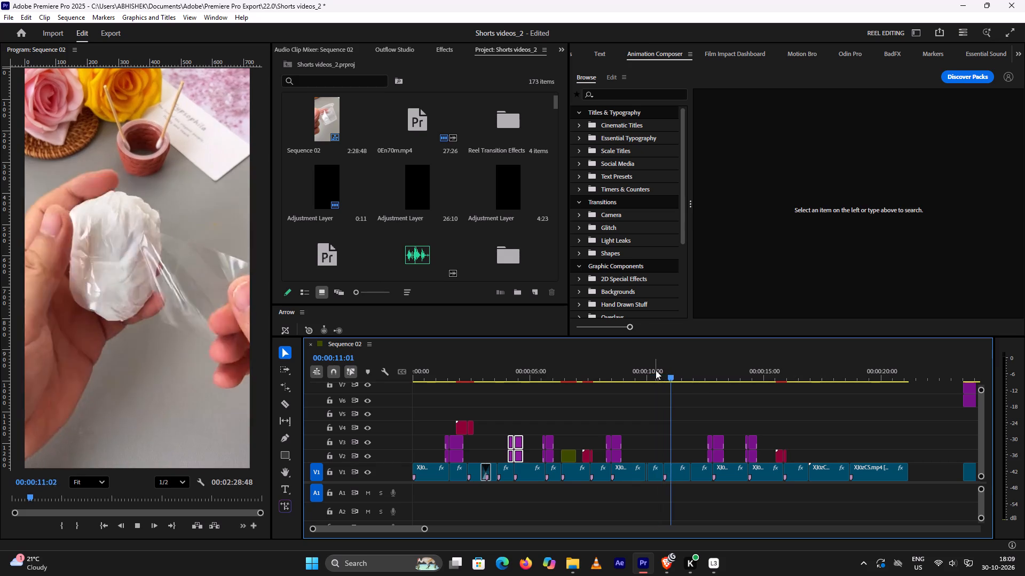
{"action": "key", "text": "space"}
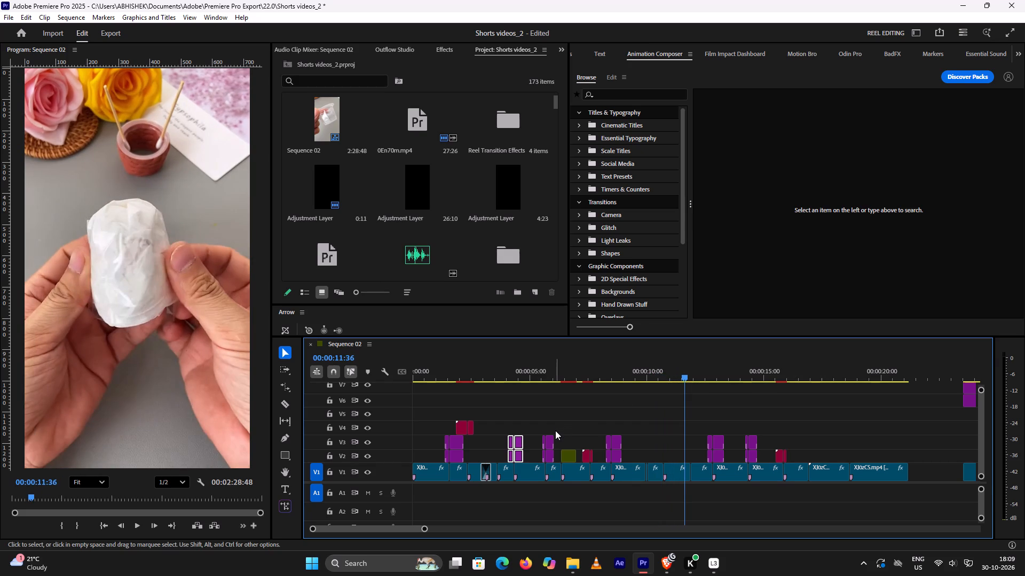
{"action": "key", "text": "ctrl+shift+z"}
Move the copied purple transition from the 10-second cut to the following cut at about 00:00:10:45, where the ball is being taped.
{"action": "left_click_drag", "start_coordinate": [634, 434], "coordinate": [639, 441]}
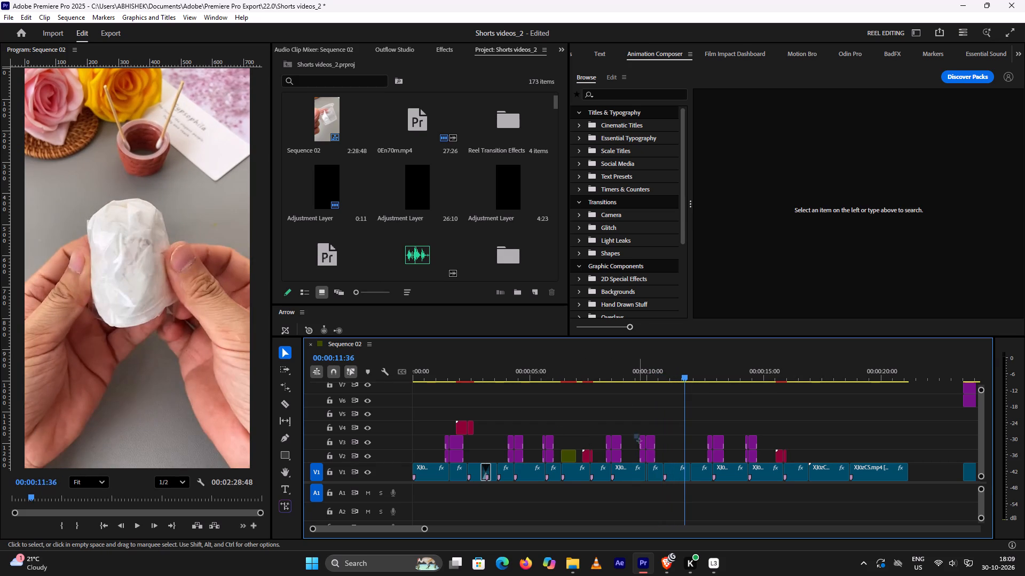
{"action": "left_click_drag", "start_coordinate": [639, 441], "coordinate": [653, 459]}
{"action": "left_click_drag", "start_coordinate": [652, 443], "coordinate": [662, 442]}
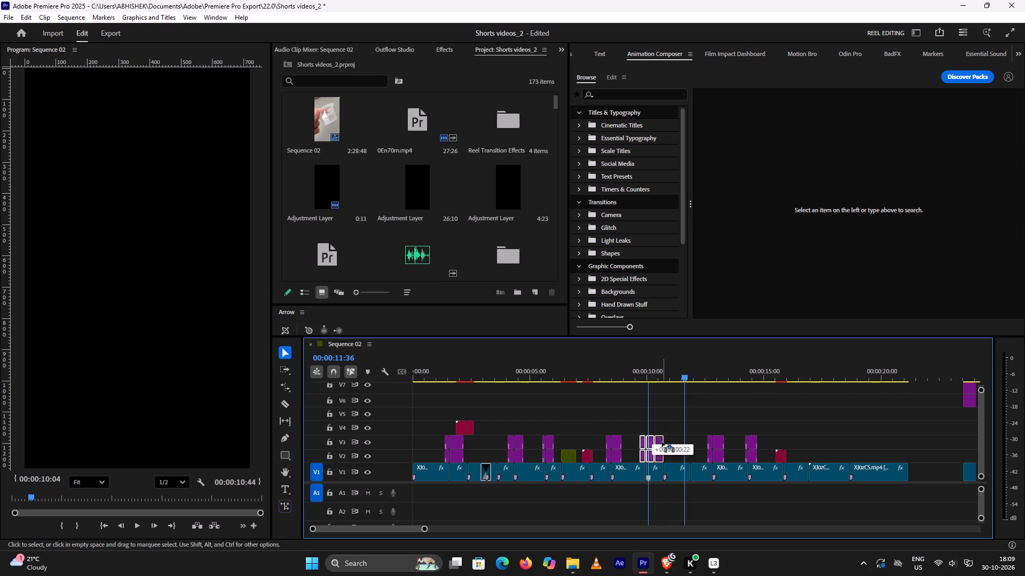
{"action": "left_click_drag", "start_coordinate": [662, 442], "coordinate": [669, 443]}
Play from about 00:00:10:10 through to about 13 seconds to check the moved transition and the following shots.
{"action": "left_click", "coordinate": [653, 369]}
{"action": "key", "text": "space"}
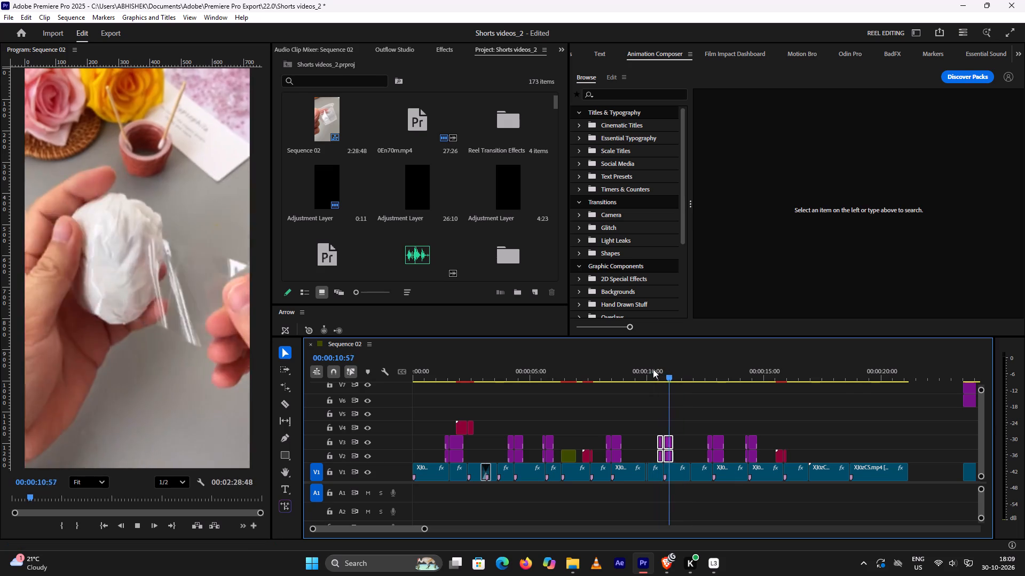
{"action": "key", "text": "space"}
{"action": "key", "text": "space"}
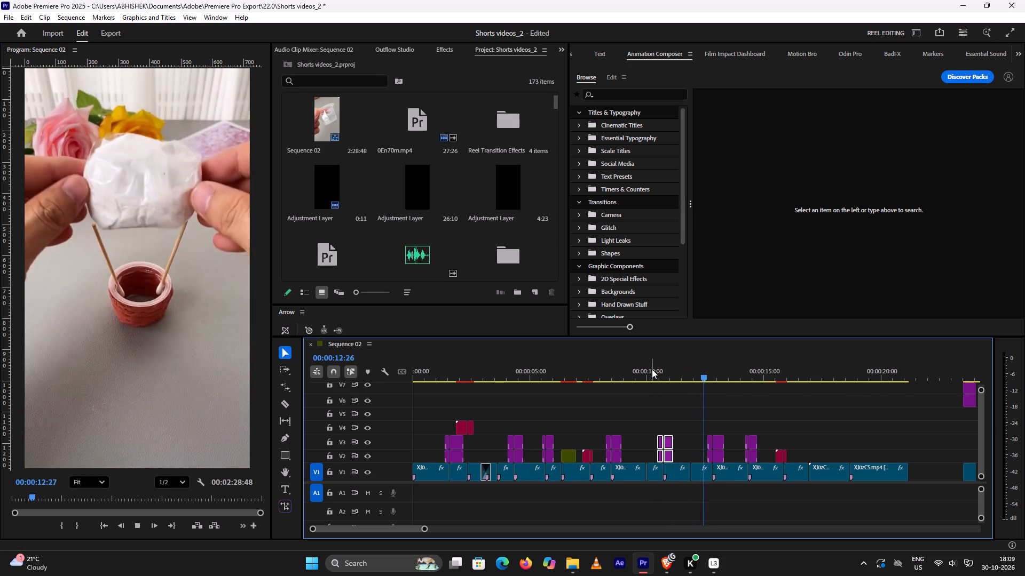
{"action": "key", "text": "space"}
{"action": "key", "text": "space"}
{"action": "key", "text": "space"}
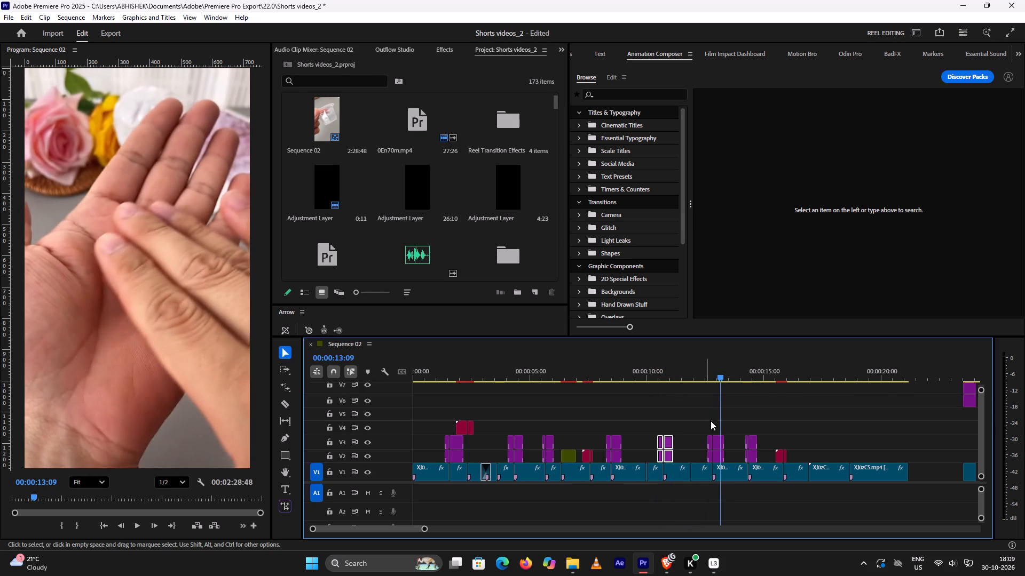
Browse Animation Composer's Transitions category, examining the Digital Glitch, Generated Light Leak, circle and stripe previews for a suitable transition.
{"action": "scroll", "coordinate": [819, 417], "scroll_direction": "down", "scroll_amount": 10, "text": "alt"}
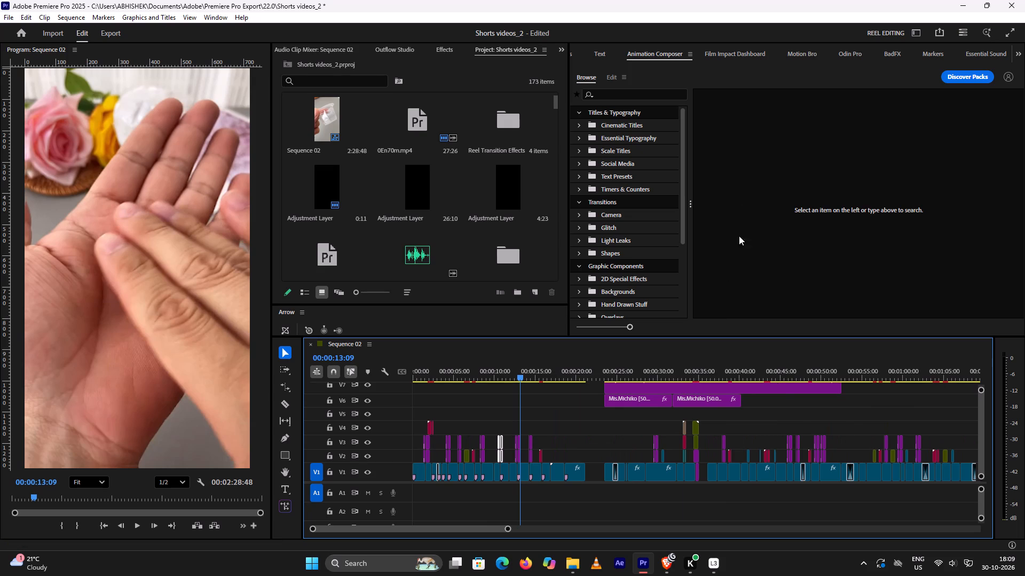
{"action": "left_click", "coordinate": [611, 205]}
{"action": "scroll", "coordinate": [904, 201], "scroll_direction": "down", "scroll_amount": 7}
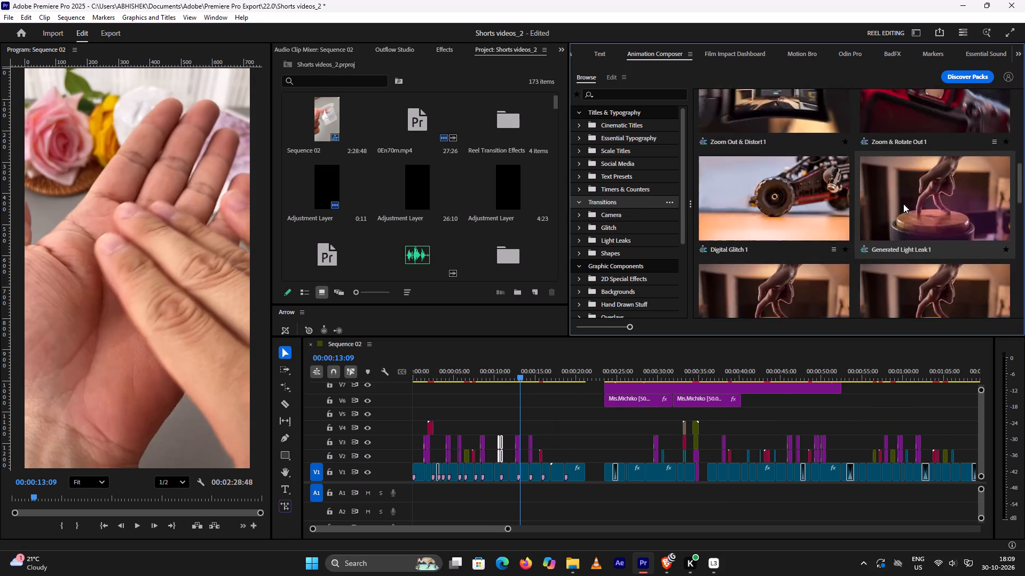
{"action": "scroll", "coordinate": [902, 209], "scroll_direction": "down", "scroll_amount": 2}
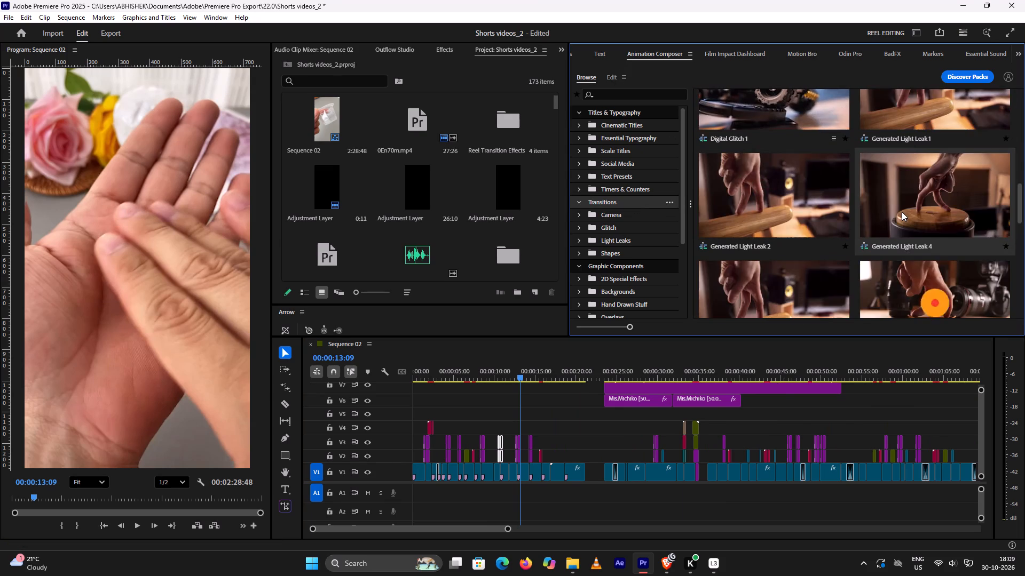
{"action": "scroll", "coordinate": [883, 230], "scroll_direction": "down", "scroll_amount": 1}
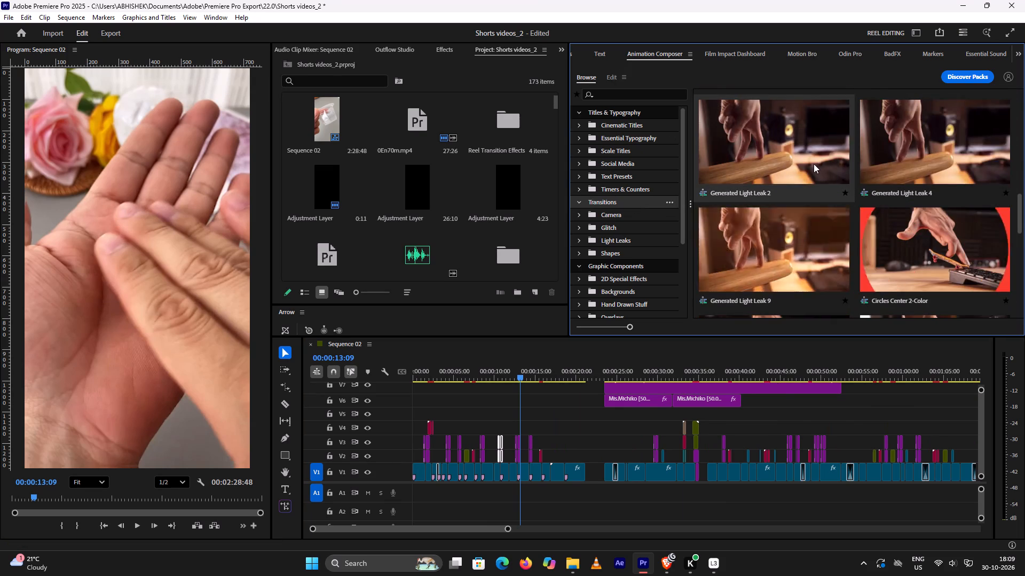
{"action": "scroll", "coordinate": [814, 164], "scroll_direction": "up", "scroll_amount": 1}
{"action": "scroll", "coordinate": [894, 158], "scroll_direction": "up", "scroll_amount": 2}
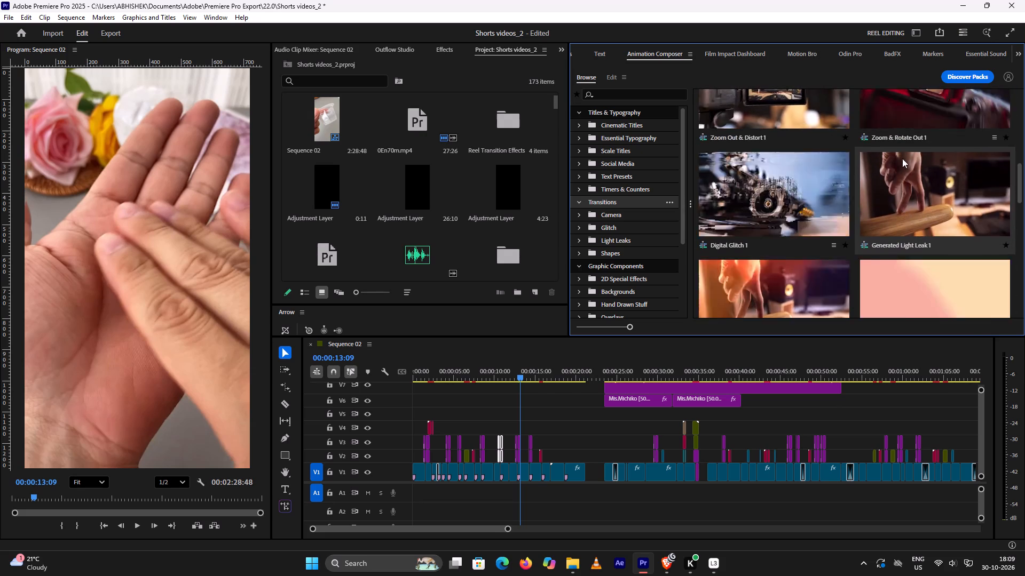
{"action": "scroll", "coordinate": [903, 161], "scroll_direction": "down", "scroll_amount": 6}
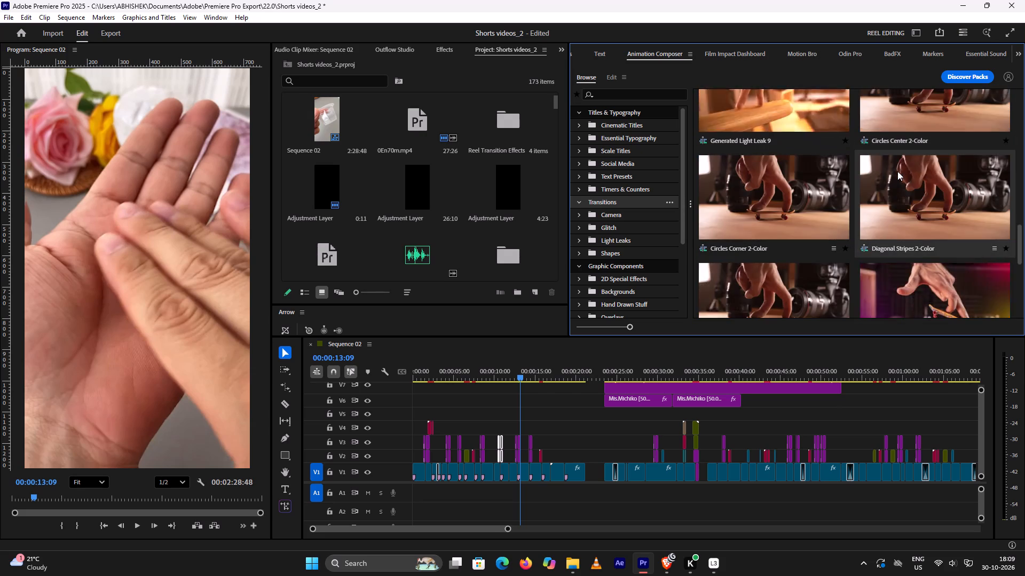
{"action": "scroll", "coordinate": [890, 172], "scroll_direction": "up", "scroll_amount": 1}
{"action": "scroll", "coordinate": [793, 170], "scroll_direction": "up", "scroll_amount": 2}
{"action": "scroll", "coordinate": [863, 179], "scroll_direction": "up", "scroll_amount": 1}
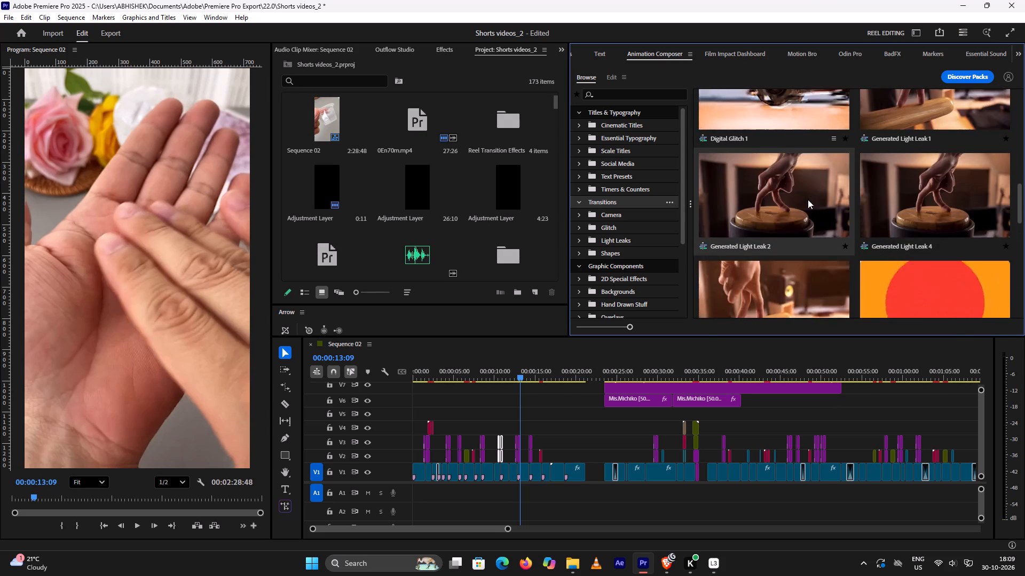
{"action": "scroll", "coordinate": [910, 173], "scroll_direction": "up", "scroll_amount": 1}
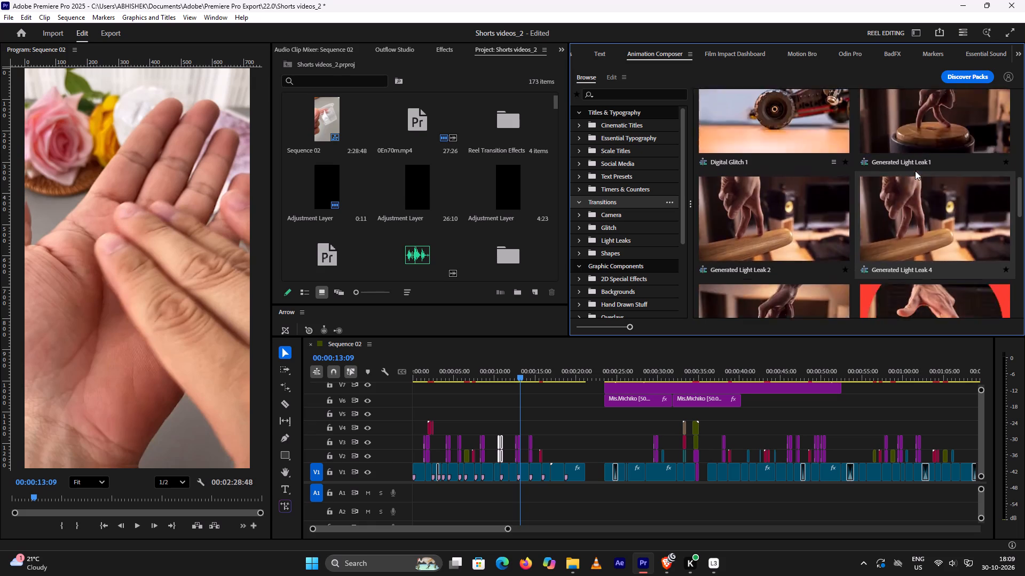
{"action": "scroll", "coordinate": [915, 171], "scroll_direction": "up", "scroll_amount": 2}
{"action": "scroll", "coordinate": [940, 207], "scroll_direction": "down", "scroll_amount": 2}
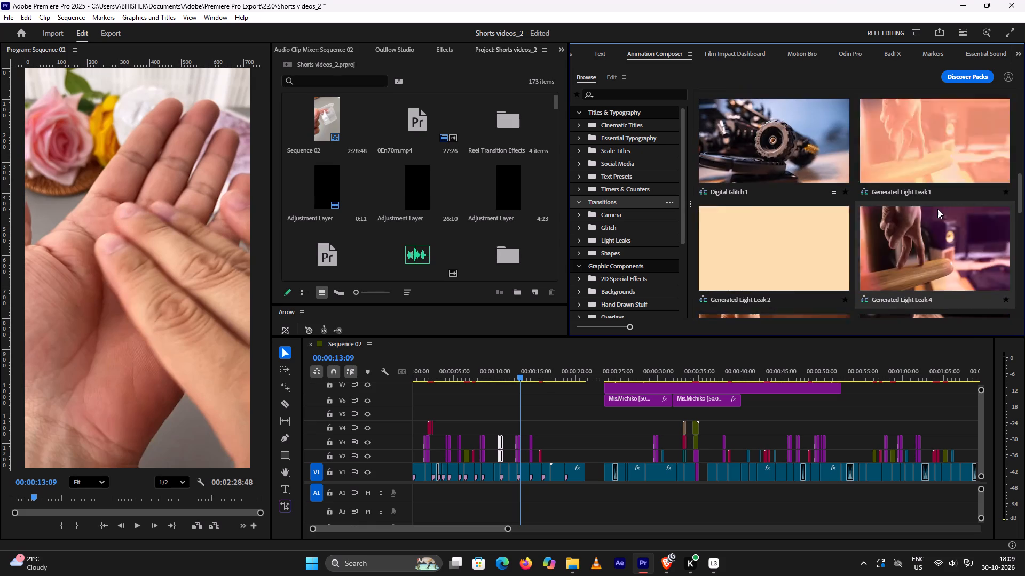
{"action": "scroll", "coordinate": [935, 210], "scroll_direction": "down", "scroll_amount": 1}
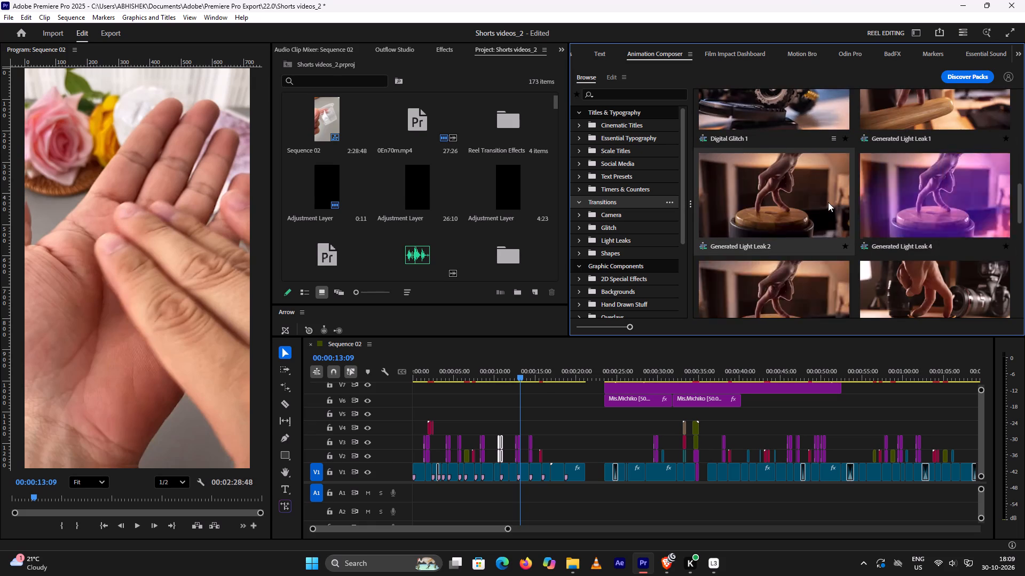
{"action": "scroll", "coordinate": [828, 202], "scroll_direction": "down", "scroll_amount": 2}
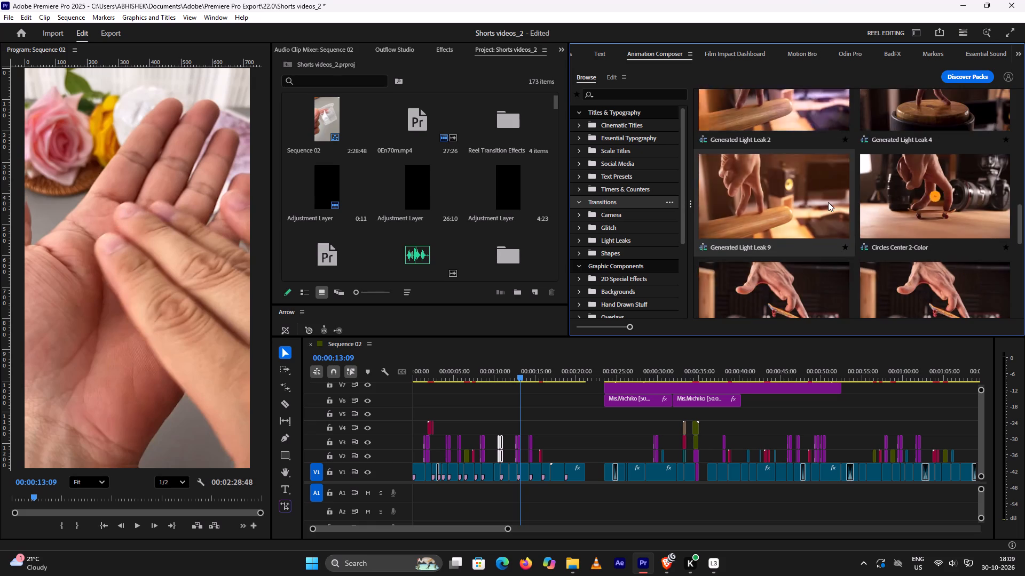
{"action": "scroll", "coordinate": [826, 202], "scroll_direction": "up", "scroll_amount": 2}
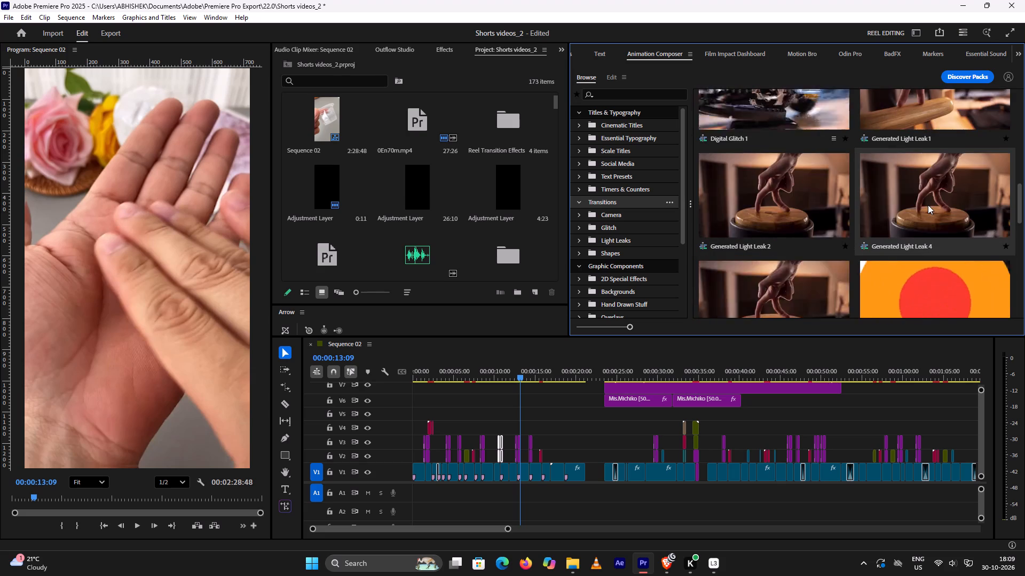
{"action": "scroll", "coordinate": [927, 204], "scroll_direction": "up", "scroll_amount": 2}
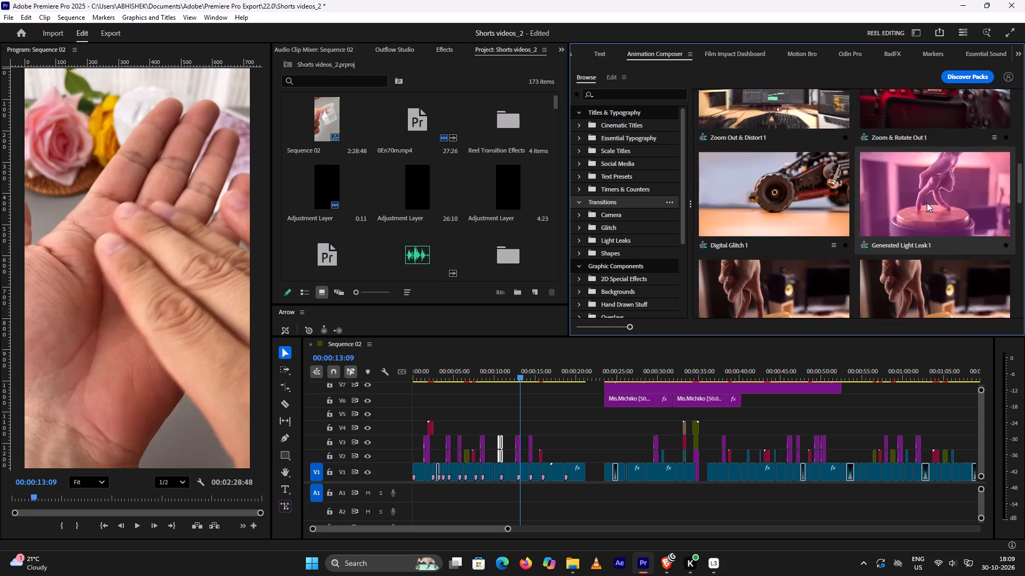
{"action": "scroll", "coordinate": [927, 203], "scroll_direction": "down", "scroll_amount": 2}
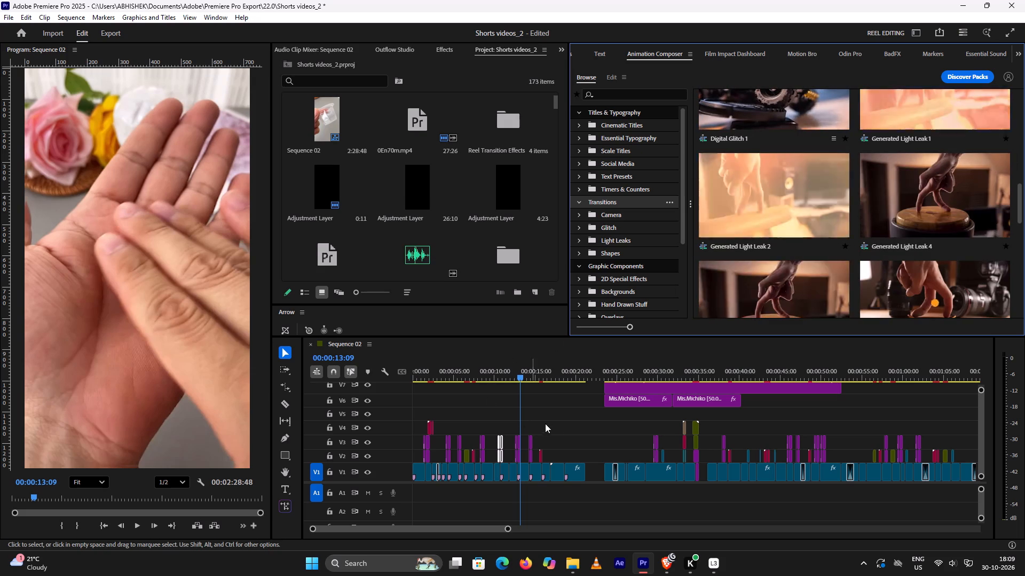
Play from about 00:00:11:40 to review the tissue ball being placed on the sticks and the transition following it.
{"action": "scroll", "coordinate": [562, 423], "scroll_direction": "up", "scroll_amount": 5}
{"action": "scroll", "coordinate": [563, 422], "scroll_direction": "up", "scroll_amount": 6, "text": "alt"}
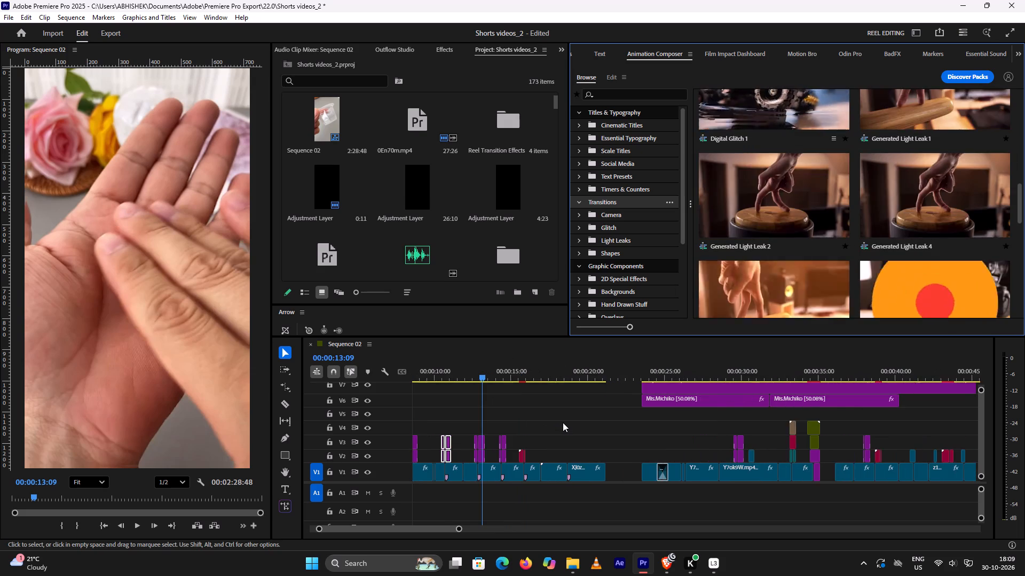
{"action": "scroll", "coordinate": [563, 422], "scroll_direction": "up", "scroll_amount": 2, "text": "alt"}
{"action": "key", "text": "space"}
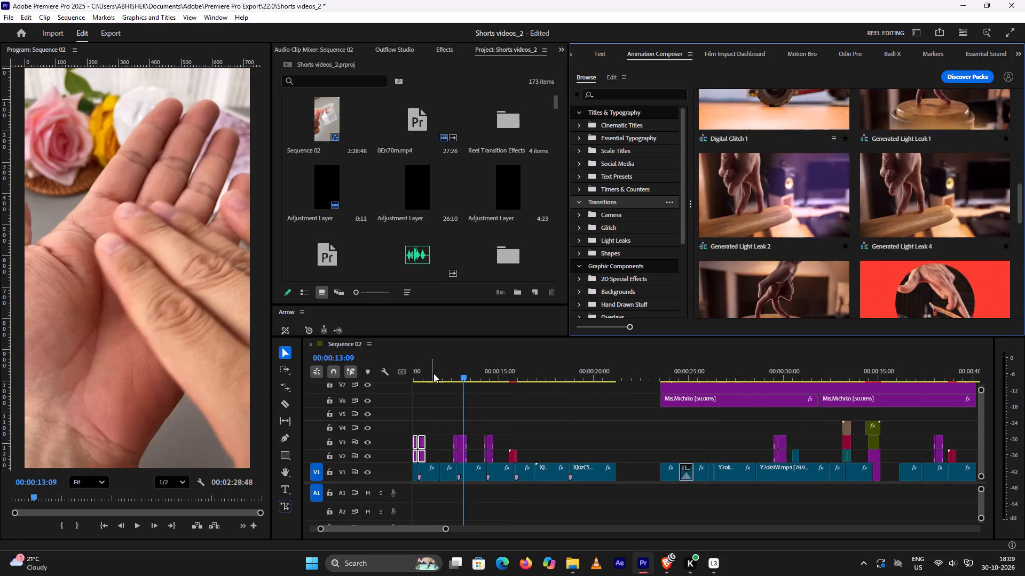
{"action": "left_click", "coordinate": [437, 367]}
{"action": "key", "text": "space"}
{"action": "key", "text": "space"}
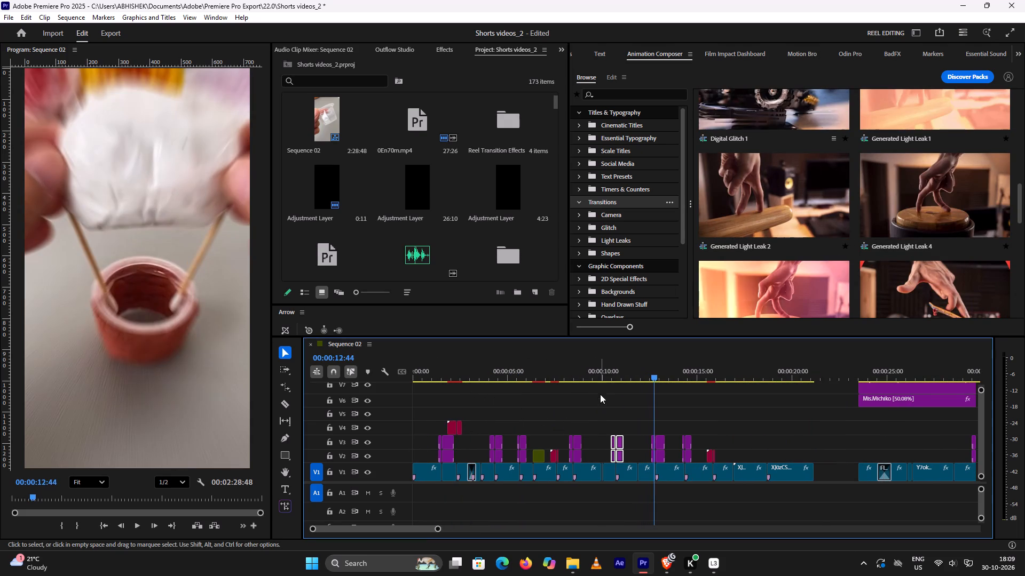
Play the stretch from about 10 to 13 seconds repeatedly to review the taped ball and its placement on the sticks.
{"action": "left_click", "coordinate": [598, 372]}
{"action": "key", "text": "space"}
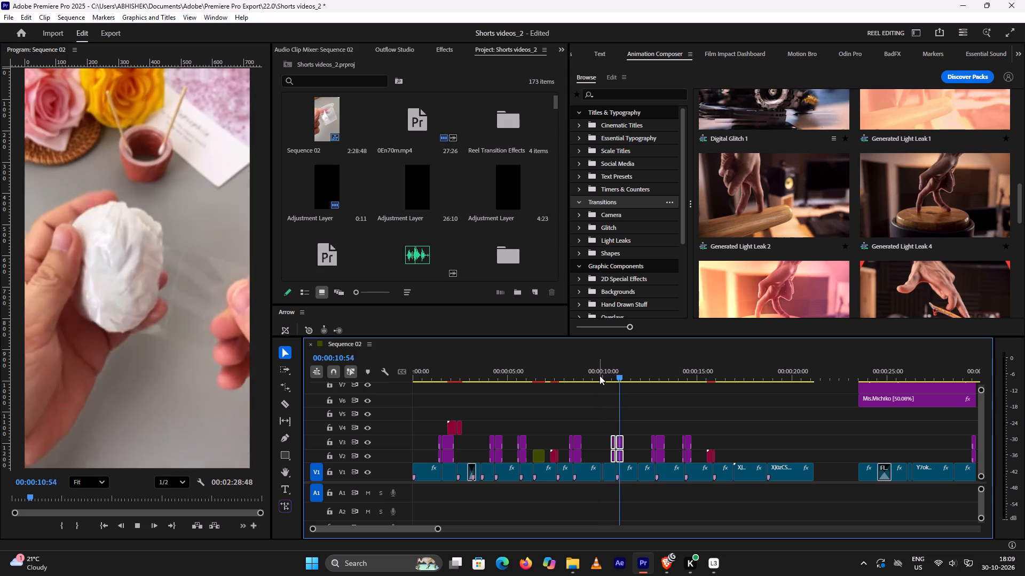
{"action": "key", "text": "space"}
{"action": "left_click", "coordinate": [592, 366]}
{"action": "key", "text": "space"}
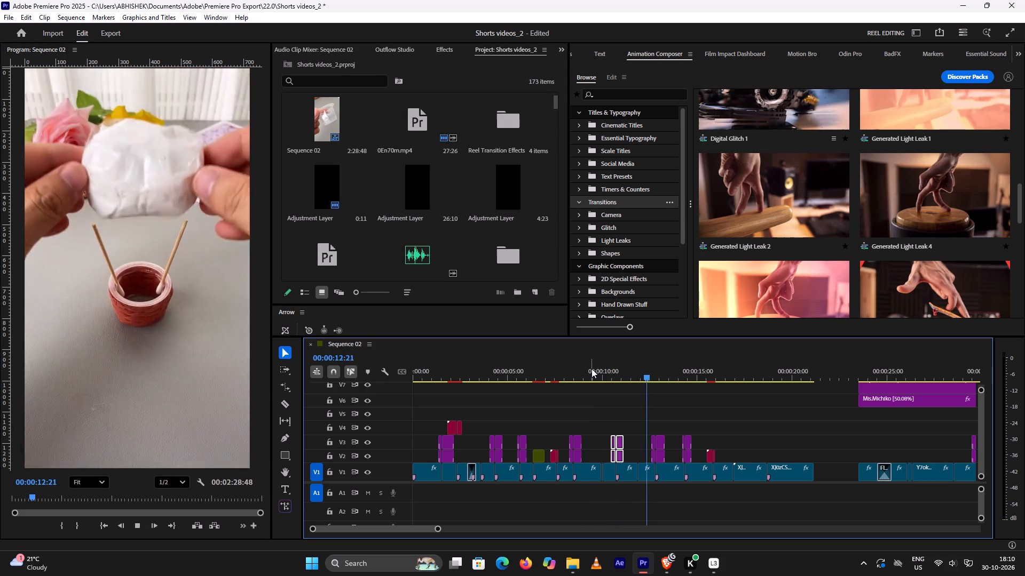
{"action": "key", "text": "space"}
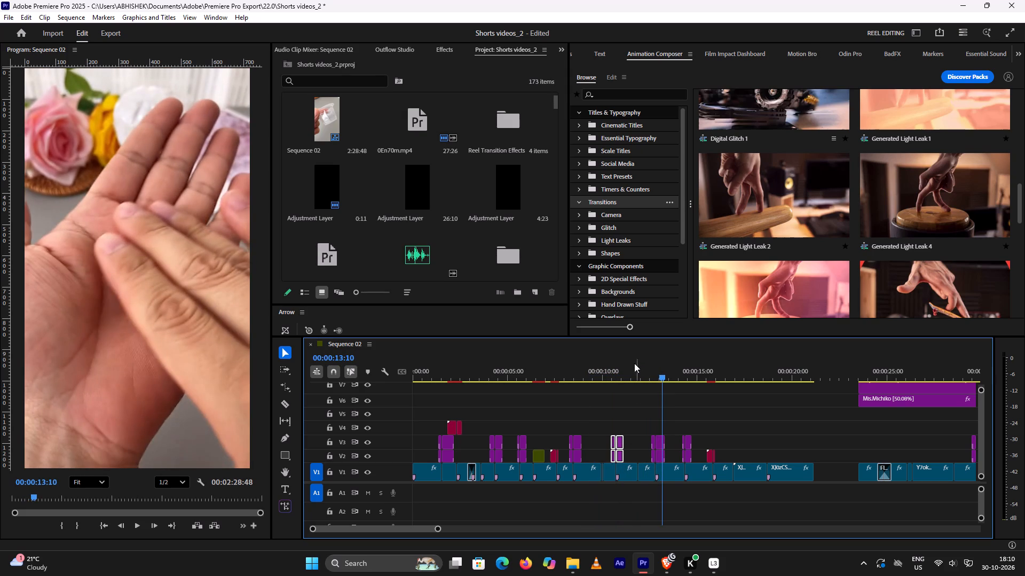
{"action": "left_click", "coordinate": [633, 363]}
{"action": "key", "text": "space"}
{"action": "key", "text": "space"}
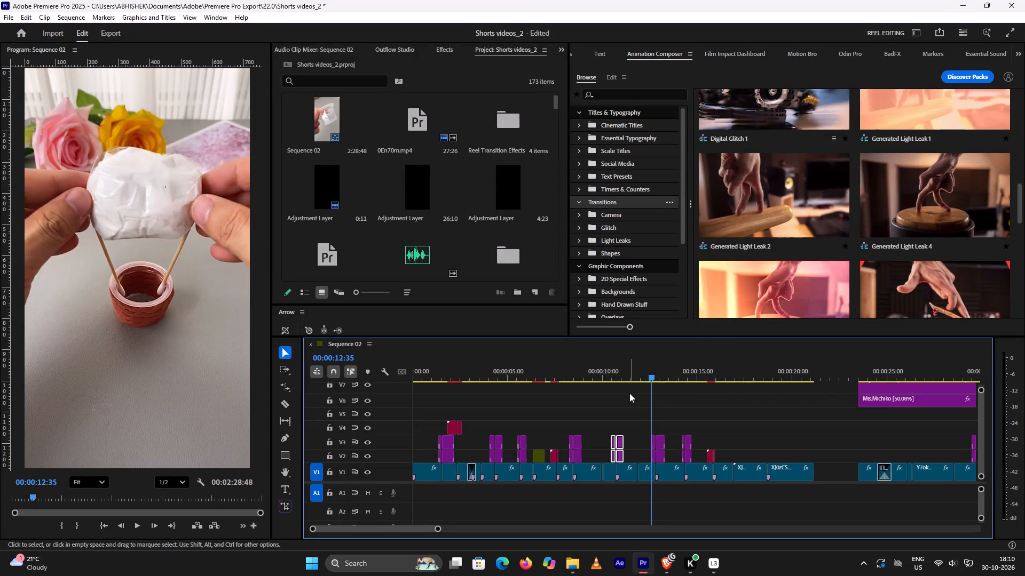
Select the two V1 clips on either side of the cut at about 00:00:11:53.
{"action": "left_click_drag", "start_coordinate": [628, 449], "coordinate": [648, 479]}
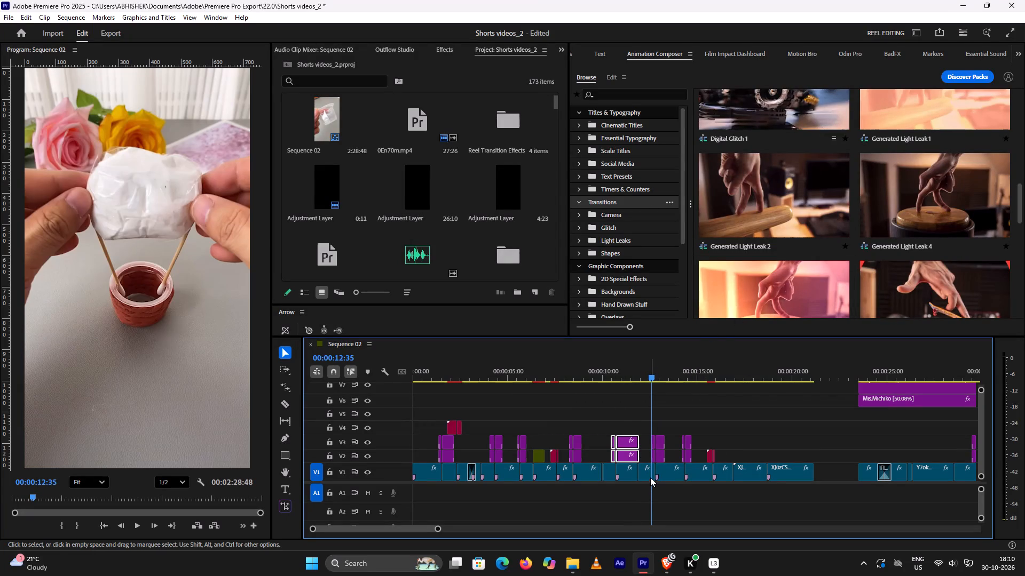
{"action": "key", "text": "ctrl+z"}
{"action": "left_click_drag", "start_coordinate": [631, 453], "coordinate": [644, 475]}
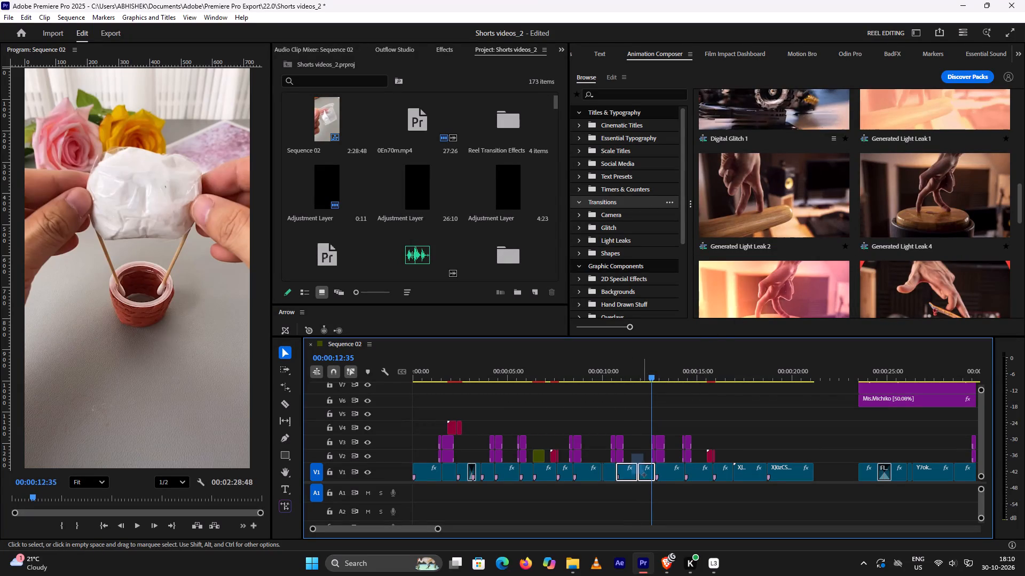
{"action": "left_click_drag", "start_coordinate": [644, 475], "coordinate": [644, 475]}
Browse Animation Composer's Transitions again, examining the Pan variants, Fade to Black, shake, zoom, light leak and circle previews.
{"action": "scroll", "coordinate": [771, 274], "scroll_direction": "up", "scroll_amount": 6}
{"action": "scroll", "coordinate": [843, 231], "scroll_direction": "up", "scroll_amount": 5}
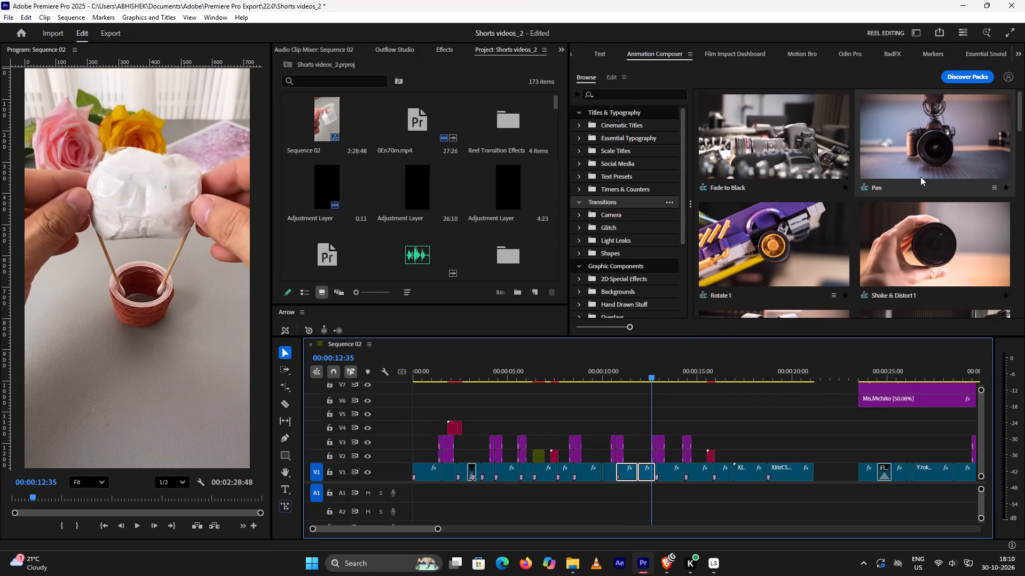
{"action": "left_click", "coordinate": [923, 165]}
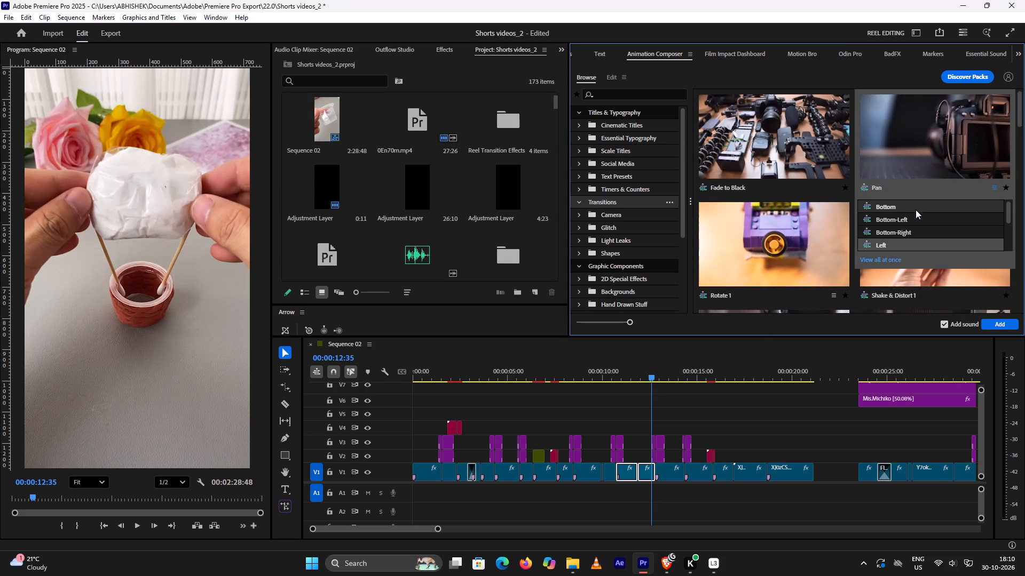
{"action": "scroll", "coordinate": [915, 209], "scroll_direction": "up", "scroll_amount": 2}
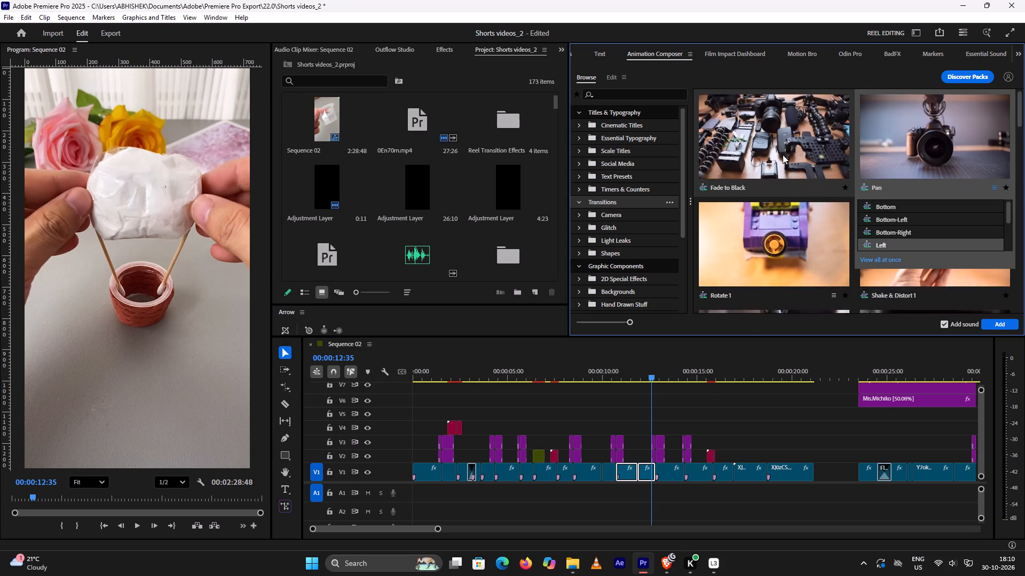
{"action": "left_click", "coordinate": [783, 155]}
{"action": "scroll", "coordinate": [889, 175], "scroll_direction": "down", "scroll_amount": 2}
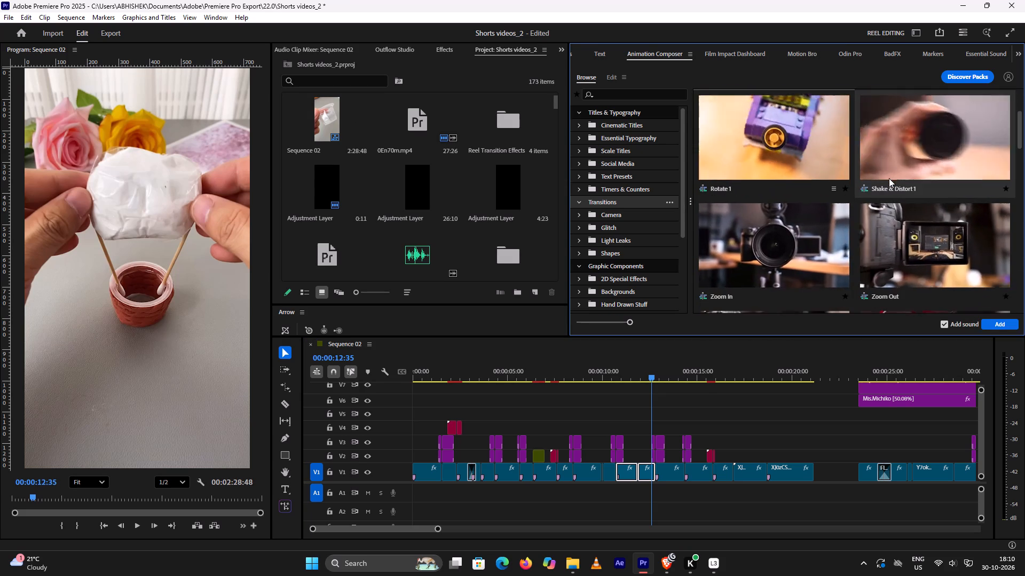
{"action": "scroll", "coordinate": [889, 178], "scroll_direction": "down", "scroll_amount": 5}
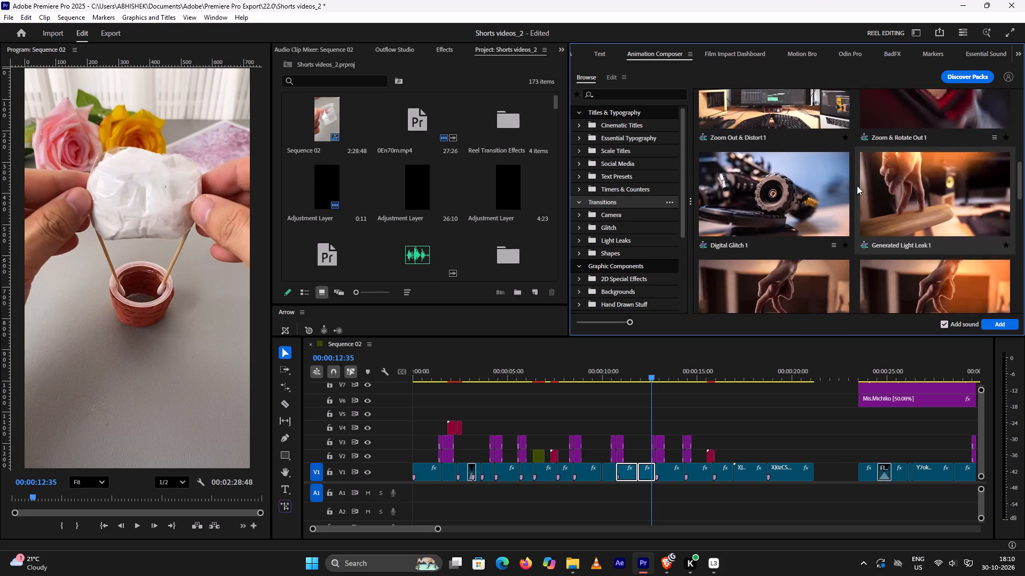
{"action": "scroll", "coordinate": [912, 193], "scroll_direction": "down", "scroll_amount": 12}
{"action": "scroll", "coordinate": [900, 199], "scroll_direction": "up", "scroll_amount": 6}
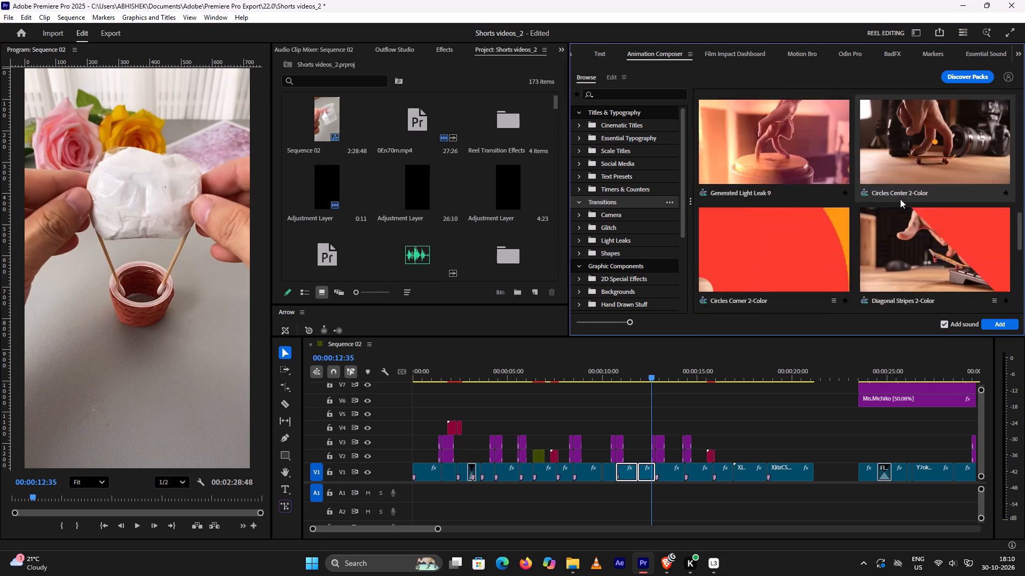
{"action": "scroll", "coordinate": [900, 199], "scroll_direction": "up", "scroll_amount": 13}
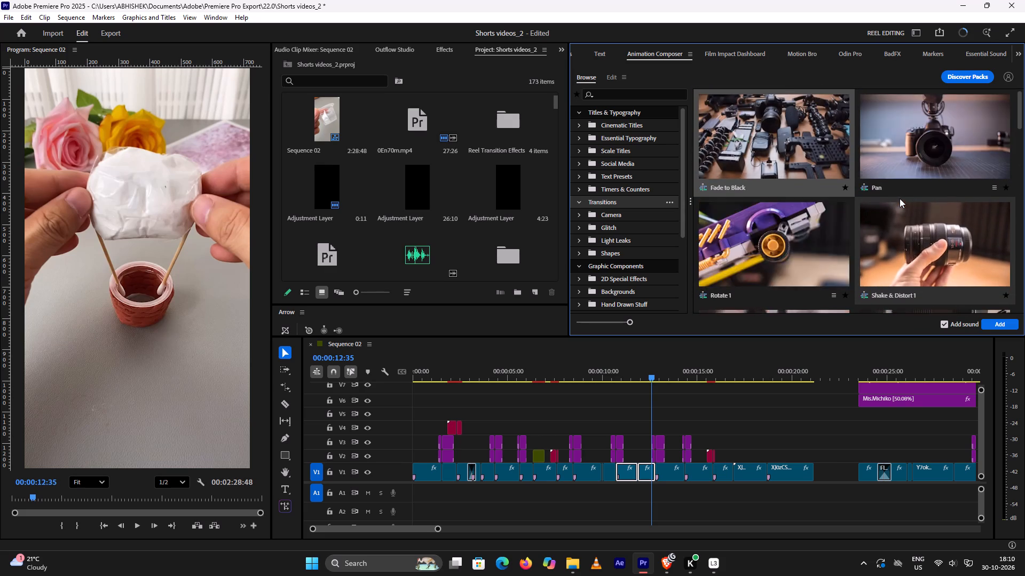
{"action": "scroll", "coordinate": [900, 198], "scroll_direction": "up", "scroll_amount": 3}
{"action": "left_click", "coordinate": [942, 184]}
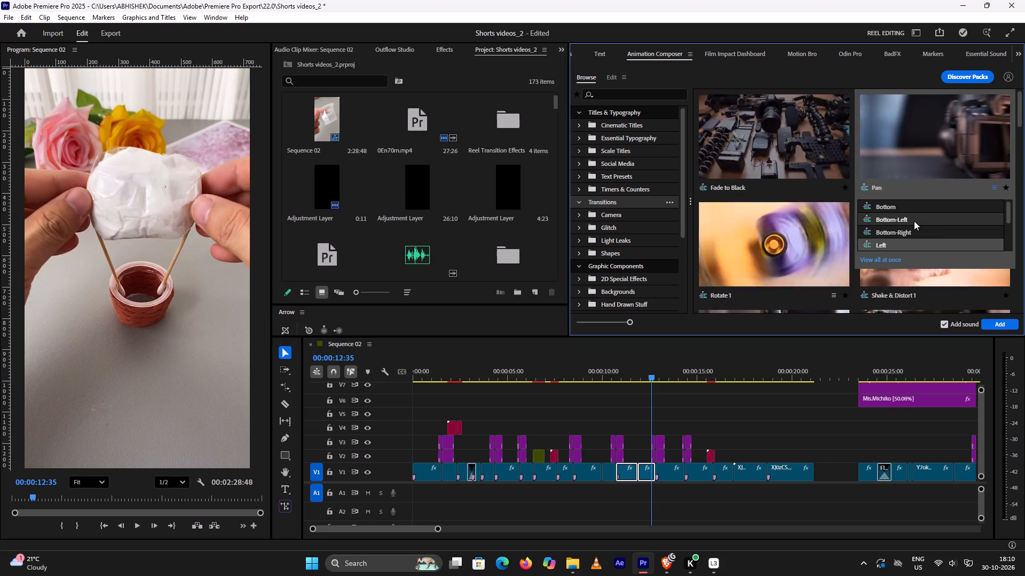
{"action": "left_click", "coordinate": [954, 157]}
{"action": "scroll", "coordinate": [922, 249], "scroll_direction": "down", "scroll_amount": 10}
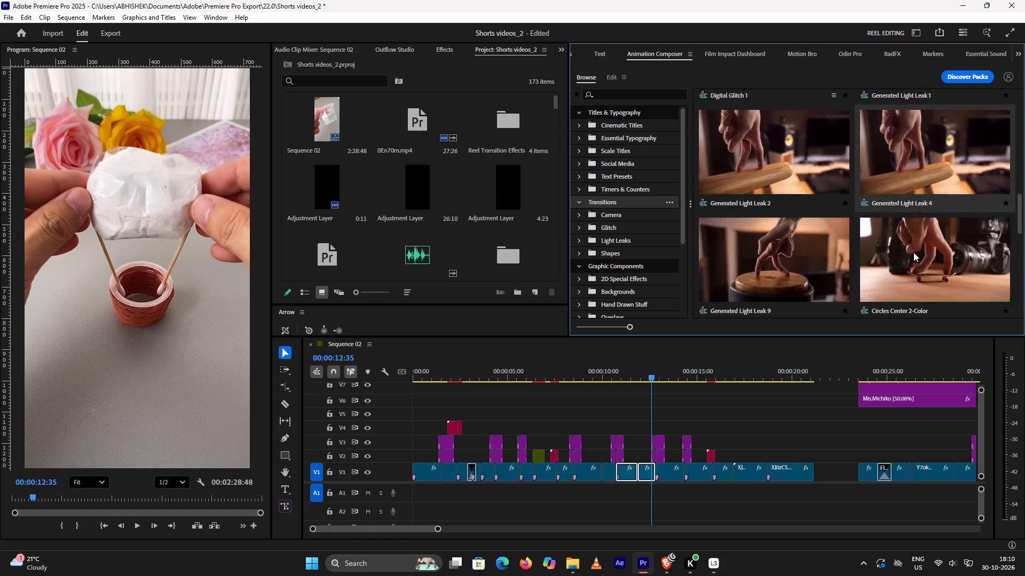
Look through the Film Impact Dashboard, Motion Bro, Odin Pro and BadFX for another transition source.
{"action": "left_click", "coordinate": [743, 52]}
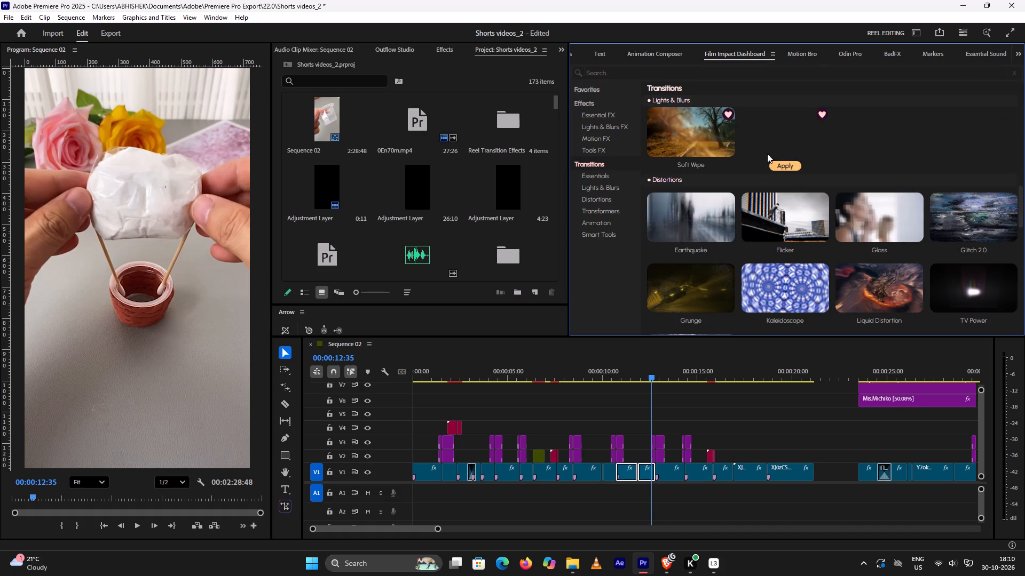
{"action": "left_click", "coordinate": [802, 53]}
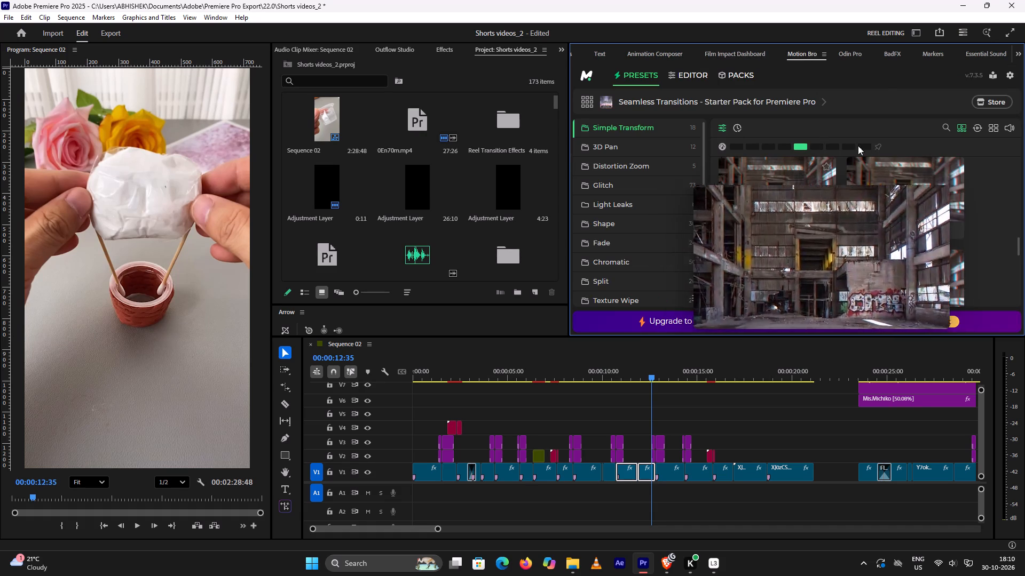
{"action": "left_click", "coordinate": [847, 47]}
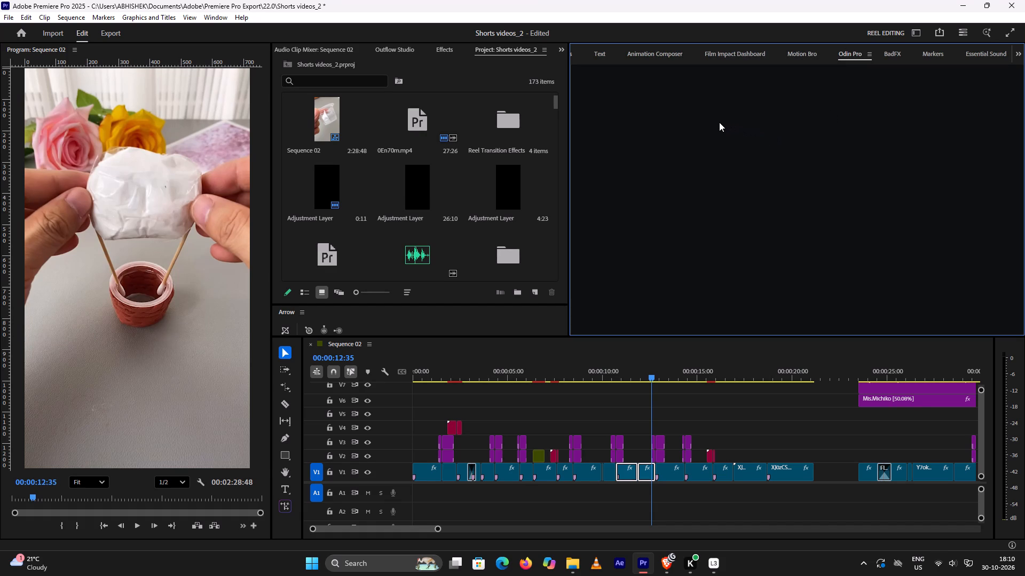
{"action": "left_click", "coordinate": [892, 52]}
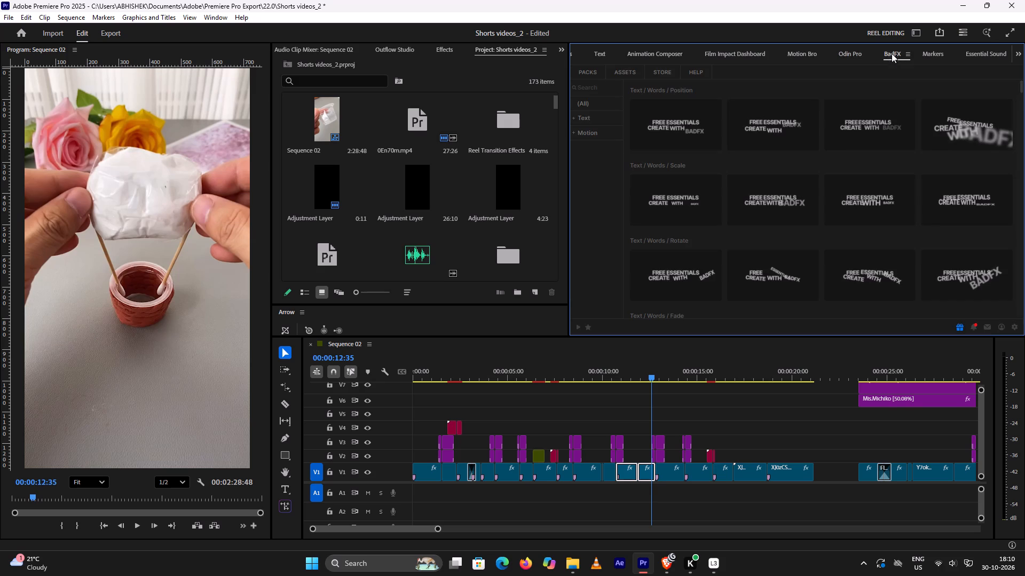
{"action": "left_click", "coordinate": [850, 54]}
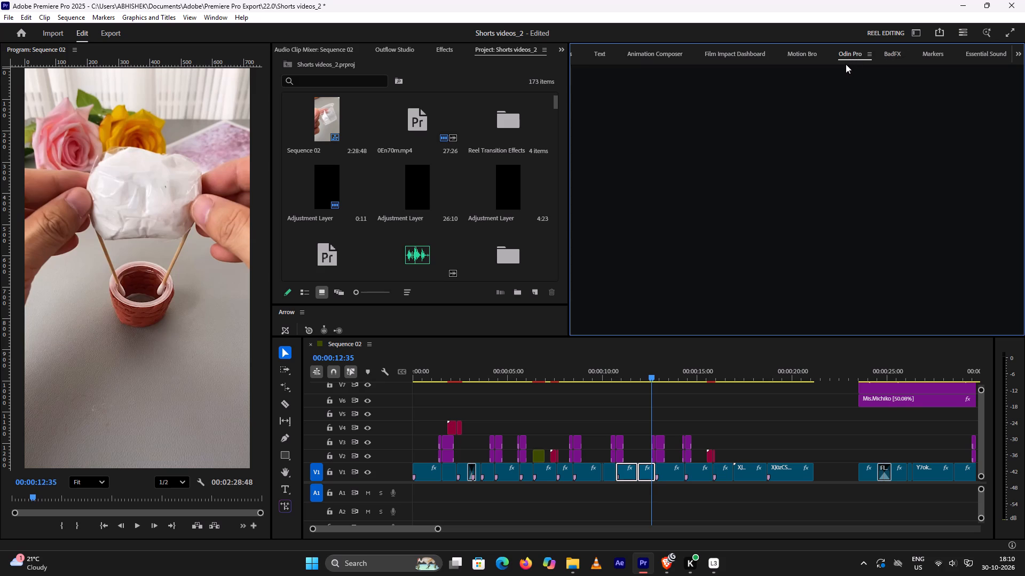
Play on from 00:00:12:35 past 15 seconds, and replay from 00:00:11:35 to check the shot change without a transition.
{"action": "key", "text": "space"}
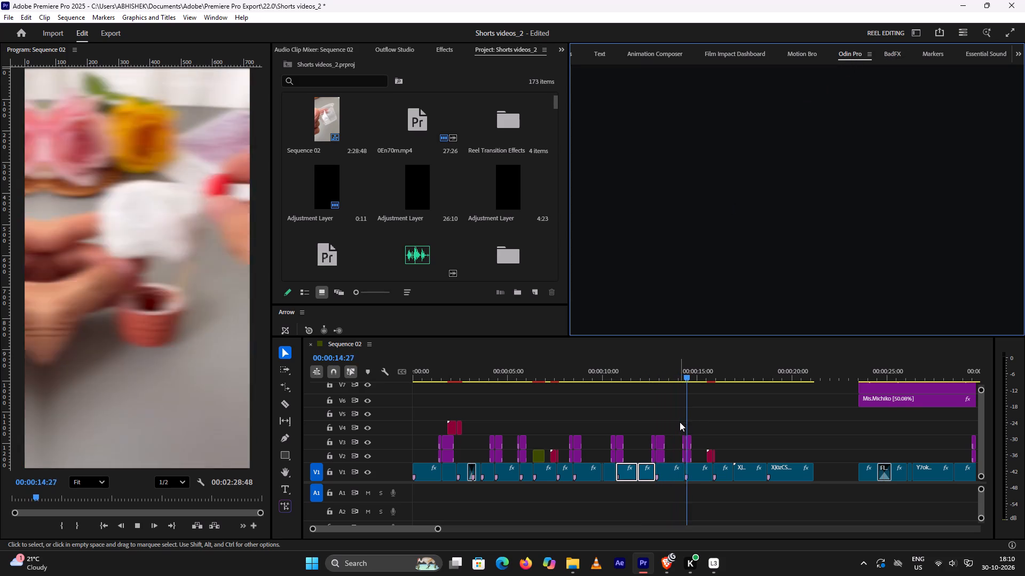
{"action": "key", "text": "space"}
{"action": "key", "text": "space"}
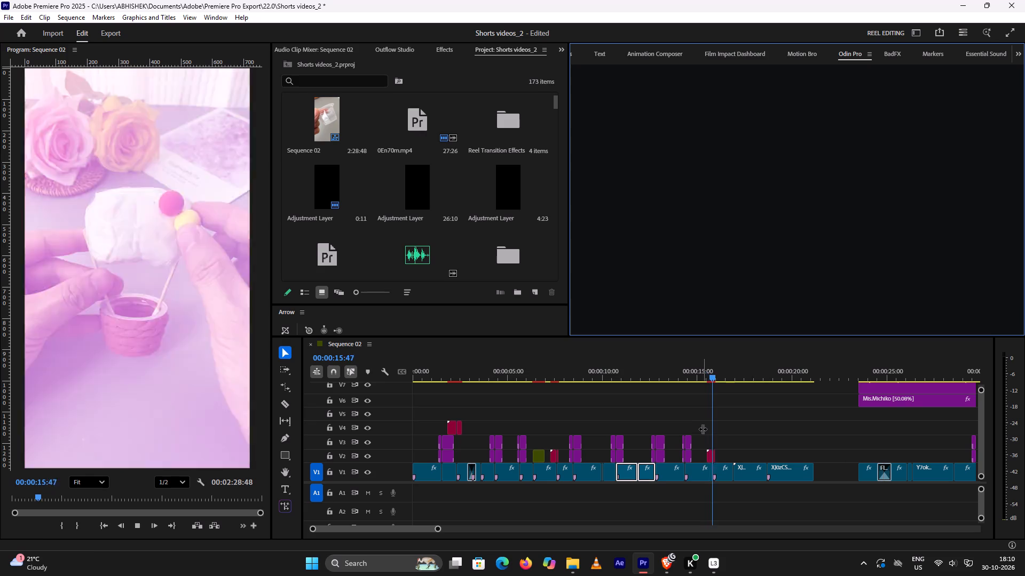
{"action": "key", "text": "space"}
{"action": "left_click", "coordinate": [634, 369]}
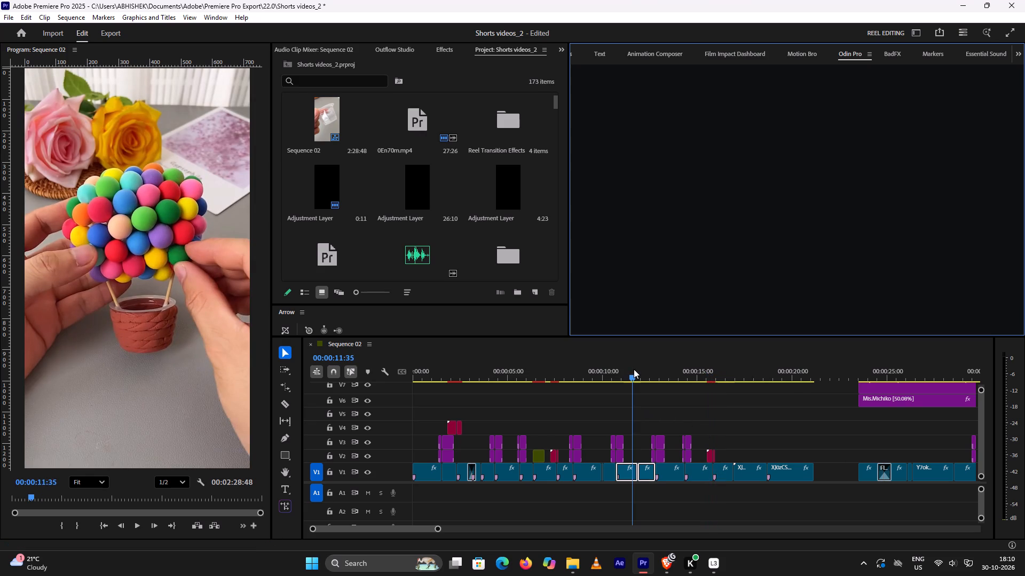
{"action": "key", "text": "space"}
{"action": "key", "text": "space"}
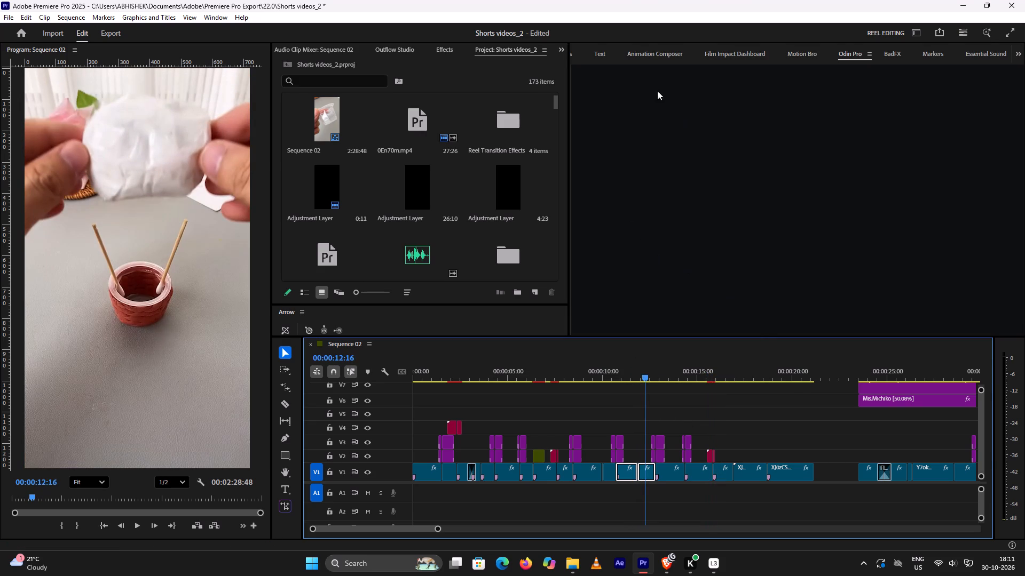
Browse Motion Bro's Seamless Transitions Starter Pack, examining the zoom, spin and directional presets for the cut near 12 seconds.
{"action": "left_click", "coordinate": [603, 53]}
{"action": "left_click", "coordinate": [717, 53]}
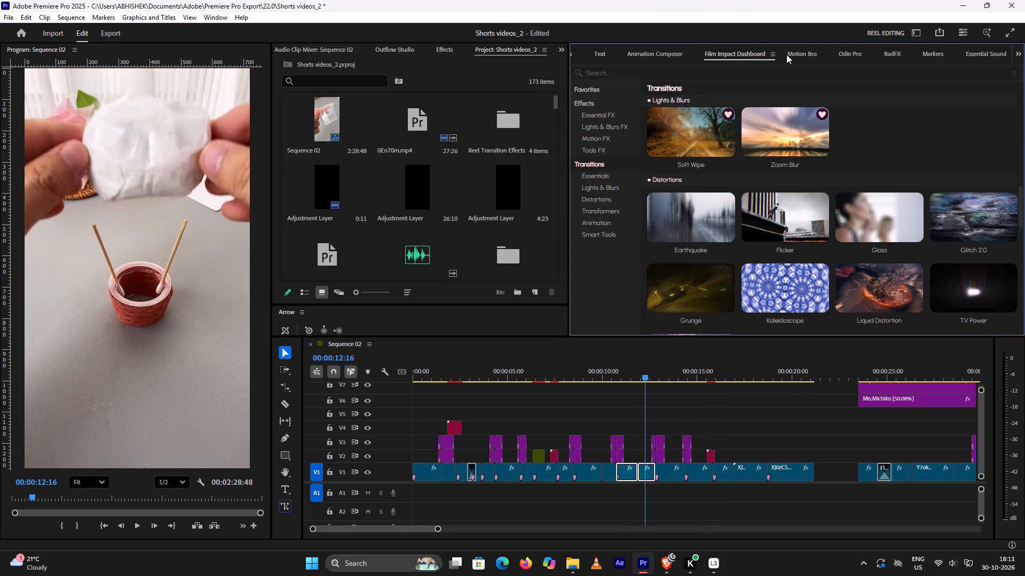
{"action": "left_click", "coordinate": [786, 54]}
{"action": "scroll", "coordinate": [759, 203], "scroll_direction": "down", "scroll_amount": 2}
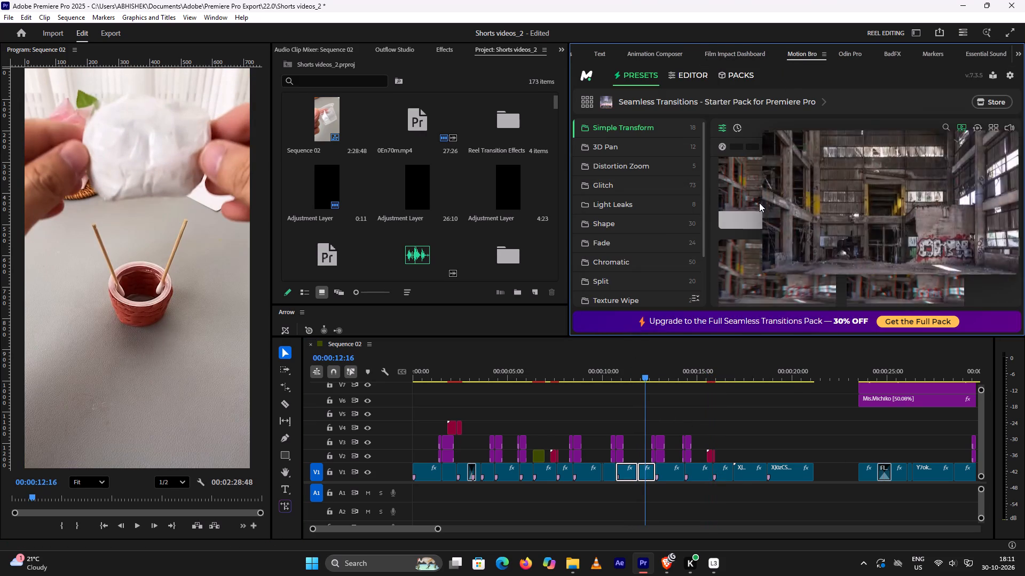
{"action": "scroll", "coordinate": [759, 203], "scroll_direction": "down", "scroll_amount": 4}
{"action": "scroll", "coordinate": [657, 225], "scroll_direction": "down", "scroll_amount": 6}
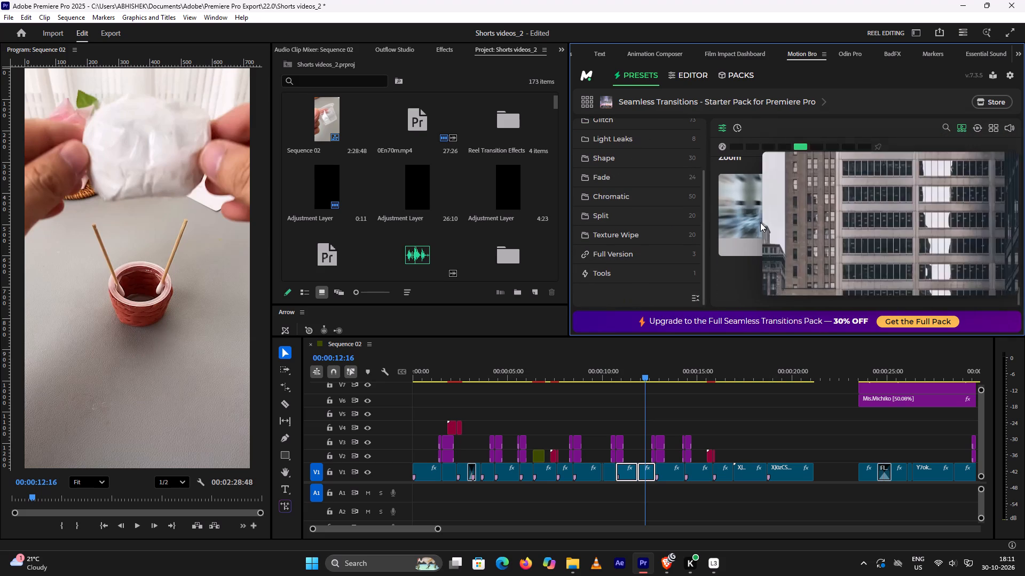
{"action": "scroll", "coordinate": [760, 220], "scroll_direction": "up", "scroll_amount": 3}
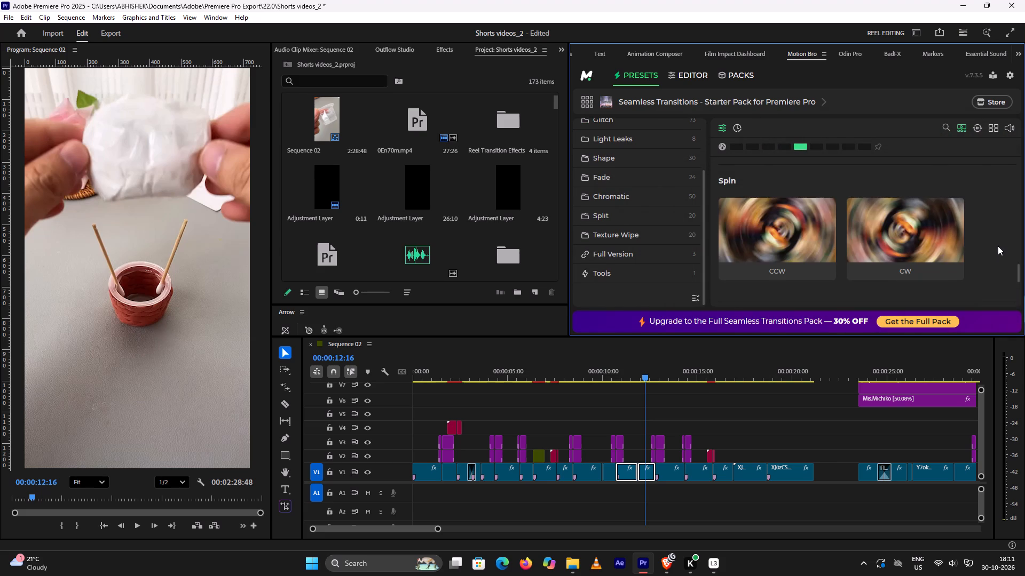
{"action": "scroll", "coordinate": [998, 246], "scroll_direction": "up", "scroll_amount": 10}
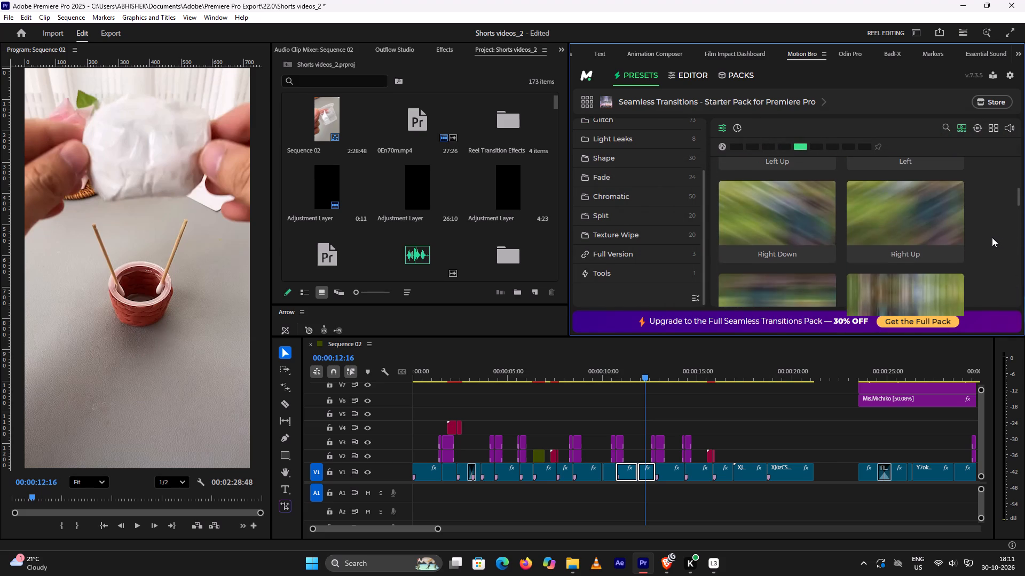
{"action": "scroll", "coordinate": [991, 237], "scroll_direction": "up", "scroll_amount": 2}
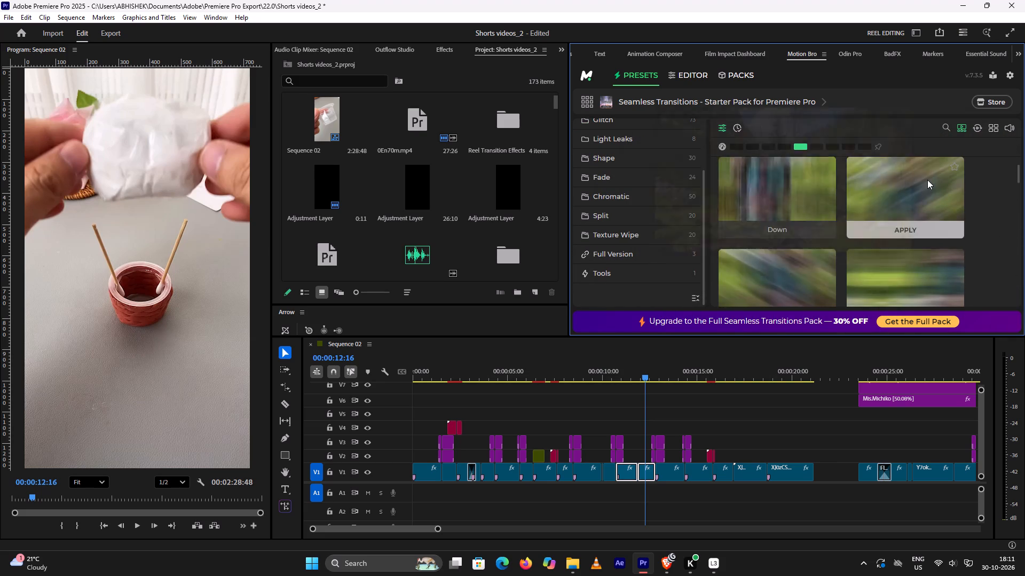
{"action": "scroll", "coordinate": [913, 190], "scroll_direction": "up", "scroll_amount": 2}
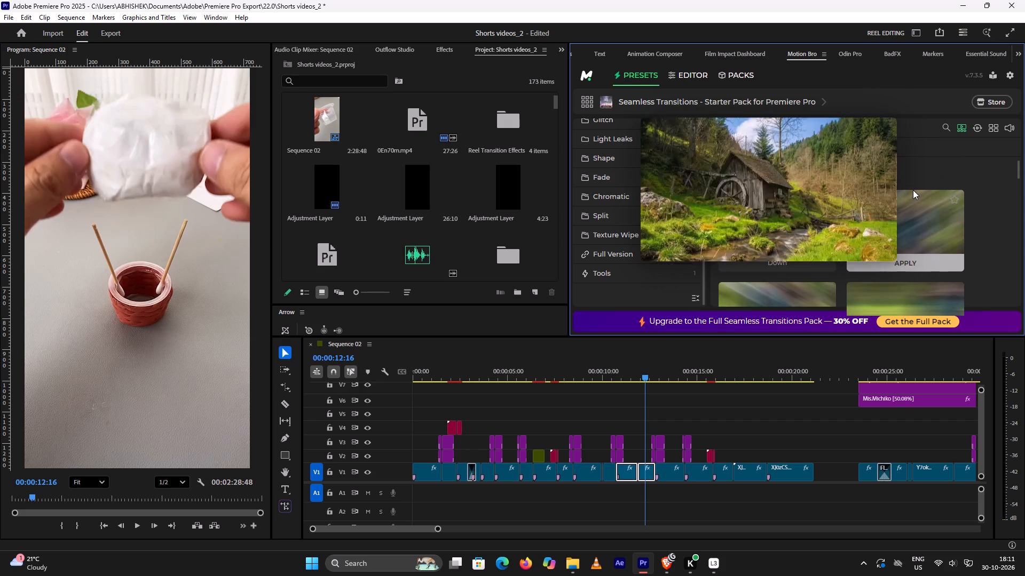
{"action": "scroll", "coordinate": [913, 190], "scroll_direction": "up", "scroll_amount": 1}
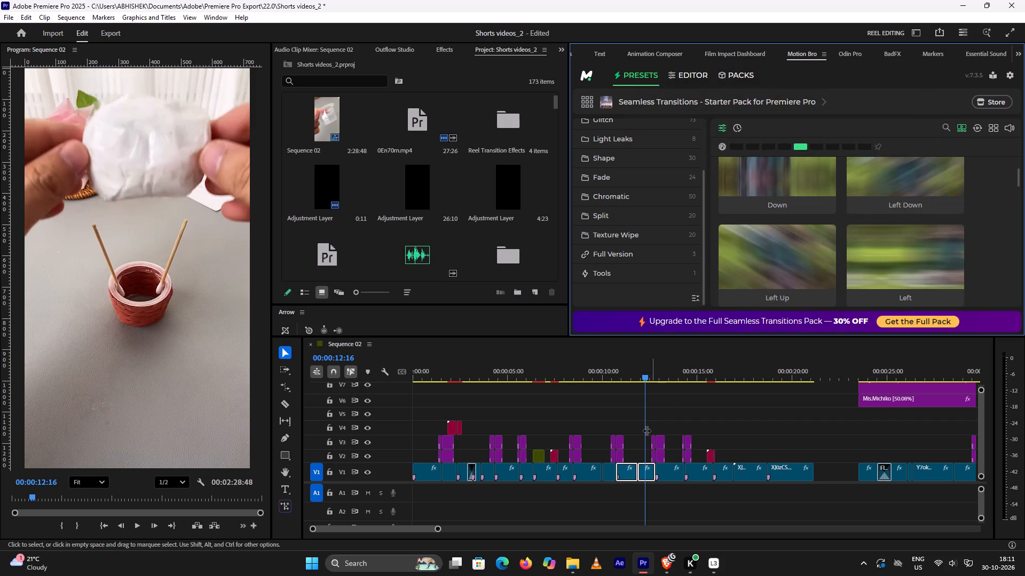
Apply Motion Bro's Down transition at the cut at 00:00:11:53, between the ball-taping shot and the stick-placement shot.
{"action": "key", "text": "Up"}
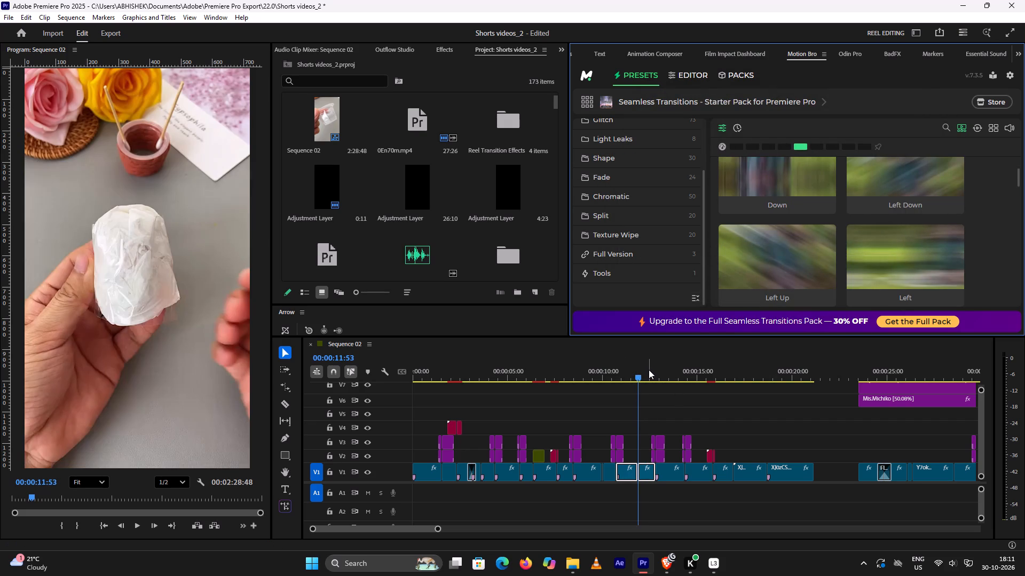
{"action": "key", "text": "Up"}
{"action": "key", "text": "Down"}
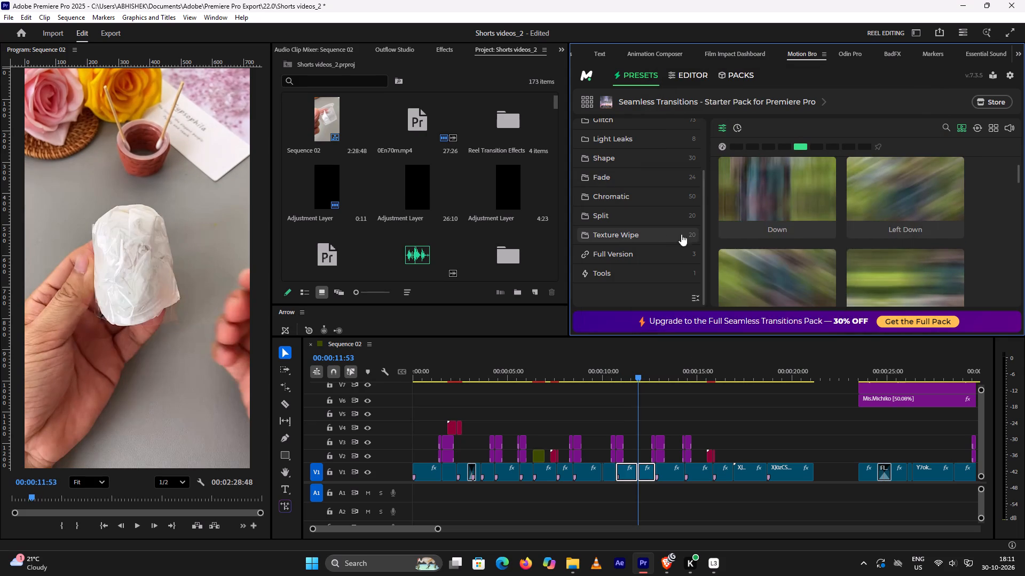
{"action": "left_click", "coordinate": [780, 231]}
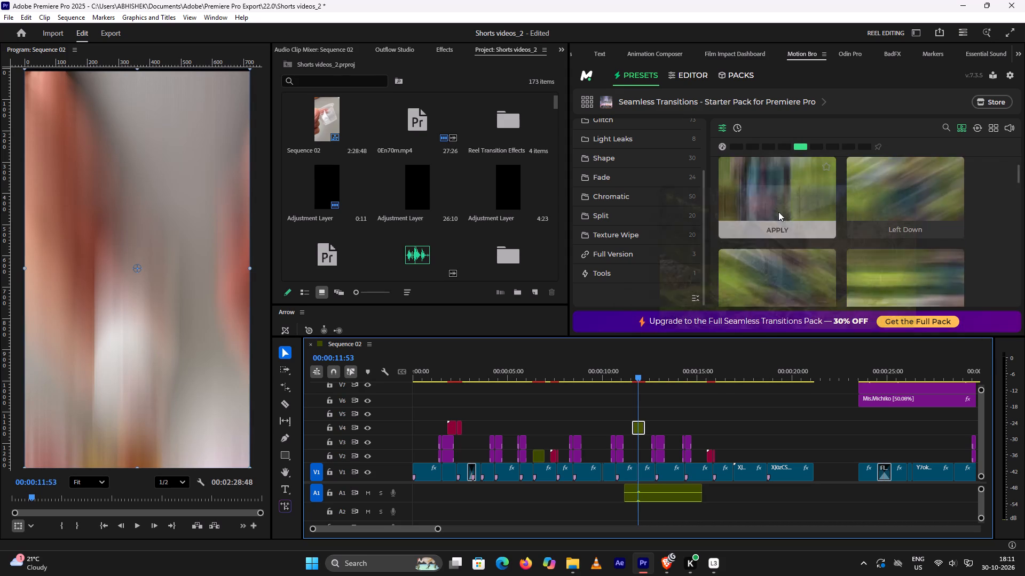
Play back the cut with the Down transition twice, from about 11 seconds and from about 10 seconds through to 00:00:14:24.
{"action": "left_click", "coordinate": [621, 372]}
{"action": "key", "text": "space"}
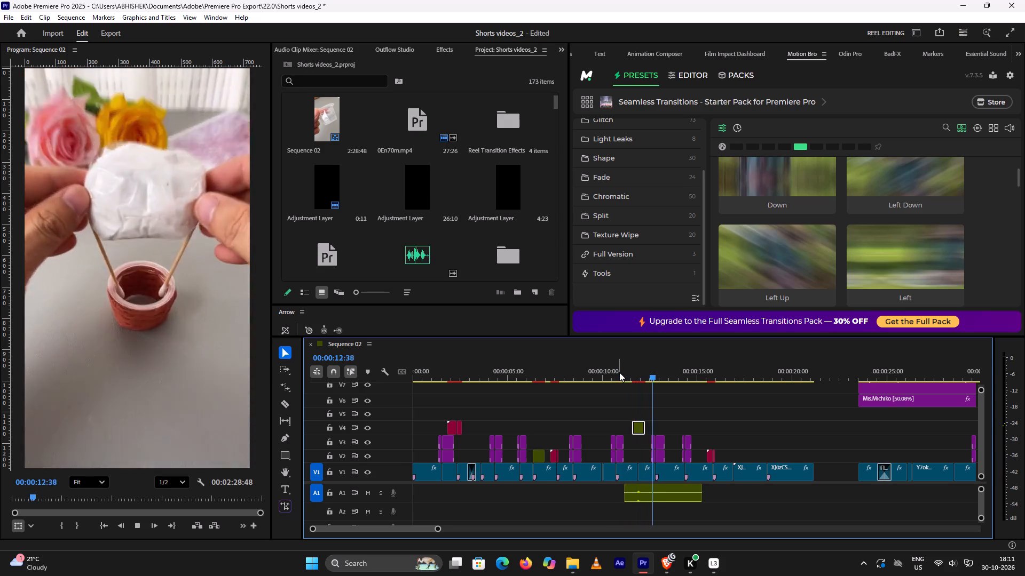
{"action": "key", "text": "space"}
{"action": "left_click", "coordinate": [606, 373]}
{"action": "key", "text": "space"}
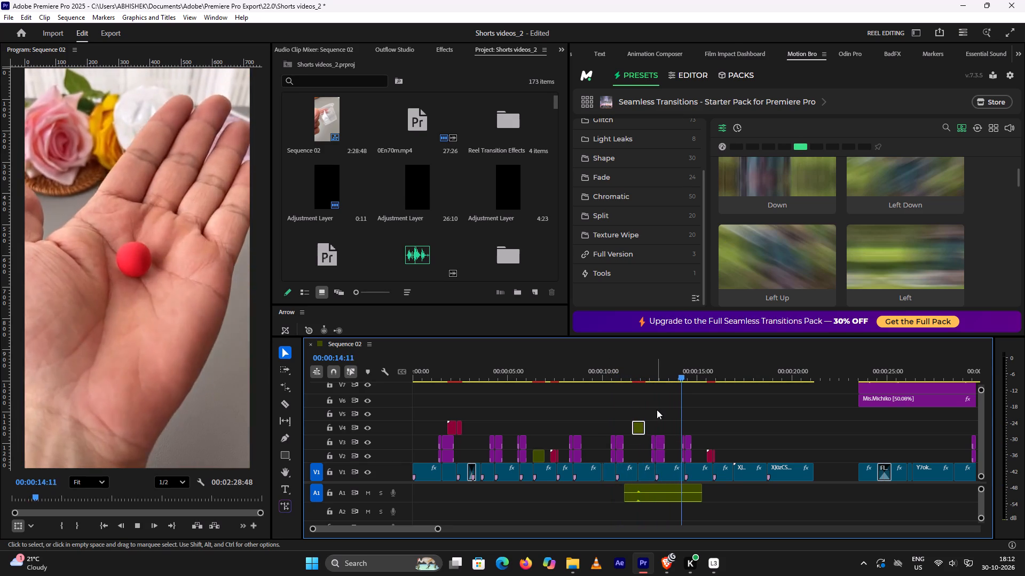
{"action": "key", "text": "space"}
Unlink the transition's sound-effect clip on A1 beneath the 12-second cut and delete it.
{"action": "right_click", "coordinate": [674, 489]}
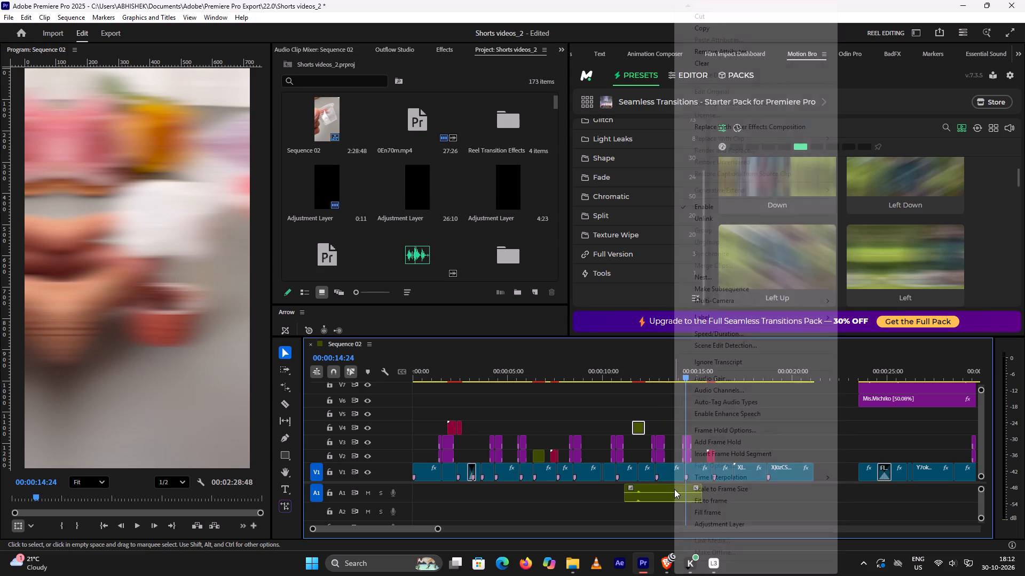
{"action": "left_click", "coordinate": [734, 221]}
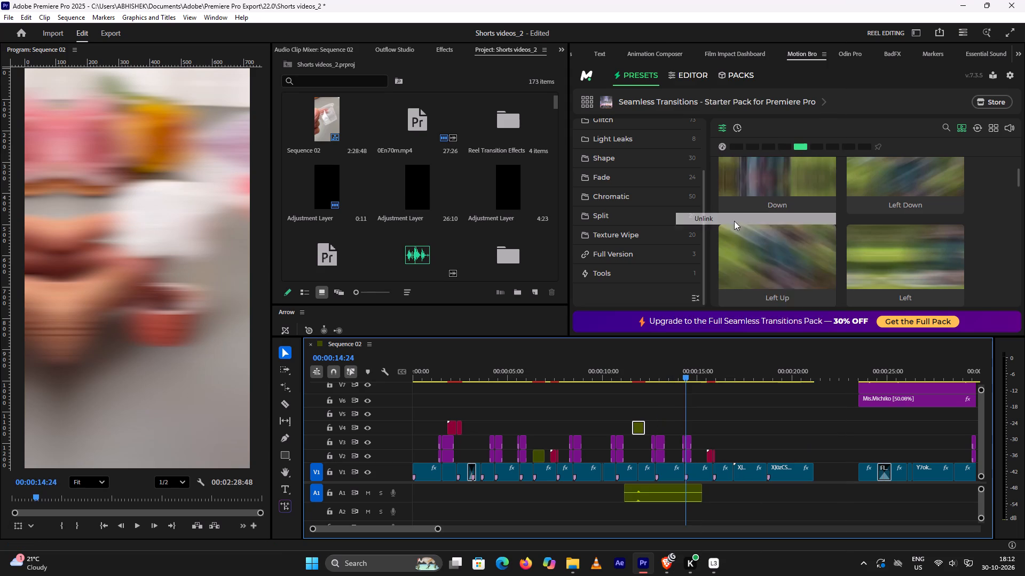
{"action": "left_click", "coordinate": [668, 494]}
{"action": "key", "text": "Delete"}
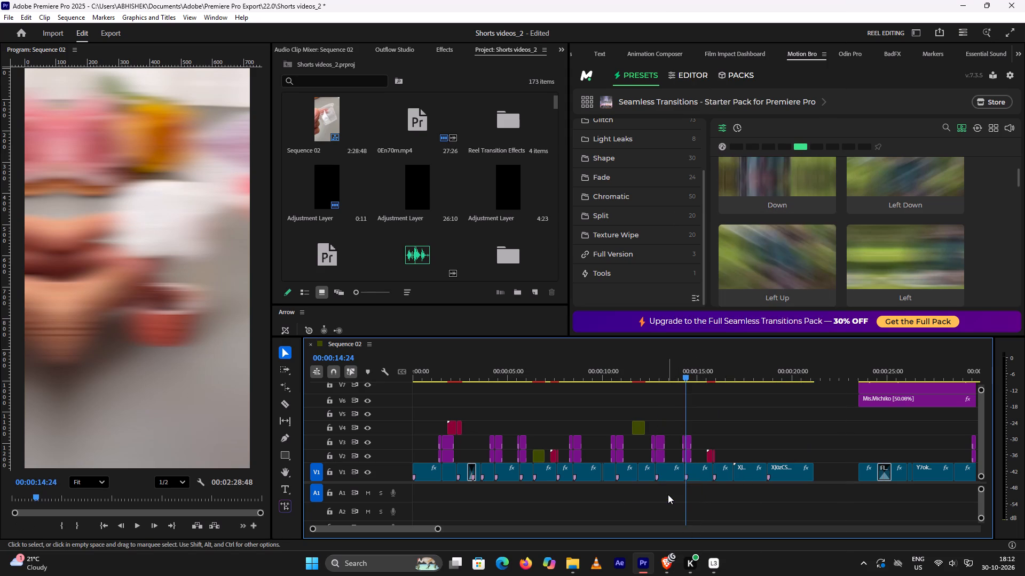
Review the existing transitions by playing from about 13 seconds, 00:00:09:25, 5 seconds and 1 second.
{"action": "left_click", "coordinate": [668, 371]}
{"action": "key", "text": "space"}
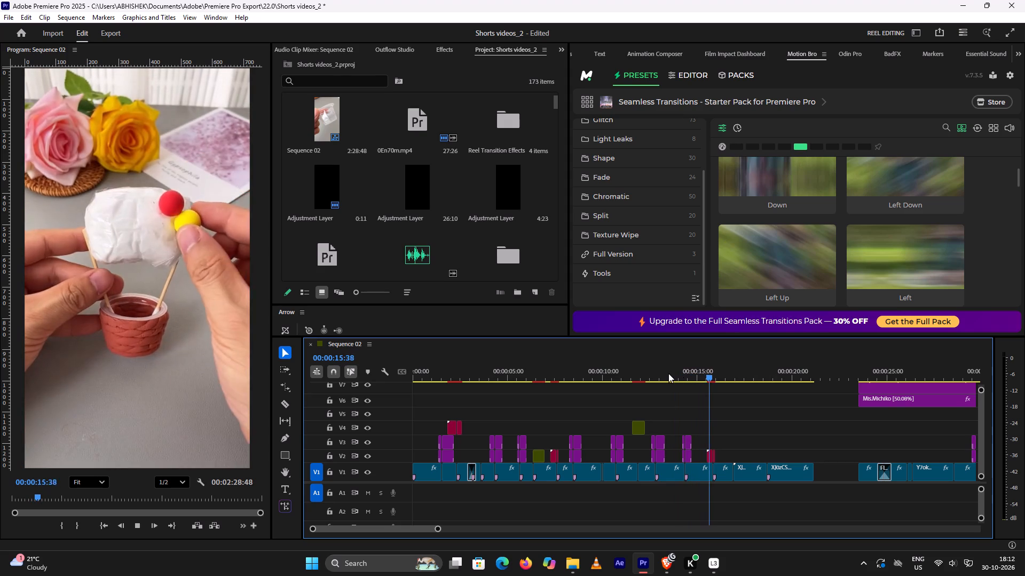
{"action": "key", "text": "space"}
{"action": "scroll", "coordinate": [626, 447], "scroll_direction": "up", "scroll_amount": 2}
{"action": "left_click", "coordinate": [593, 367]}
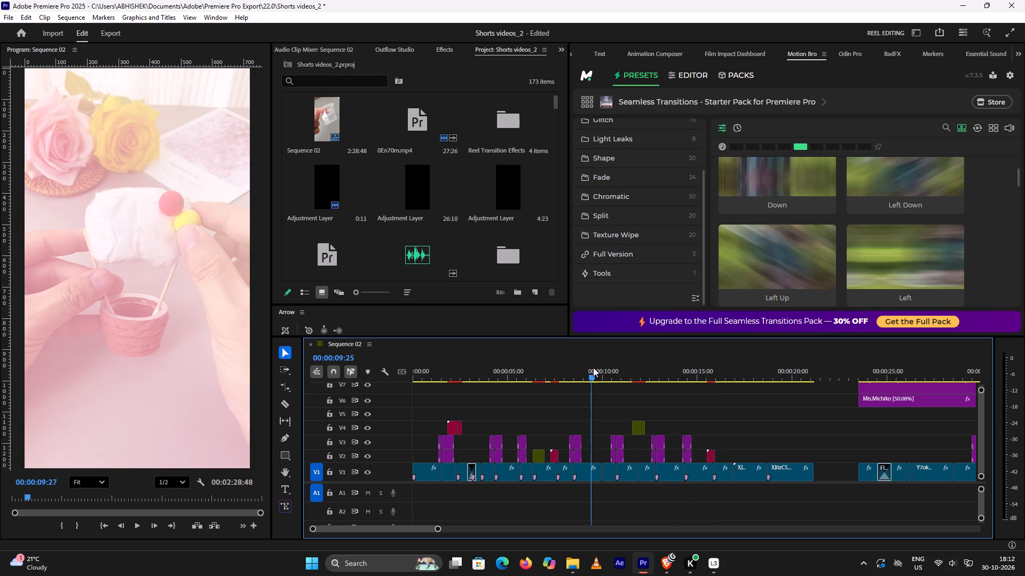
{"action": "key", "text": "space"}
{"action": "key", "text": "space"}
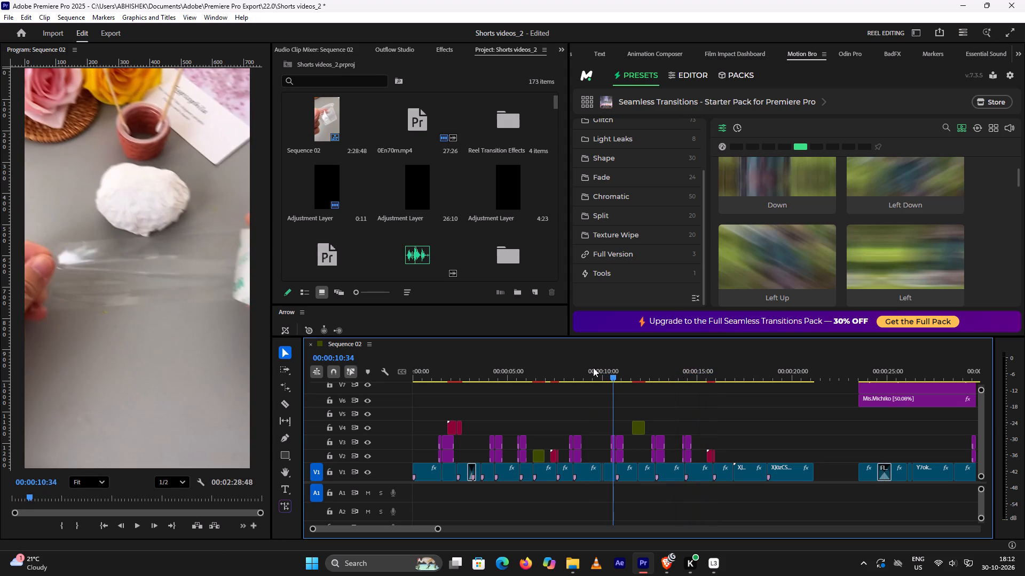
{"action": "left_click", "coordinate": [593, 367]}
{"action": "key", "text": "space"}
{"action": "key", "text": "space"}
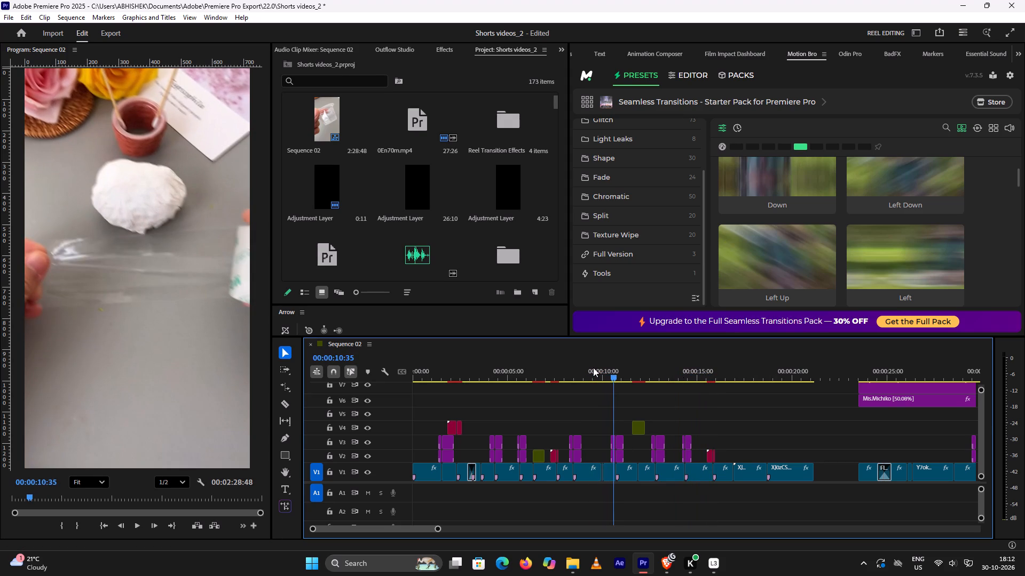
{"action": "left_click", "coordinate": [518, 374]}
{"action": "key", "text": "space"}
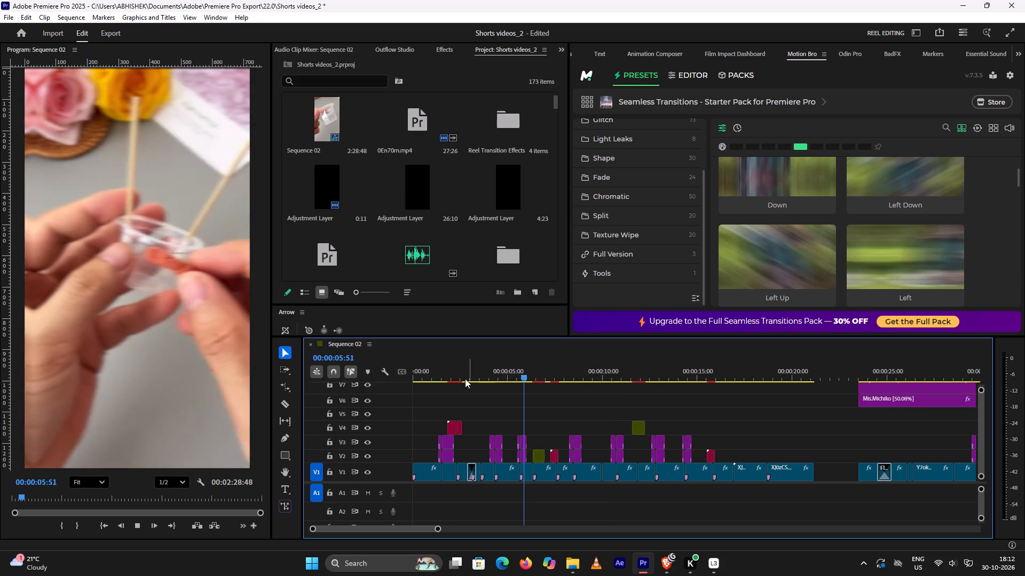
{"action": "key", "text": "space"}
{"action": "left_click", "coordinate": [432, 367]}
{"action": "key", "text": "space"}
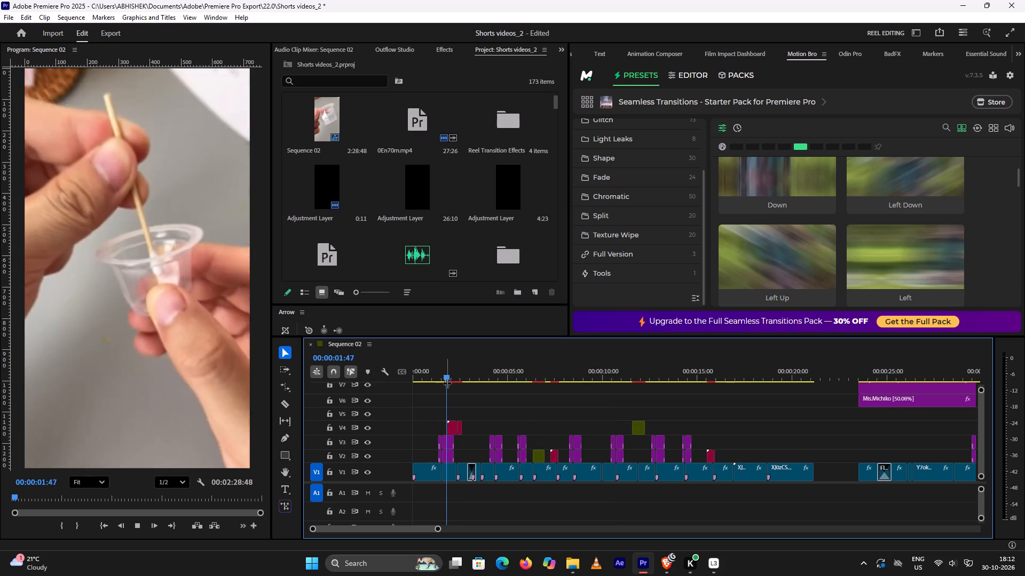
{"action": "key", "text": "space"}
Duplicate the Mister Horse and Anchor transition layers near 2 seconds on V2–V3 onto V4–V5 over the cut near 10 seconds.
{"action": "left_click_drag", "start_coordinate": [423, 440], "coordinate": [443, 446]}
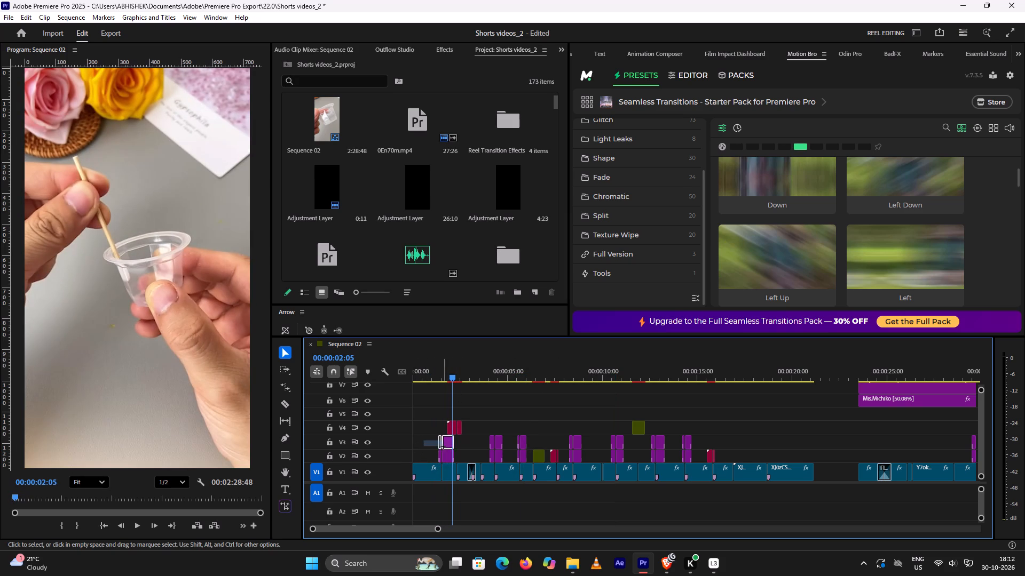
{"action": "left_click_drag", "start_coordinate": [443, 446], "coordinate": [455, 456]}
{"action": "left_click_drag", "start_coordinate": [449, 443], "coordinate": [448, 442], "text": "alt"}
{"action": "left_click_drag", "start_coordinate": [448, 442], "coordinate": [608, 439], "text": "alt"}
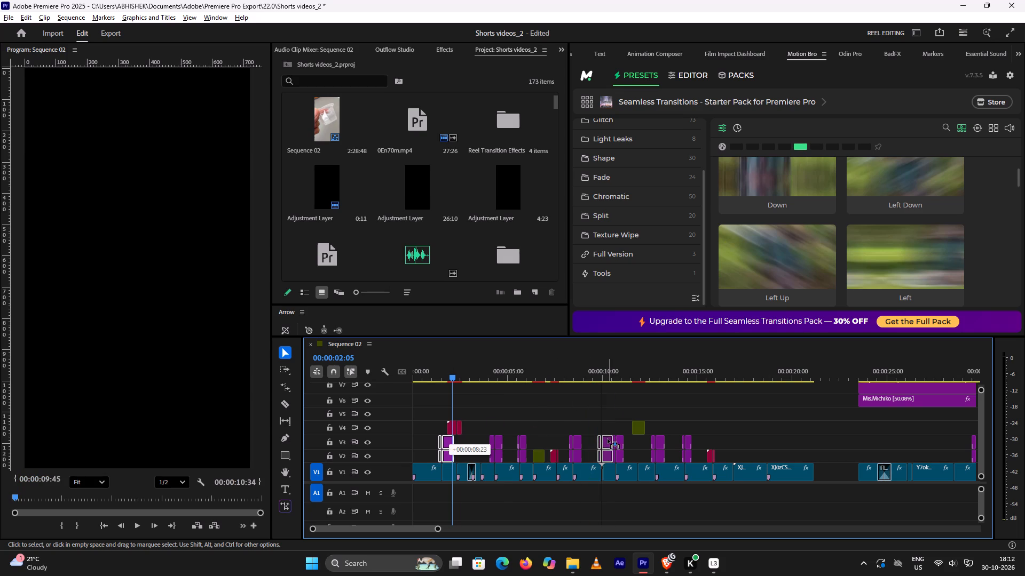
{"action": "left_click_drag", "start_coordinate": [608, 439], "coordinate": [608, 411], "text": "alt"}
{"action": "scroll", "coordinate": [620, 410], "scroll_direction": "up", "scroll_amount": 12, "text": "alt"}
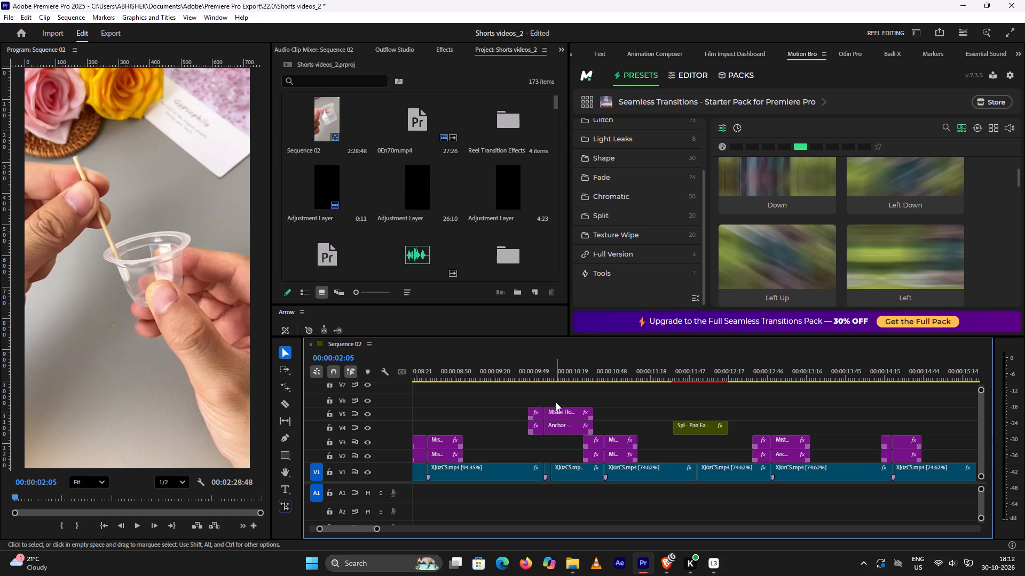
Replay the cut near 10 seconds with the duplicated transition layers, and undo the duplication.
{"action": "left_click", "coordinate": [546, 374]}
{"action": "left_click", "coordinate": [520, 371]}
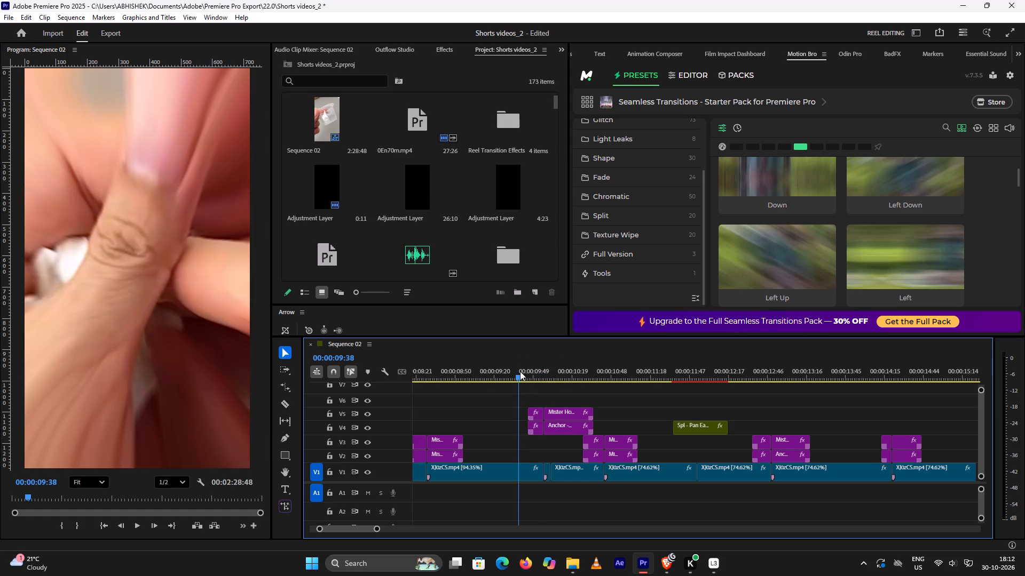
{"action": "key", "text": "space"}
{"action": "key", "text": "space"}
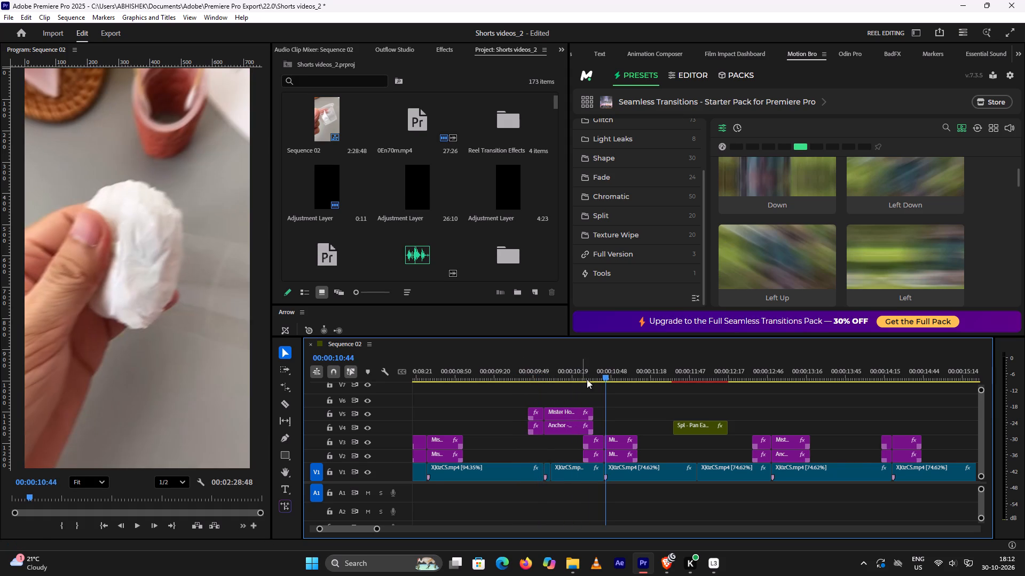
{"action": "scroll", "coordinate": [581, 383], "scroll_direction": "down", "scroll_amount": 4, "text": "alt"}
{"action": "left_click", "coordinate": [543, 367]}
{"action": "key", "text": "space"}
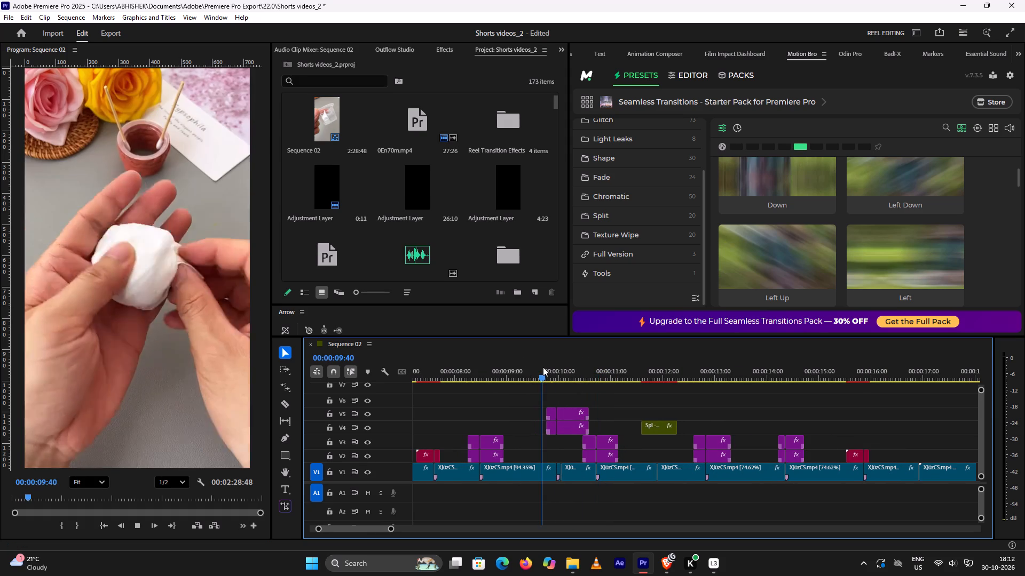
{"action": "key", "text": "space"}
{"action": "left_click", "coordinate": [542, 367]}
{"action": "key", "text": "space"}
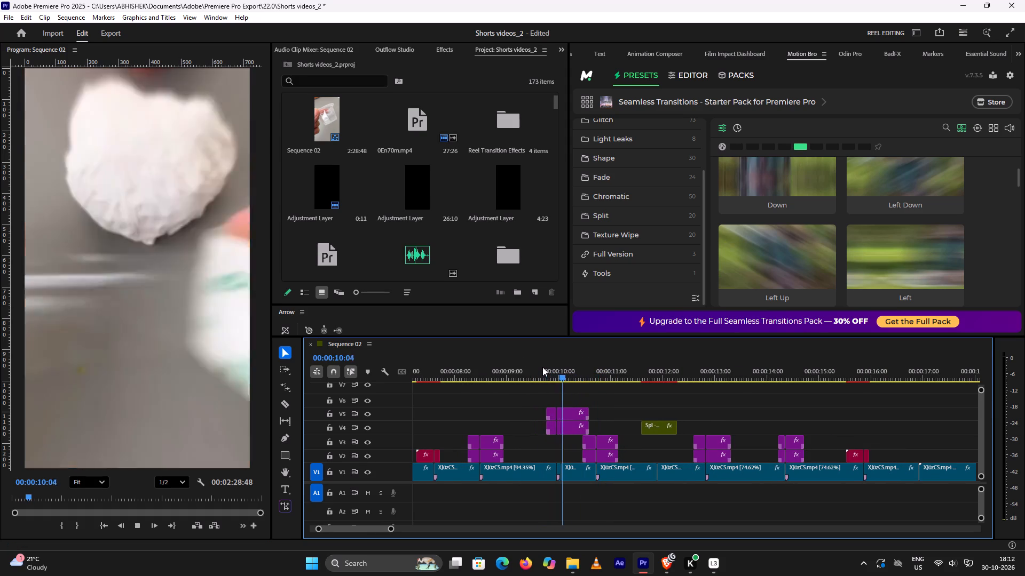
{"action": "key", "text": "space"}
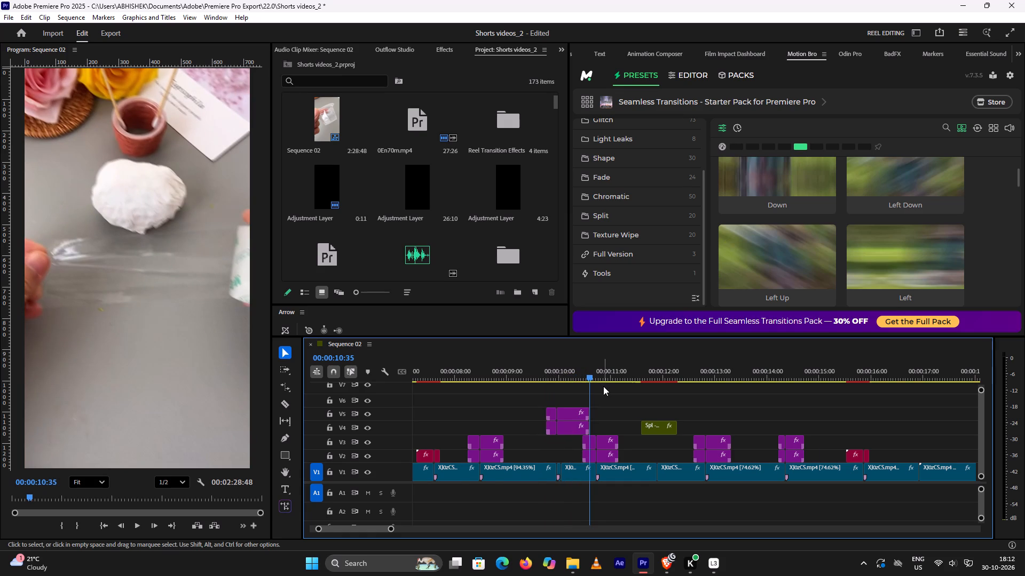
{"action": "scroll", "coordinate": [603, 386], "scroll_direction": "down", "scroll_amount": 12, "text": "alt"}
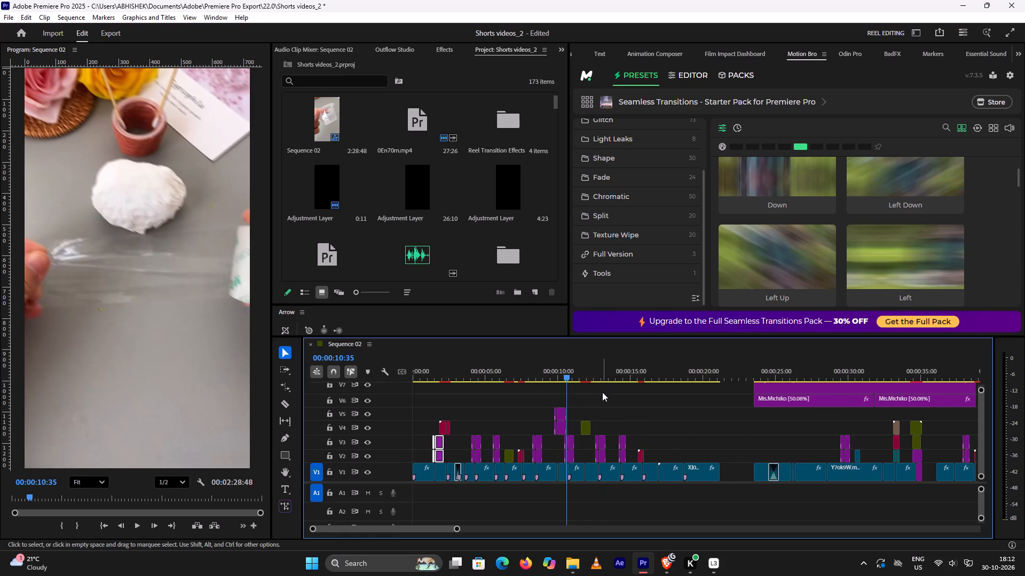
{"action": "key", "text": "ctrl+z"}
Play Sequence 02 from 00:00:09:19 to 00:00:17:49, and replay the ending from about 17 seconds into the outdoor balloon shot.
{"action": "left_click", "coordinate": [548, 367]}
{"action": "key", "text": "space"}
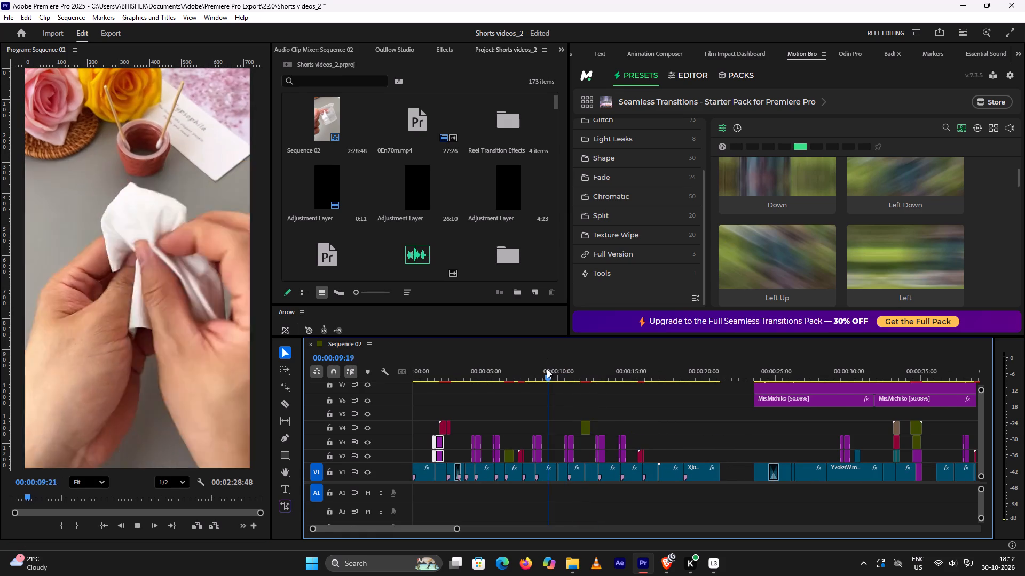
{"action": "key", "text": "space"}
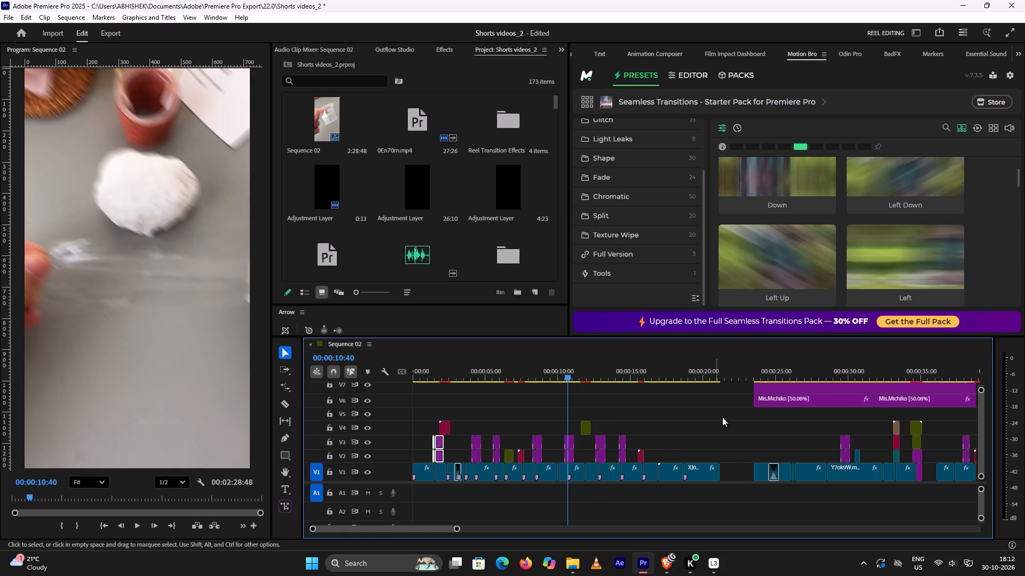
{"action": "key", "text": "space"}
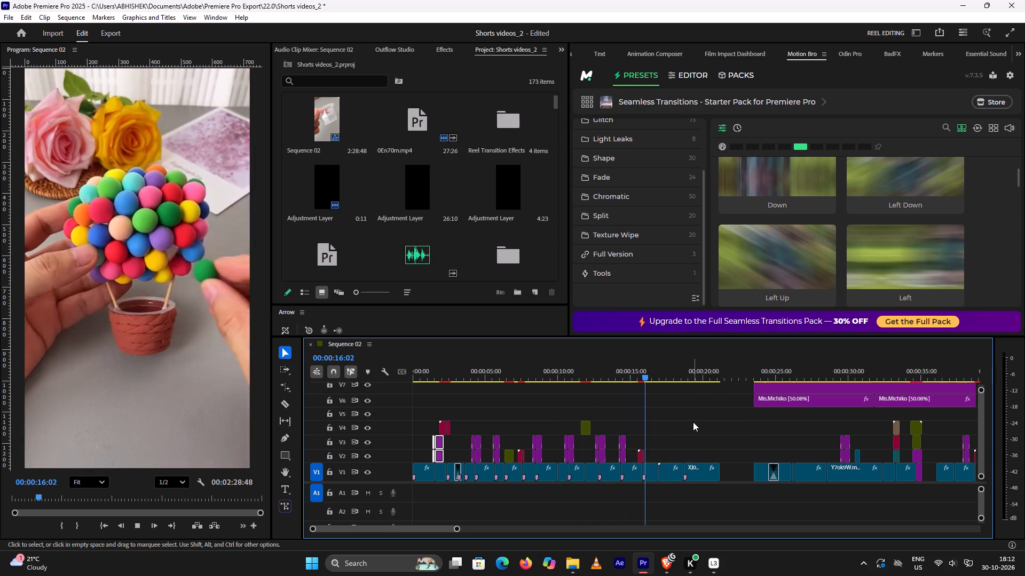
{"action": "key", "text": "space"}
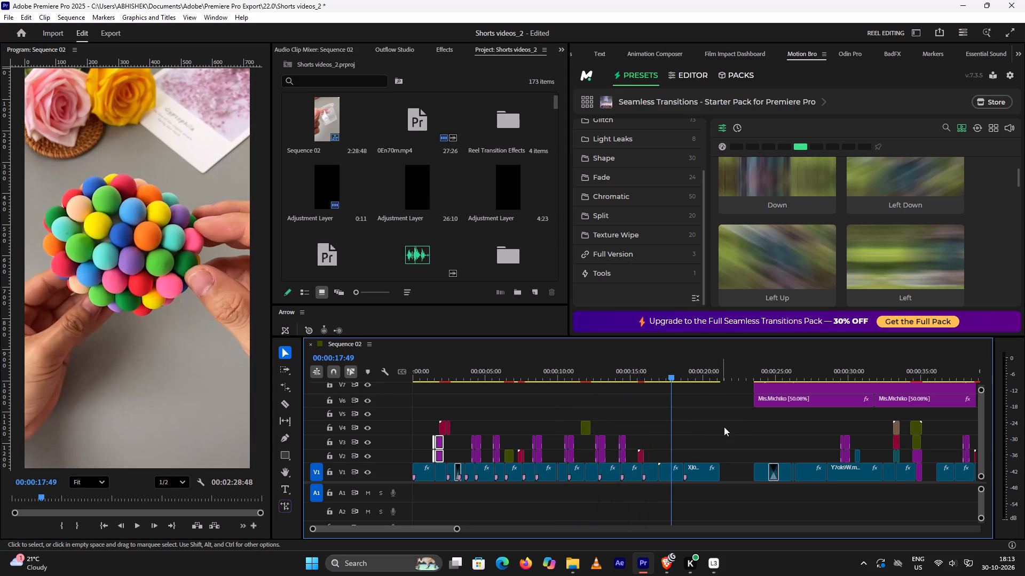
{"action": "left_click", "coordinate": [656, 371]}
{"action": "key", "text": "space"}
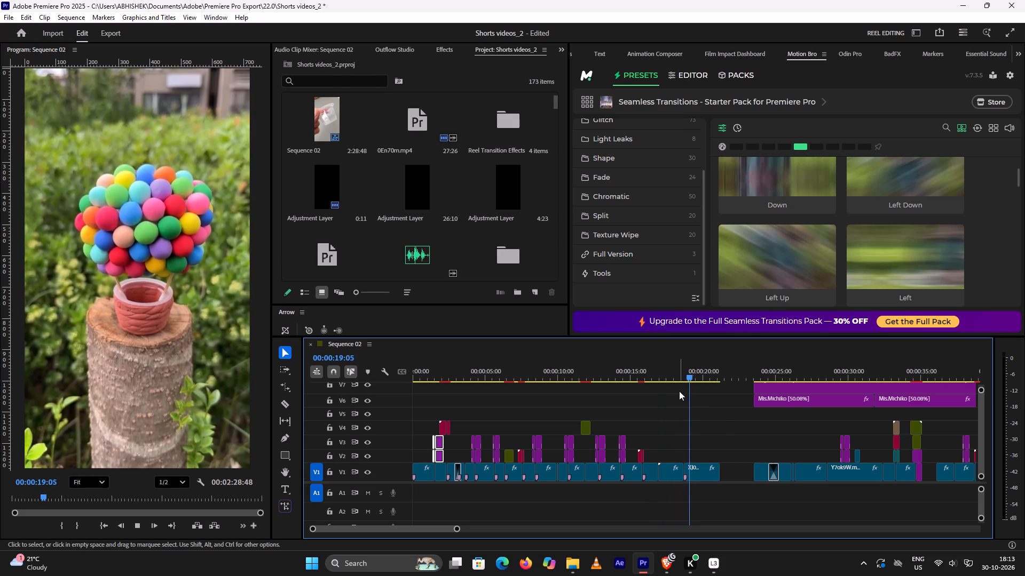
{"action": "key", "text": "space"}
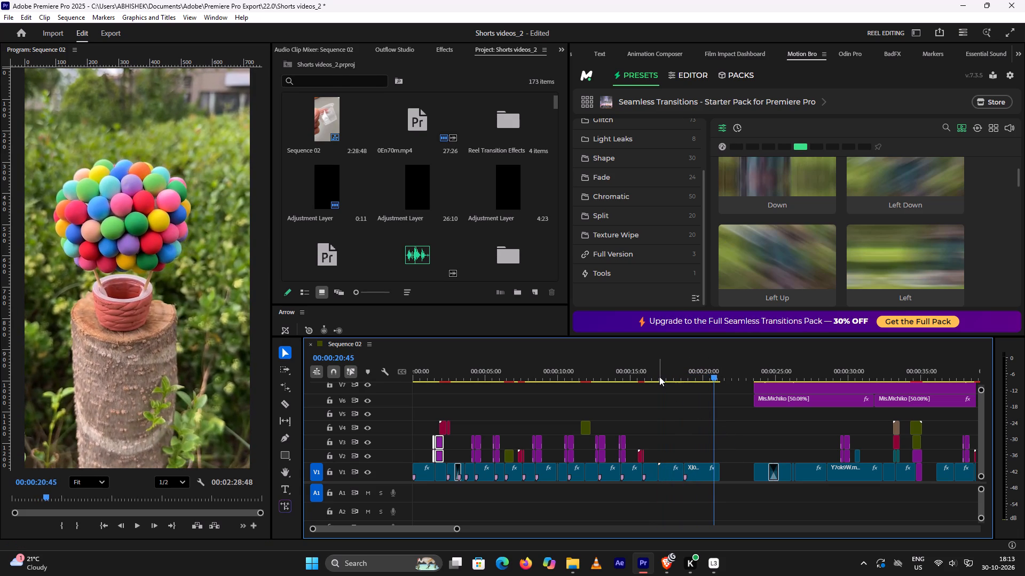
{"action": "left_click", "coordinate": [653, 372]}
{"action": "key", "text": "space"}
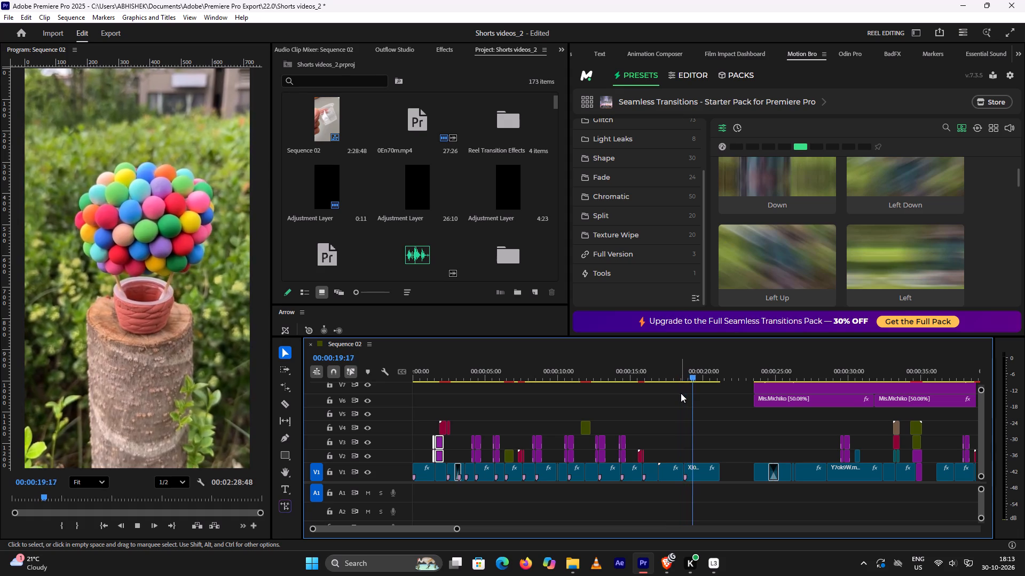
{"action": "key", "text": "space"}
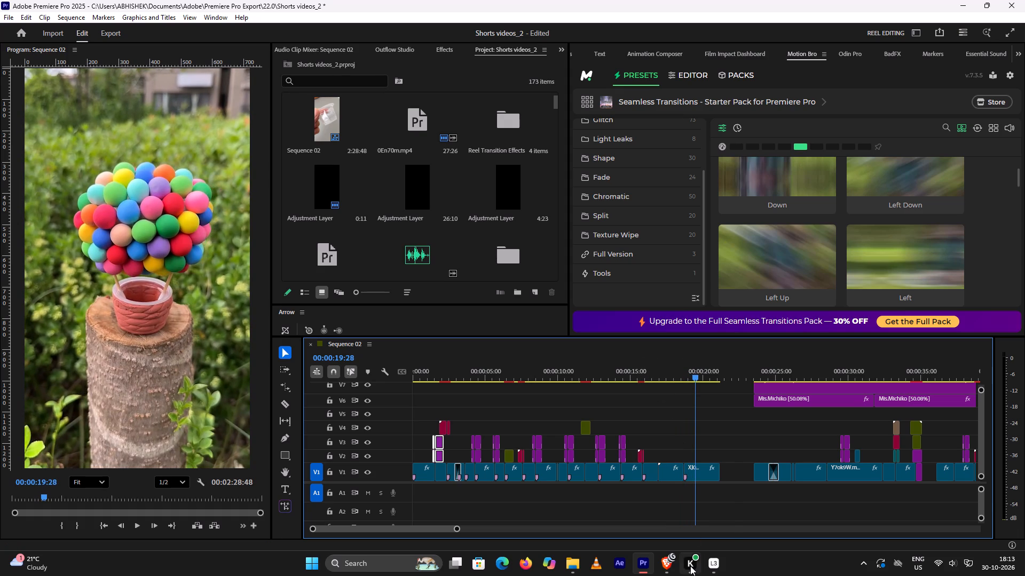
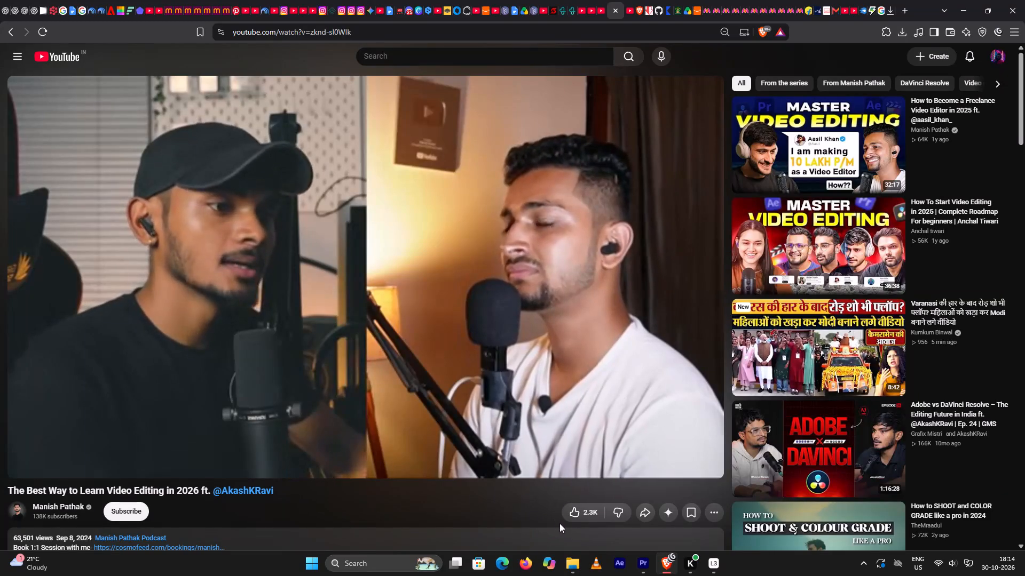
Switch to Premiere Pro and replay Sequence 02 from about 00:00:15:46 to 00:00:19:16, checking the cuts between the balloon craft clips.
{"action": "left_click", "coordinate": [648, 570]}
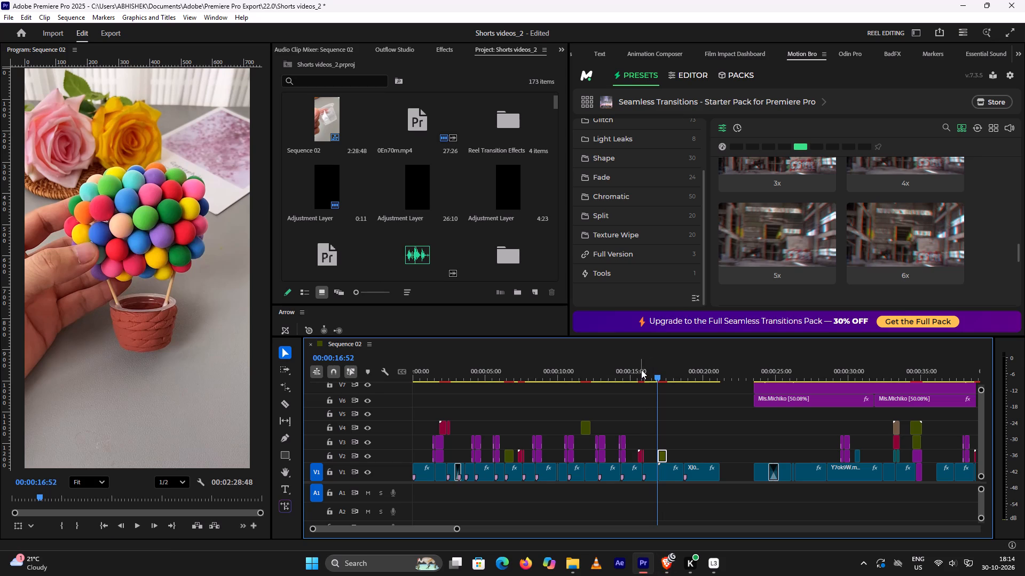
{"action": "left_click", "coordinate": [643, 371]}
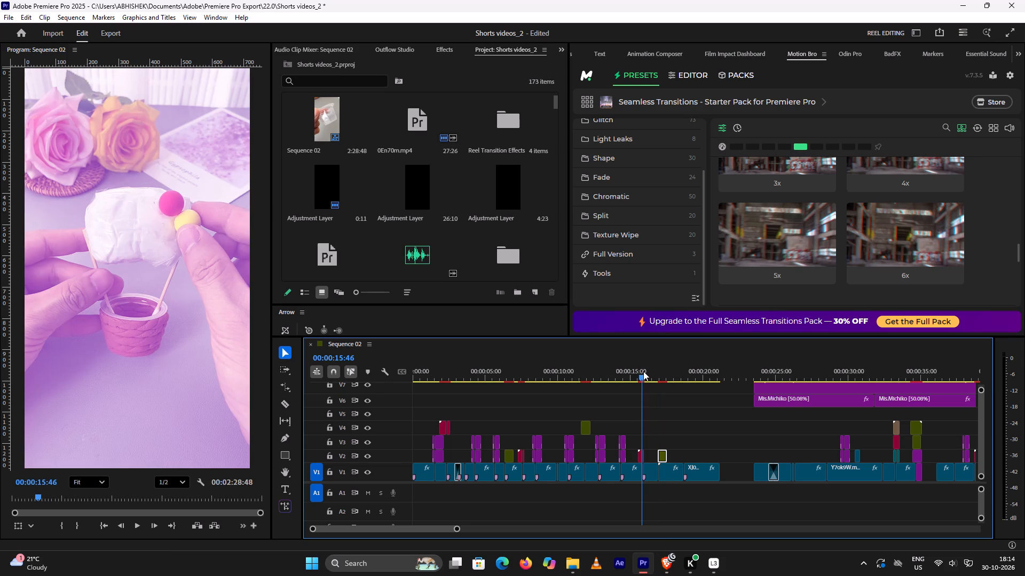
{"action": "key", "text": "space"}
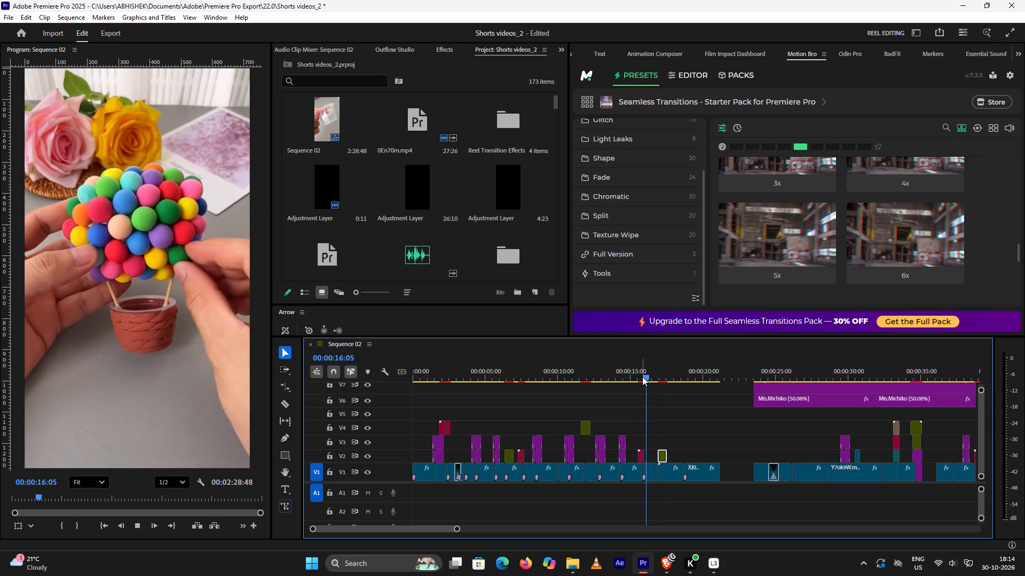
{"action": "key", "text": "space"}
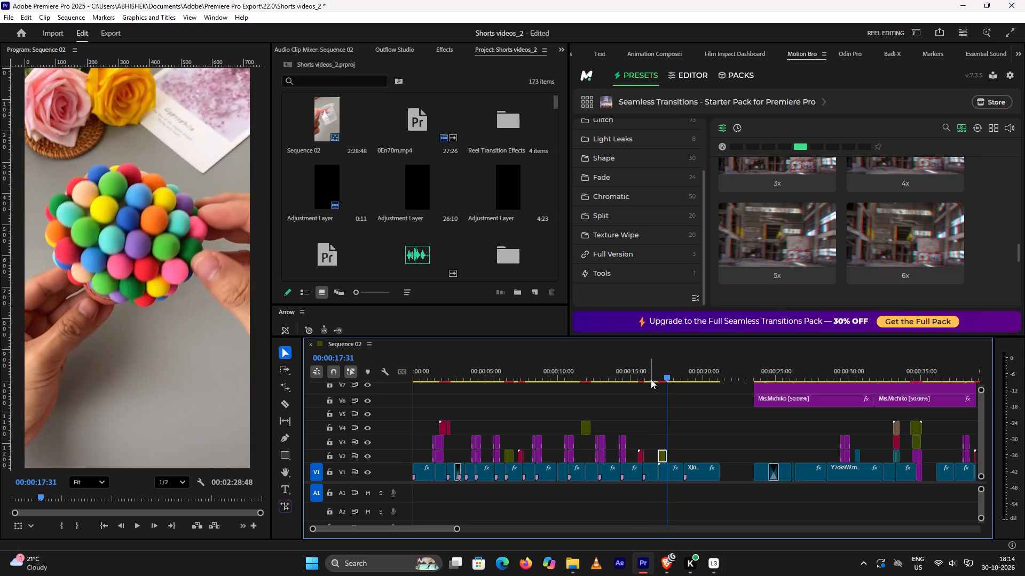
{"action": "left_click", "coordinate": [651, 380]}
{"action": "key", "text": "space"}
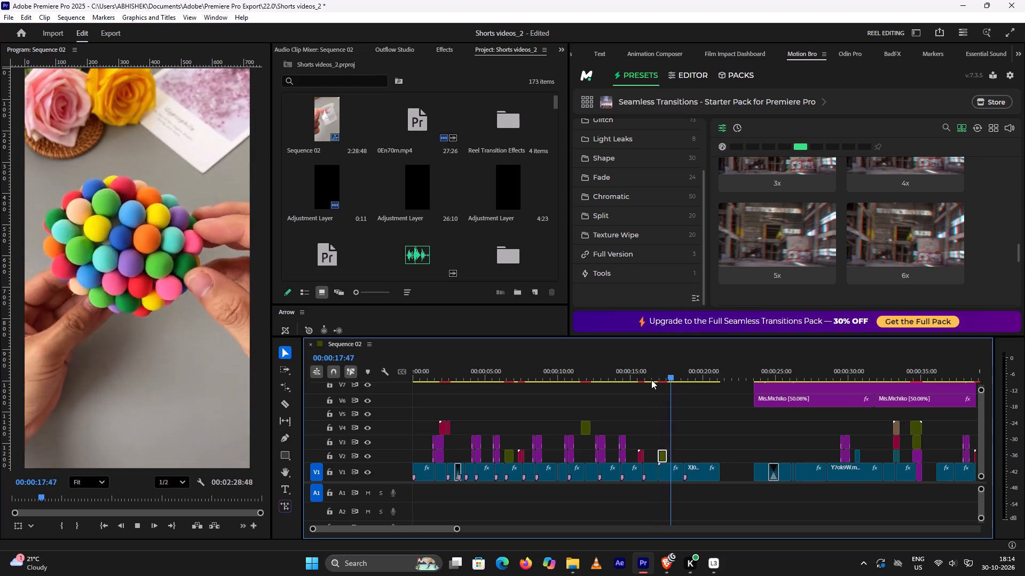
{"action": "key", "text": "space"}
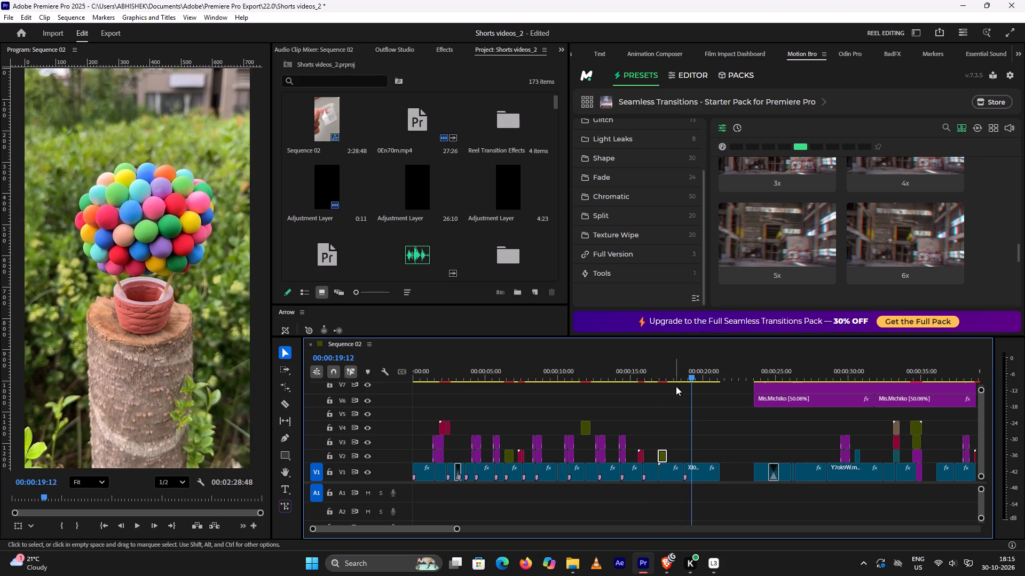
{"action": "left_click", "coordinate": [674, 375]}
{"action": "key", "text": "space"}
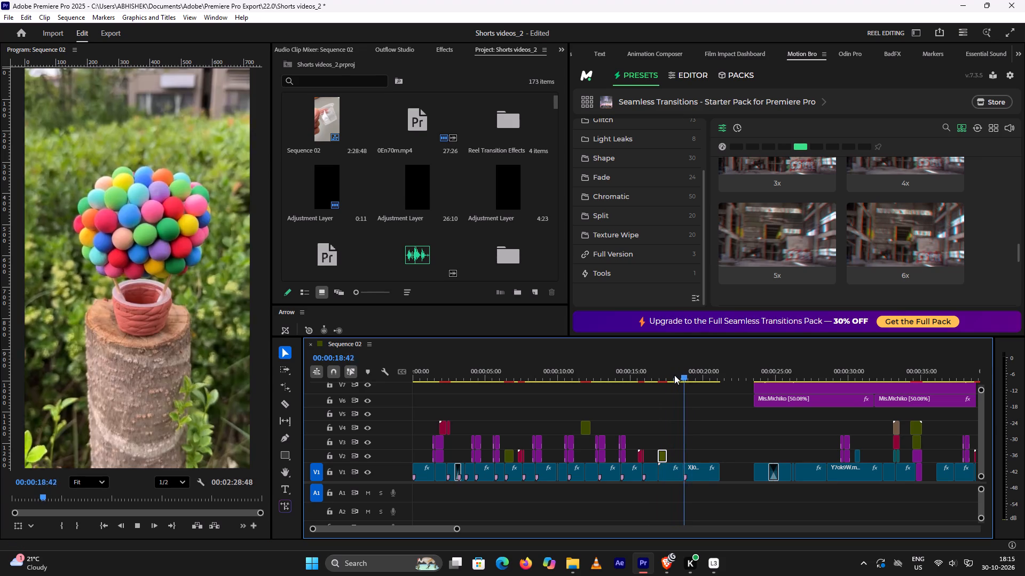
{"action": "key", "text": "space"}
{"action": "left_click", "coordinate": [674, 375]}
{"action": "key", "text": "space"}
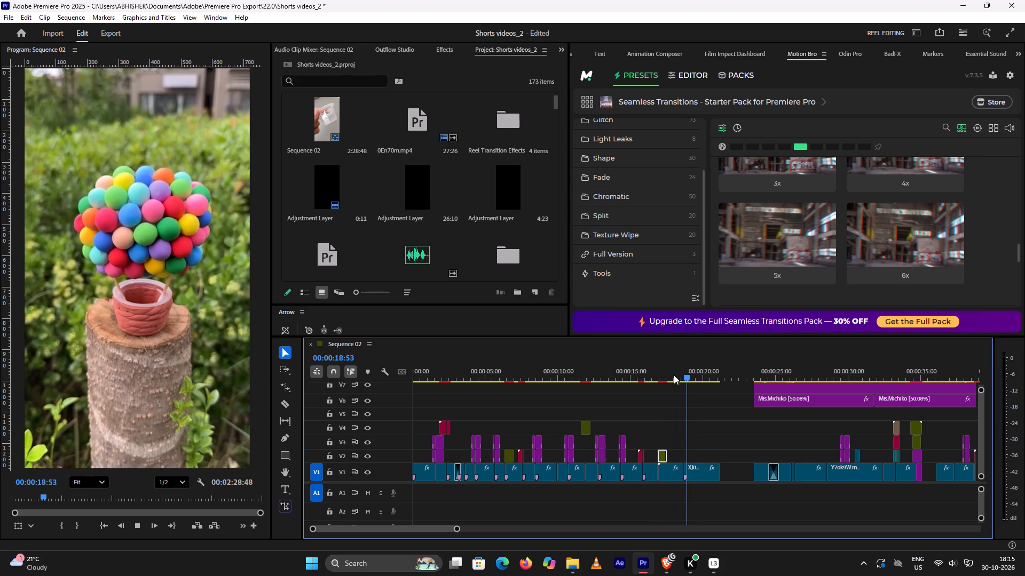
{"action": "key", "text": "space"}
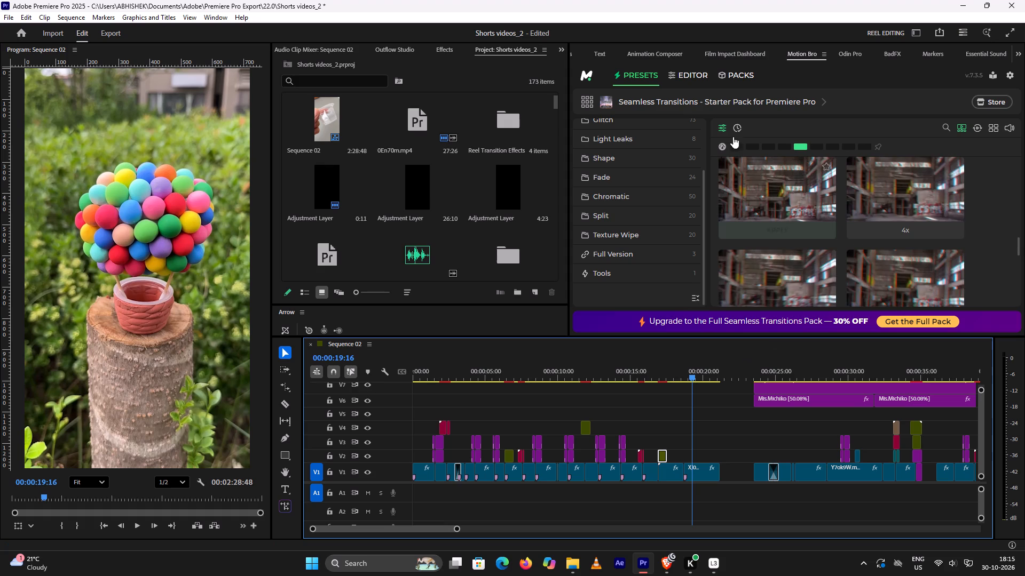
Browse the Animation Composer transitions library for a transition that suits the cut to the outdoor balloon shot.
{"action": "left_click", "coordinate": [658, 54]}
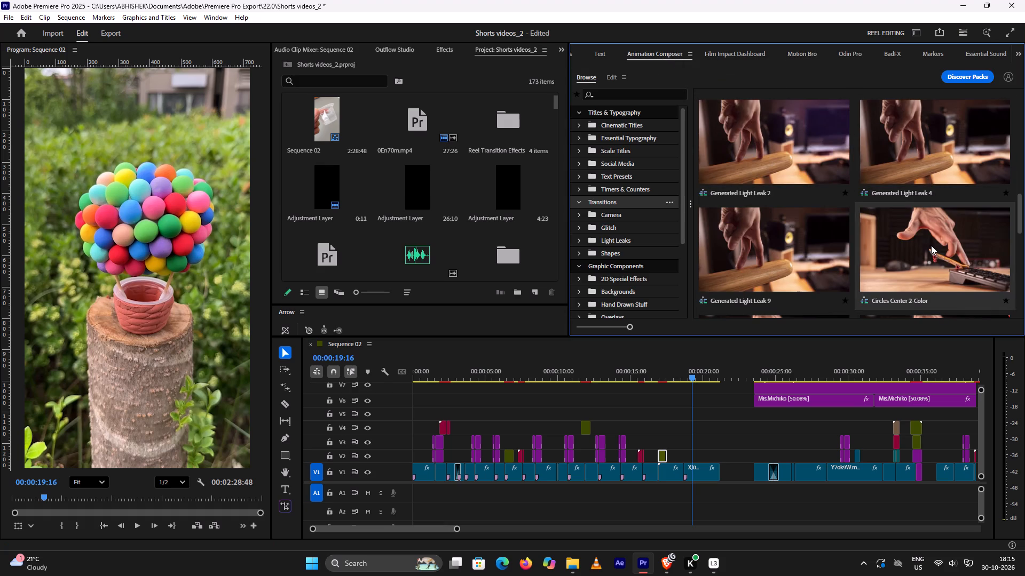
{"action": "scroll", "coordinate": [933, 244], "scroll_direction": "down", "scroll_amount": 4}
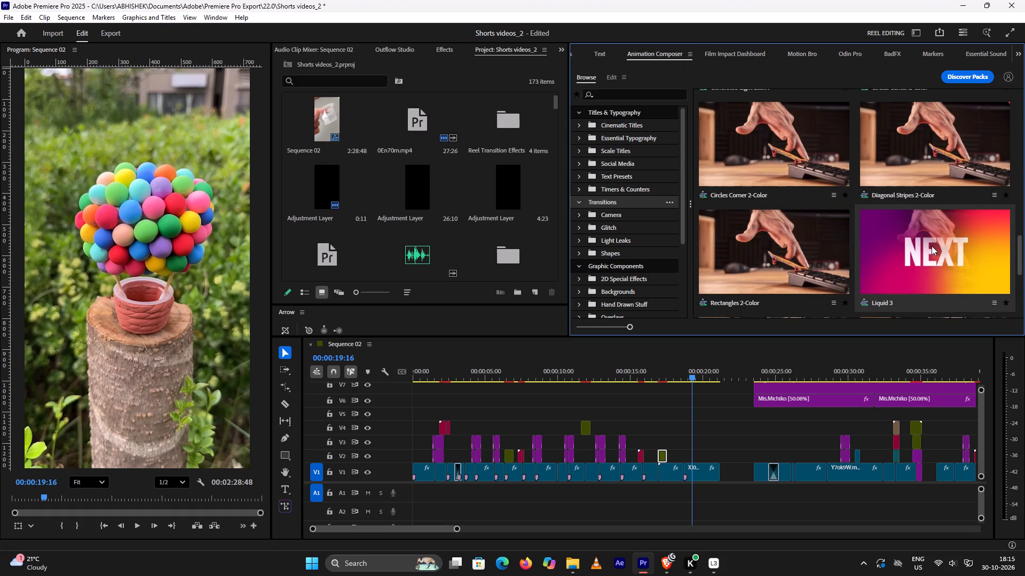
{"action": "scroll", "coordinate": [932, 247], "scroll_direction": "down", "scroll_amount": 5}
{"action": "scroll", "coordinate": [930, 248], "scroll_direction": "up", "scroll_amount": 6}
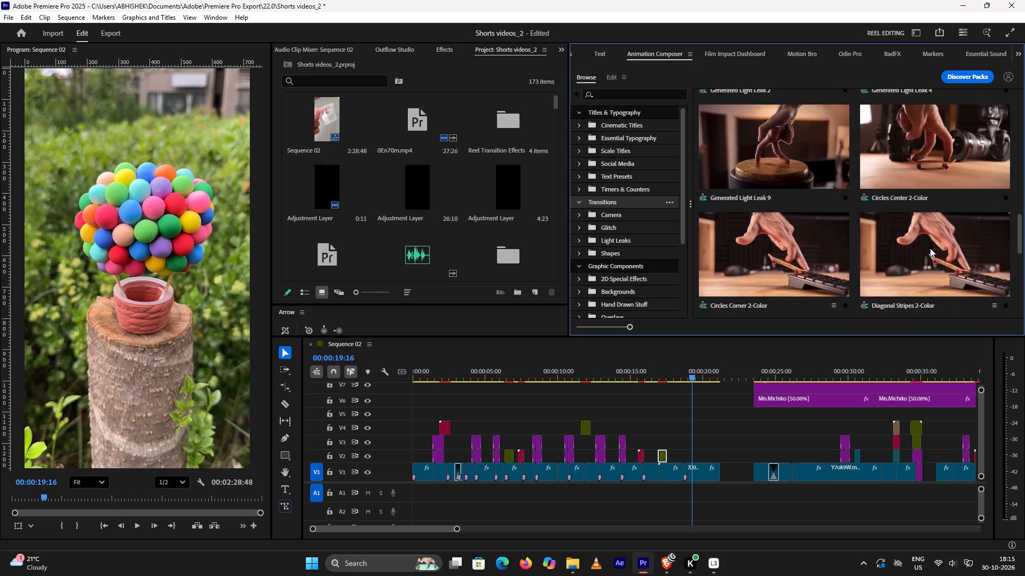
{"action": "scroll", "coordinate": [930, 248], "scroll_direction": "up", "scroll_amount": 15}
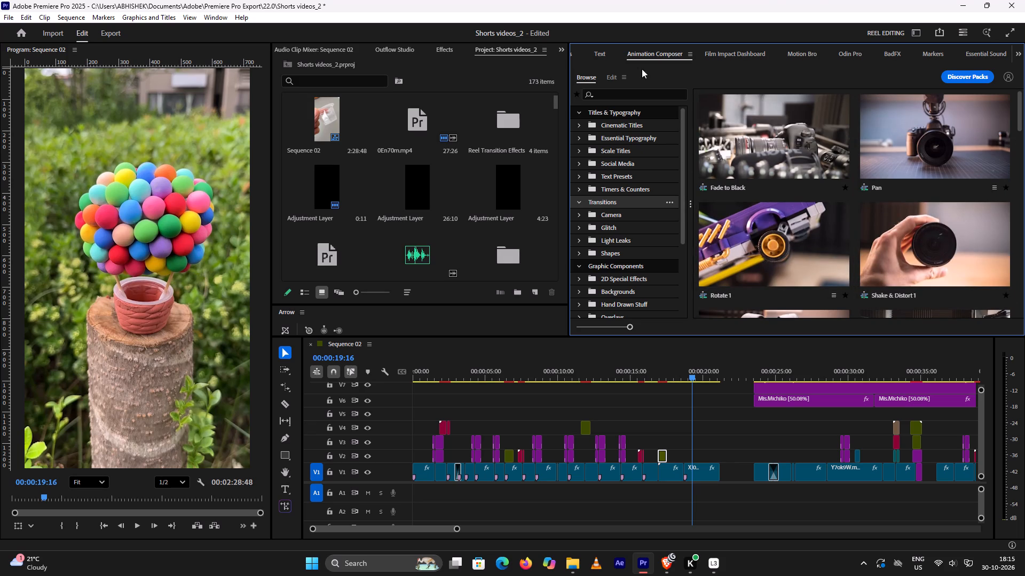
Browse the Film Impact transitions, from Lights & Blurs through Smart Tools, for a suitable transition.
{"action": "left_click", "coordinate": [714, 54]}
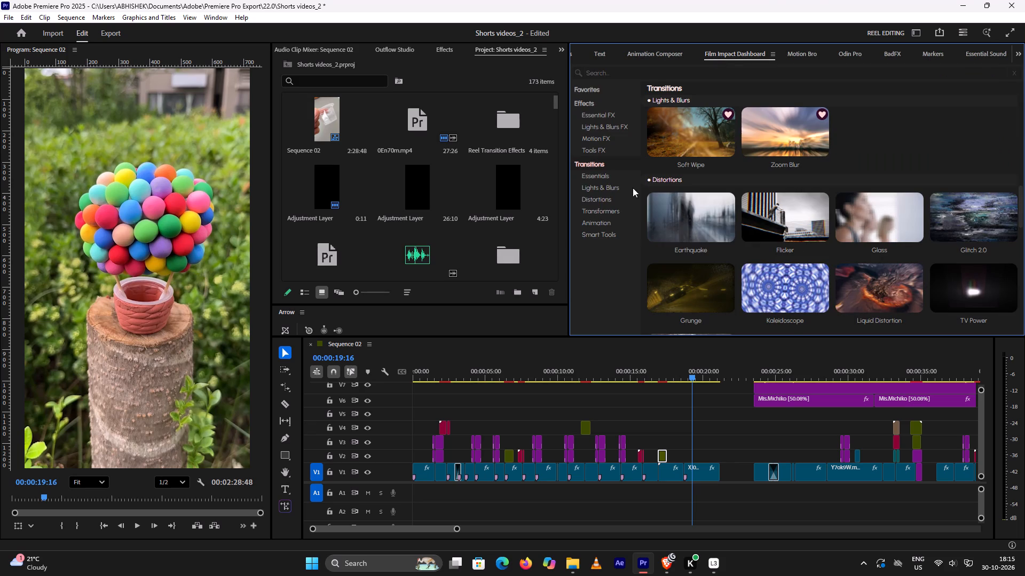
{"action": "left_click", "coordinate": [600, 165]}
{"action": "scroll", "coordinate": [933, 243], "scroll_direction": "down", "scroll_amount": 2}
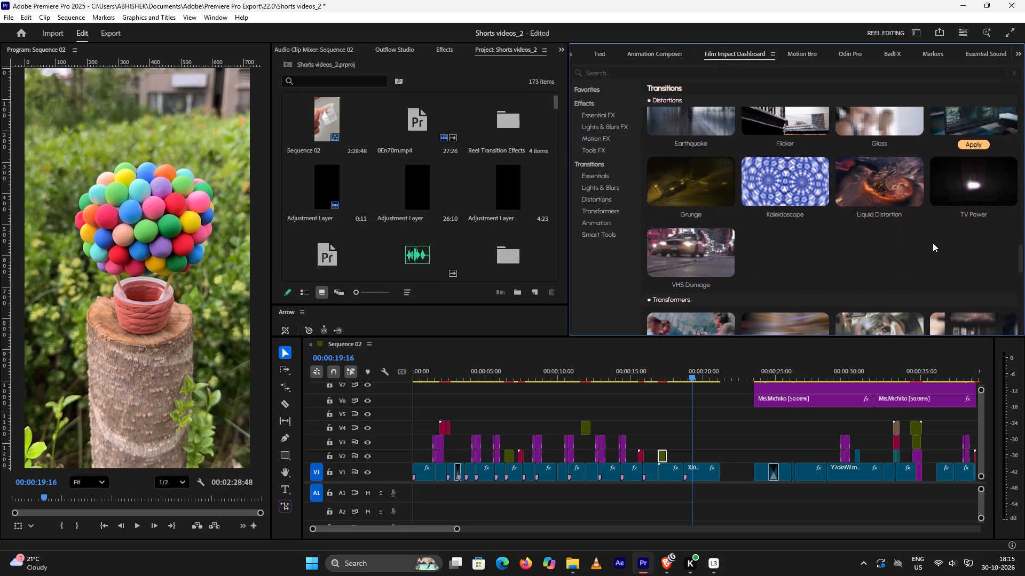
{"action": "scroll", "coordinate": [933, 243], "scroll_direction": "down", "scroll_amount": 7}
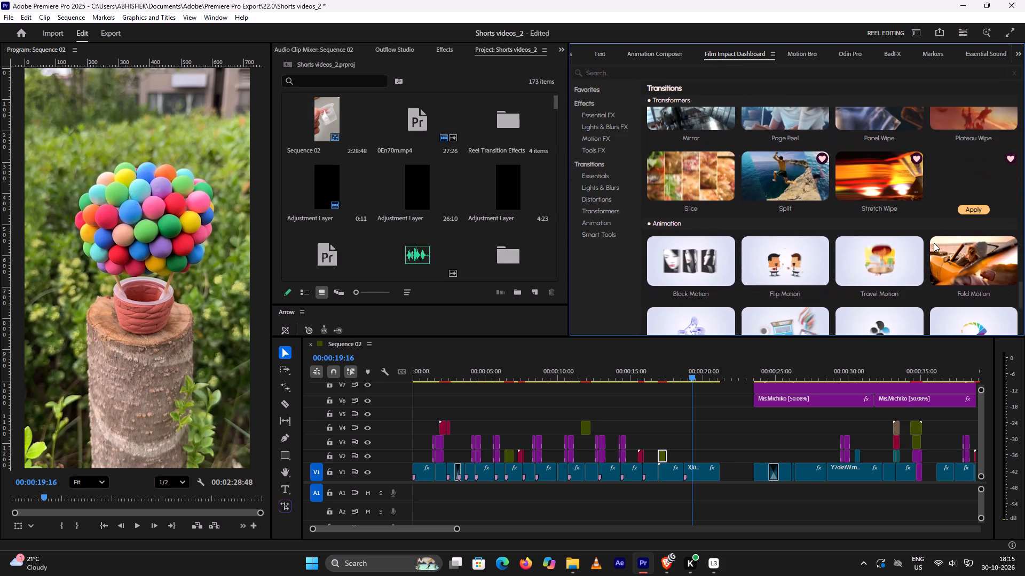
{"action": "scroll", "coordinate": [934, 243], "scroll_direction": "down", "scroll_amount": 4}
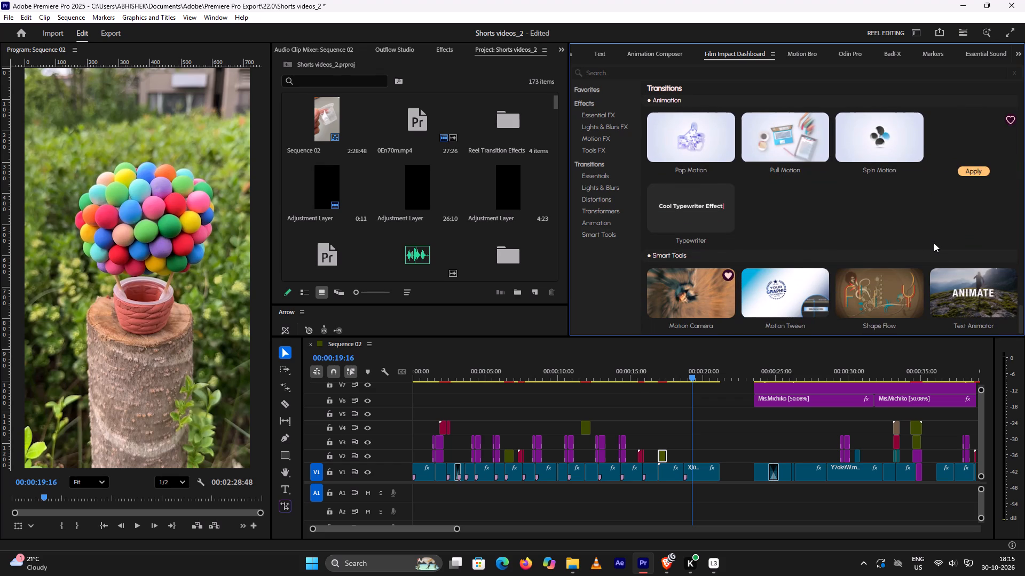
{"action": "scroll", "coordinate": [953, 250], "scroll_direction": "down", "scroll_amount": 3}
{"action": "scroll", "coordinate": [953, 251], "scroll_direction": "up", "scroll_amount": 7}
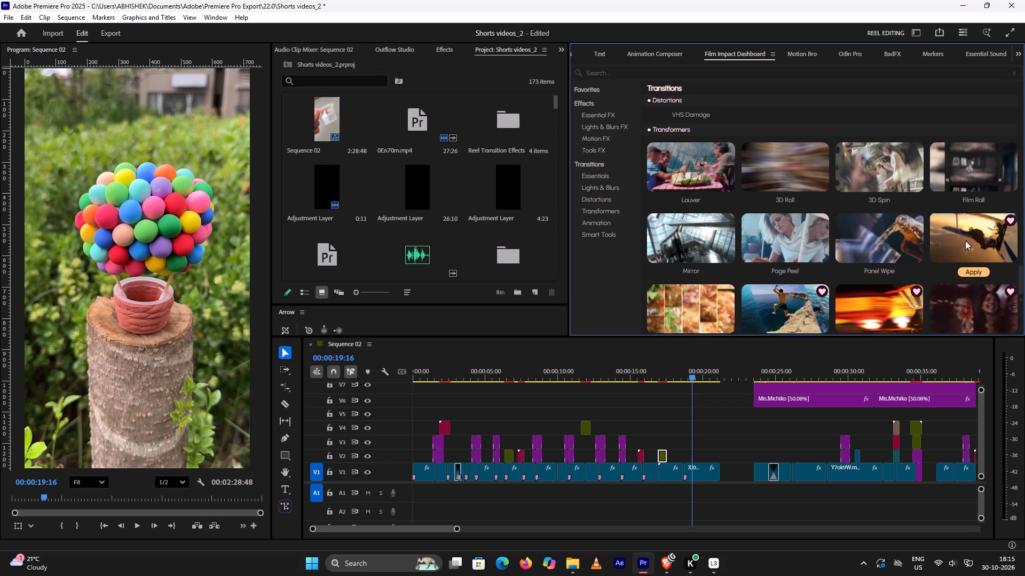
{"action": "scroll", "coordinate": [965, 241], "scroll_direction": "up", "scroll_amount": 3}
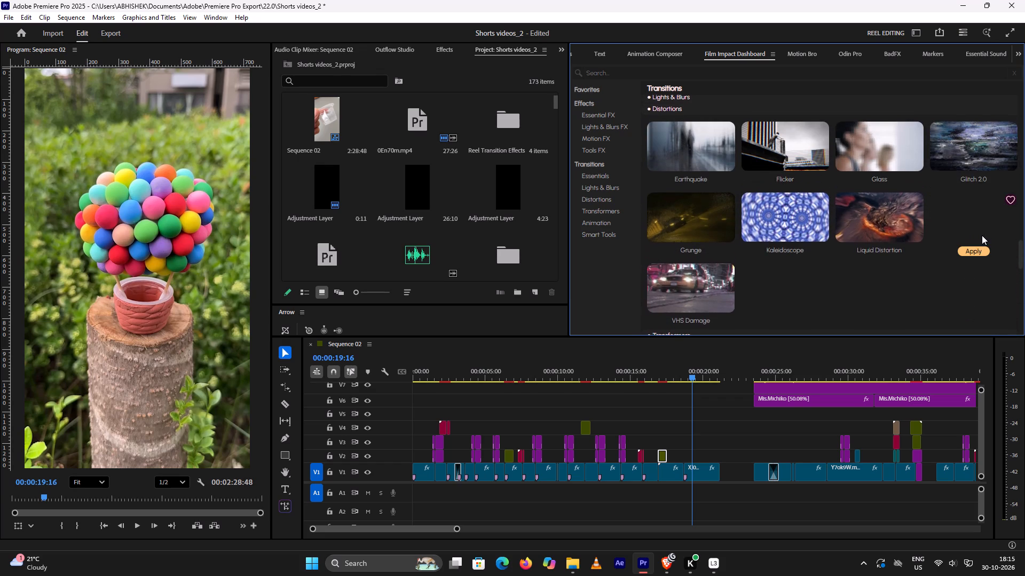
{"action": "scroll", "coordinate": [966, 222], "scroll_direction": "up", "scroll_amount": 2}
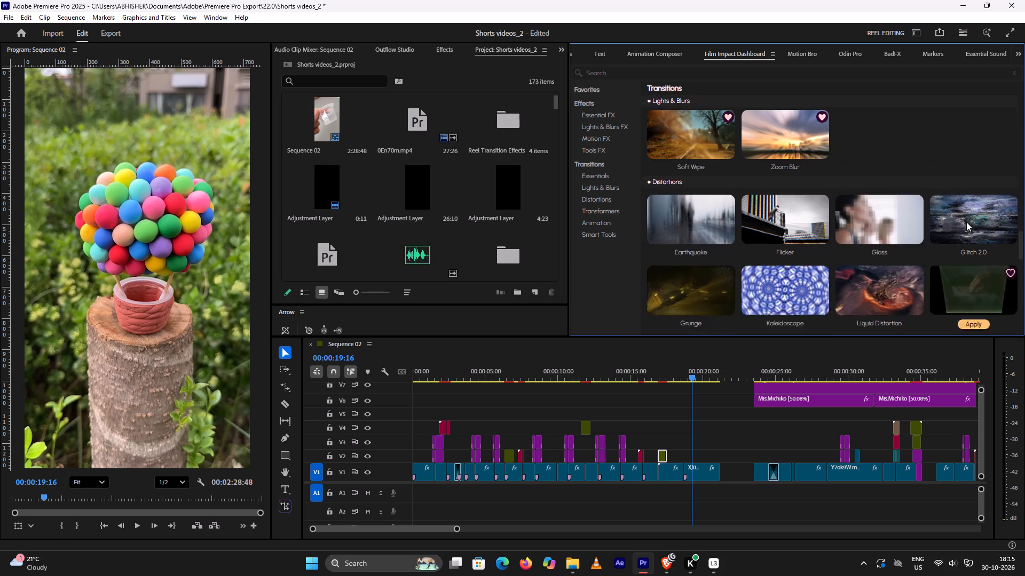
{"action": "scroll", "coordinate": [966, 222], "scroll_direction": "up", "scroll_amount": 2}
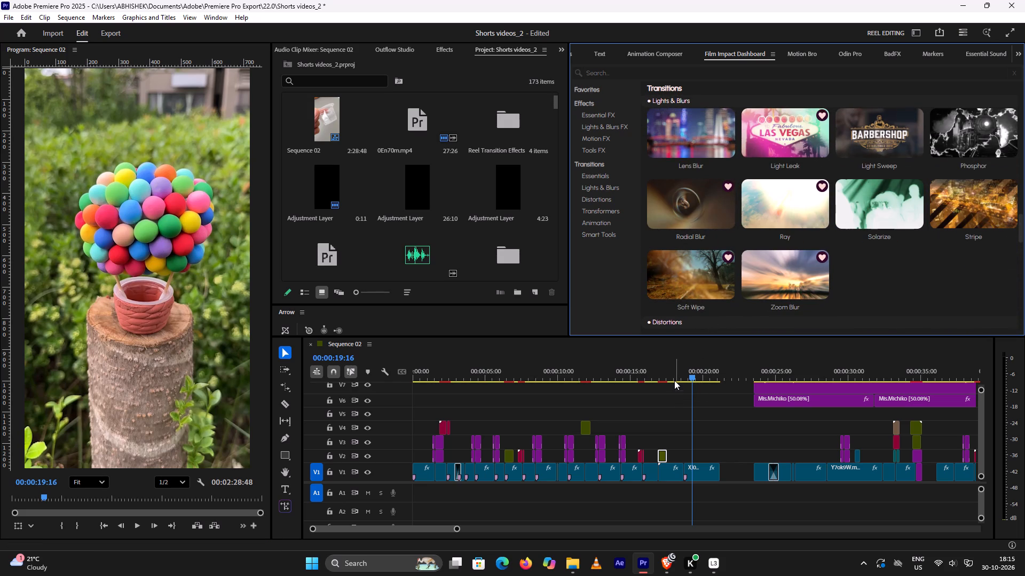
Select the two V1 clips on either side of the outdoor-shot cut and examine the Zoom Blur and Soft Wipe transitions.
{"action": "left_click_drag", "start_coordinate": [677, 448], "coordinate": [689, 476]}
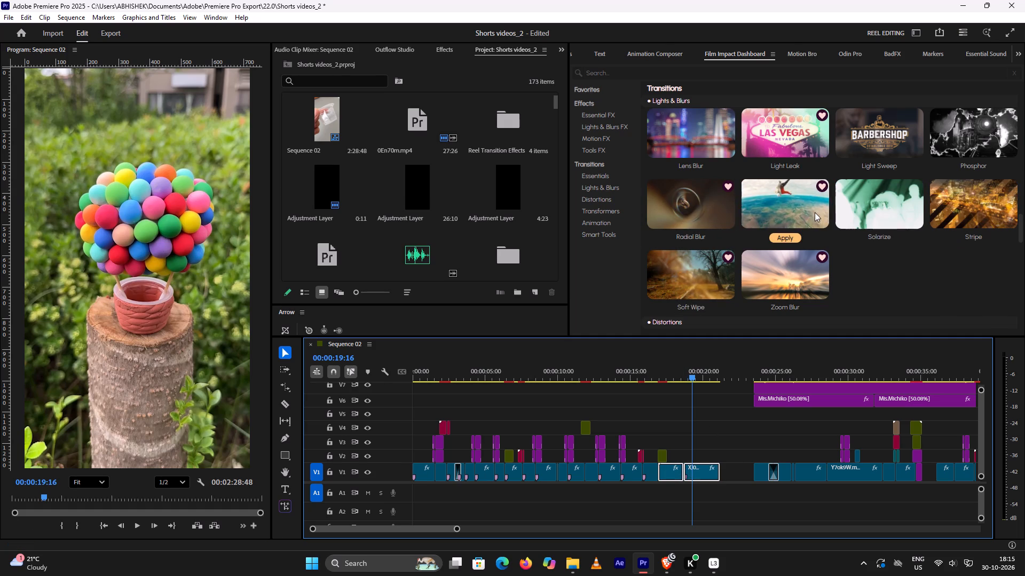
{"action": "left_click", "coordinate": [783, 276]}
{"action": "left_click", "coordinate": [715, 276]}
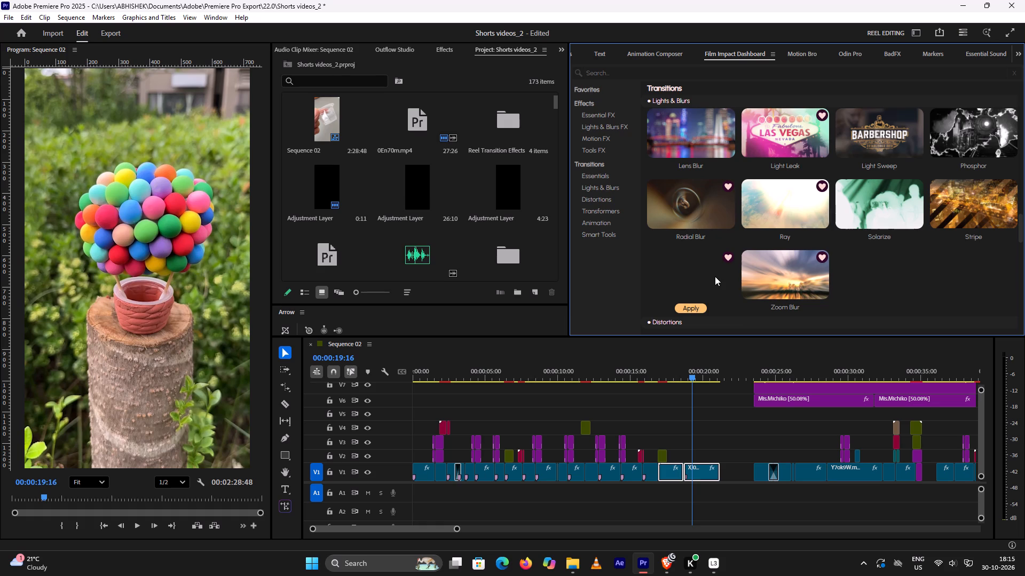
{"action": "scroll", "coordinate": [715, 276], "scroll_direction": "down", "scroll_amount": 1}
{"action": "left_click", "coordinate": [713, 230]}
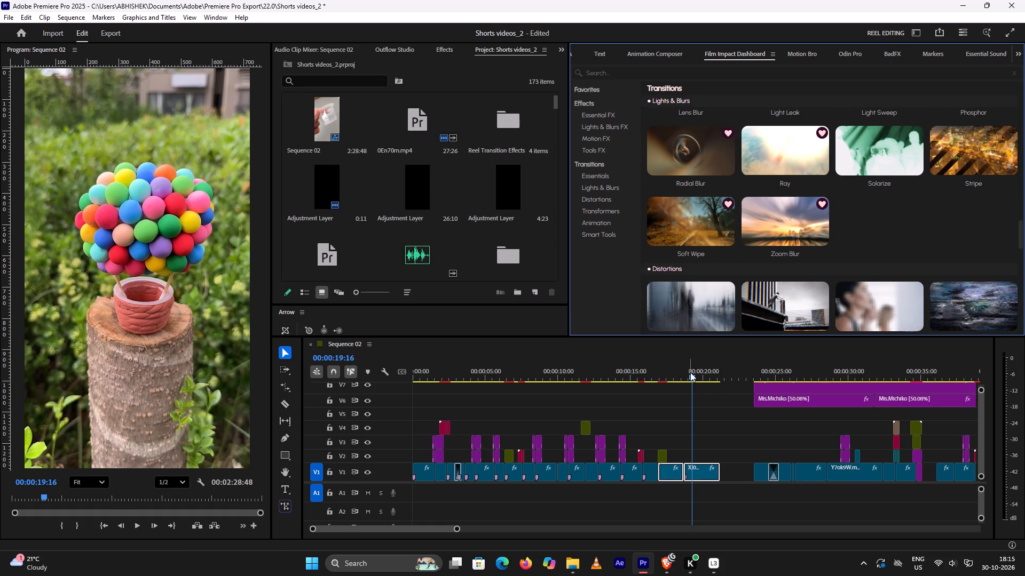
Ripple-trim the end of the V1 clip before the outdoor shot, removing the stray plastic-cup frame at 00:00:18:40.
{"action": "key", "text": "Up"}
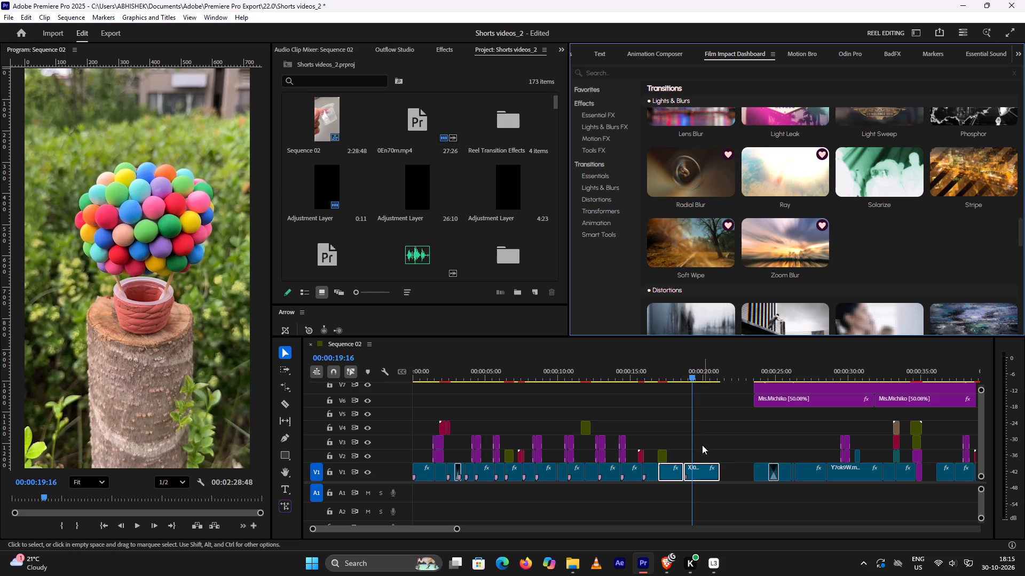
{"action": "left_click_drag", "start_coordinate": [691, 378], "coordinate": [683, 381]}
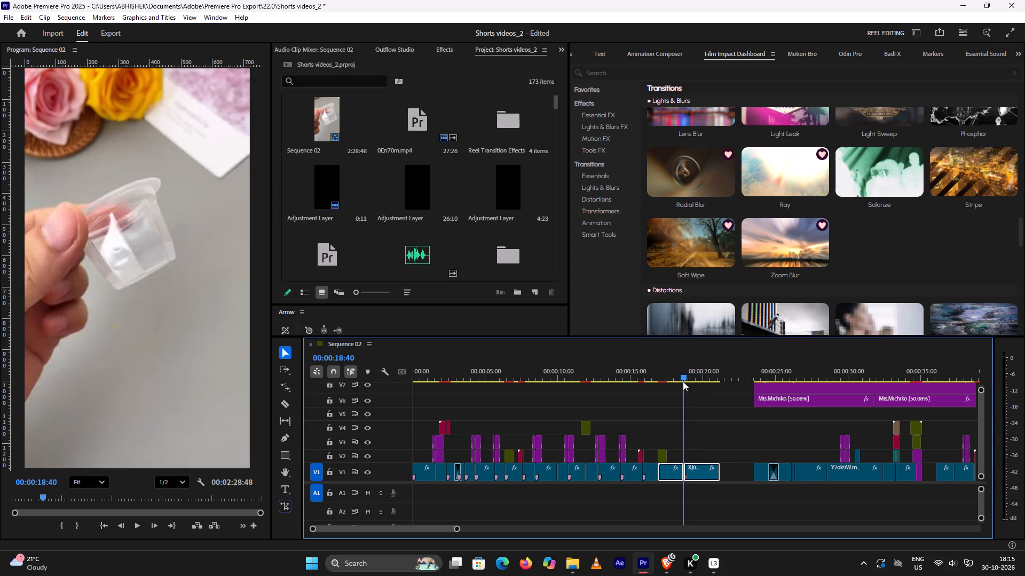
{"action": "left_click_drag", "start_coordinate": [683, 381], "coordinate": [684, 385]}
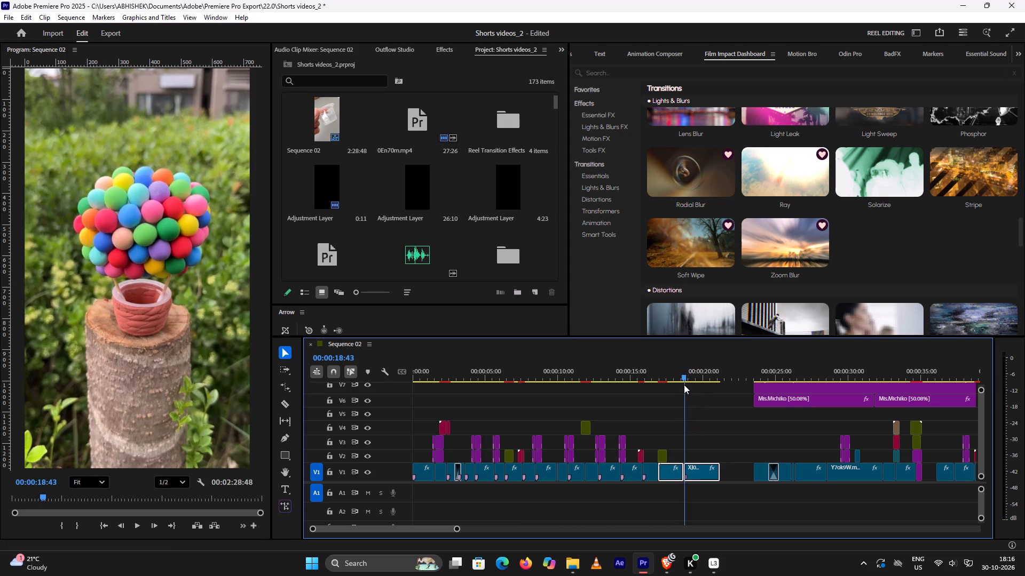
{"action": "left_click_drag", "start_coordinate": [684, 385], "coordinate": [683, 386]}
{"action": "key", "text": "Right"}
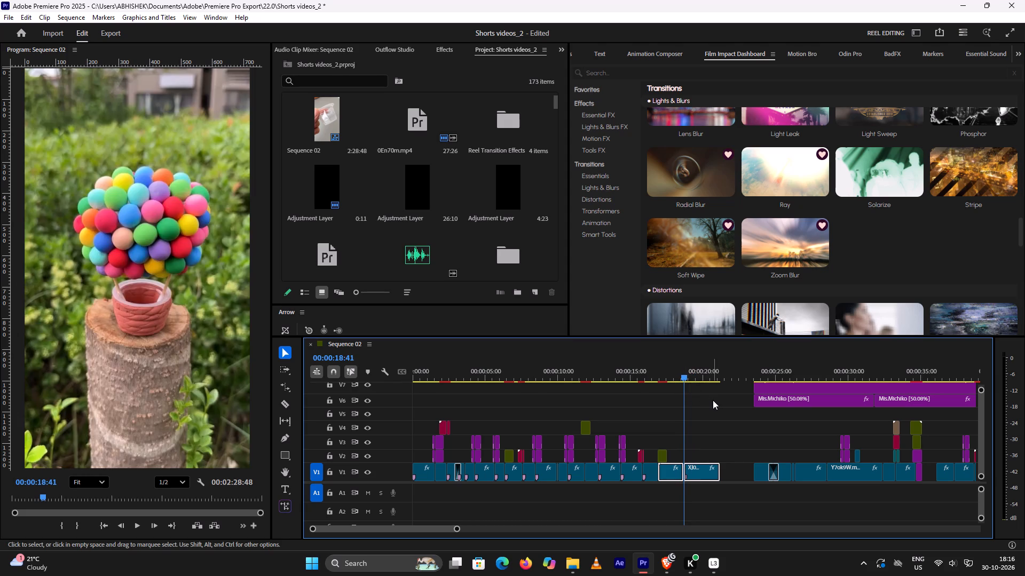
{"action": "key", "text": "Left"}
{"action": "key", "text": "Left"}
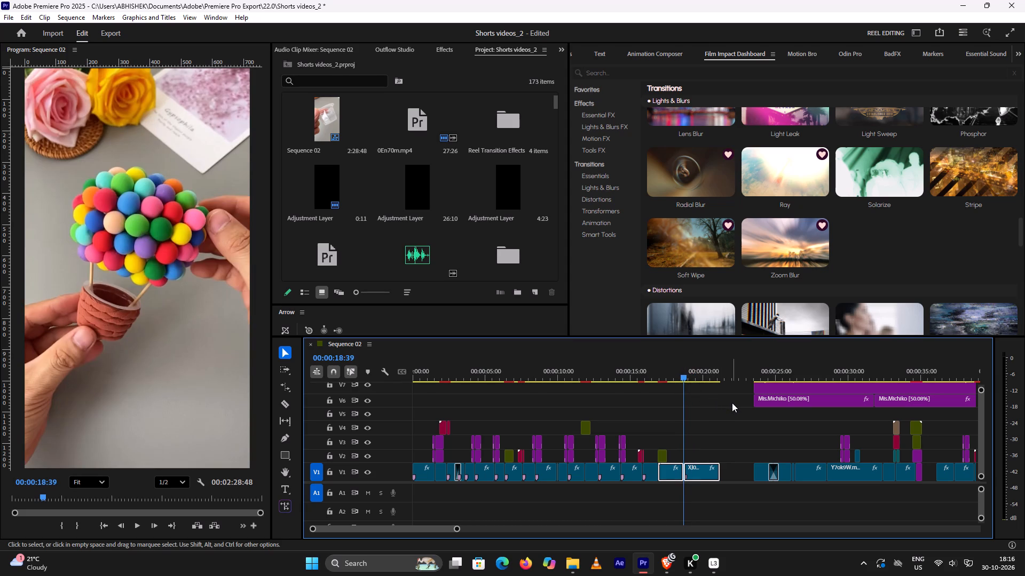
{"action": "key", "text": "Right"}
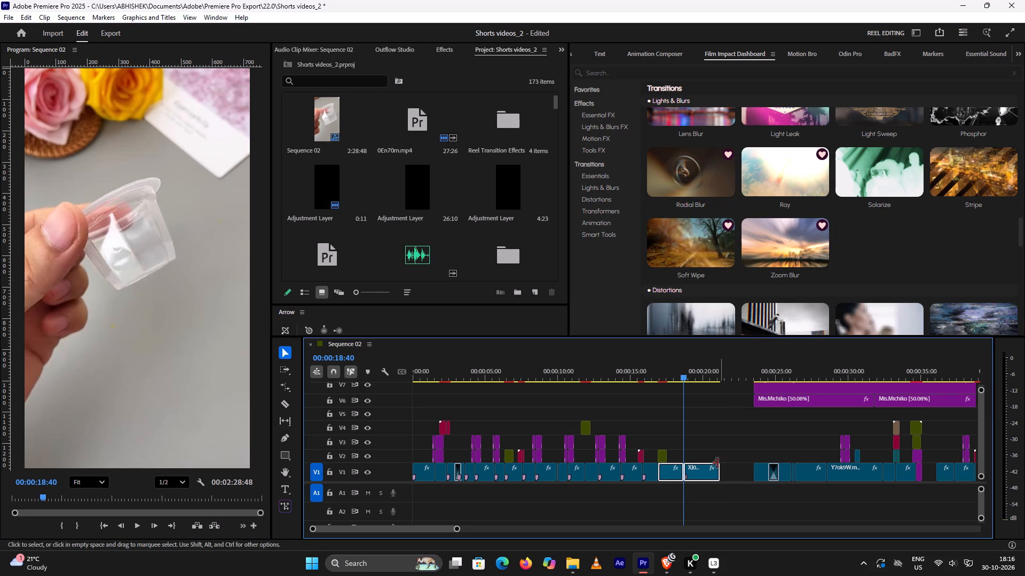
{"action": "scroll", "coordinate": [713, 472], "scroll_direction": "up", "scroll_amount": 5, "text": "ctrl"}
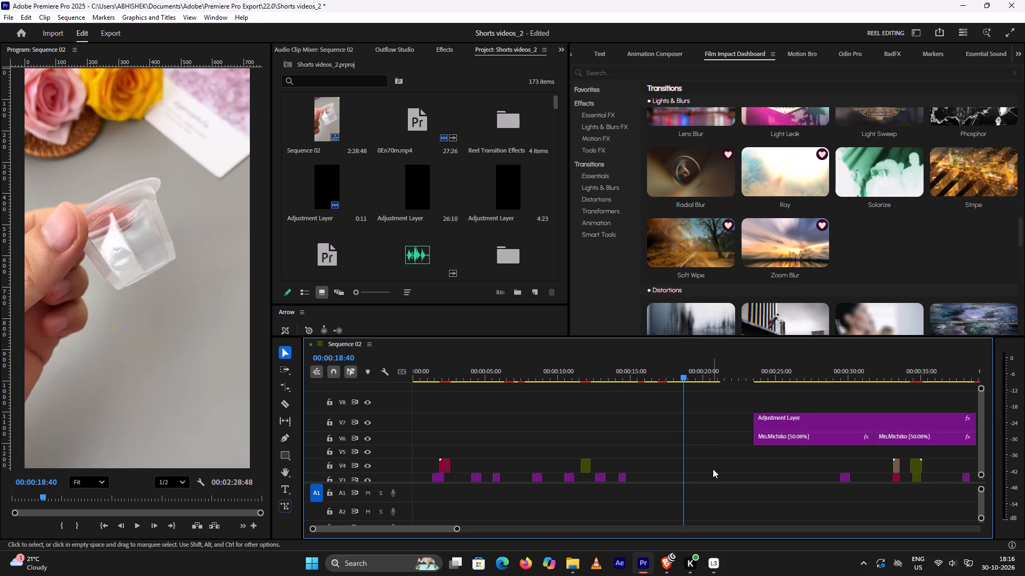
{"action": "scroll", "coordinate": [712, 462], "scroll_direction": "down", "scroll_amount": 5, "text": "ctrl"}
{"action": "scroll", "coordinate": [699, 469], "scroll_direction": "up", "scroll_amount": 9, "text": "alt"}
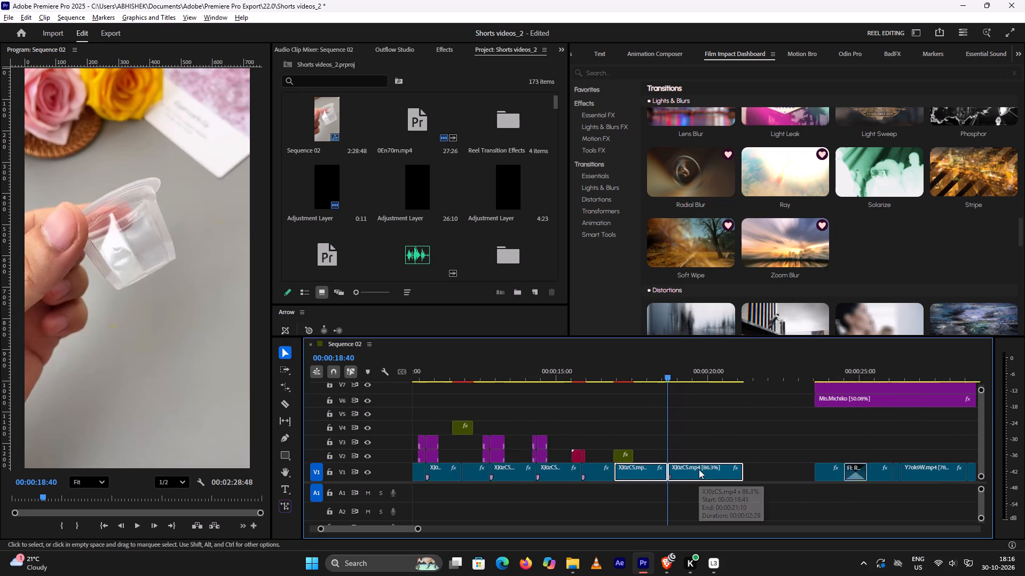
{"action": "scroll", "coordinate": [699, 469], "scroll_direction": "up", "scroll_amount": 11, "text": "alt"}
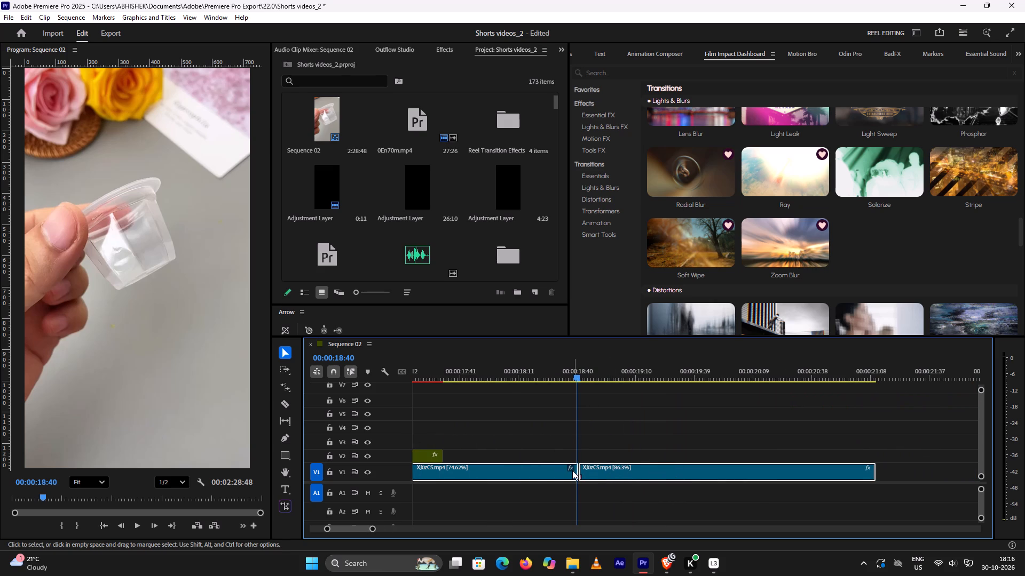
{"action": "left_click", "coordinate": [577, 473]}
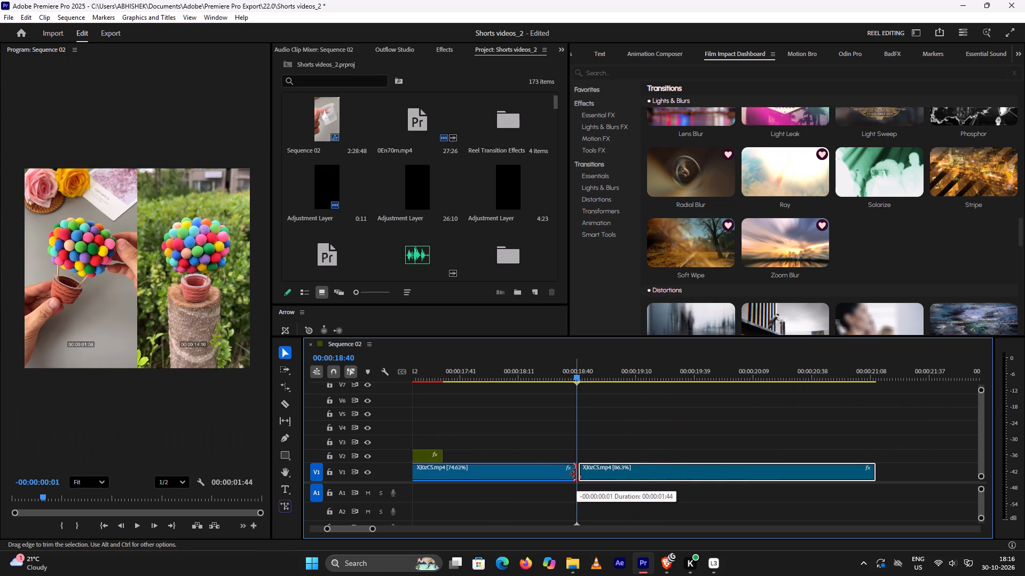
{"action": "left_click", "coordinate": [598, 476]}
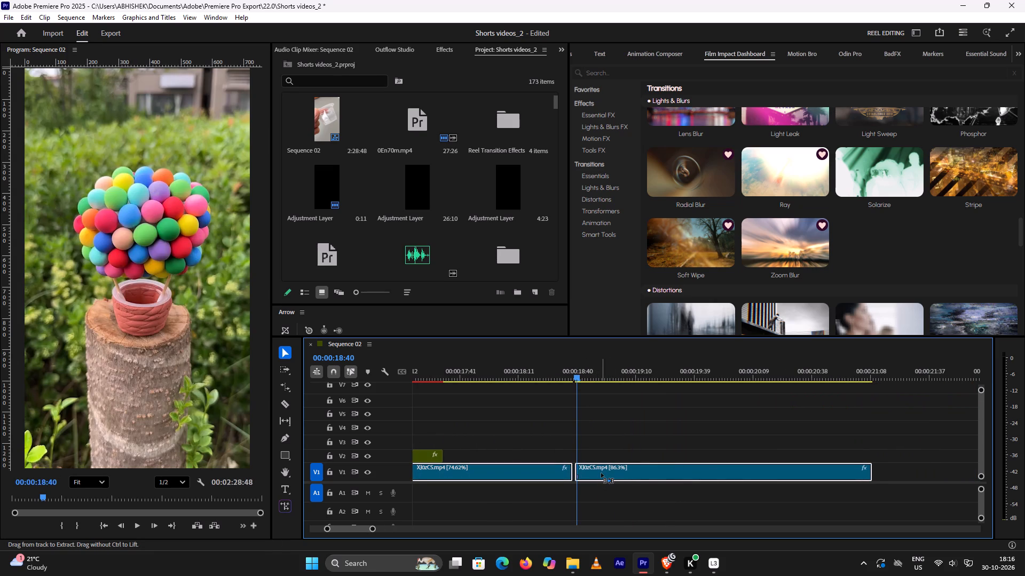
Undo the last change to the two V1 clips and close the gap before the outdoor clip at 00:00:18:40.
{"action": "key", "text": "ctrl+z"}
{"action": "left_click", "coordinate": [604, 445]}
{"action": "left_click", "coordinate": [616, 468]}
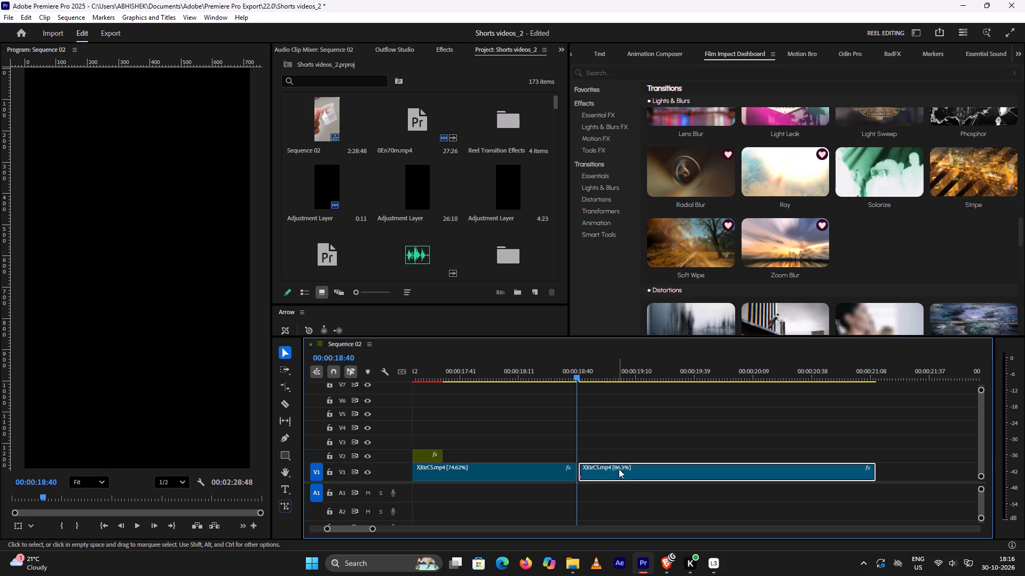
{"action": "left_click", "coordinate": [622, 473]}
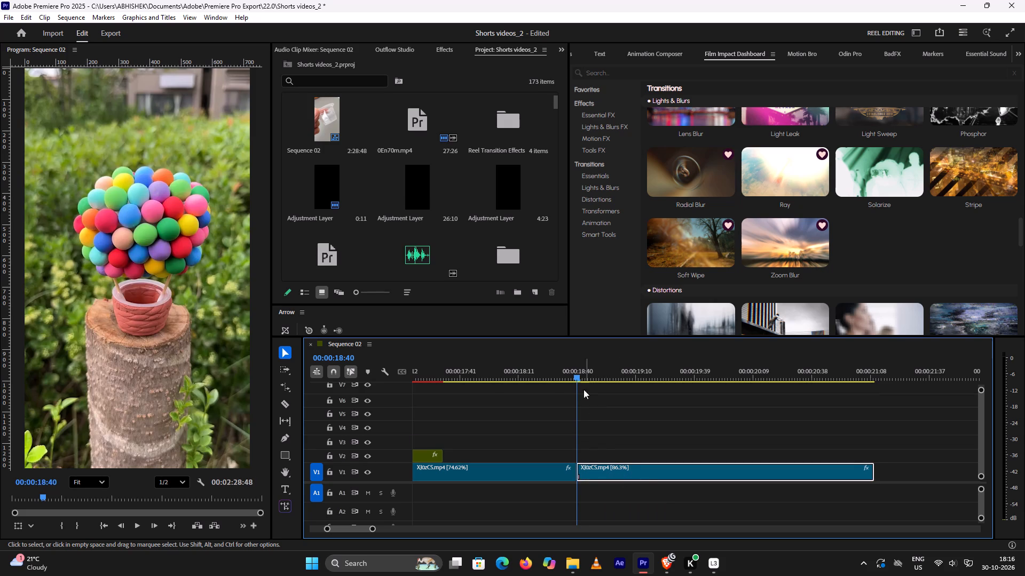
Check the outdoor-shot cut, apply the Film Impact Ray transition across its two V1 clips, and play it back.
{"action": "left_click", "coordinate": [568, 378]}
{"action": "left_click_drag", "start_coordinate": [567, 378], "coordinate": [574, 379]}
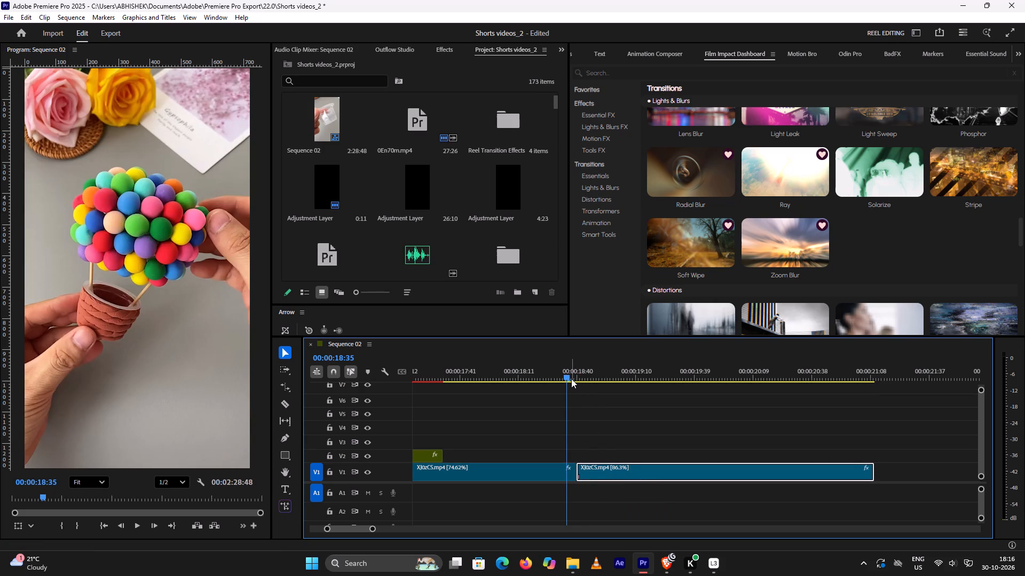
{"action": "left_click_drag", "start_coordinate": [568, 377], "coordinate": [575, 379]}
{"action": "left_click_drag", "start_coordinate": [568, 376], "coordinate": [570, 375]}
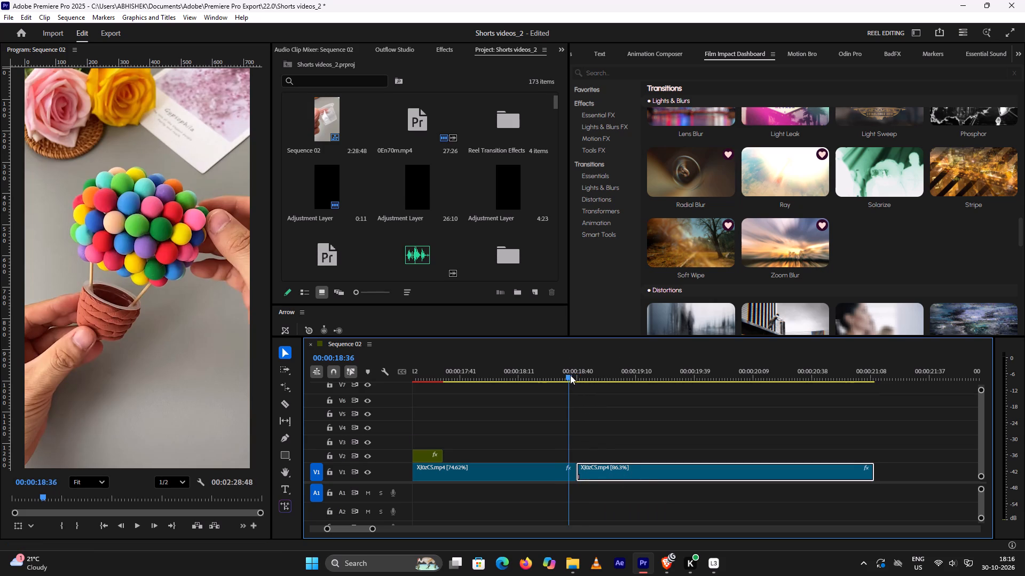
{"action": "left_click_drag", "start_coordinate": [570, 375], "coordinate": [576, 379]}
{"action": "left_click_drag", "start_coordinate": [558, 444], "coordinate": [616, 494]}
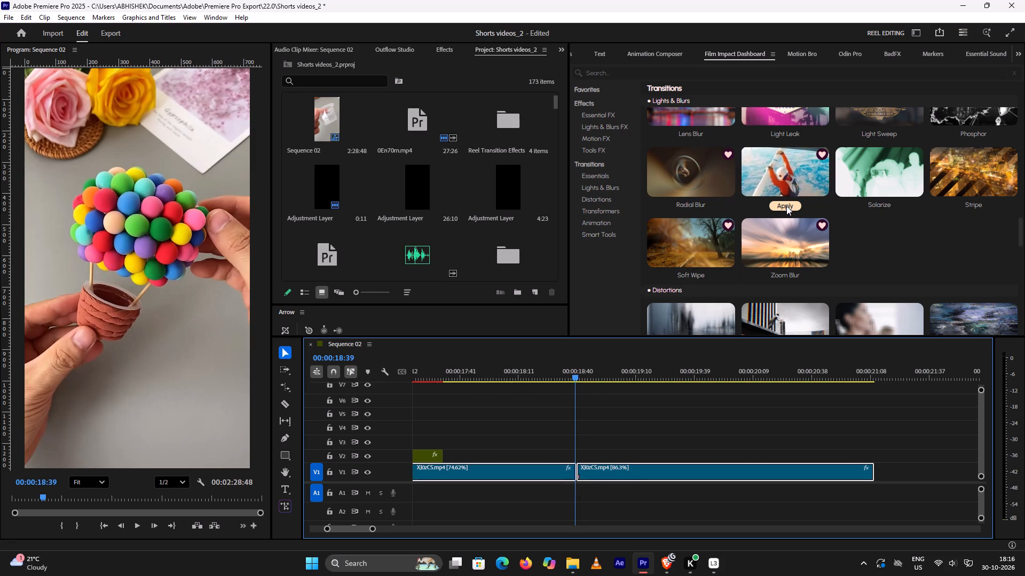
{"action": "left_click", "coordinate": [786, 207]}
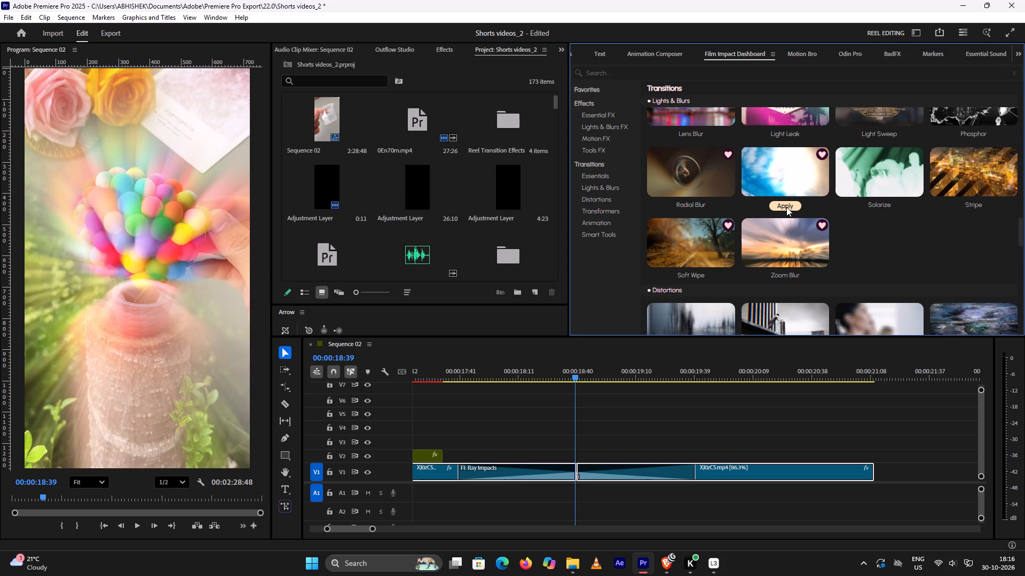
{"action": "scroll", "coordinate": [739, 387], "scroll_direction": "down", "scroll_amount": 9, "text": "alt"}
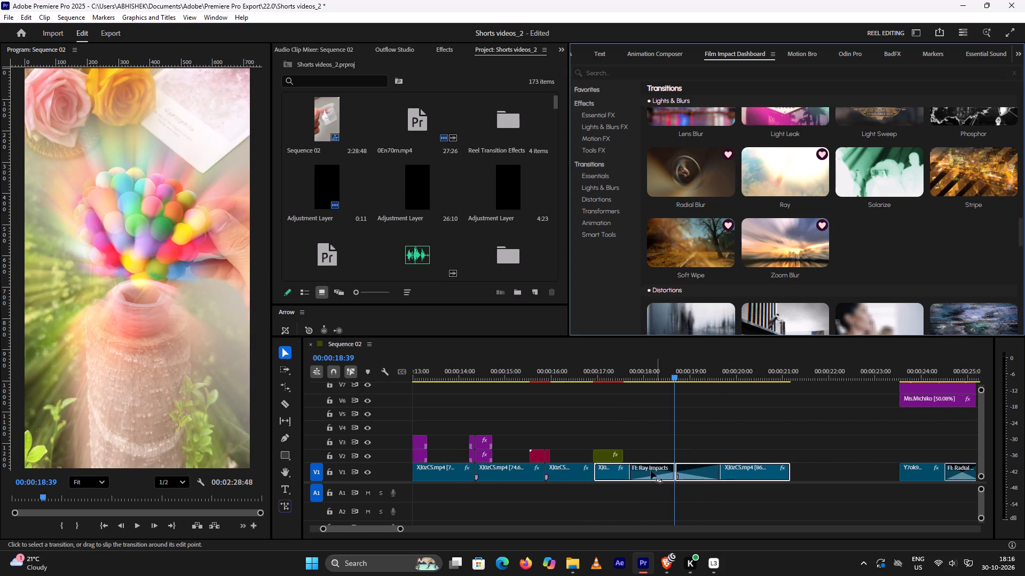
{"action": "left_click", "coordinate": [582, 358]}
{"action": "left_click", "coordinate": [582, 369]}
{"action": "key", "text": "space"}
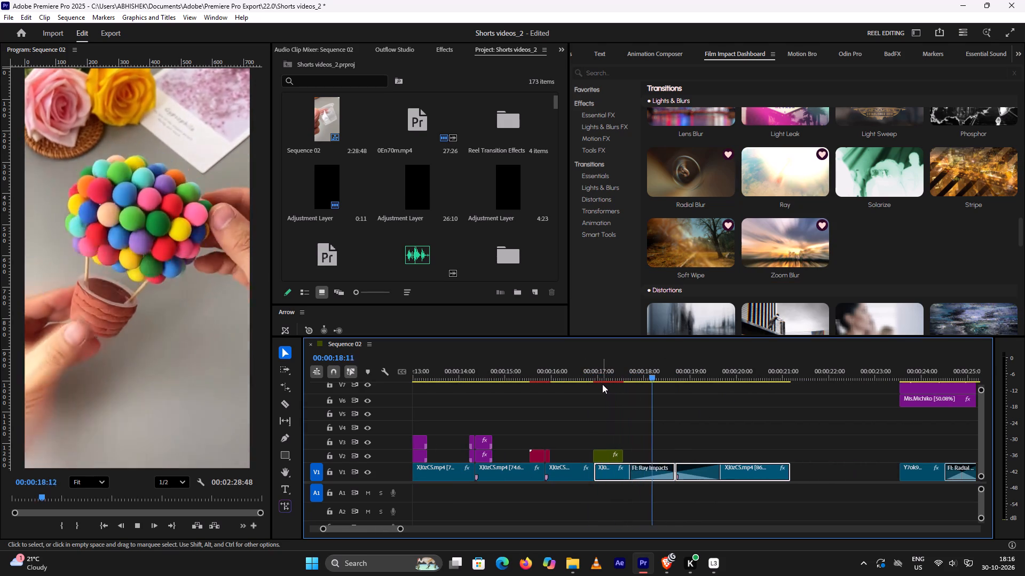
{"action": "key", "text": "space"}
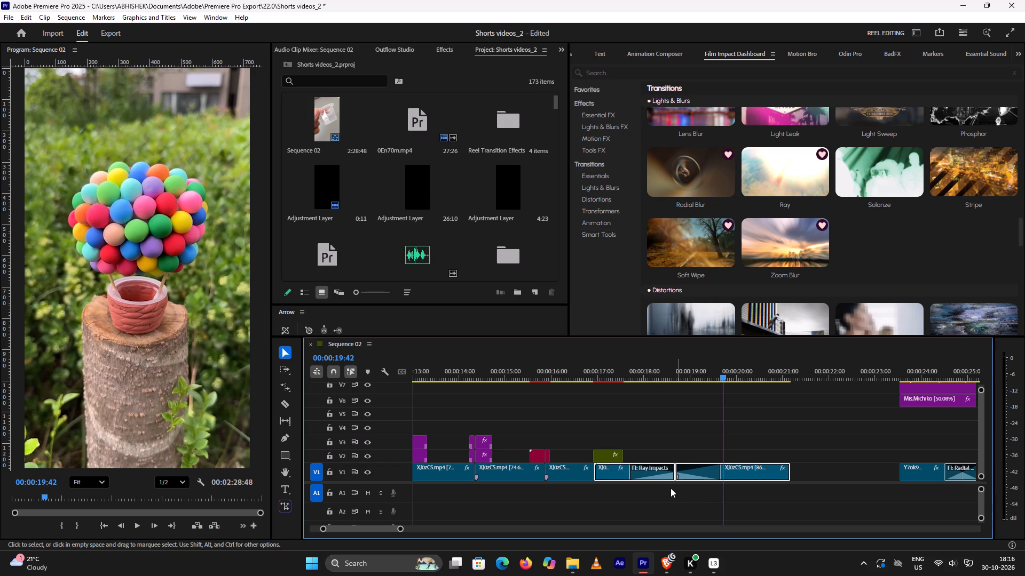
Shorten the Ray Impacts transition from both ends to roughly a third of its length and play it back.
{"action": "left_click", "coordinate": [646, 472]}
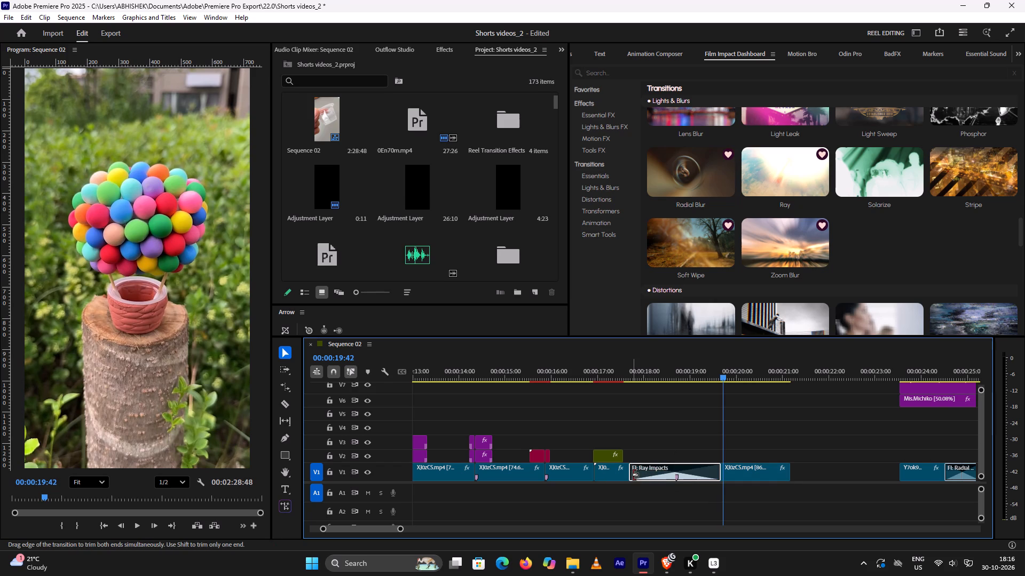
{"action": "left_click_drag", "start_coordinate": [632, 474], "coordinate": [661, 474]}
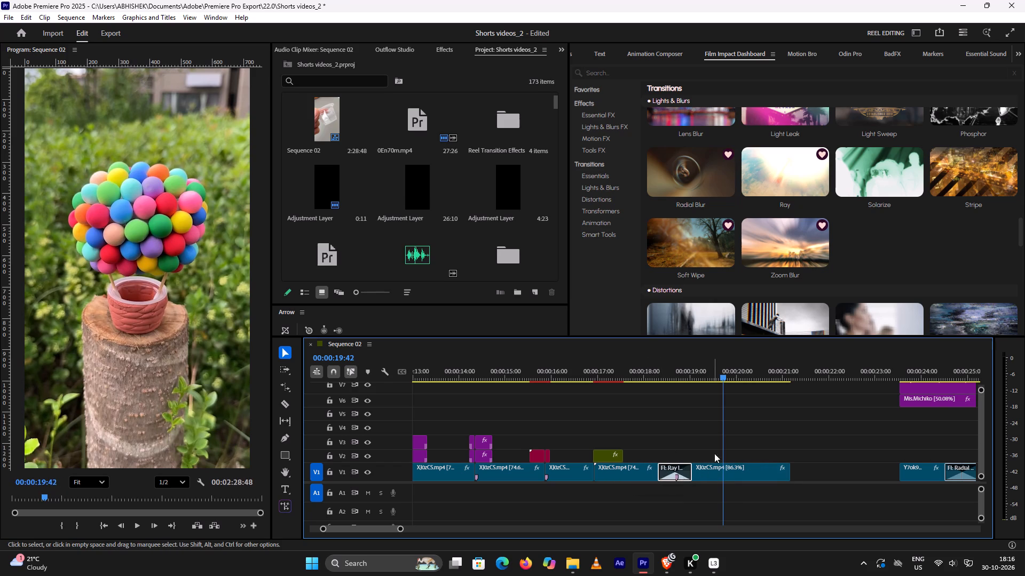
{"action": "left_click", "coordinate": [710, 436]}
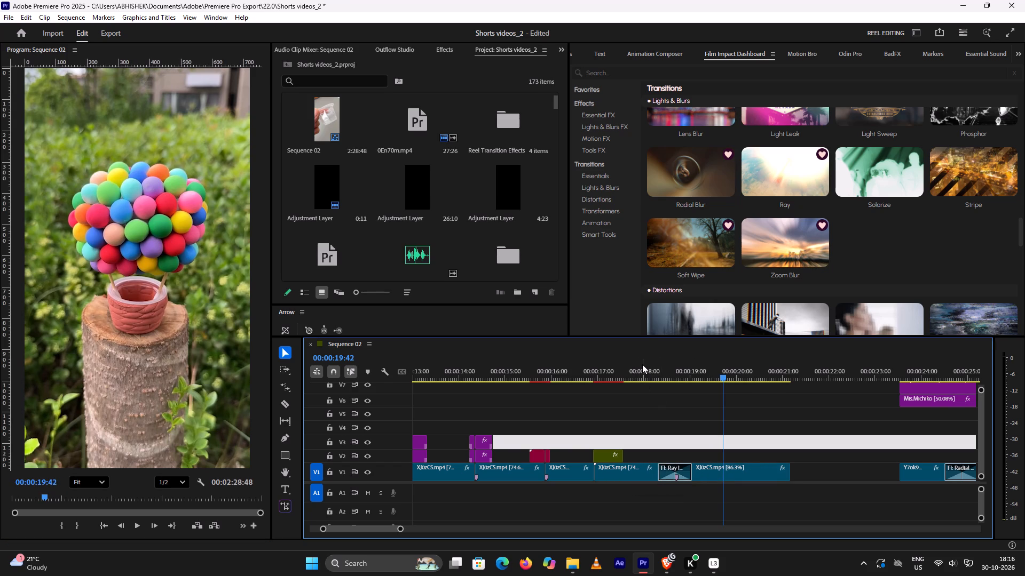
{"action": "left_click", "coordinate": [643, 364]}
{"action": "key", "text": "space"}
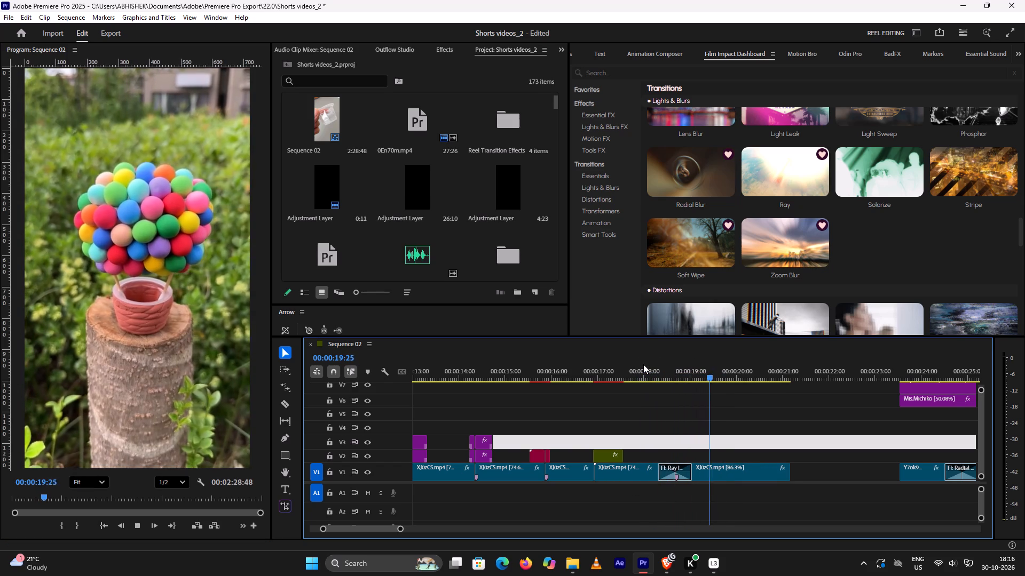
{"action": "key", "text": "space"}
Preview the bracelet section around 00:00:34 and bring its stacked Leaks and Blur overlays to the end of the outdoor balloon clip on V2–V4.
{"action": "scroll", "coordinate": [754, 391], "scroll_direction": "down", "scroll_amount": 4, "text": "alt"}
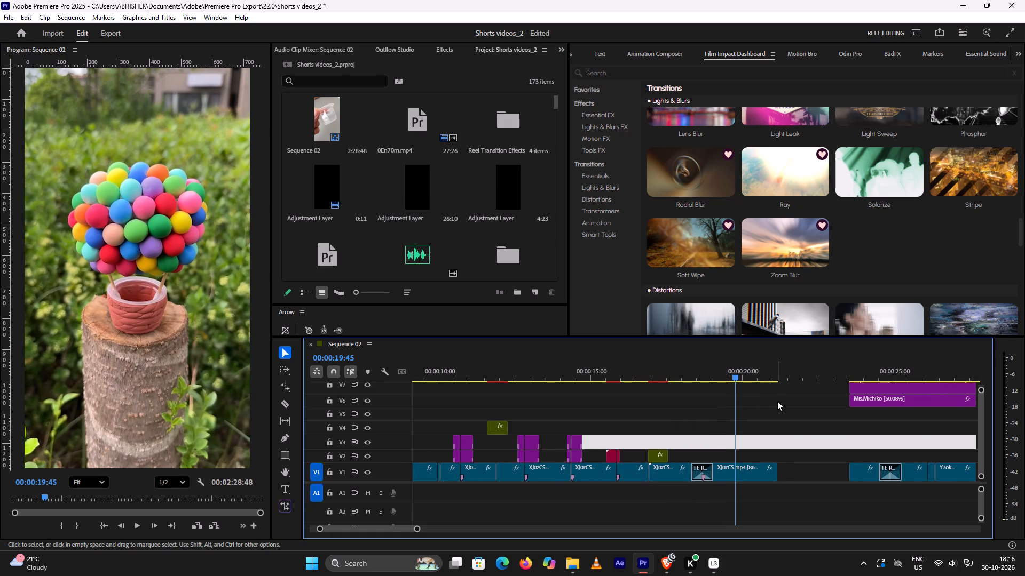
{"action": "scroll", "coordinate": [812, 437], "scroll_direction": "down", "scroll_amount": 8, "text": "alt"}
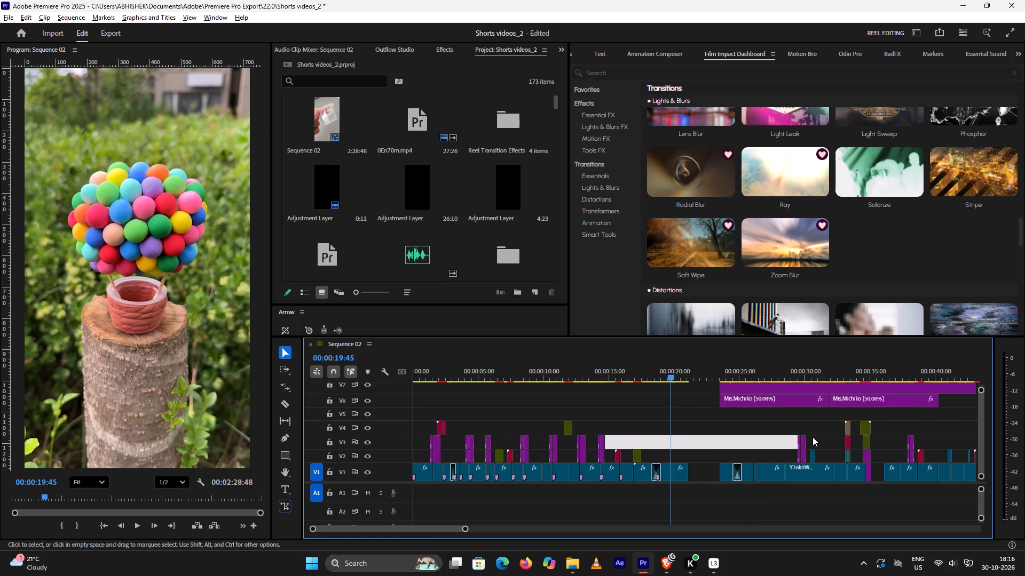
{"action": "left_click", "coordinate": [787, 421]}
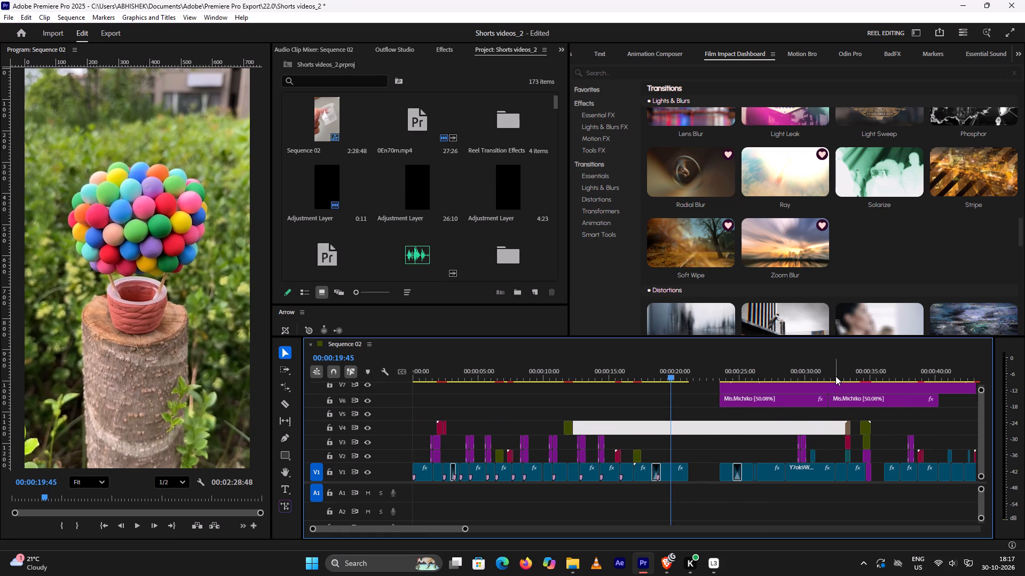
{"action": "left_click", "coordinate": [835, 376]}
{"action": "key", "text": "space"}
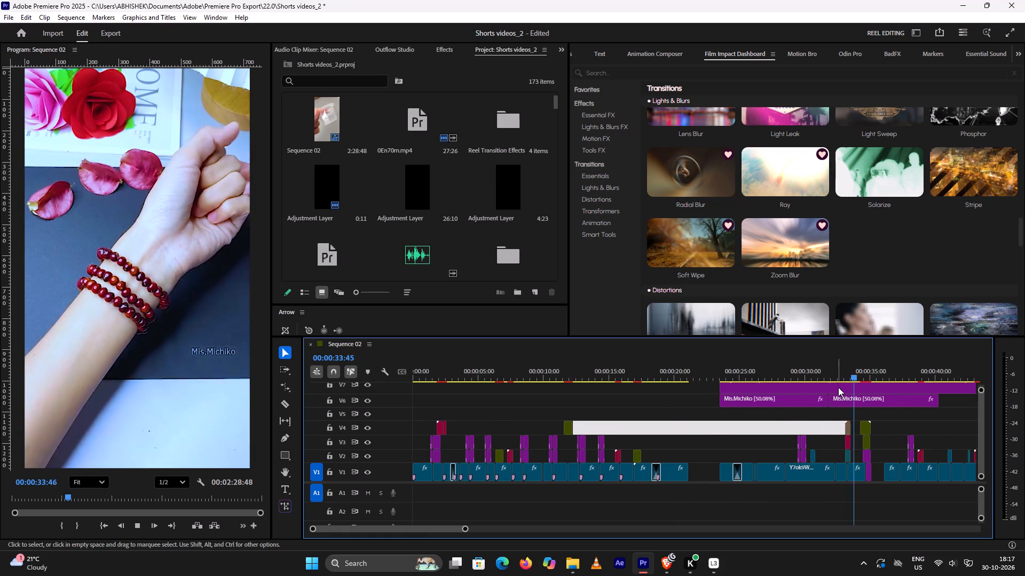
{"action": "key", "text": "space"}
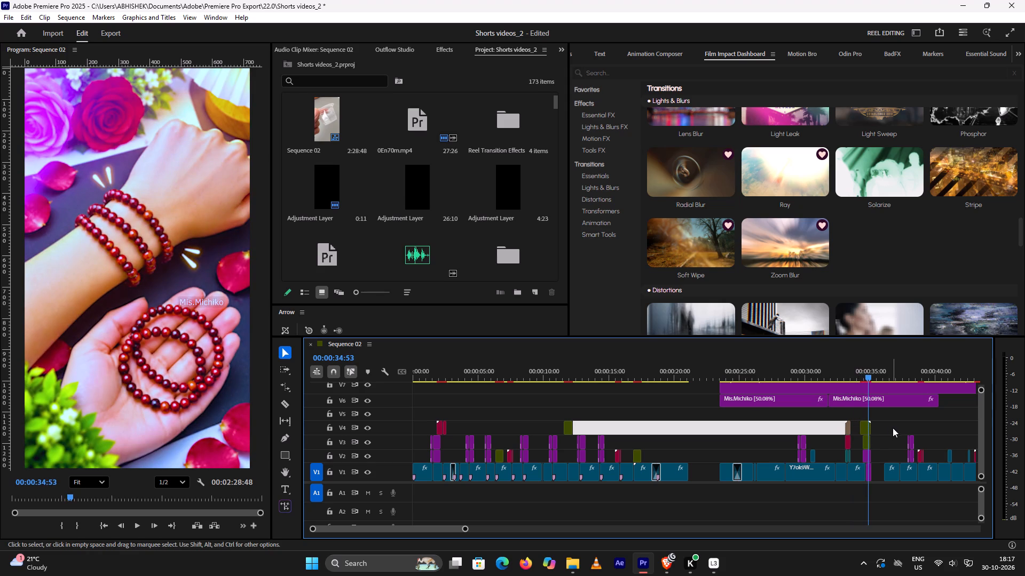
{"action": "left_click_drag", "start_coordinate": [894, 426], "coordinate": [861, 455]}
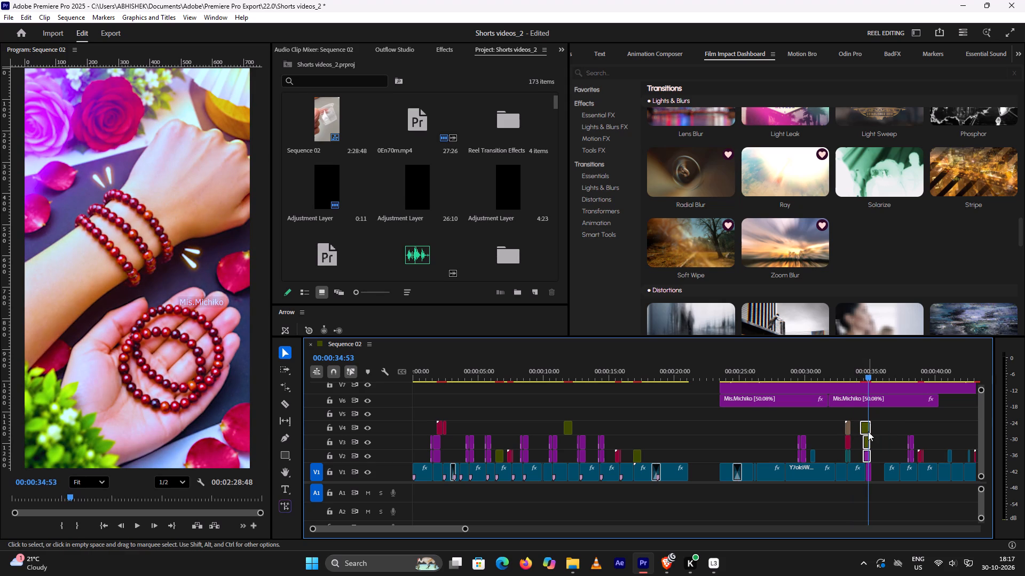
{"action": "left_click_drag", "start_coordinate": [866, 425], "coordinate": [696, 422]}
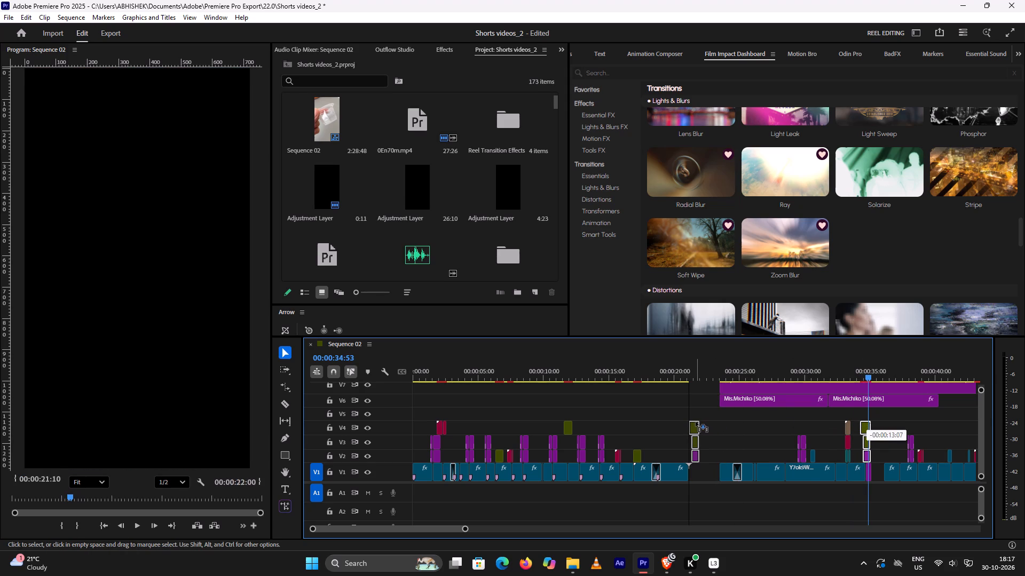
{"action": "left_click_drag", "start_coordinate": [696, 422], "coordinate": [688, 426]}
Shift the Leaks and Blur overlays forward in time so they straddle the outdoor clip's end, and play them back.
{"action": "scroll", "coordinate": [704, 429], "scroll_direction": "up", "scroll_amount": 15, "text": "alt"}
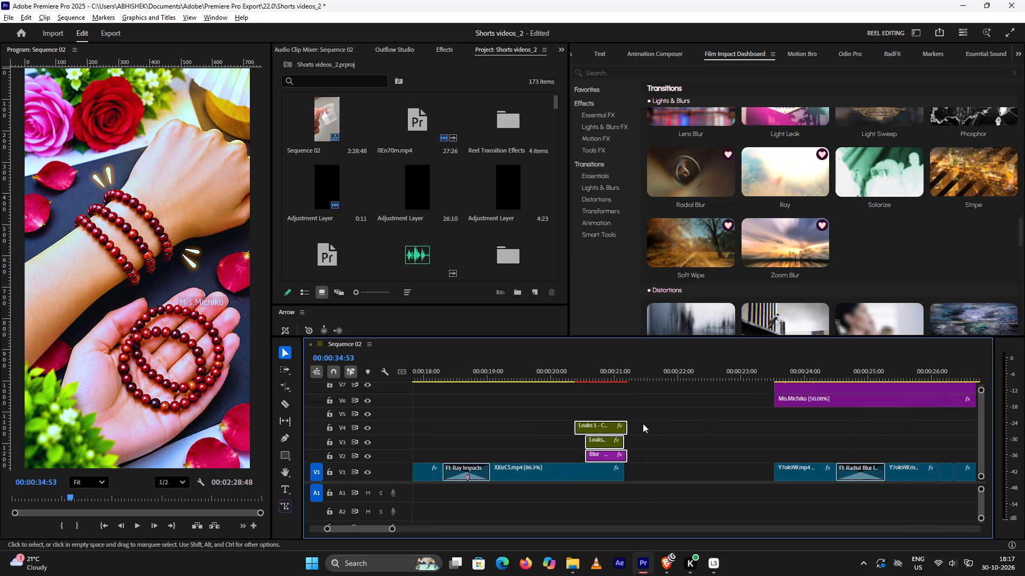
{"action": "left_click_drag", "start_coordinate": [596, 426], "coordinate": [621, 425]}
{"action": "left_click", "coordinate": [597, 369]}
{"action": "key", "text": "space"}
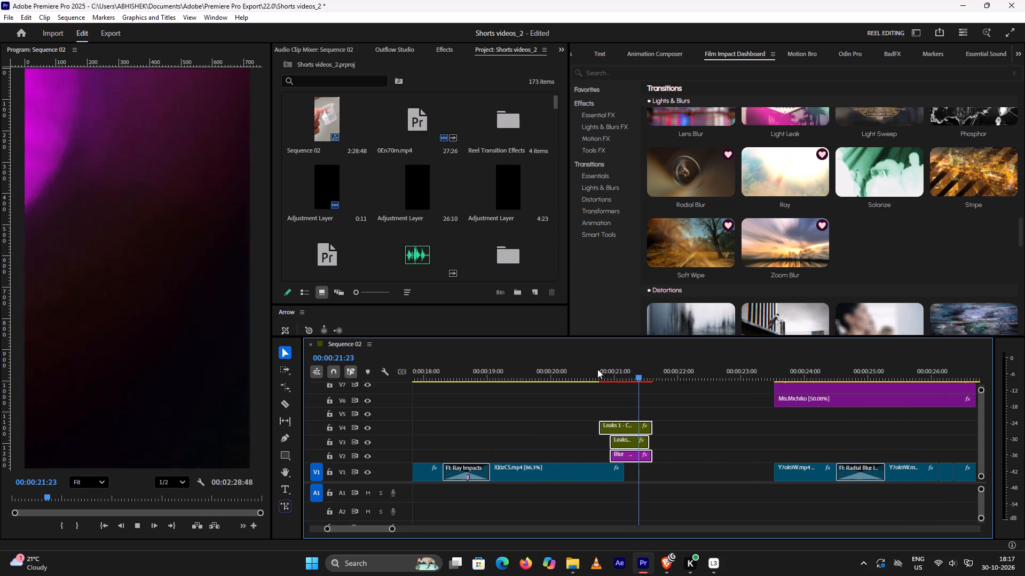
{"action": "key", "text": "space"}
{"action": "scroll", "coordinate": [708, 435], "scroll_direction": "down", "scroll_amount": 9, "text": "alt"}
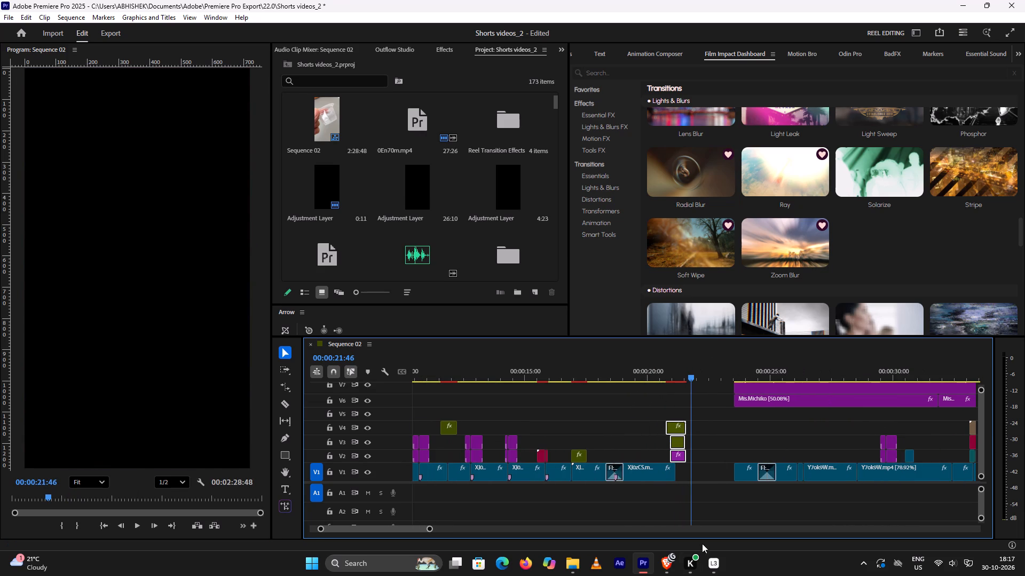
Switch to File Explorer, add the Colorful Miniature Hot-Air Balloon Craft image from Downloads to V6, and trim its end.
{"action": "left_click", "coordinate": [582, 564]}
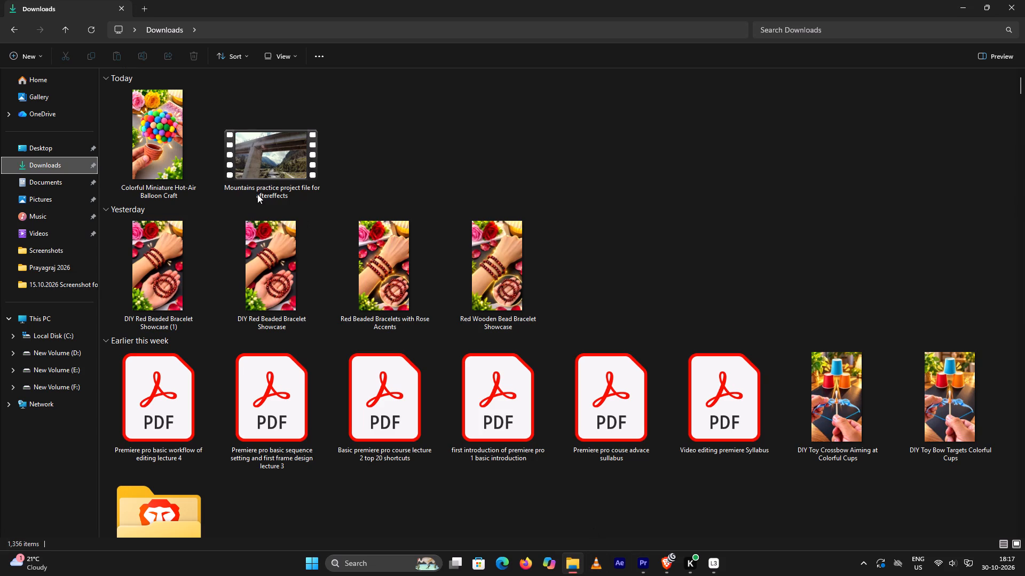
{"action": "left_click", "coordinate": [165, 150]}
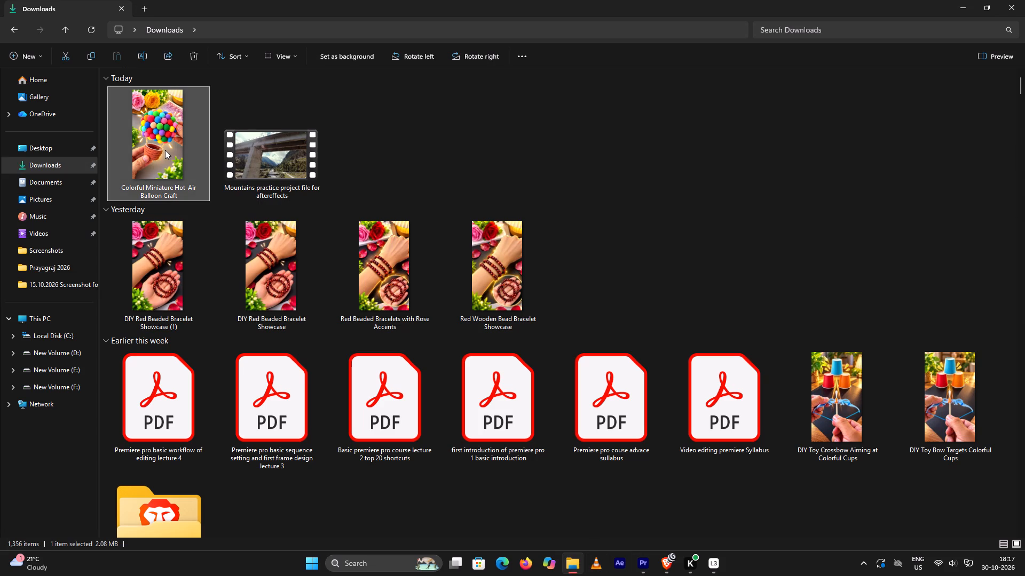
{"action": "left_click_drag", "start_coordinate": [165, 150], "coordinate": [661, 508]}
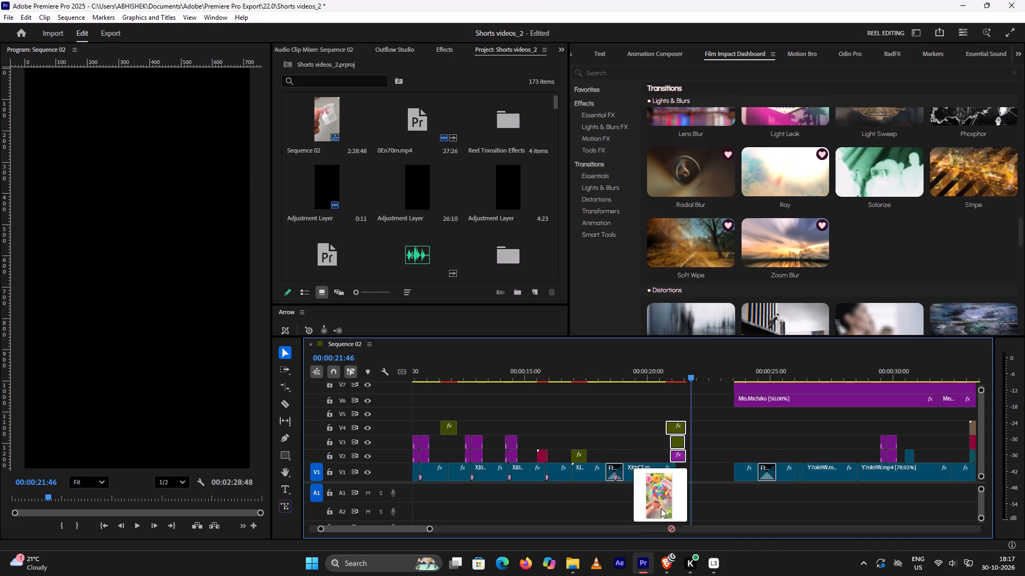
{"action": "left_click_drag", "start_coordinate": [661, 508], "coordinate": [595, 406]}
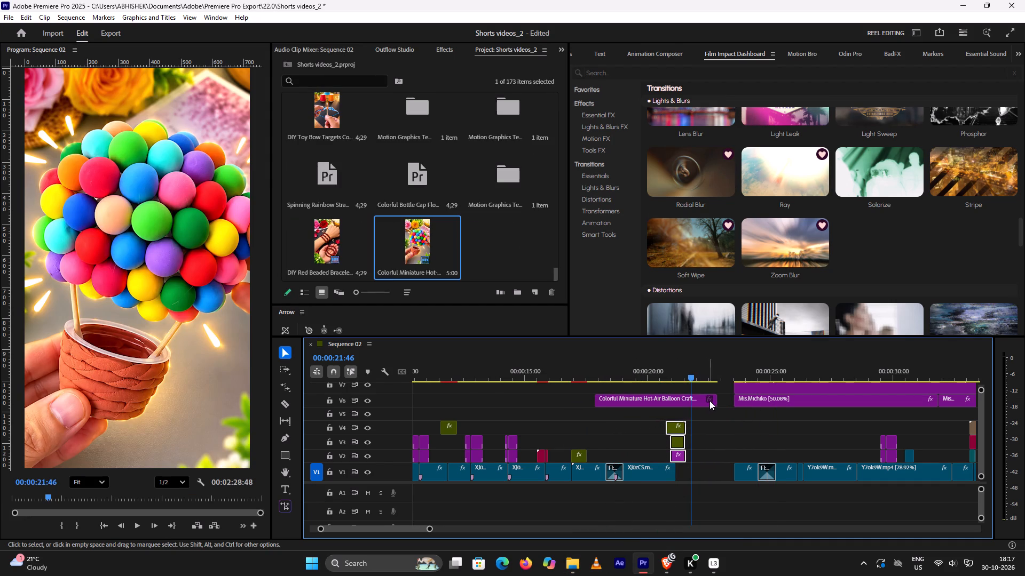
{"action": "left_click_drag", "start_coordinate": [716, 399], "coordinate": [655, 404]}
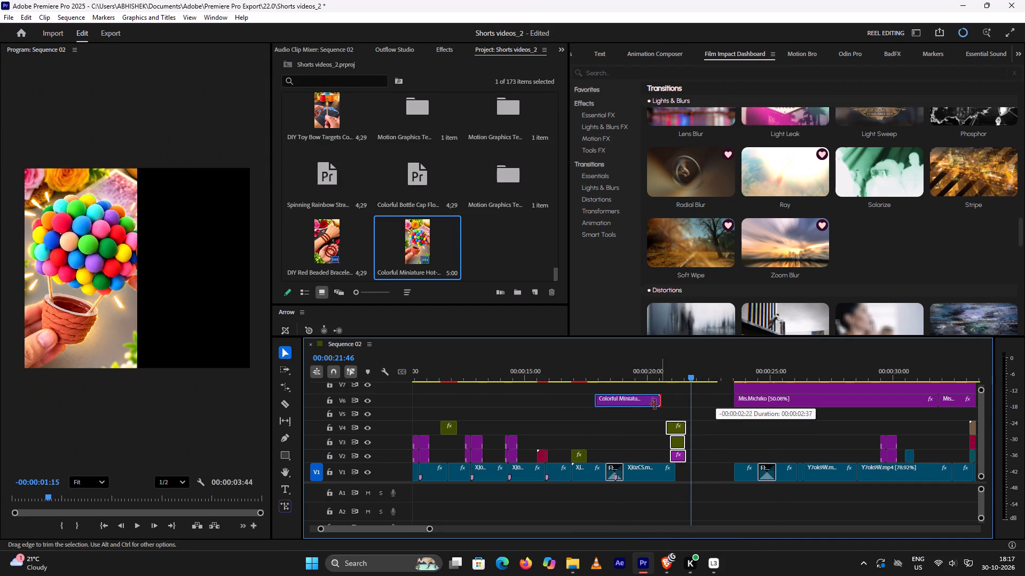
{"action": "left_click_drag", "start_coordinate": [655, 404], "coordinate": [641, 404]}
Scale the balloon craft image clip on V6 to fill the frame with Outflow Studio.
{"action": "left_click", "coordinate": [624, 402]}
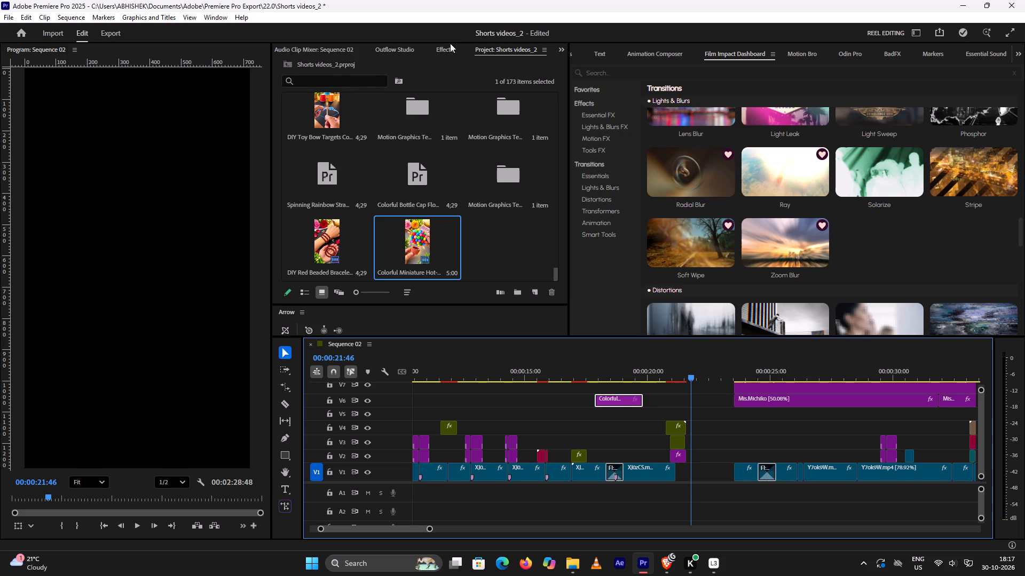
{"action": "left_click", "coordinate": [400, 47]}
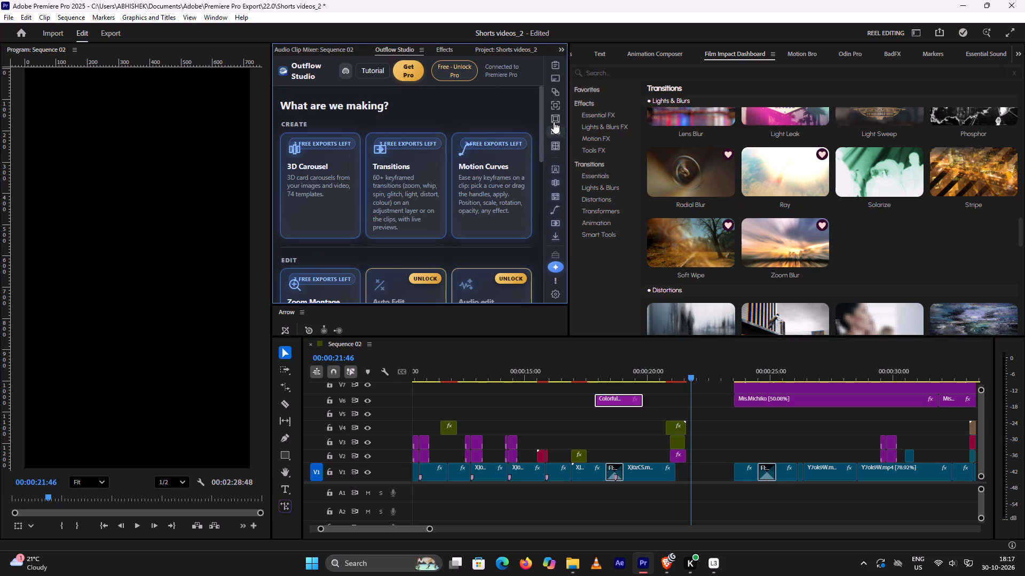
{"action": "left_click", "coordinate": [553, 116]}
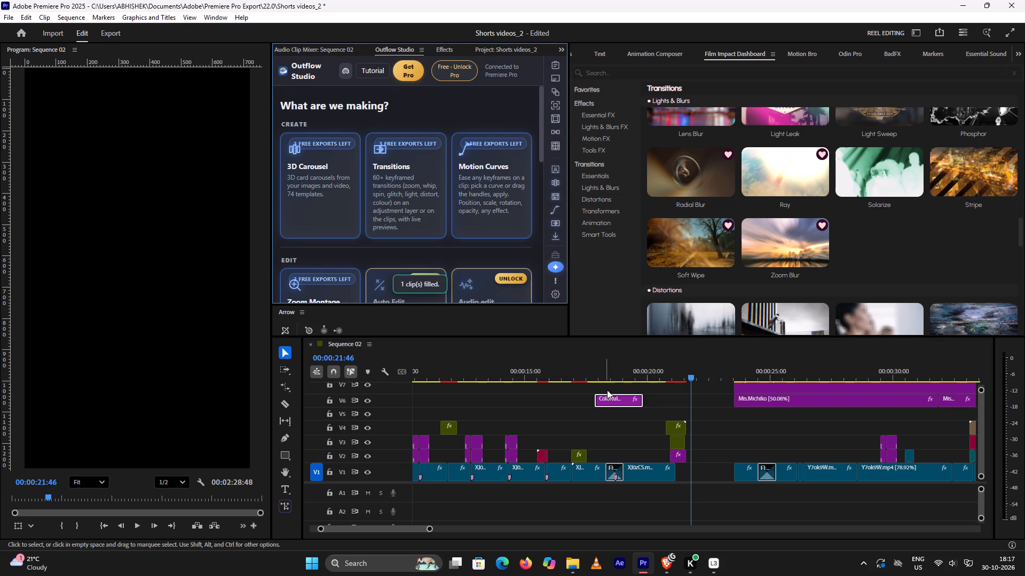
Trim the balloon craft image clip to about 1 second and place it on V1 directly after the outdoor shot.
{"action": "left_click", "coordinate": [621, 365]}
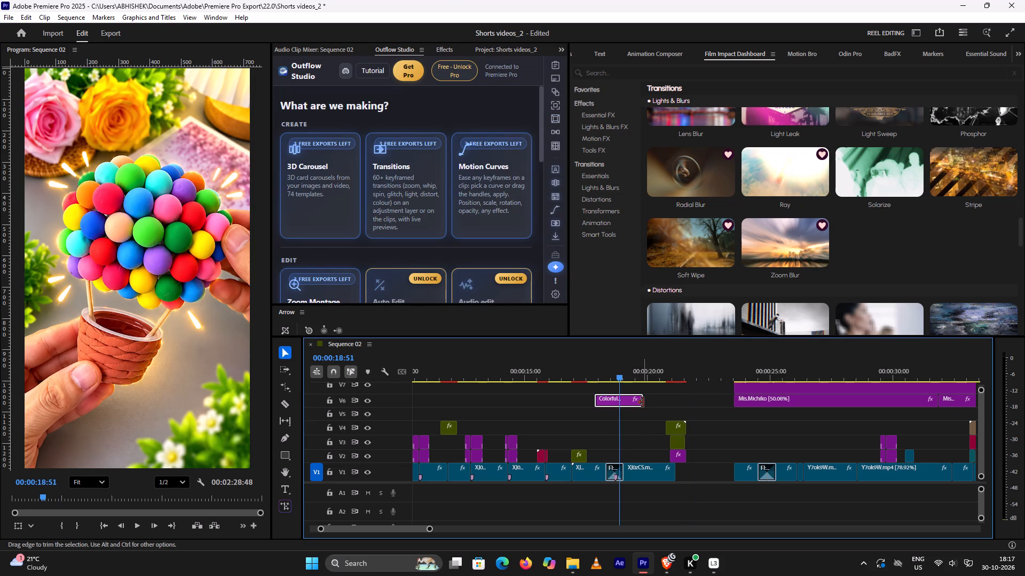
{"action": "left_click_drag", "start_coordinate": [642, 402], "coordinate": [626, 403]}
{"action": "left_click_drag", "start_coordinate": [612, 398], "coordinate": [613, 398]}
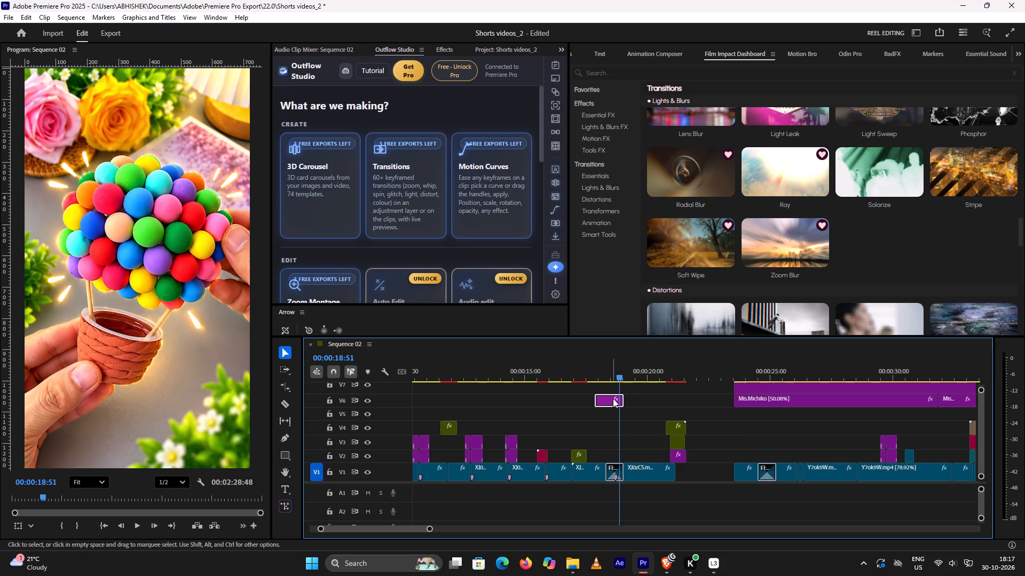
{"action": "left_click_drag", "start_coordinate": [613, 398], "coordinate": [697, 474]}
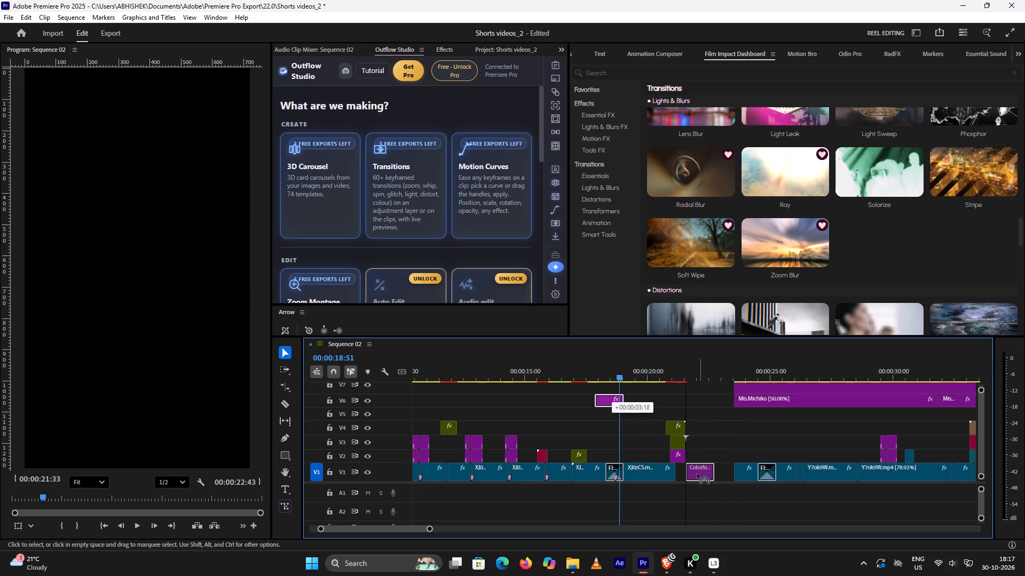
{"action": "left_click_drag", "start_coordinate": [697, 474], "coordinate": [695, 475]}
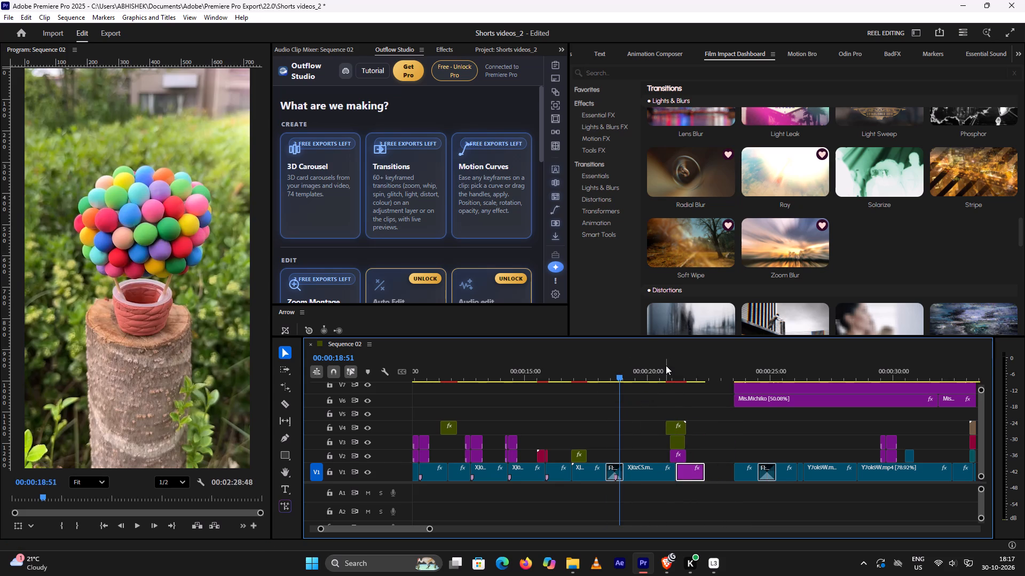
Play the transition into the closing balloon image and trim the image's end on V1 to 00:00:21:40, for a 30-frame duration.
{"action": "left_click", "coordinate": [666, 365]}
{"action": "key", "text": "space"}
{"action": "key", "text": "space"}
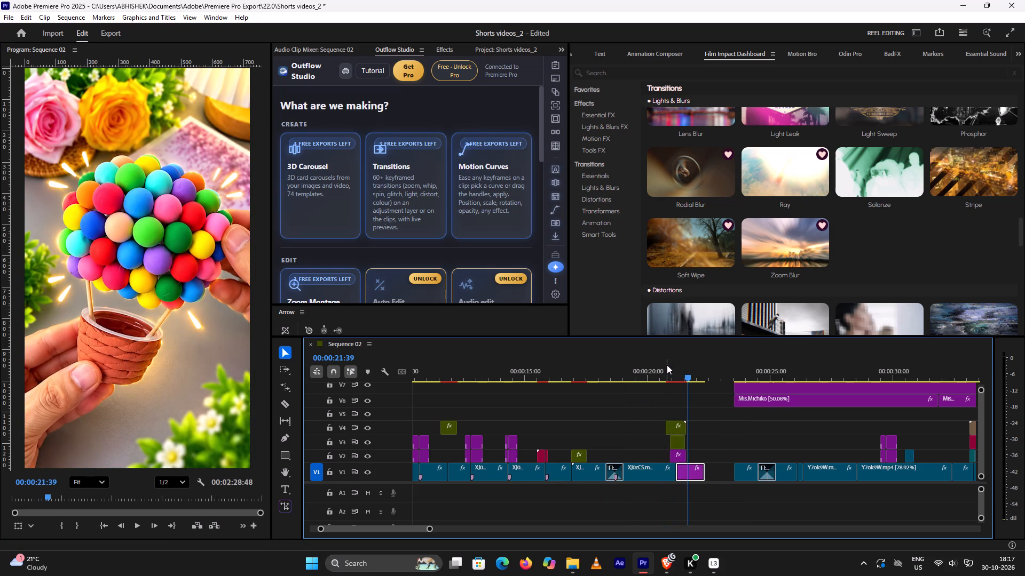
{"action": "key", "text": "space"}
{"action": "key", "text": "space"}
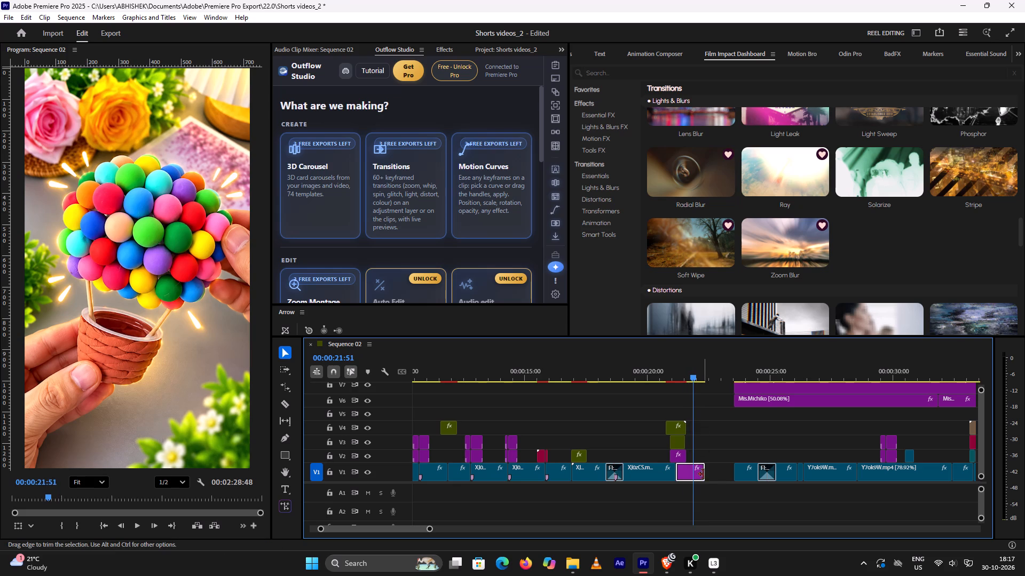
{"action": "left_click", "coordinate": [693, 379]}
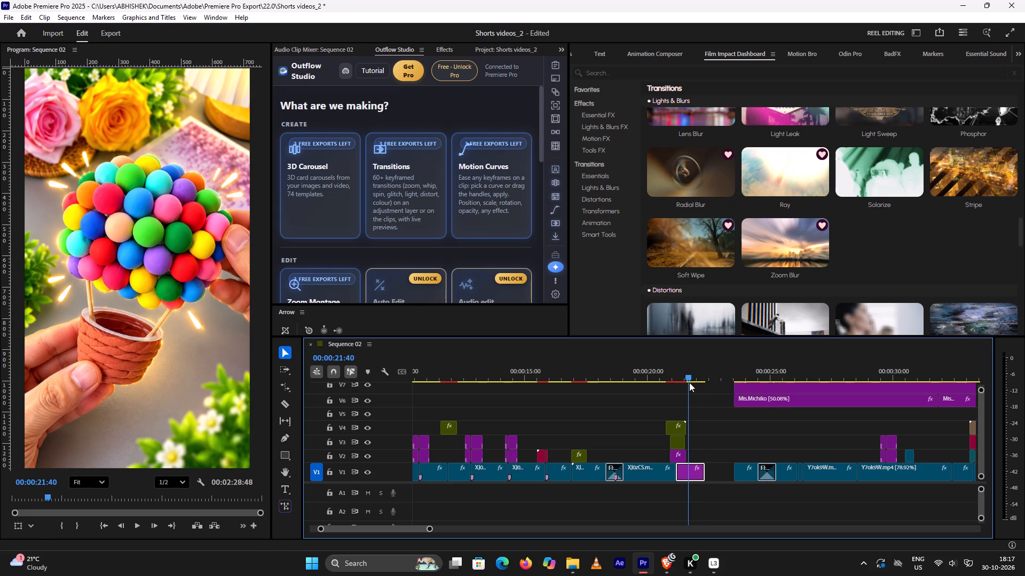
{"action": "left_click_drag", "start_coordinate": [703, 473], "coordinate": [689, 473]}
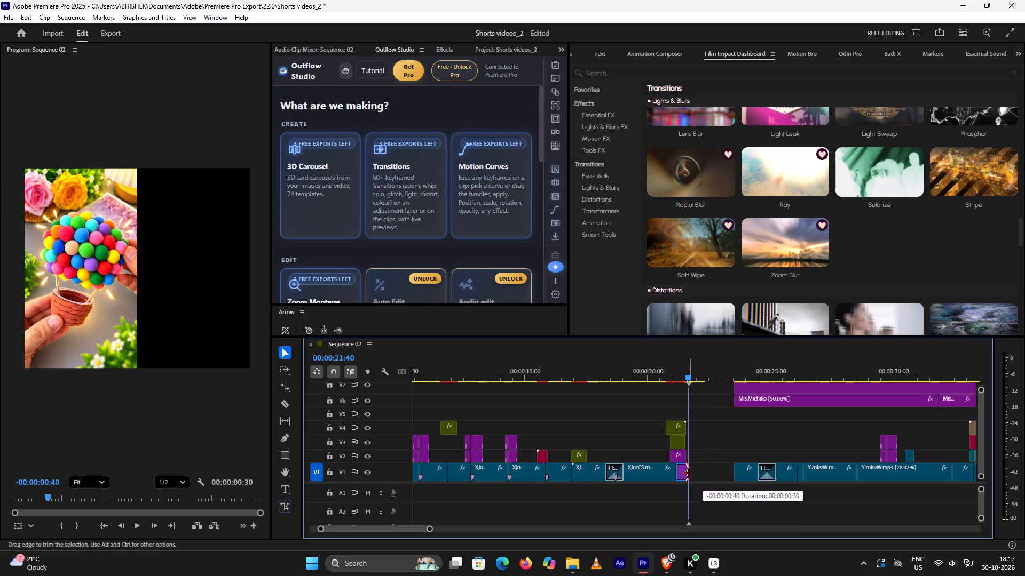
{"action": "left_click_drag", "start_coordinate": [689, 473], "coordinate": [689, 474]}
Play back the leak-and-blur transition into the shortened closing image and check its timing.
{"action": "left_click", "coordinate": [668, 372]}
{"action": "key", "text": "space"}
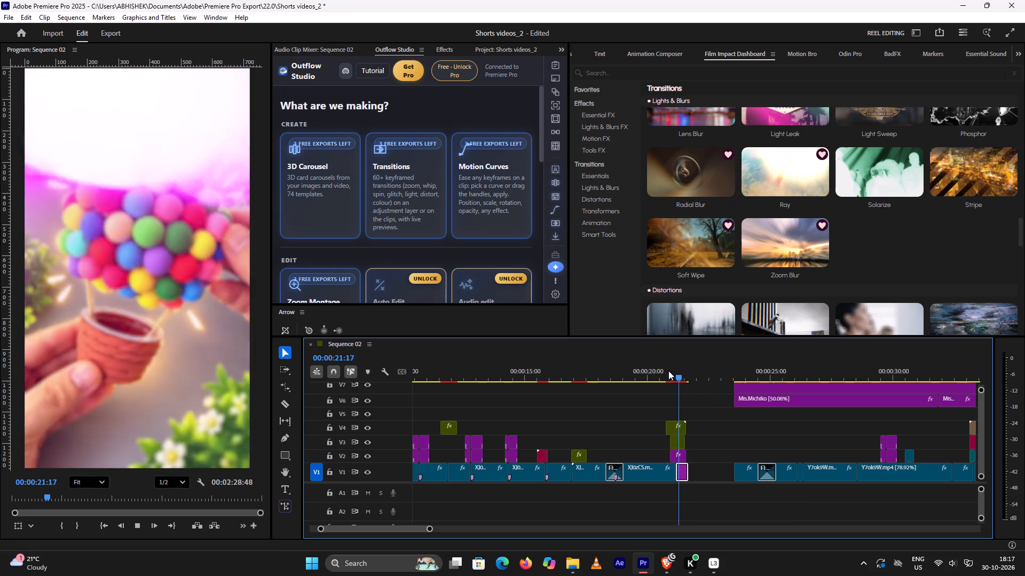
{"action": "key", "text": "space"}
{"action": "scroll", "coordinate": [697, 383], "scroll_direction": "up", "scroll_amount": 14, "text": "alt"}
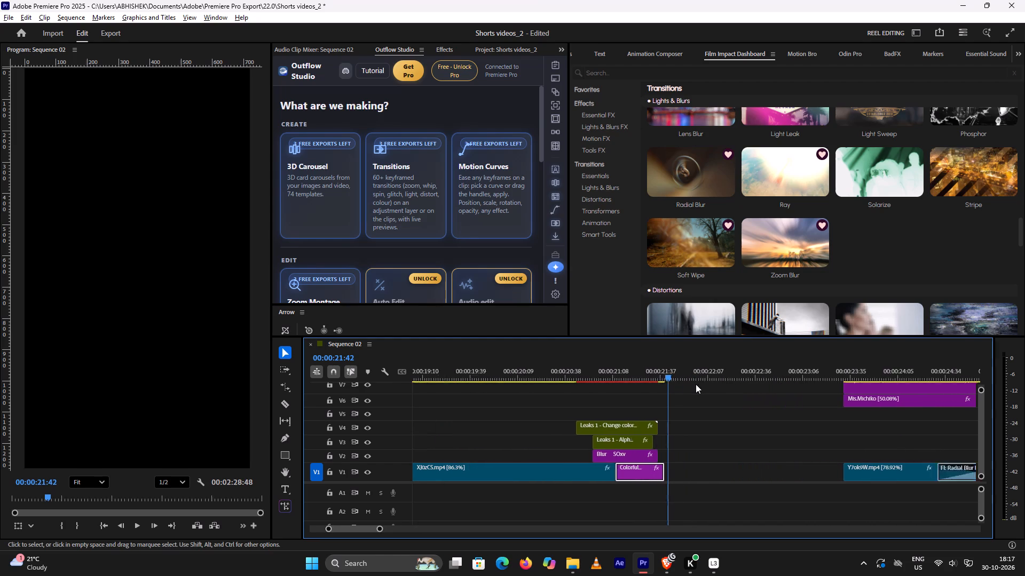
{"action": "scroll", "coordinate": [696, 384], "scroll_direction": "up", "scroll_amount": 1, "text": "alt"}
{"action": "left_click", "coordinate": [543, 366]}
{"action": "key", "text": "space"}
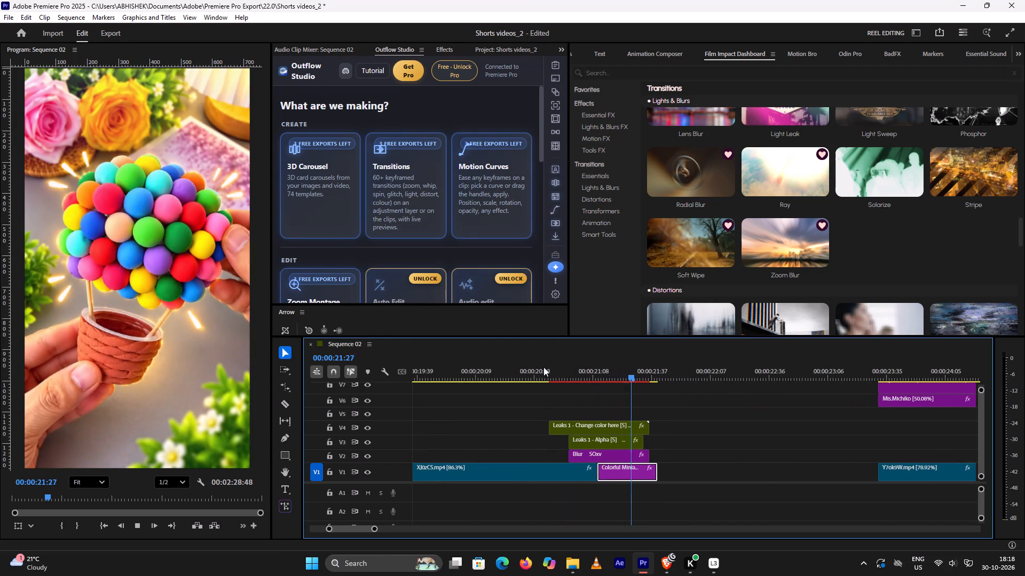
{"action": "key", "text": "space"}
{"action": "key", "text": "space"}
{"action": "key", "text": "space"}
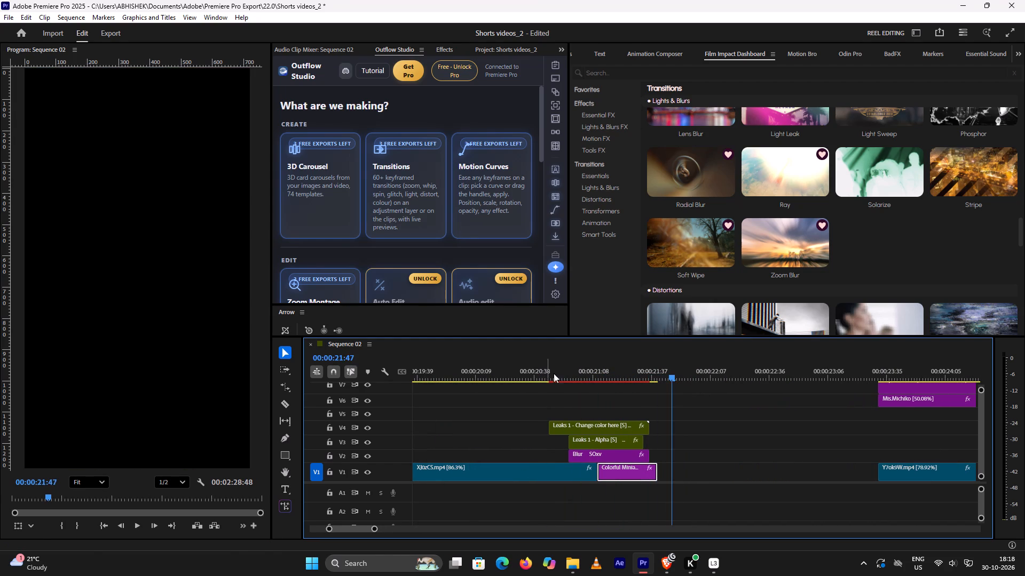
{"action": "key", "text": "space"}
{"action": "key", "text": "space"}
Move the Mis.Michiko watermark clips on V6 and the long clip on V7 together to the start of the sequence.
{"action": "scroll", "coordinate": [741, 381], "scroll_direction": "down", "scroll_amount": 11, "text": "alt"}
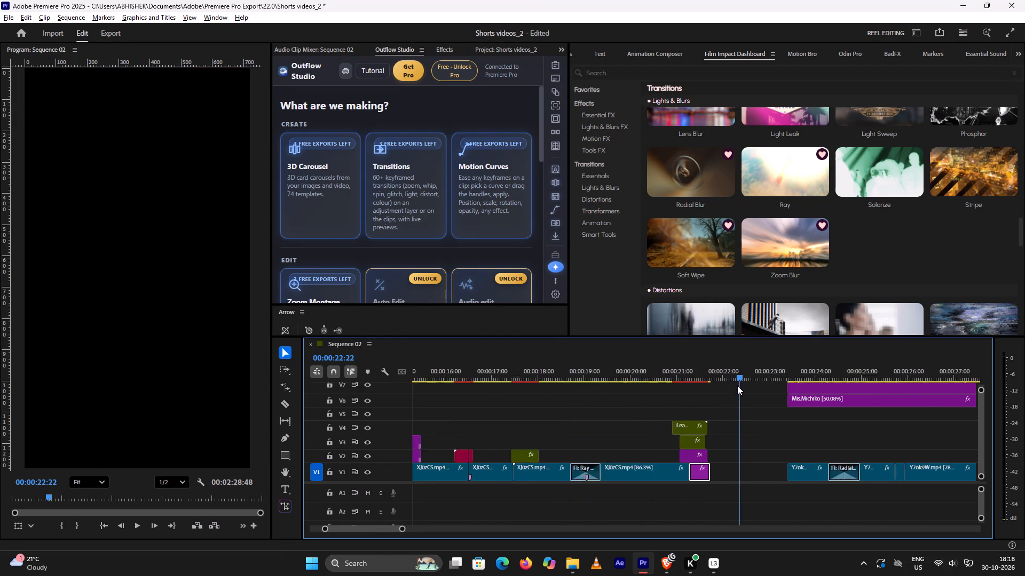
{"action": "scroll", "coordinate": [737, 386], "scroll_direction": "down", "scroll_amount": 6, "text": "alt"}
{"action": "key", "text": "Up"}
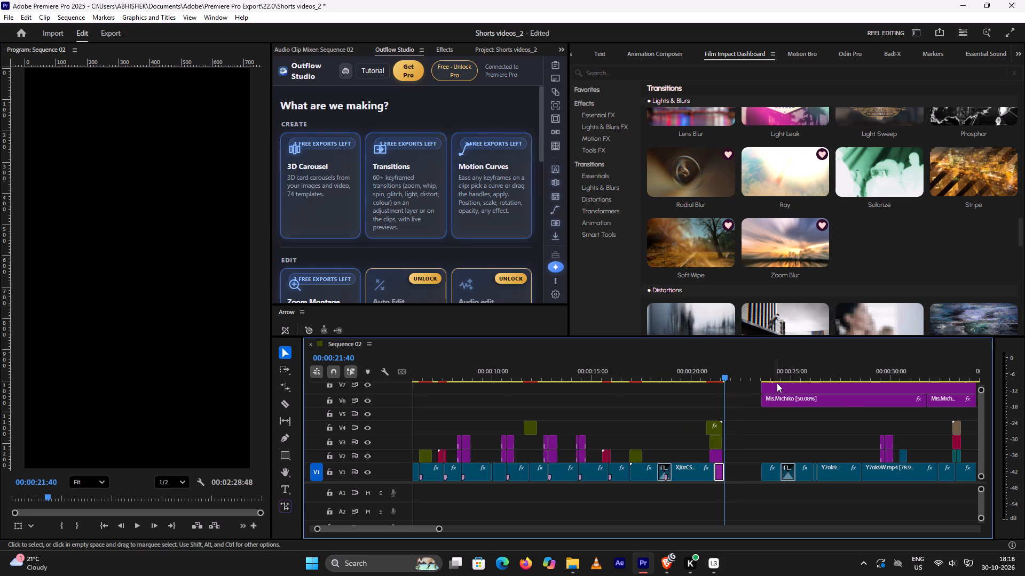
{"action": "scroll", "coordinate": [760, 404], "scroll_direction": "down", "scroll_amount": 10, "text": "alt"}
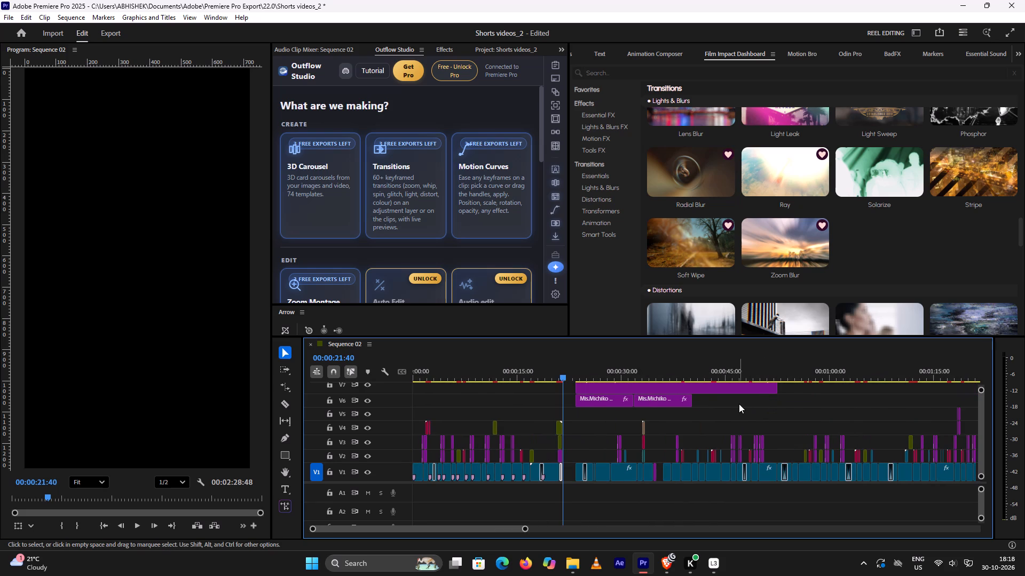
{"action": "left_click_drag", "start_coordinate": [737, 404], "coordinate": [586, 388]}
{"action": "scroll", "coordinate": [759, 395], "scroll_direction": "up", "scroll_amount": 5}
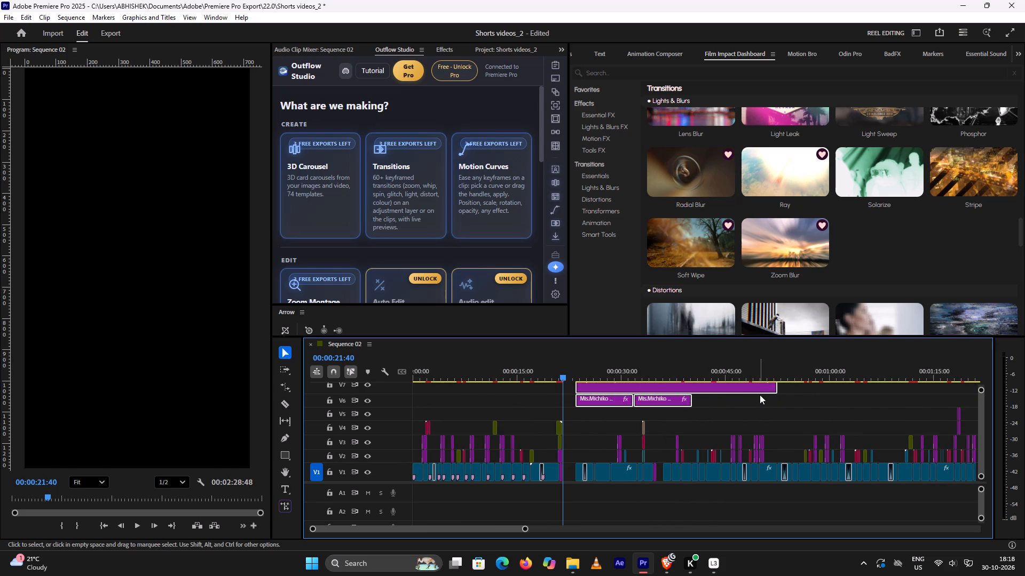
{"action": "scroll", "coordinate": [787, 397], "scroll_direction": "up", "scroll_amount": 1}
{"action": "left_click_drag", "start_coordinate": [661, 383], "coordinate": [545, 378]}
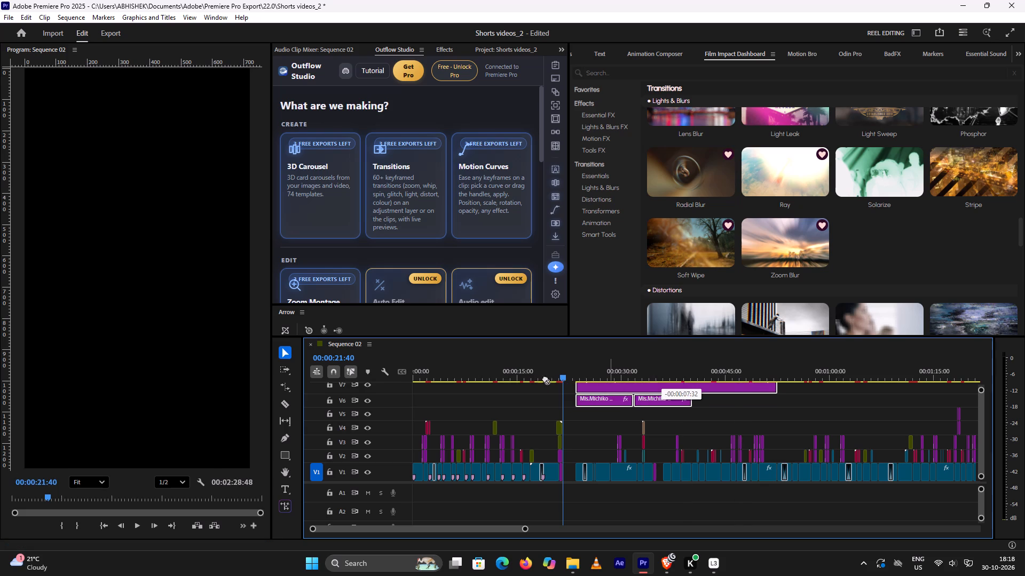
{"action": "left_click_drag", "start_coordinate": [545, 378], "coordinate": [456, 387]}
{"action": "scroll", "coordinate": [579, 398], "scroll_direction": "up", "scroll_amount": 18}
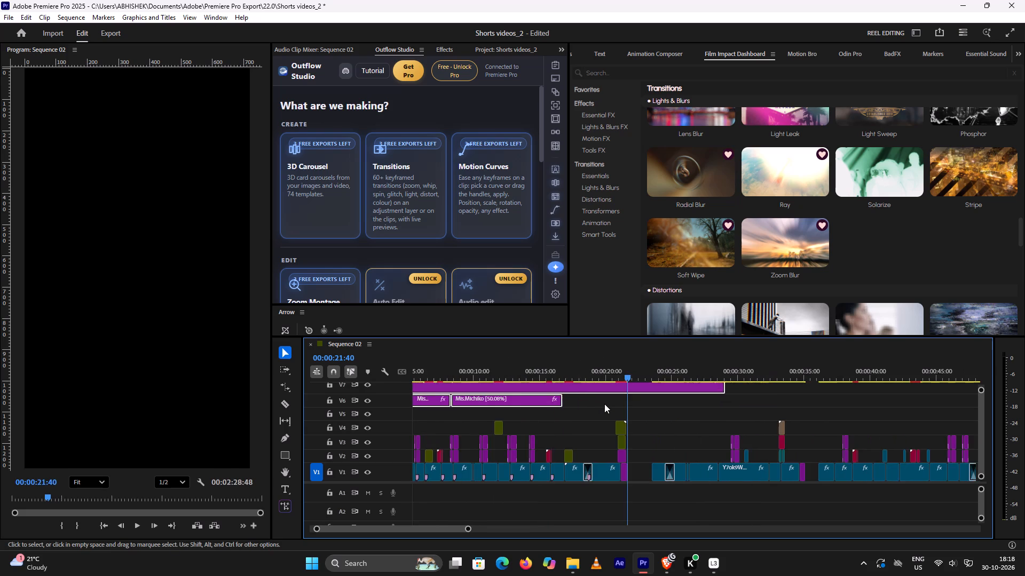
{"action": "scroll", "coordinate": [611, 403], "scroll_direction": "up", "scroll_amount": 11}
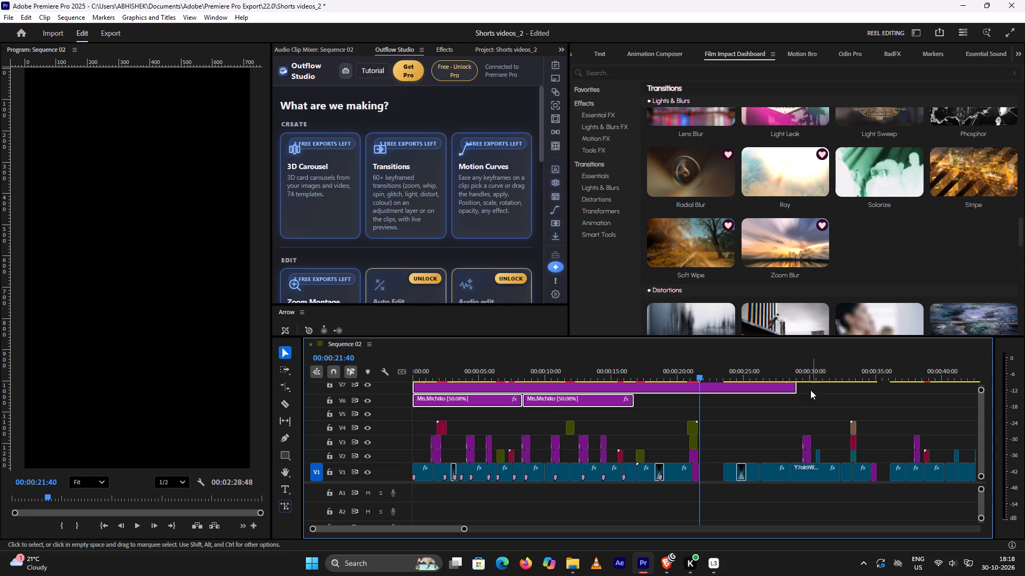
Move the short overlay clip on V2 near 00:00:30 to the very start of the sequence on V2.
{"action": "left_click", "coordinate": [816, 374]}
{"action": "key", "text": "space"}
{"action": "key", "text": "space"}
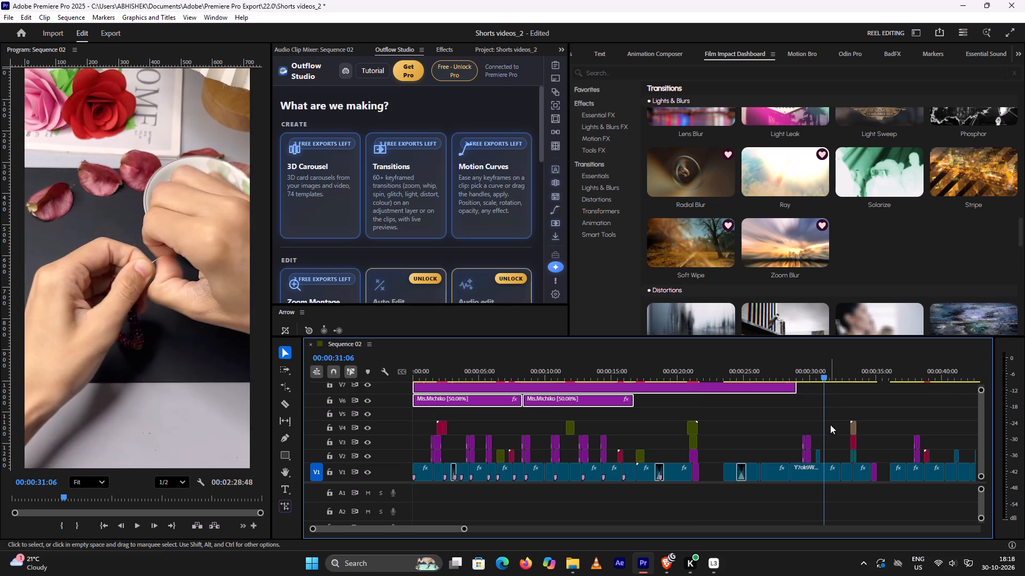
{"action": "left_click_drag", "start_coordinate": [816, 458], "coordinate": [589, 439]}
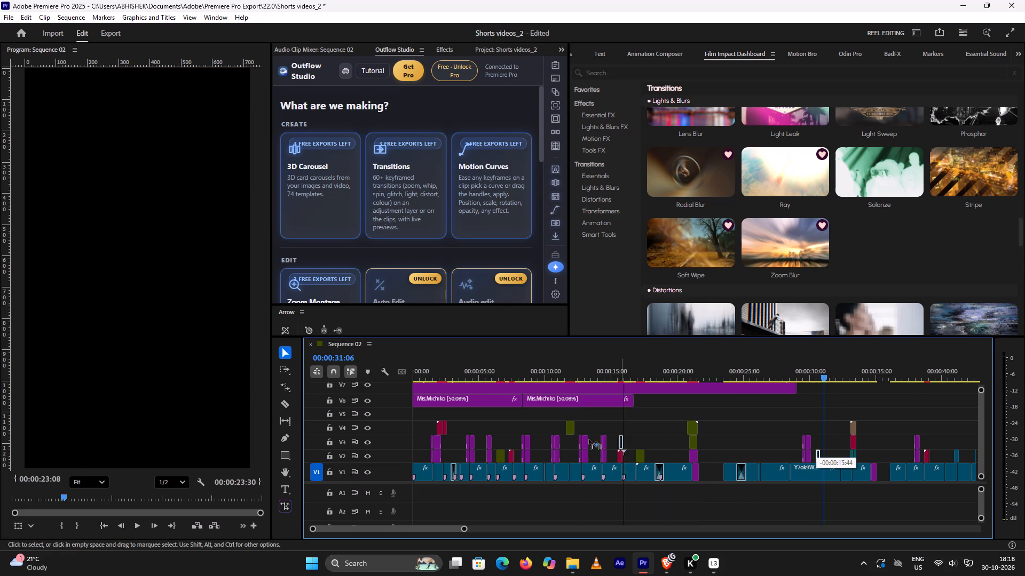
{"action": "left_click_drag", "start_coordinate": [589, 439], "coordinate": [377, 455]}
Play the balloon craft short from the sequence start through the closing image to review the edit.
{"action": "left_click", "coordinate": [432, 368]}
{"action": "left_click_drag", "start_coordinate": [433, 373], "coordinate": [416, 375]}
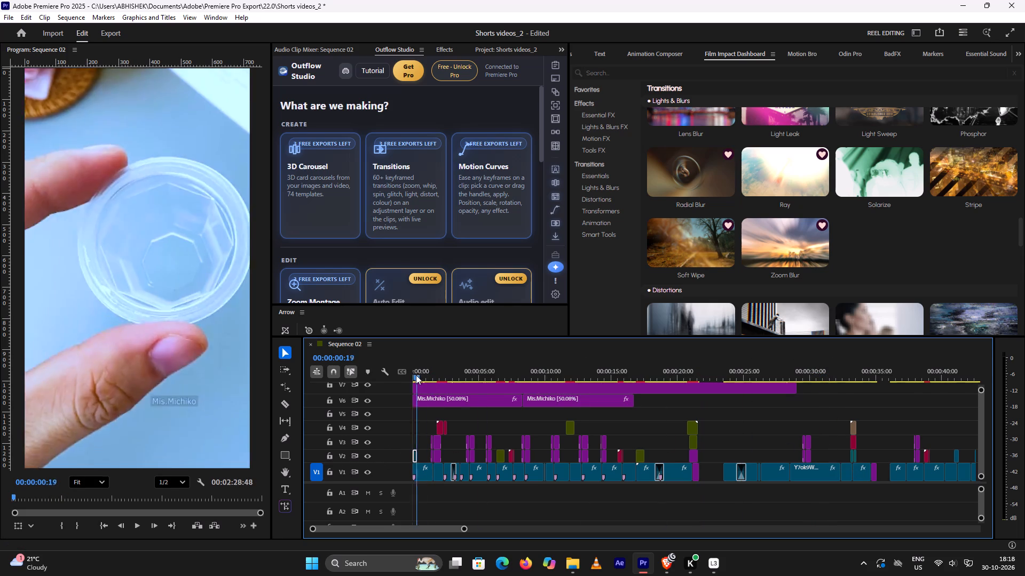
{"action": "left_click_drag", "start_coordinate": [416, 375], "coordinate": [391, 371]}
{"action": "key", "text": "space"}
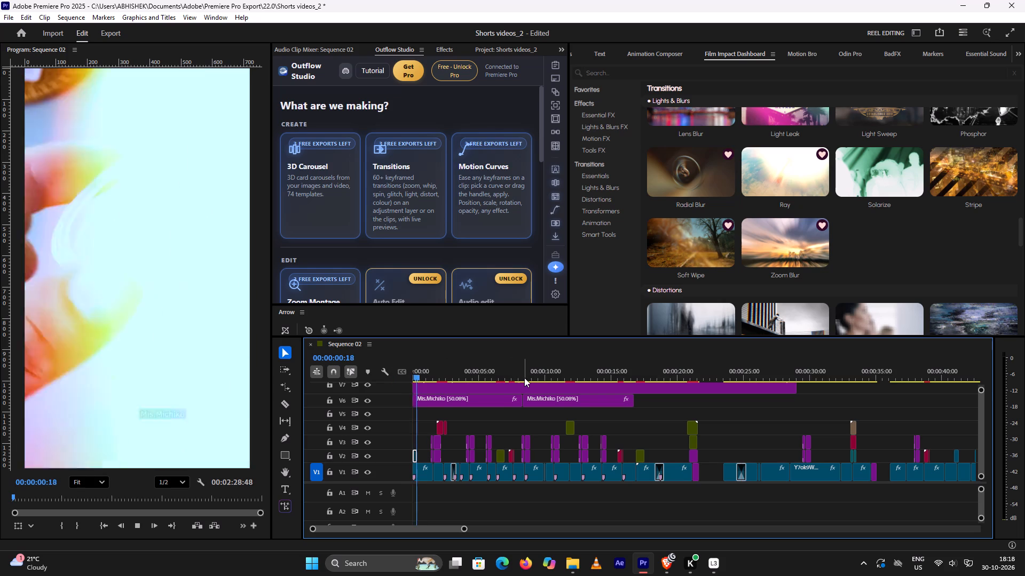
{"action": "key", "text": "space"}
{"action": "key", "text": "space"}
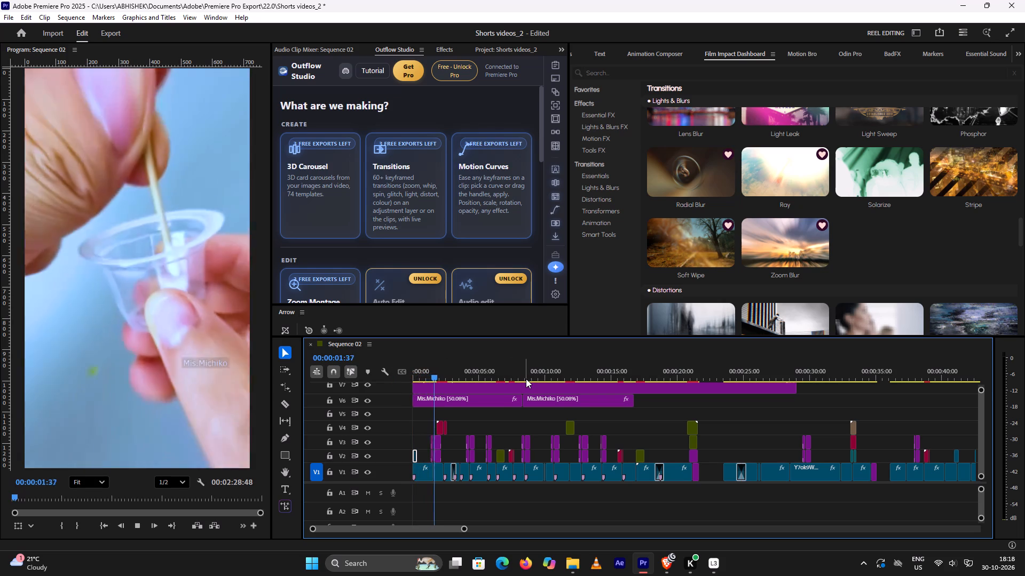
{"action": "key", "text": "space"}
{"action": "key", "text": "space"}
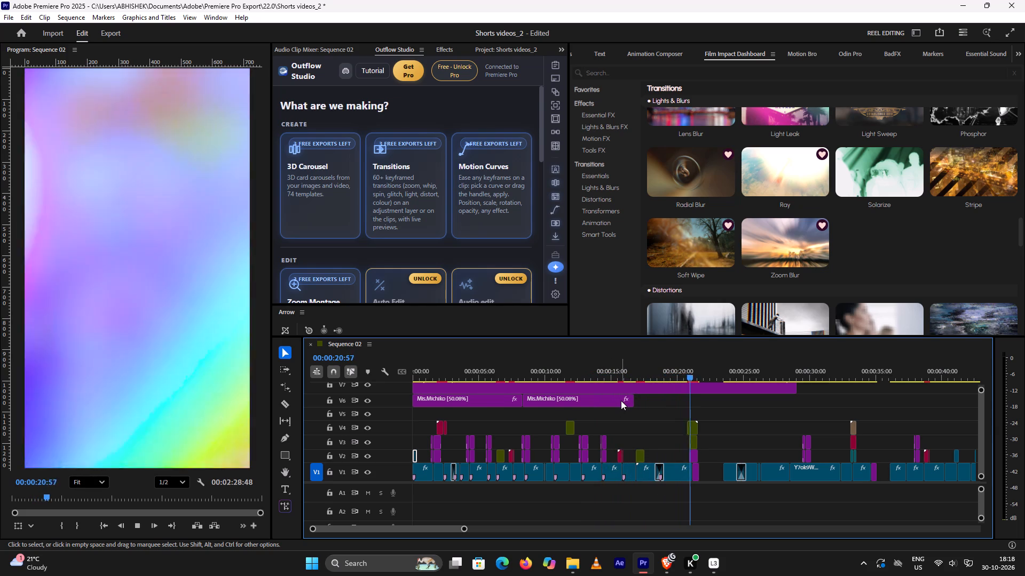
{"action": "key", "text": "space"}
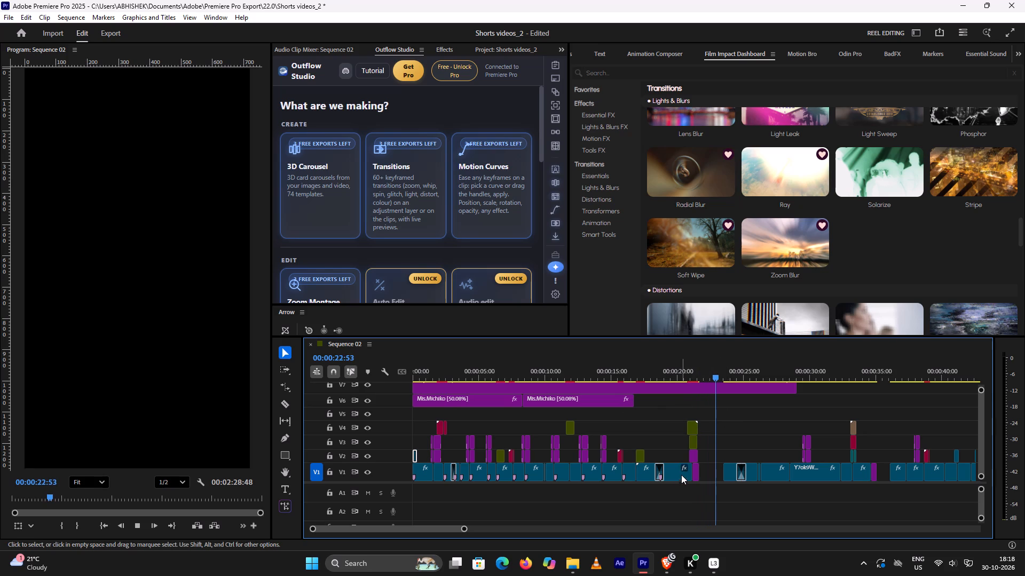
Add Scale and Position keyframes at the start of the outdoor balloon clip on V1, at 00:00:18:17.
{"action": "left_click", "coordinate": [681, 479]}
{"action": "left_click", "coordinate": [673, 375]}
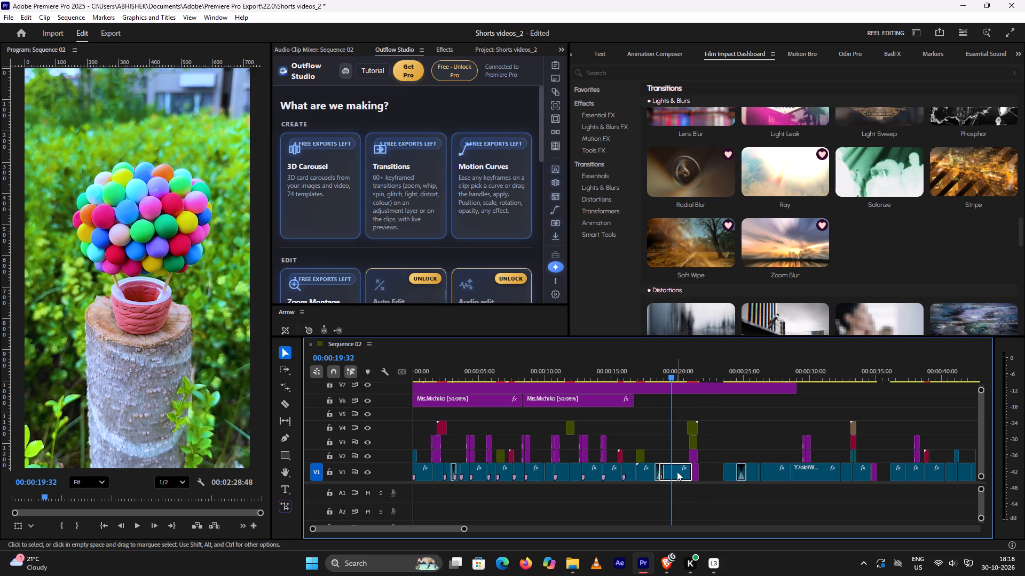
{"action": "left_click", "coordinate": [677, 472]}
{"action": "key", "text": "e"}
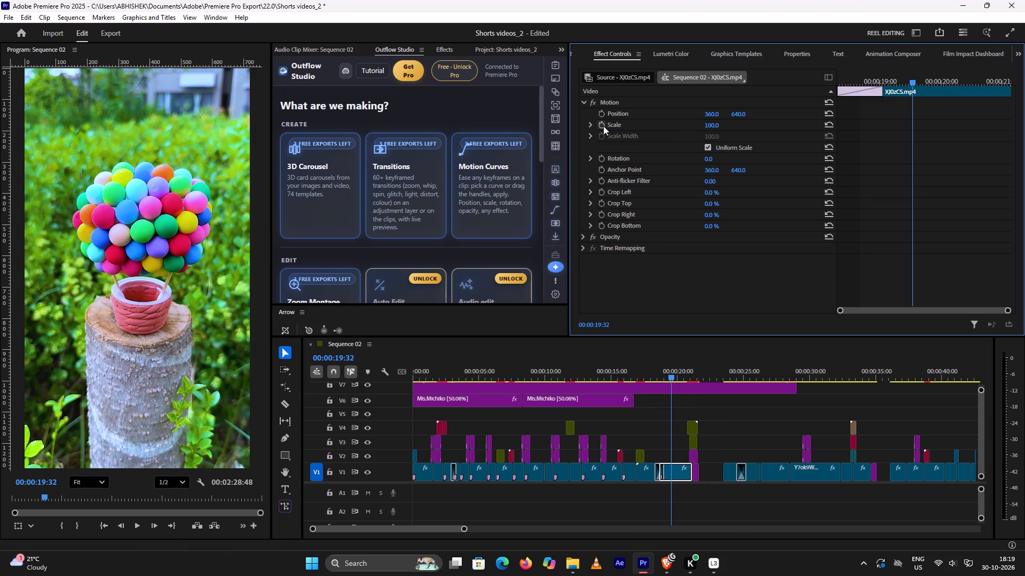
{"action": "left_click_drag", "start_coordinate": [912, 83], "coordinate": [892, 87]}
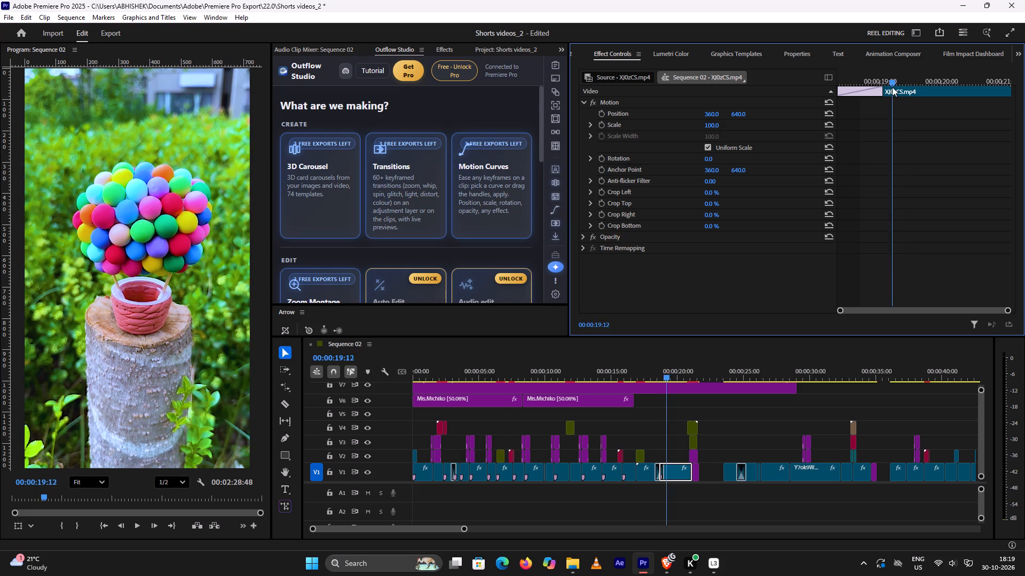
{"action": "left_click_drag", "start_coordinate": [892, 87], "coordinate": [814, 105]}
{"action": "left_click", "coordinate": [601, 126]}
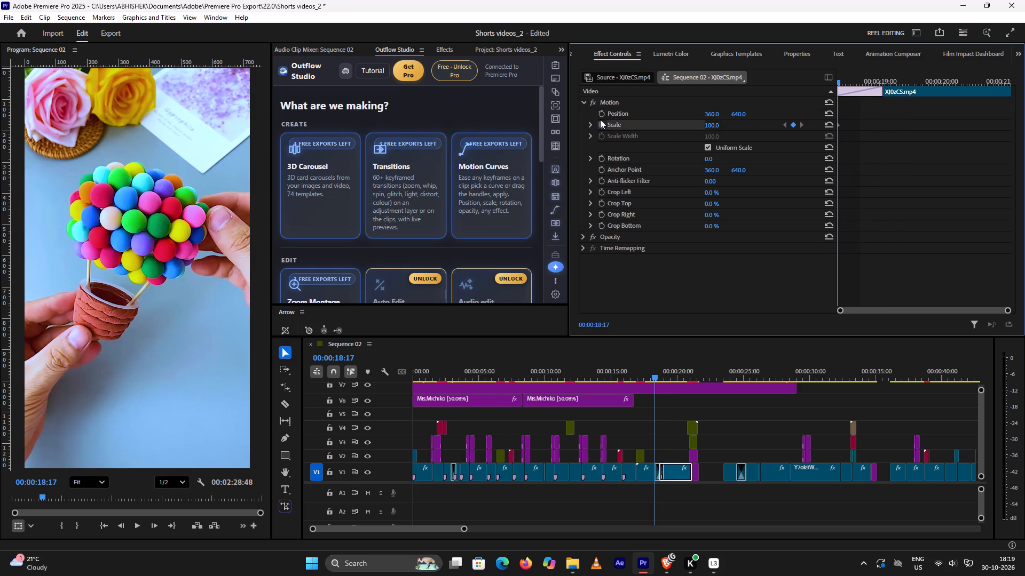
{"action": "left_click", "coordinate": [598, 113]}
Add second Scale and Position keyframes at the outdoor clip's end and shift both earlier to about 00:00:20:46.
{"action": "left_click_drag", "start_coordinate": [838, 81], "coordinate": [941, 81]}
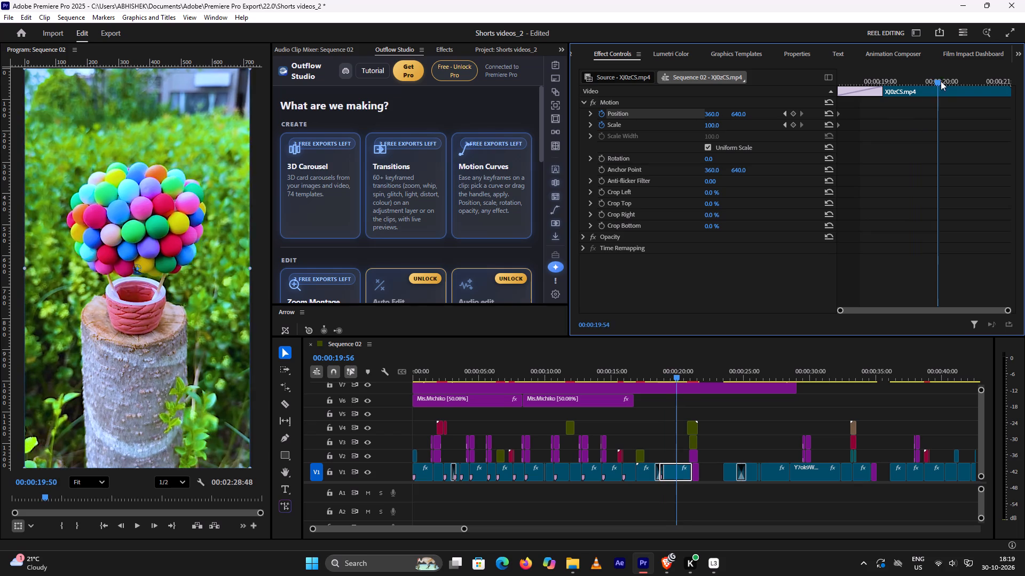
{"action": "left_click_drag", "start_coordinate": [941, 81], "coordinate": [1014, 80]}
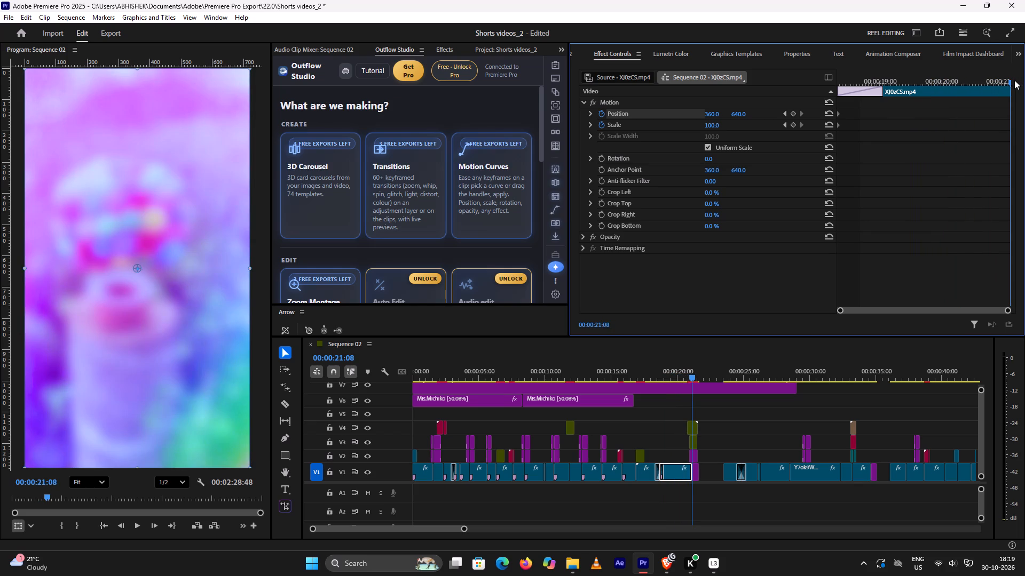
{"action": "left_click_drag", "start_coordinate": [1014, 80], "coordinate": [1013, 81]}
{"action": "left_click", "coordinate": [796, 125]}
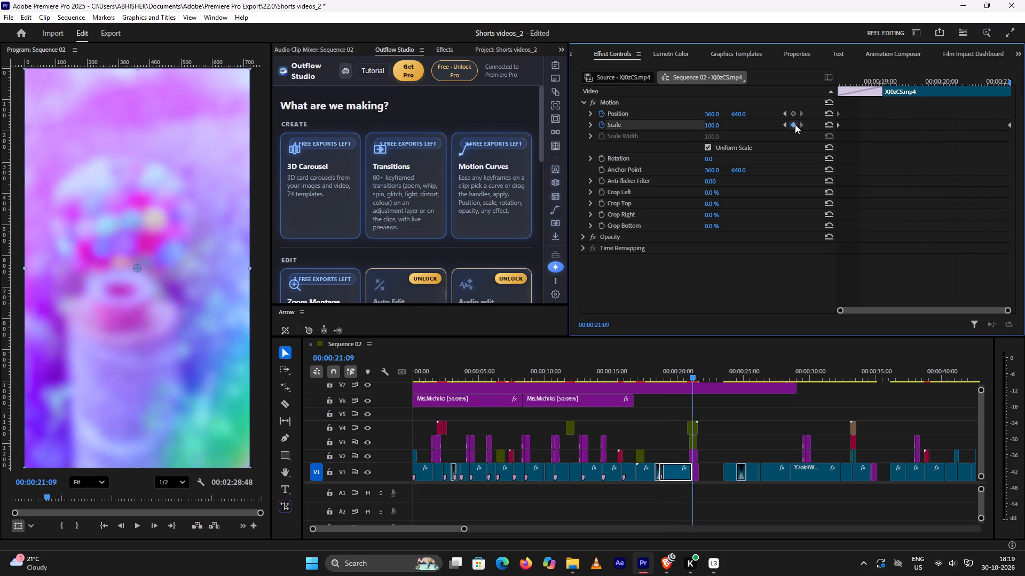
{"action": "left_click", "coordinate": [795, 112]}
{"action": "left_click_drag", "start_coordinate": [1003, 105], "coordinate": [1018, 127]}
{"action": "left_click_drag", "start_coordinate": [1011, 115], "coordinate": [1007, 116]}
{"action": "left_click_drag", "start_coordinate": [1007, 116], "coordinate": [988, 118]}
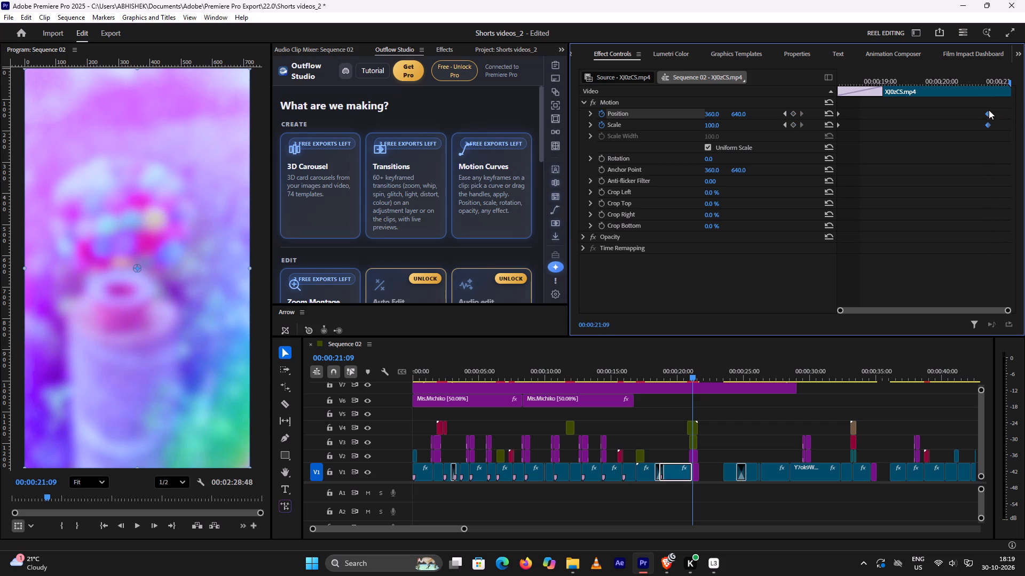
Set the outdoor clip's Scale to 114 at the second keyframe.
{"action": "left_click", "coordinate": [785, 125]}
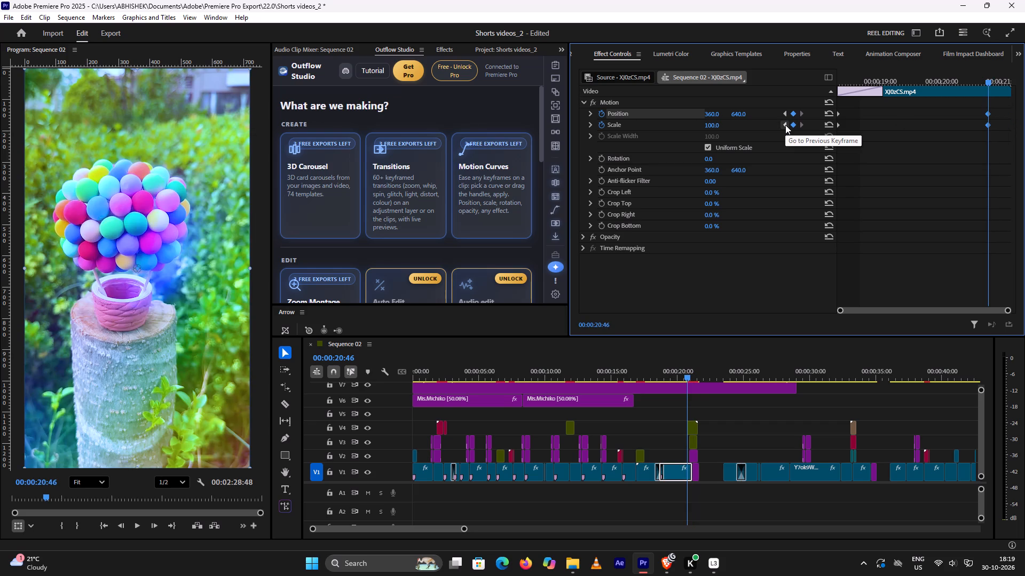
{"action": "left_click_drag", "start_coordinate": [712, 125], "coordinate": [719, 125]}
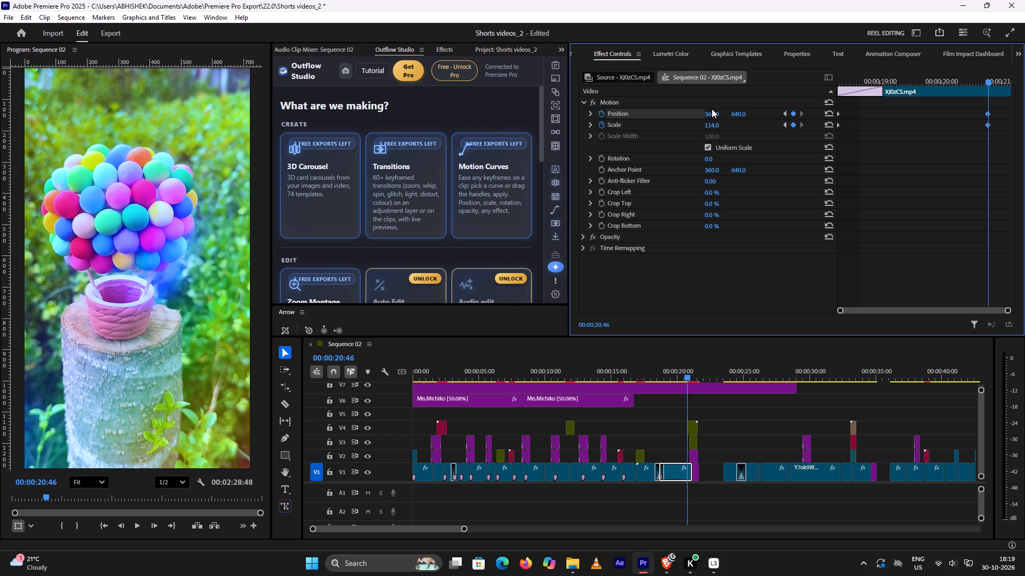
Set the outdoor clip's horizontal Position to 394 at the second keyframe.
{"action": "left_click_drag", "start_coordinate": [712, 113], "coordinate": [715, 114]}
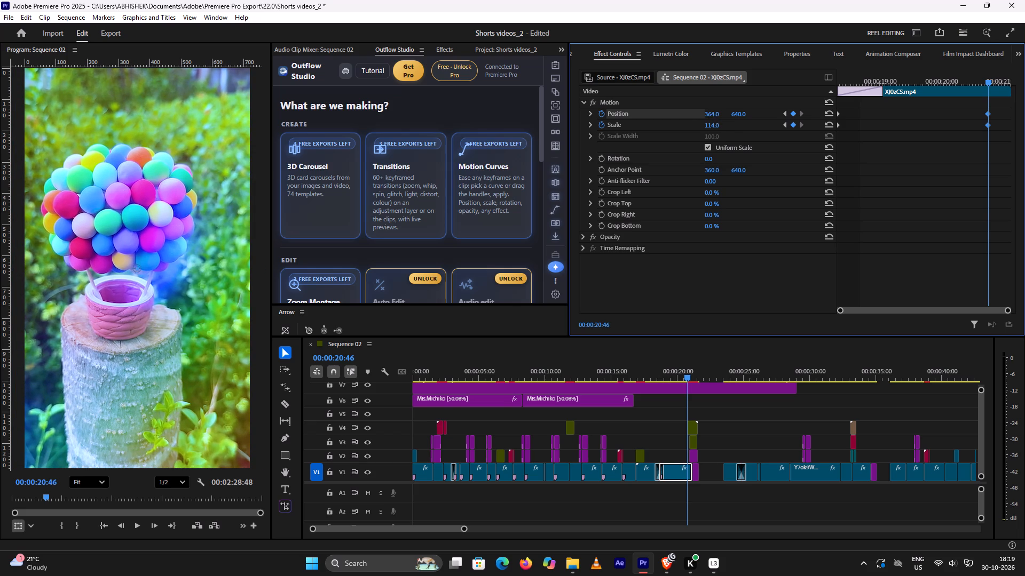
{"action": "left_click_drag", "start_coordinate": [715, 114], "coordinate": [731, 114]}
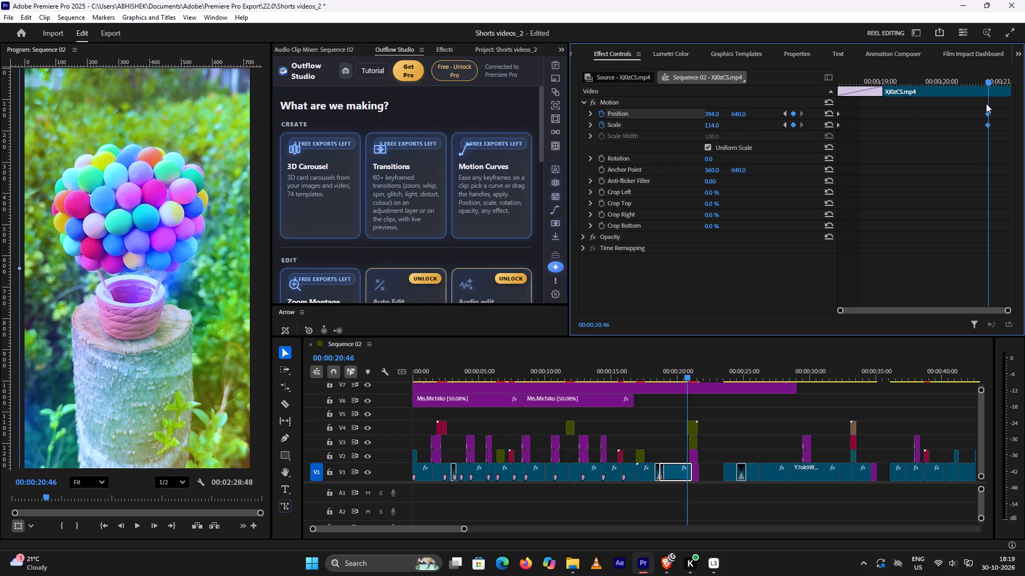
Move the outdoor clip's second Position and Scale keyframes together to the very end of the clip.
{"action": "left_click_drag", "start_coordinate": [979, 106], "coordinate": [1002, 135]}
{"action": "left_click_drag", "start_coordinate": [987, 113], "coordinate": [1024, 114]}
Play the outdoor clip from its start into the closing image, and scrub back through the sequence to review the zoom.
{"action": "left_click_drag", "start_coordinate": [990, 79], "coordinate": [780, 88]}
{"action": "key", "text": "space"}
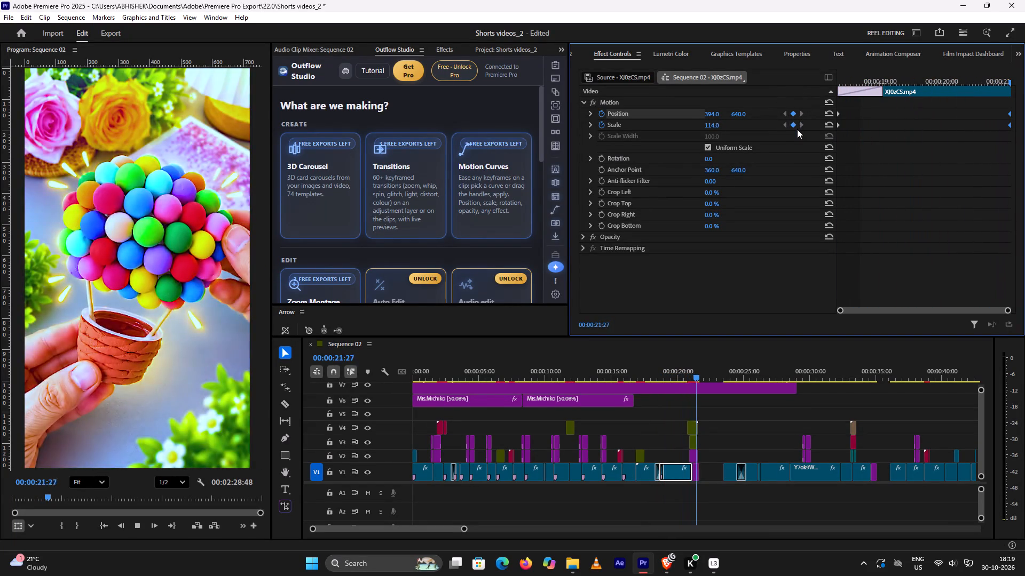
{"action": "key", "text": "space"}
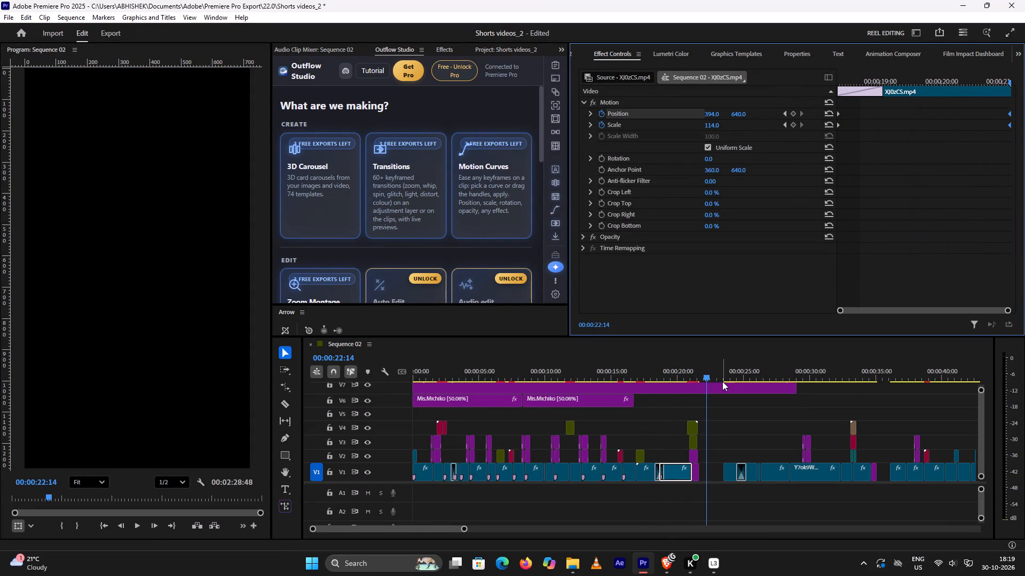
{"action": "left_click_drag", "start_coordinate": [706, 378], "coordinate": [698, 383]}
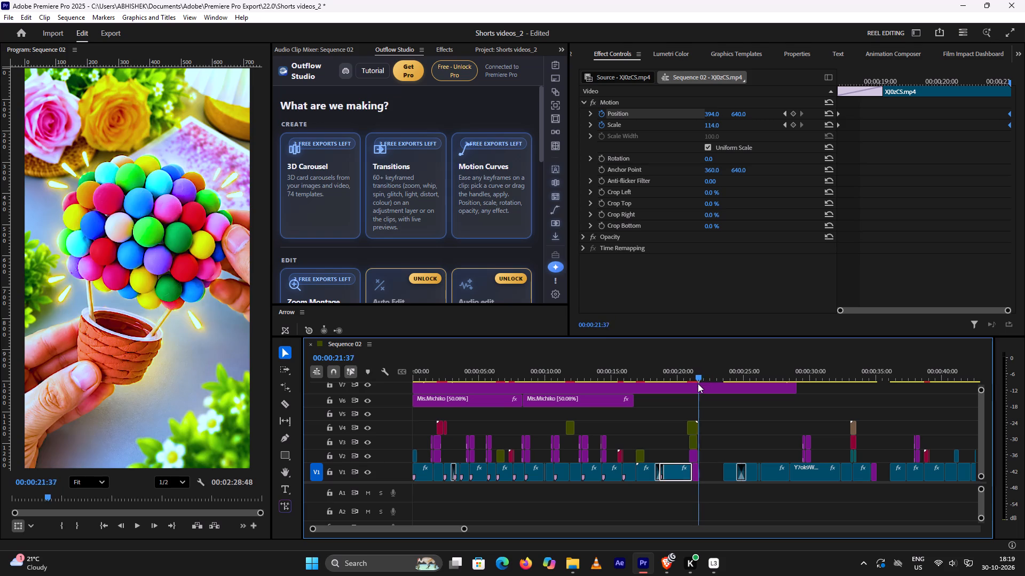
{"action": "left_click_drag", "start_coordinate": [698, 383], "coordinate": [489, 382]}
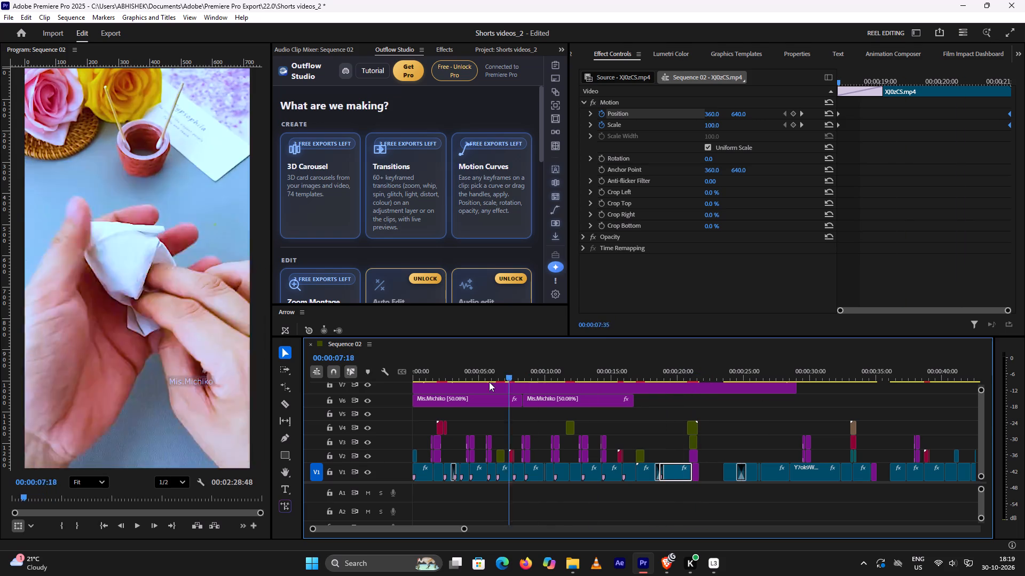
{"action": "left_click_drag", "start_coordinate": [489, 382], "coordinate": [680, 369]}
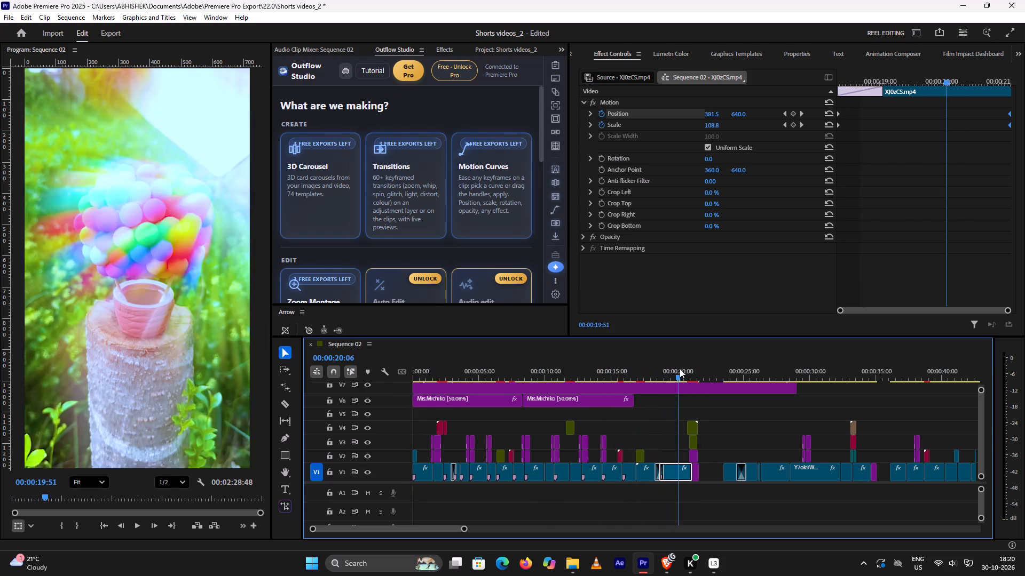
{"action": "left_click_drag", "start_coordinate": [680, 369], "coordinate": [694, 368]}
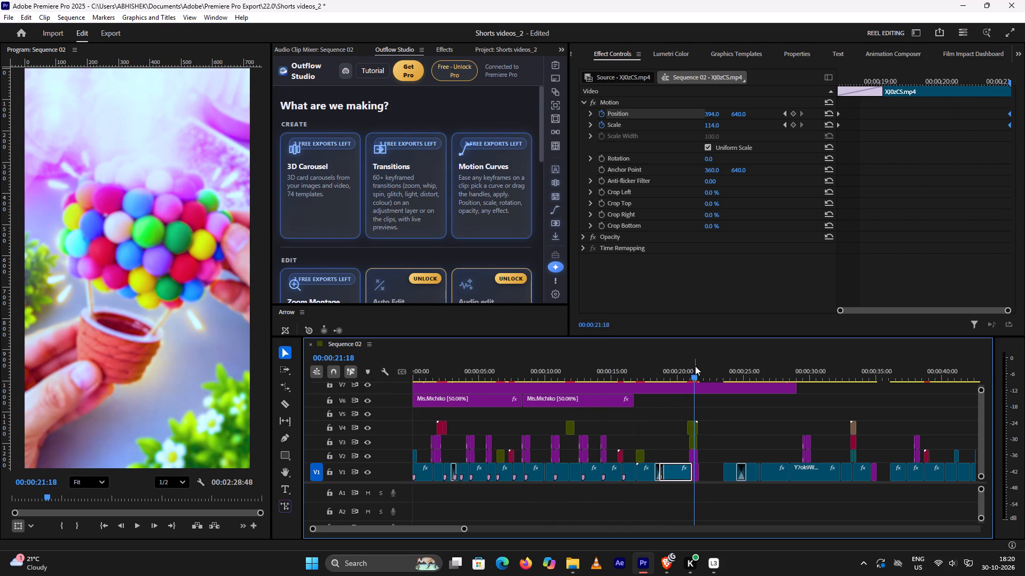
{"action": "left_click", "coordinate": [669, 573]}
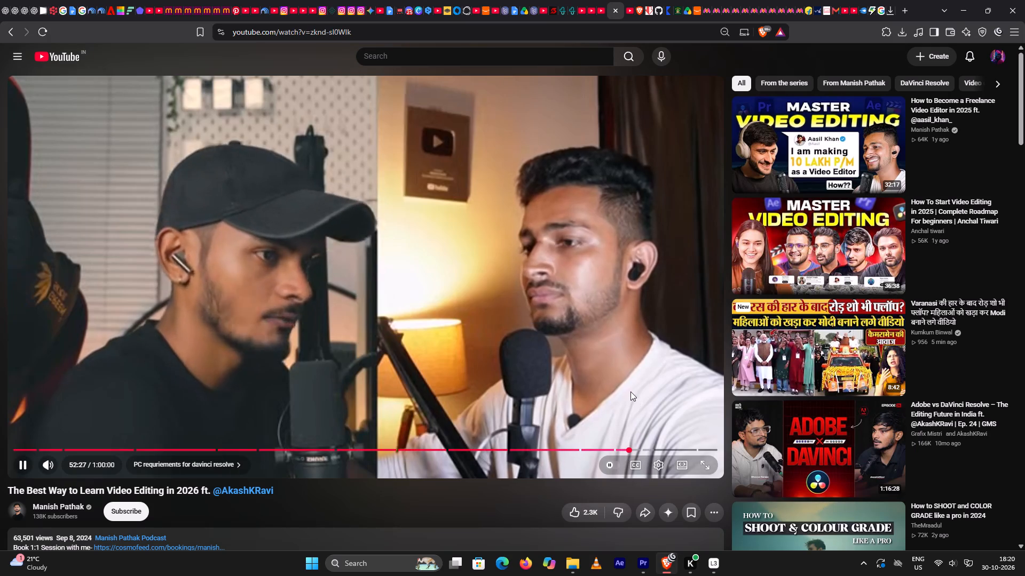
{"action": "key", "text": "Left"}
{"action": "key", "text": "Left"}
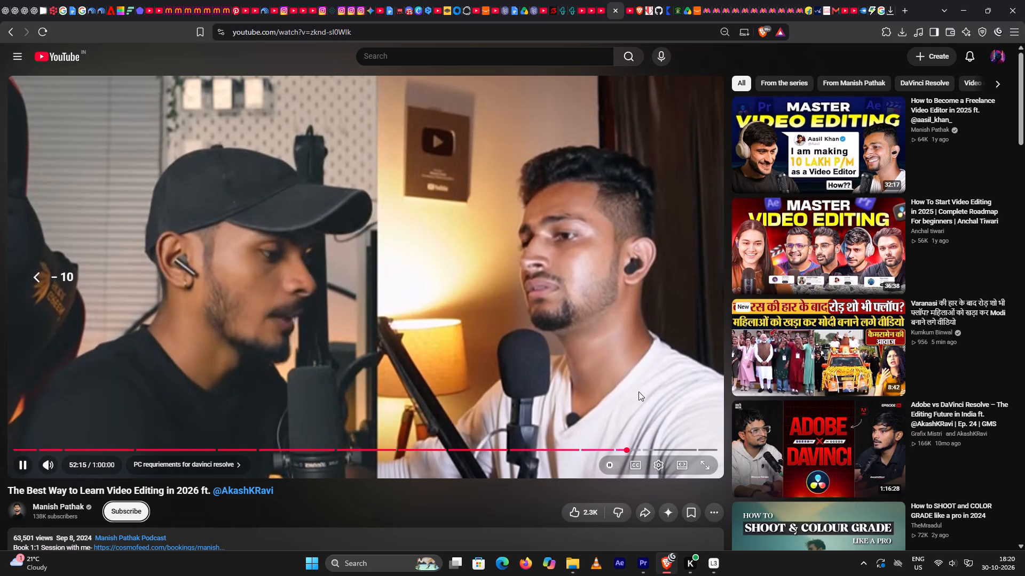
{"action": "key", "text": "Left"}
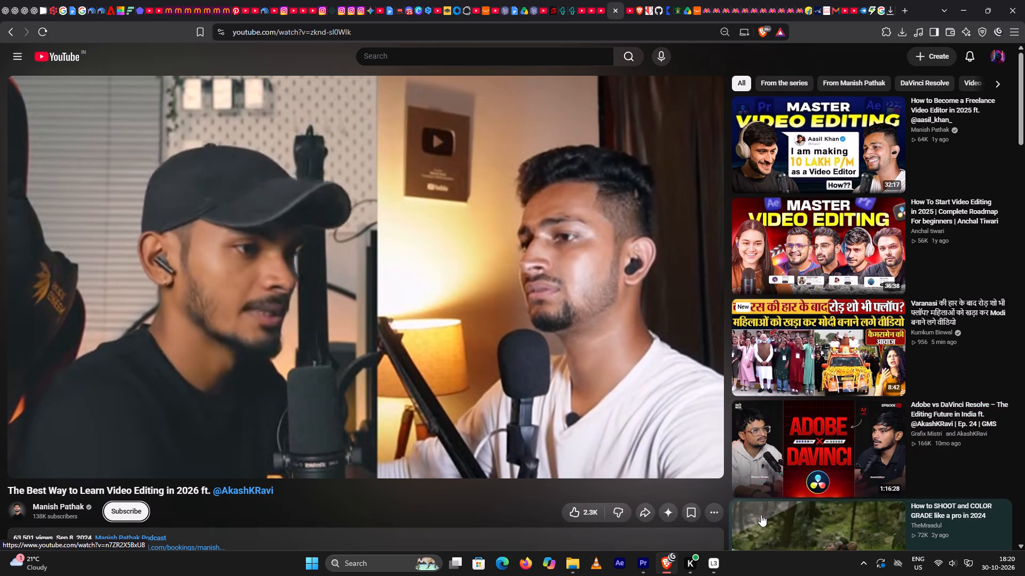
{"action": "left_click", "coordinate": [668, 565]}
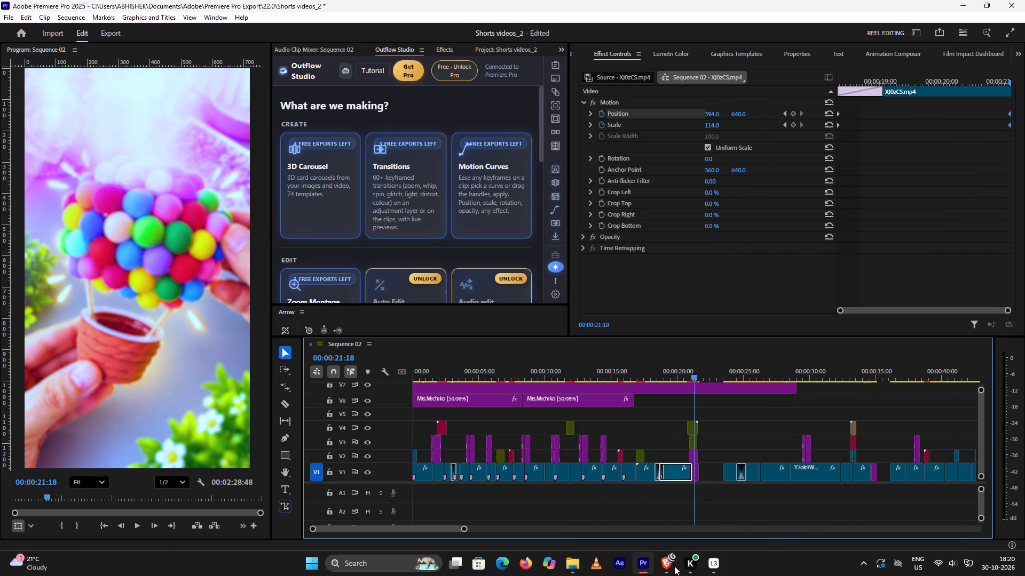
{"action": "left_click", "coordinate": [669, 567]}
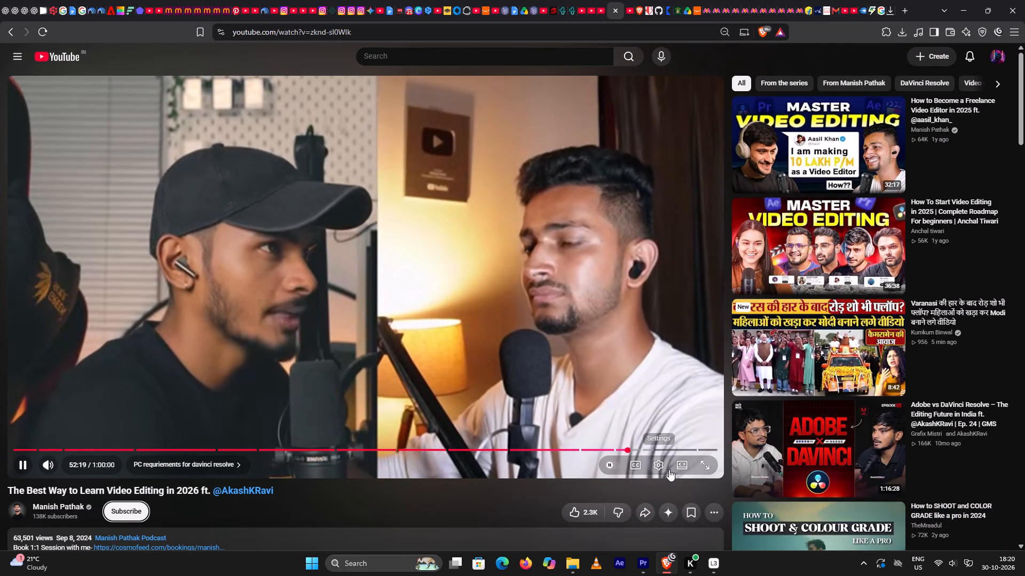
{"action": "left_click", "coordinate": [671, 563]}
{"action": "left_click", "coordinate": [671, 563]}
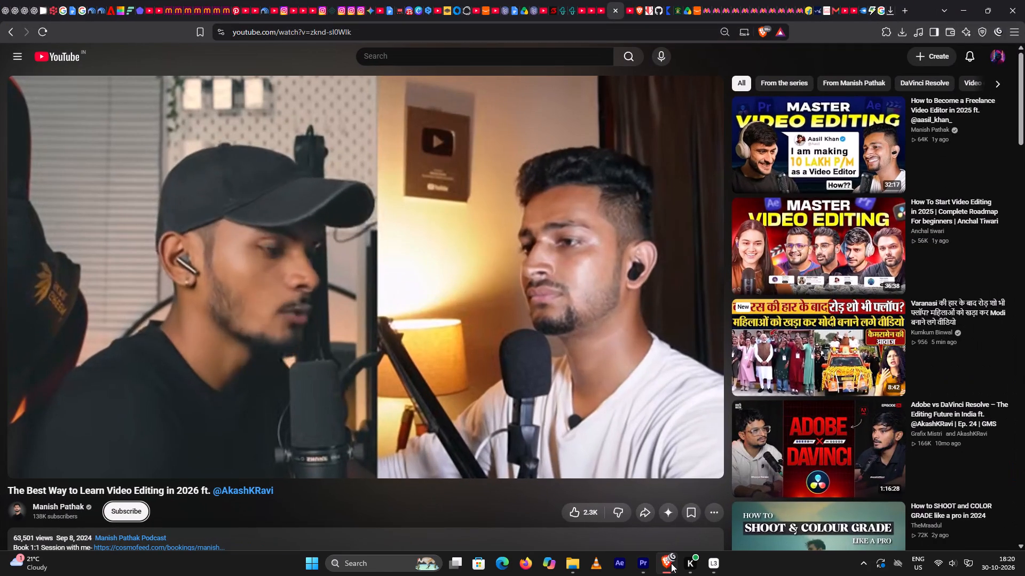
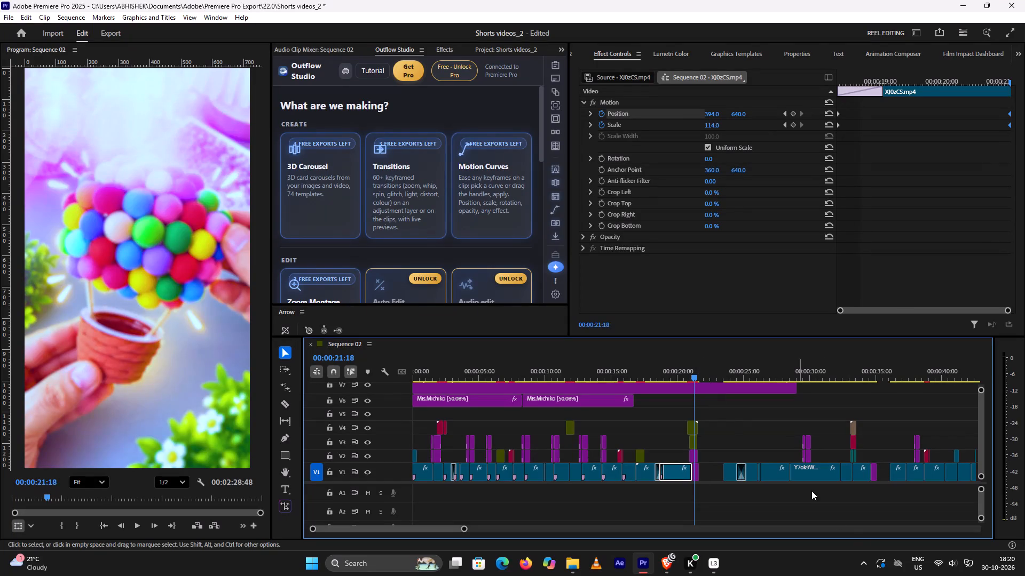
Turn off the Windows Night light so the screen shows true colours.
{"action": "left_click", "coordinate": [941, 563]}
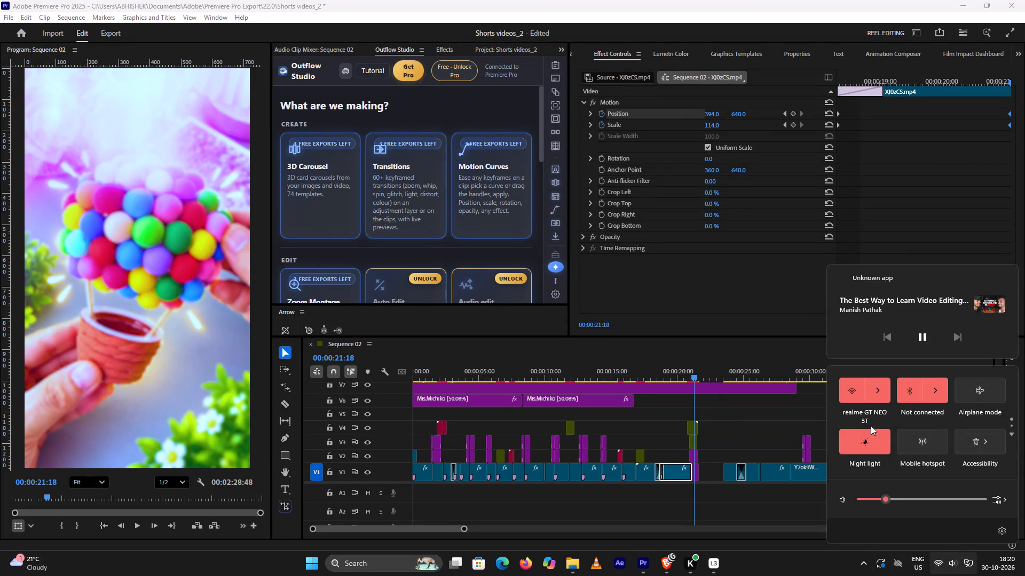
{"action": "left_click", "coordinate": [872, 443]}
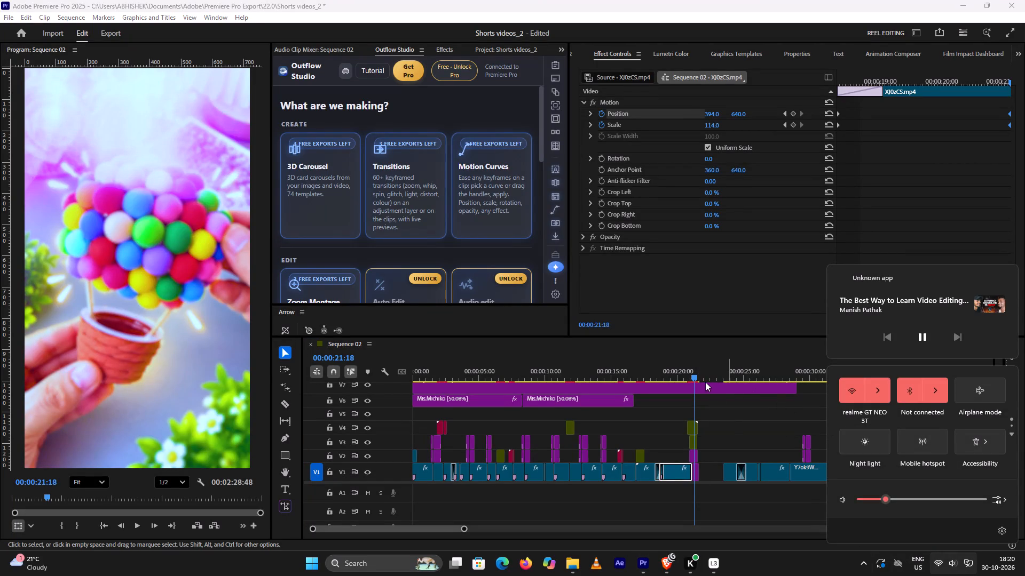
Set the Lumetri Temperature of the adjustment layer spanning the sequence to about -81.7, judged on the finished balloon shot at 16:11.
{"action": "left_click_drag", "start_coordinate": [695, 377], "coordinate": [652, 379]}
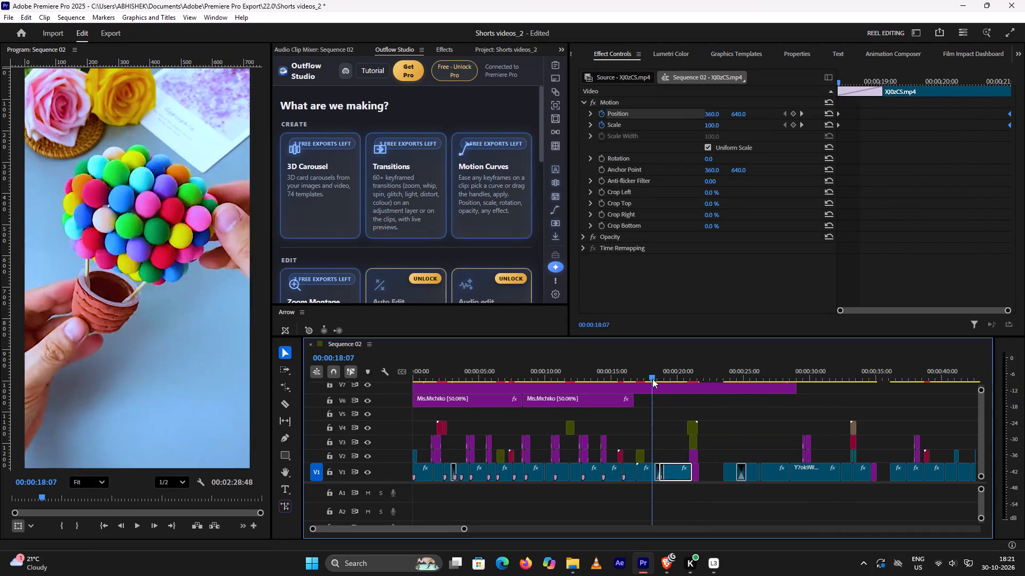
{"action": "left_click_drag", "start_coordinate": [652, 379], "coordinate": [575, 374]}
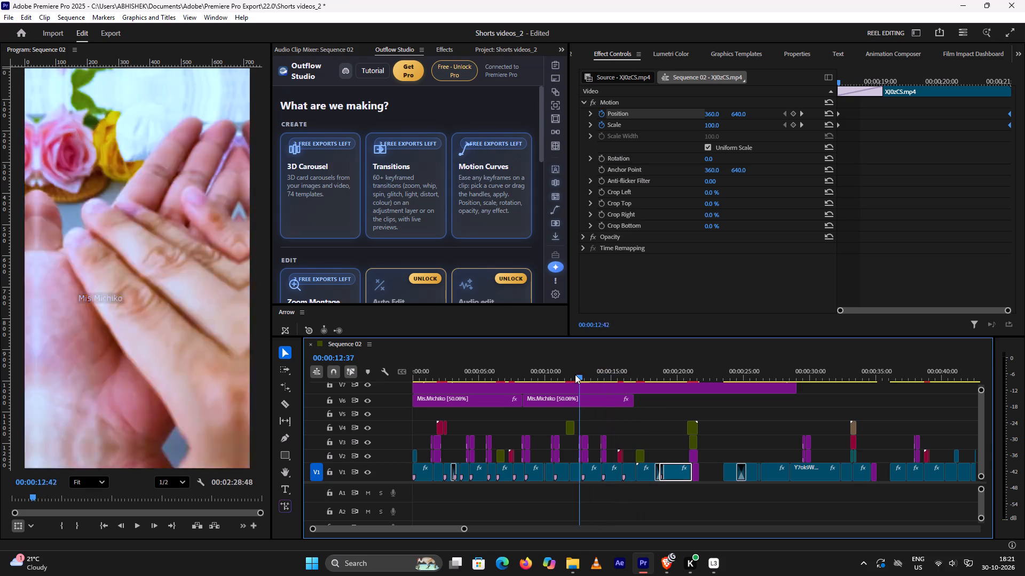
{"action": "left_click_drag", "start_coordinate": [575, 374], "coordinate": [506, 372]}
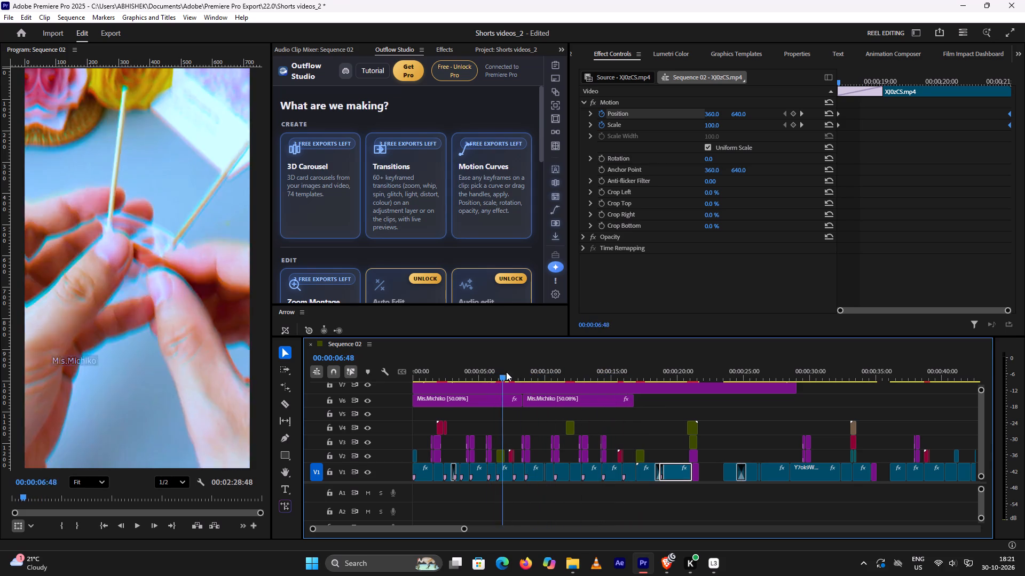
{"action": "left_click_drag", "start_coordinate": [506, 372], "coordinate": [601, 372]}
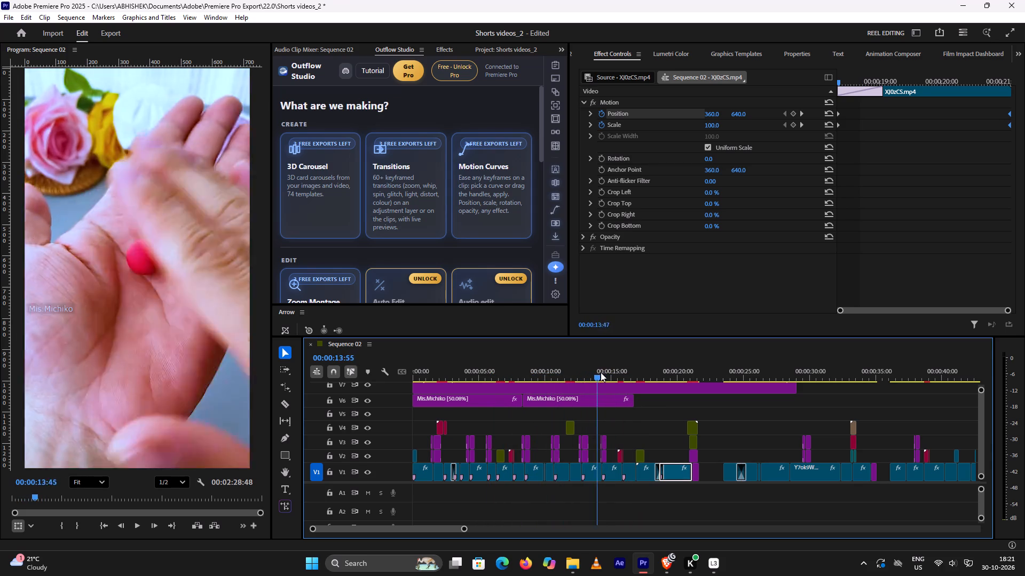
{"action": "left_click_drag", "start_coordinate": [601, 372], "coordinate": [628, 373]}
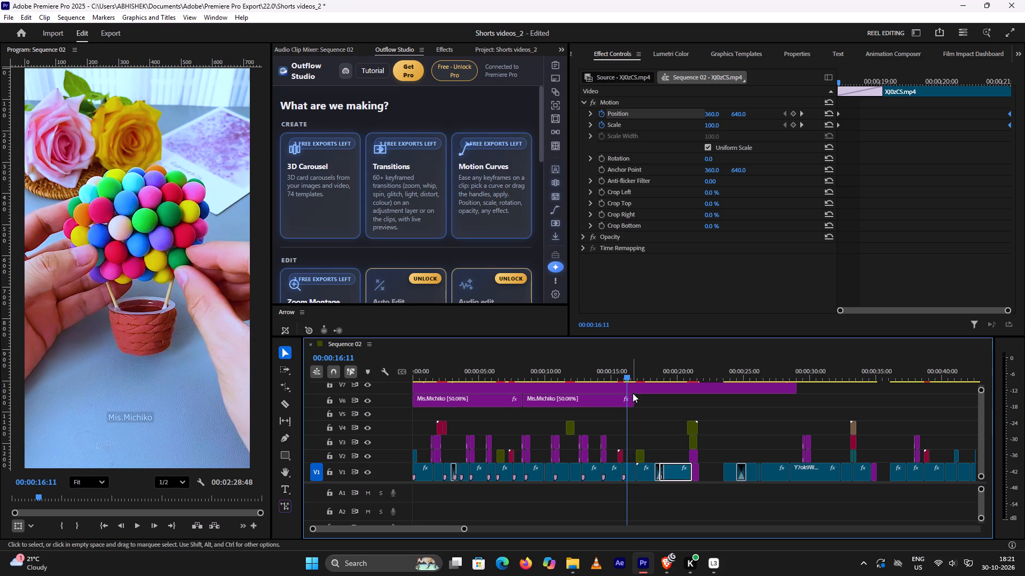
{"action": "left_click", "coordinate": [638, 388]}
{"action": "key", "text": "e"}
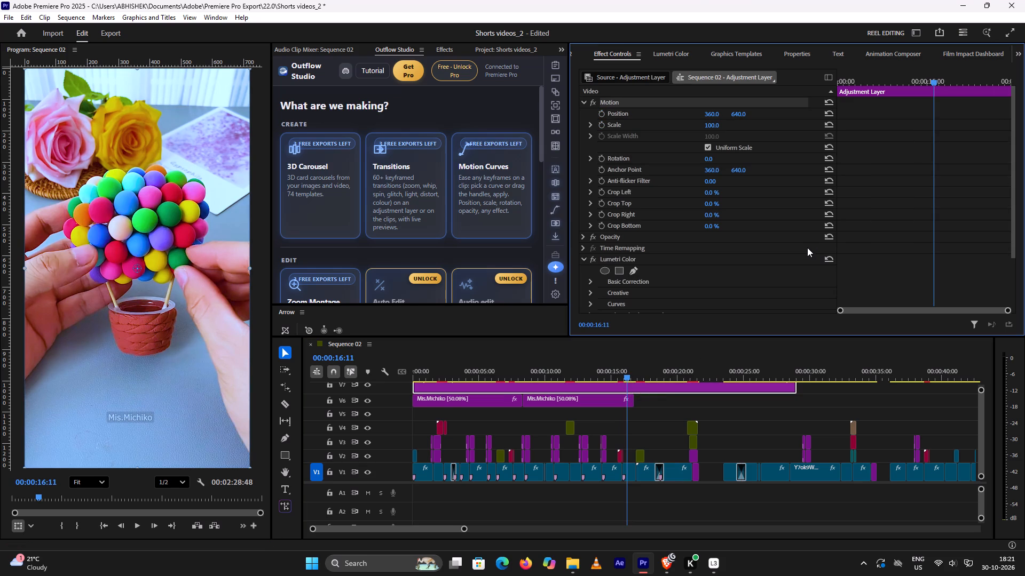
{"action": "left_click", "coordinate": [664, 54]}
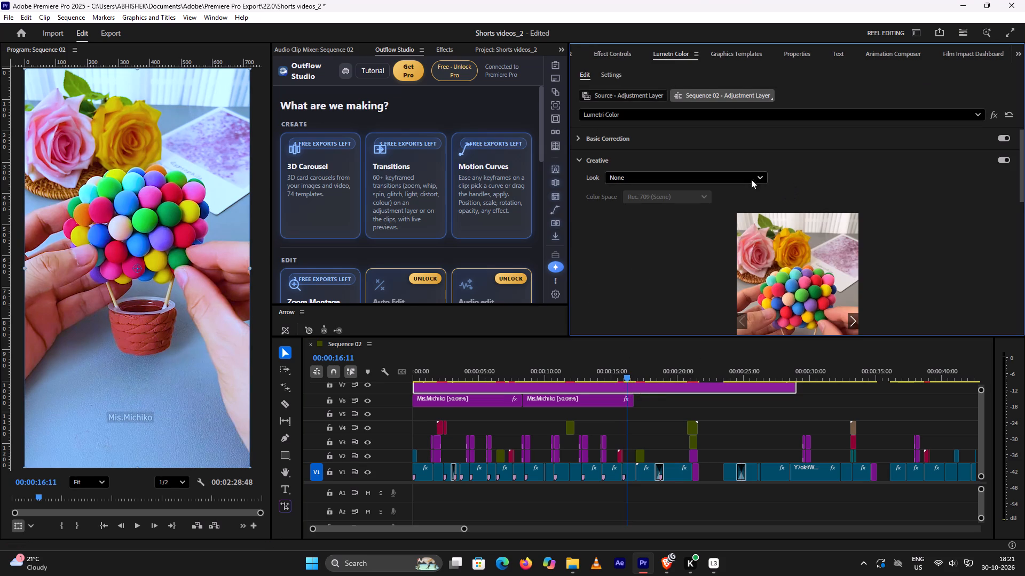
{"action": "left_click", "coordinate": [586, 76]}
{"action": "left_click", "coordinate": [672, 53]}
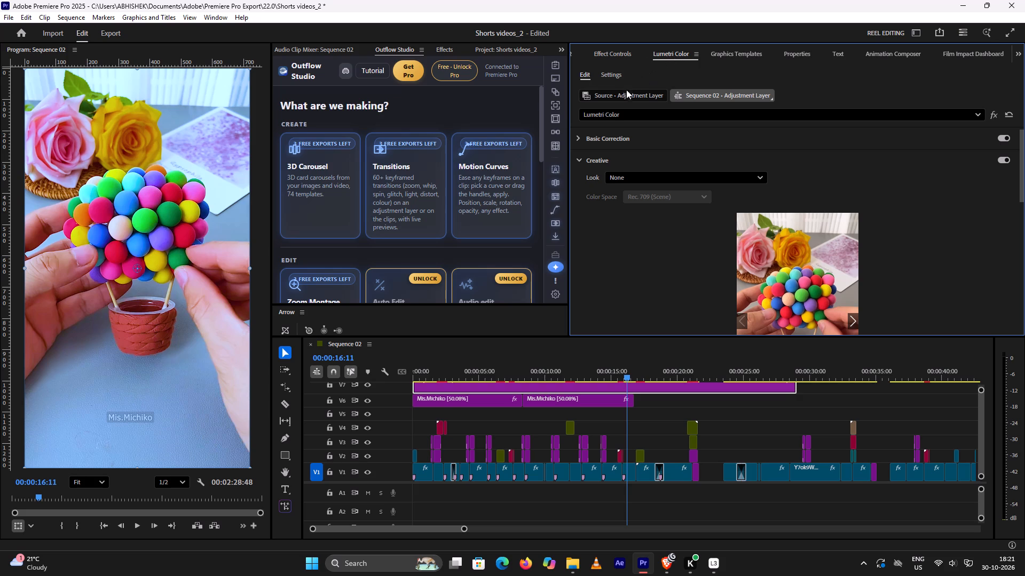
{"action": "left_click", "coordinate": [707, 406]}
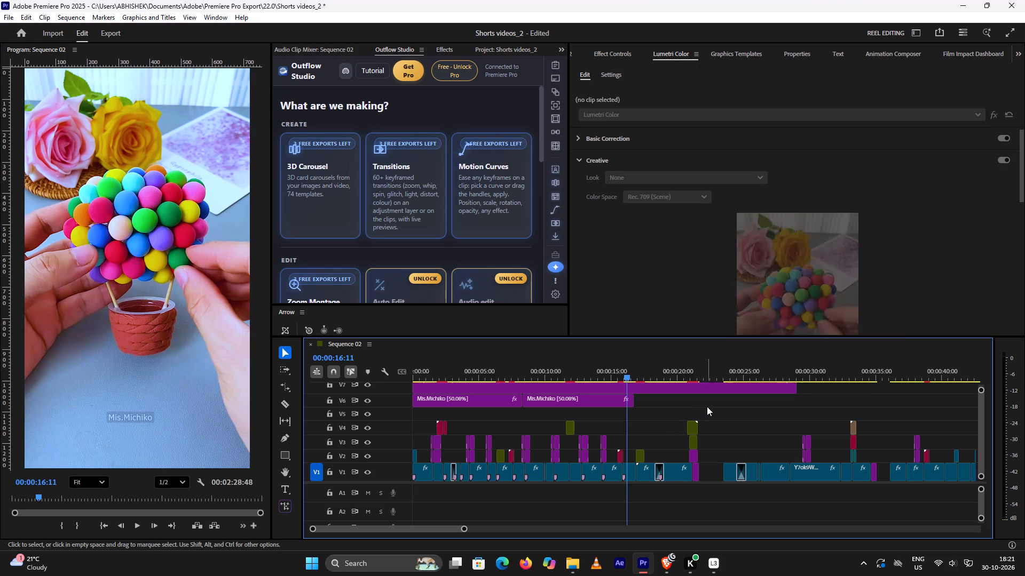
{"action": "left_click", "coordinate": [682, 387]}
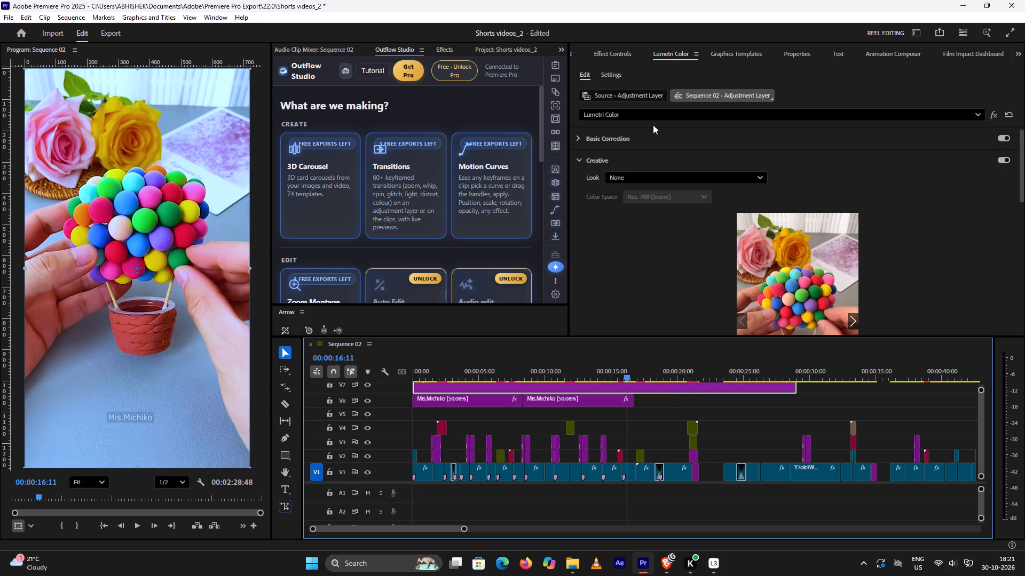
{"action": "scroll", "coordinate": [720, 173], "scroll_direction": "up", "scroll_amount": 5}
{"action": "left_click", "coordinate": [580, 138]}
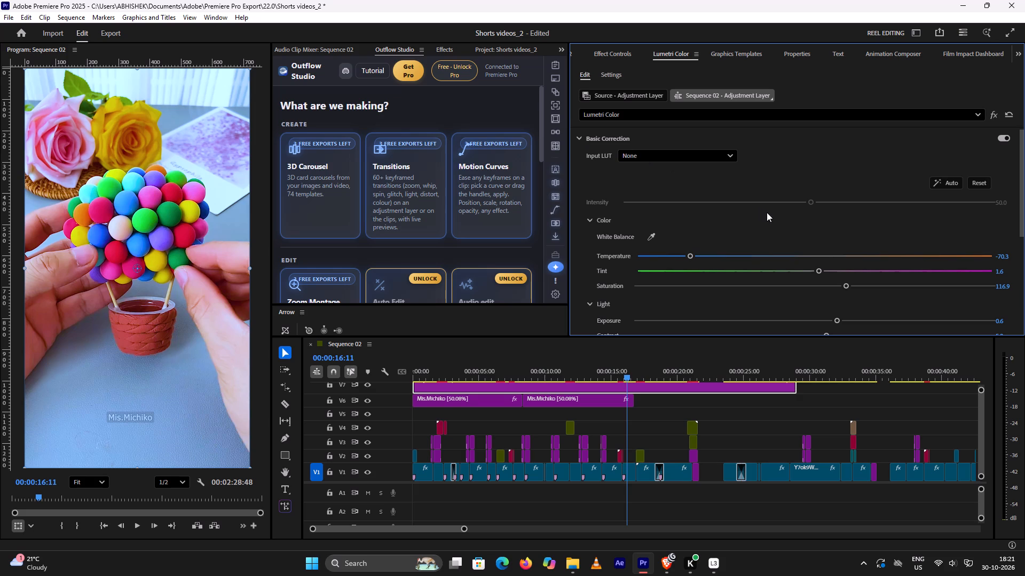
{"action": "left_click_drag", "start_coordinate": [689, 253], "coordinate": [669, 257]}
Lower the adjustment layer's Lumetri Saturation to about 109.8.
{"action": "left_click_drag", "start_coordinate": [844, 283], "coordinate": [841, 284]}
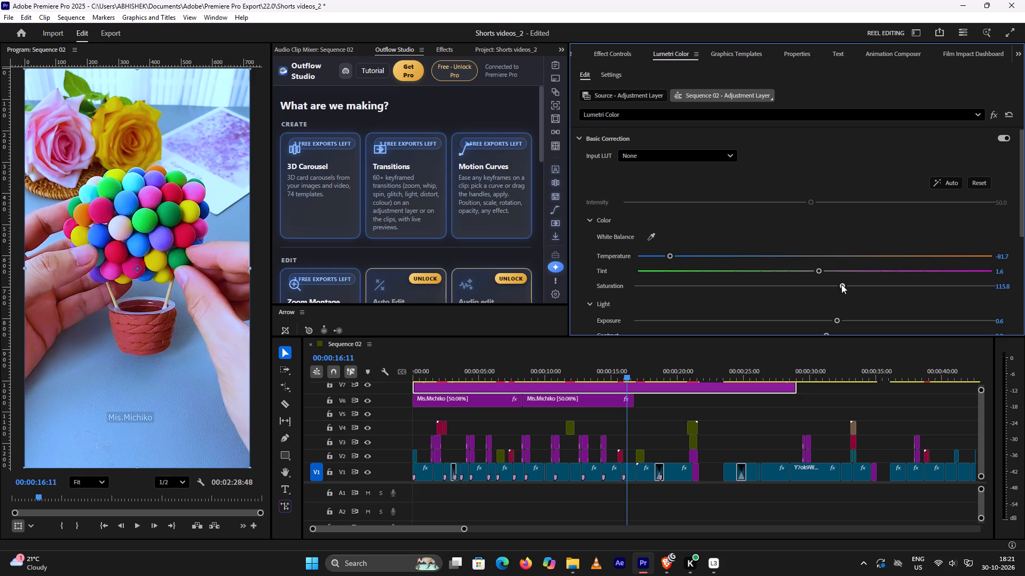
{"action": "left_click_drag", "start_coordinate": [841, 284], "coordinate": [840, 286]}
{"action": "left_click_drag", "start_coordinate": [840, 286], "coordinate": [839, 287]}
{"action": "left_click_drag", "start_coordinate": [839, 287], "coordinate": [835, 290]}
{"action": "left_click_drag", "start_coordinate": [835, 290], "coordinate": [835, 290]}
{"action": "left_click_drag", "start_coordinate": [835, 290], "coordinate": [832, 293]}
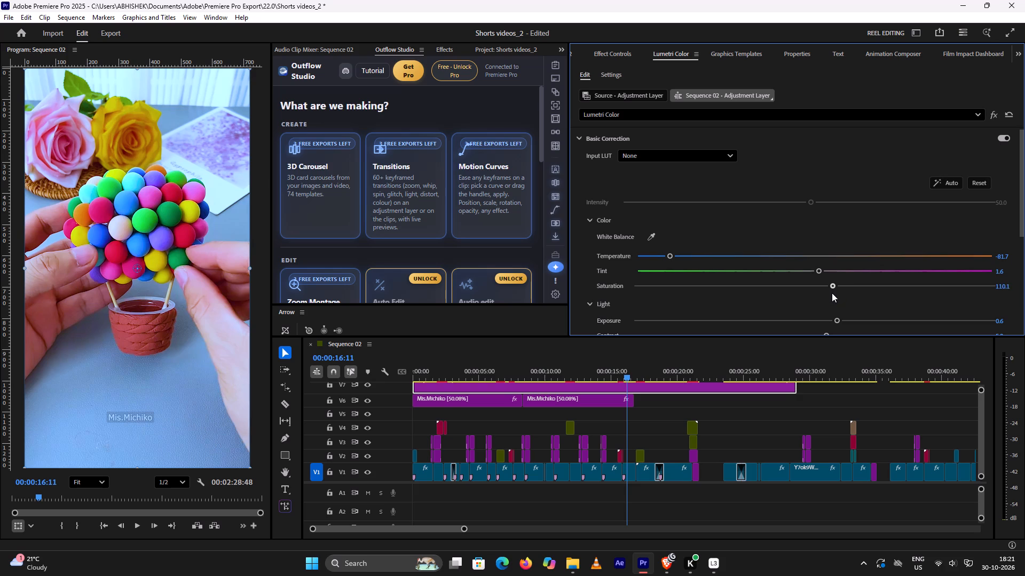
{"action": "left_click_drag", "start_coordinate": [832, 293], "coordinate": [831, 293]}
Adjust the adjustment layer's Light values: Blacks 5.3, Whites 3.5, Shadows 4.1, Highlights 5.3 and Exposure 0.7.
{"action": "left_click_drag", "start_coordinate": [1022, 230], "coordinate": [1022, 270]}
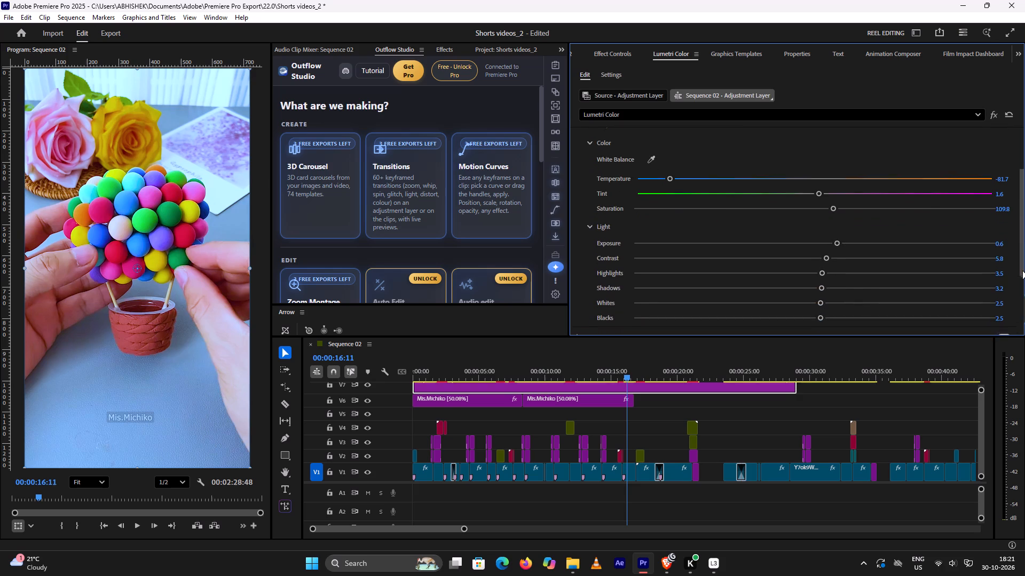
{"action": "left_click_drag", "start_coordinate": [1022, 270], "coordinate": [1024, 284]}
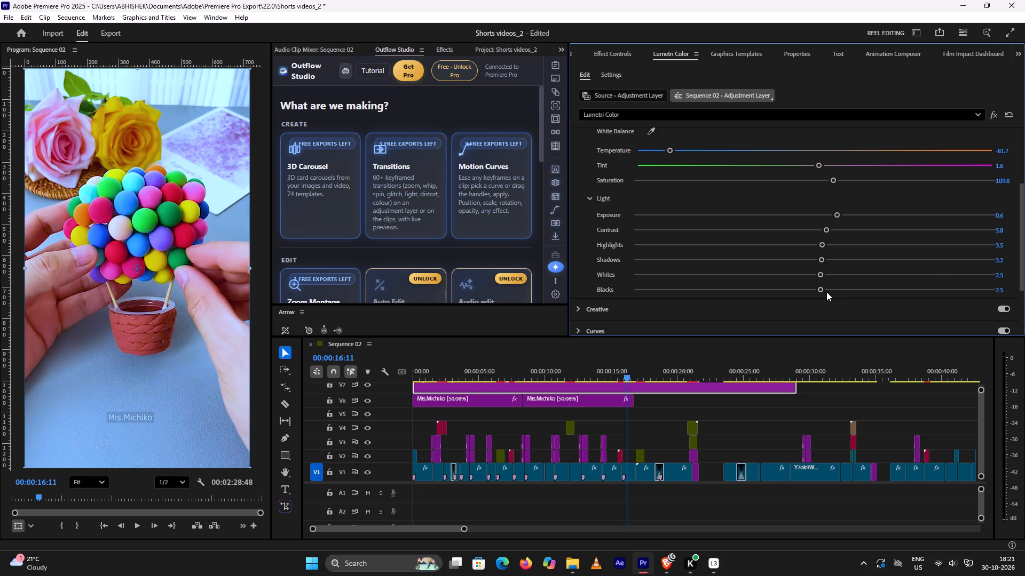
{"action": "left_click", "coordinate": [823, 290]}
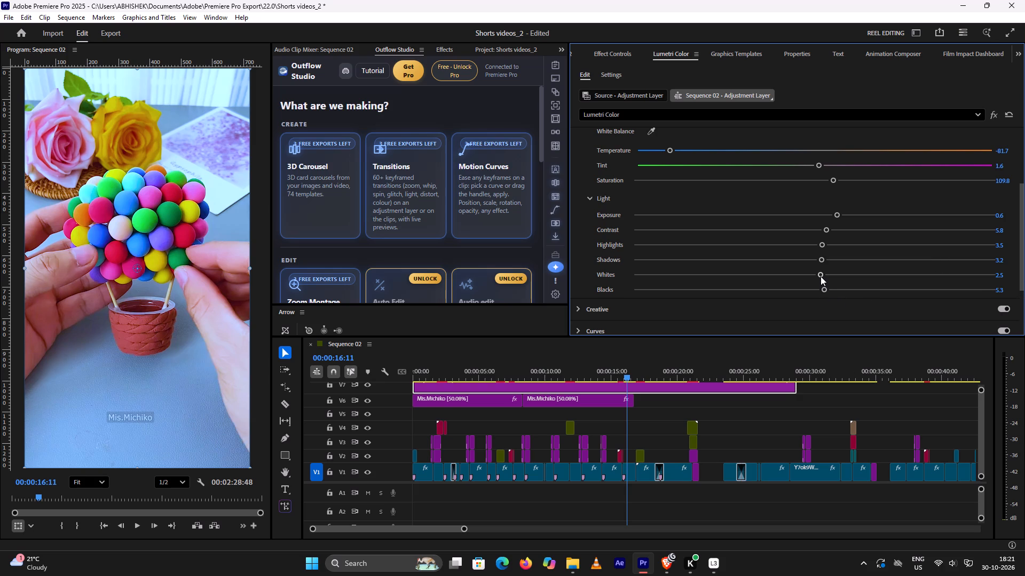
{"action": "left_click", "coordinate": [820, 276]}
{"action": "left_click", "coordinate": [821, 261]}
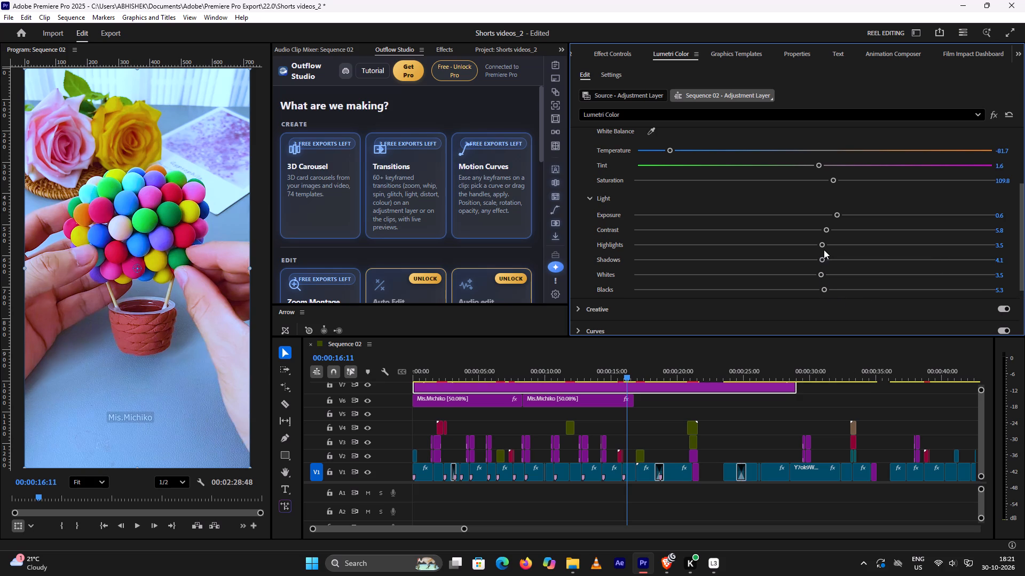
{"action": "left_click", "coordinate": [823, 245]}
{"action": "left_click", "coordinate": [838, 214]}
Set the adjustment layer's Lumetri Saturation to 112.2.
{"action": "left_click", "coordinate": [834, 180]}
Scrub from the start of the sequence to the outdoor shot to review the colour grade.
{"action": "left_click_drag", "start_coordinate": [626, 374], "coordinate": [412, 377]}
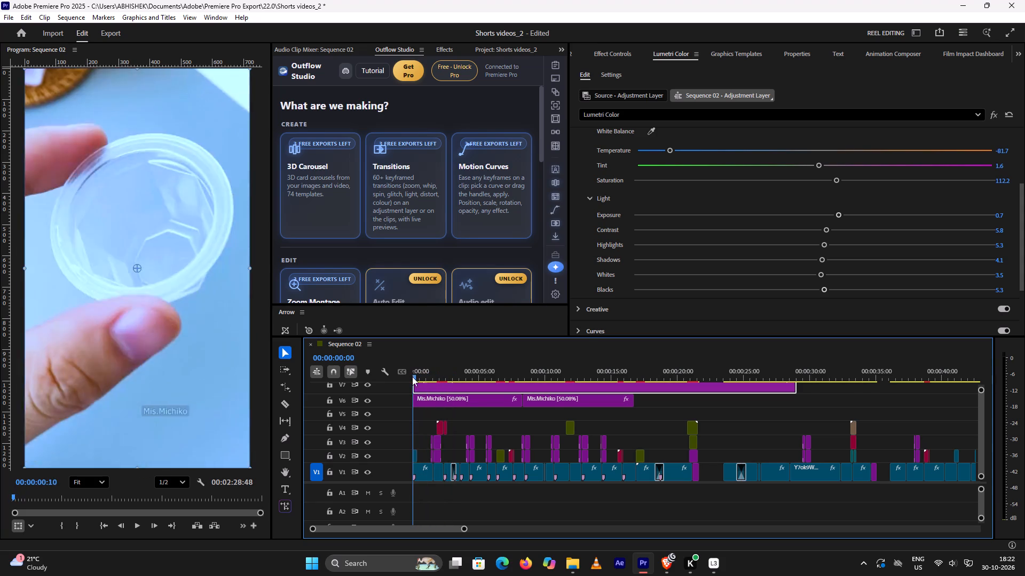
{"action": "left_click_drag", "start_coordinate": [412, 377], "coordinate": [688, 388]}
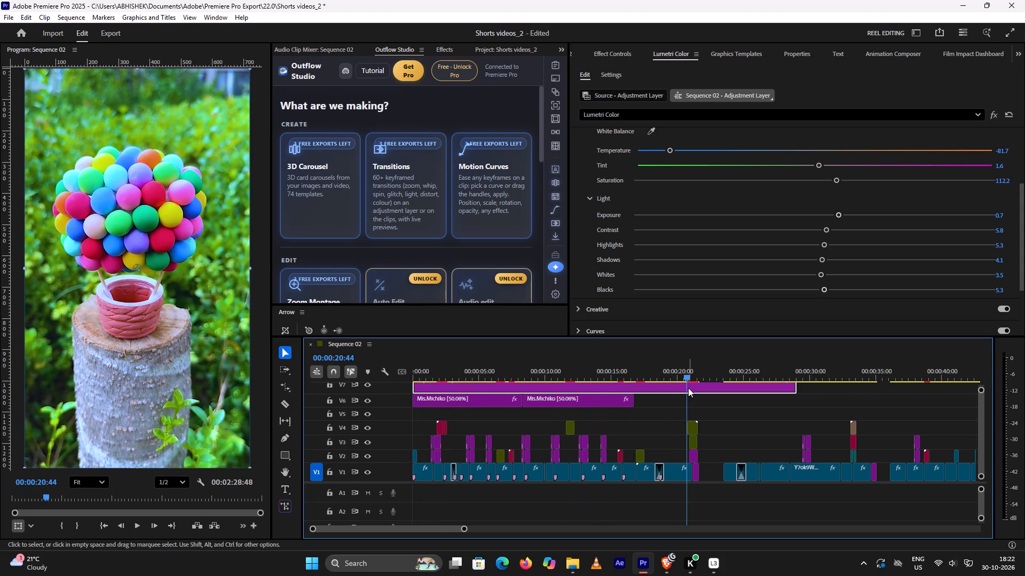
Step frame by frame through the transition into the closing image to examine where the short should end.
{"action": "key", "text": "Down"}
{"action": "key", "text": "Down"}
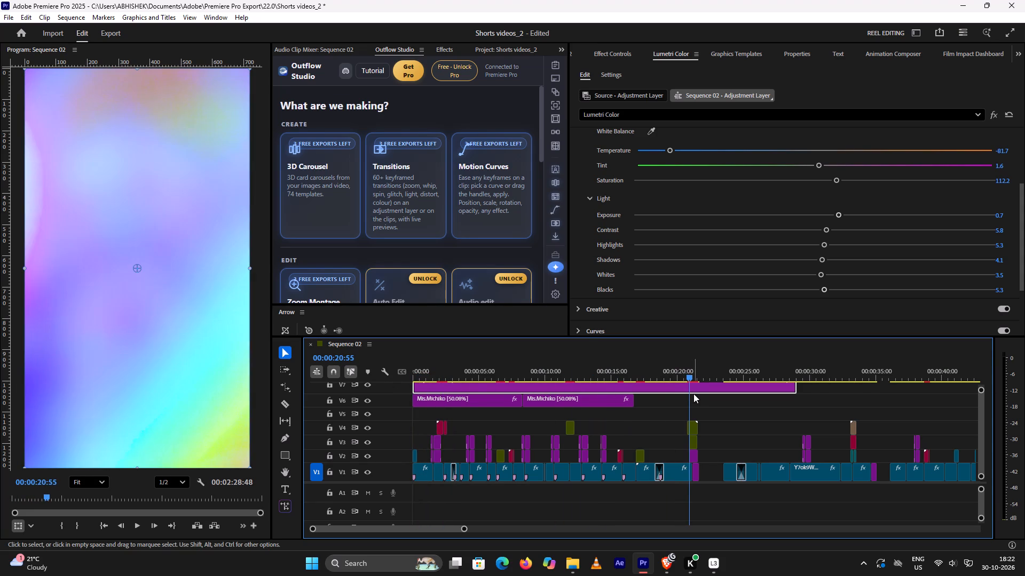
{"action": "key", "text": "Down"}
{"action": "key", "text": "Down"}
{"action": "key", "text": "Down"}
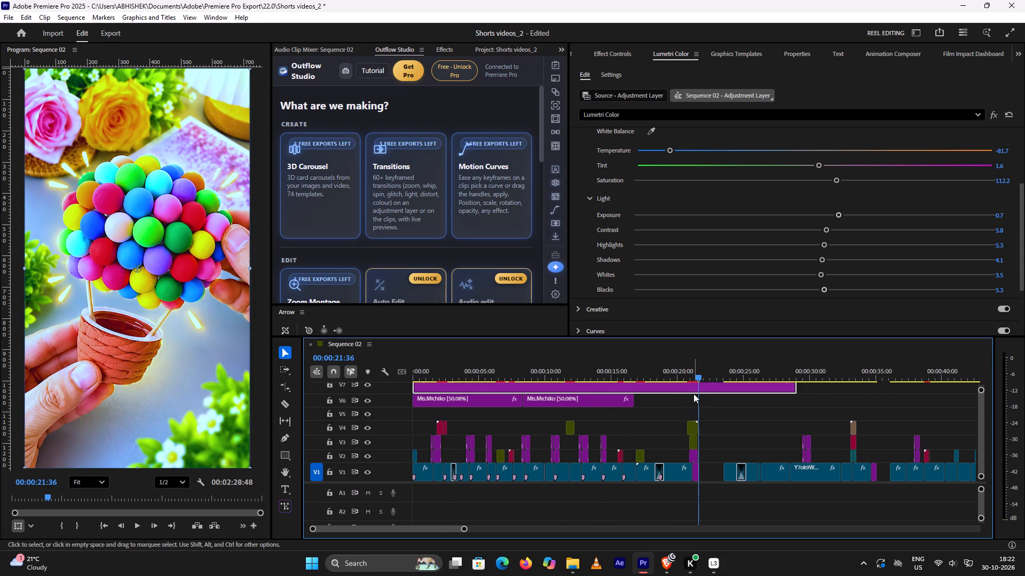
{"action": "key", "text": "Right"}
{"action": "key", "text": "Right"}
{"action": "key", "text": "Right"}
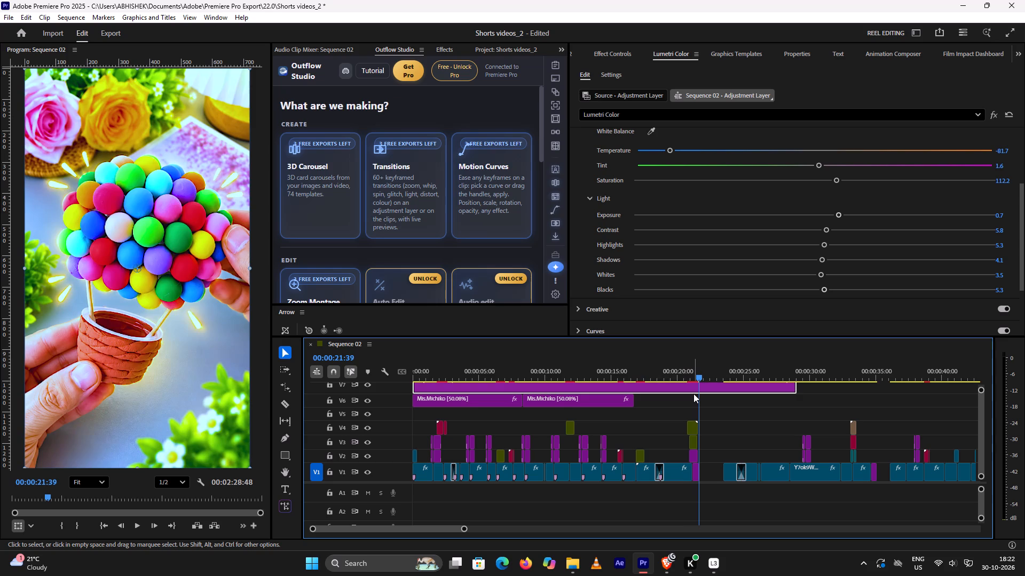
{"action": "key", "text": "Right"}
{"action": "left_click", "coordinate": [693, 394]}
{"action": "key", "text": "Left"}
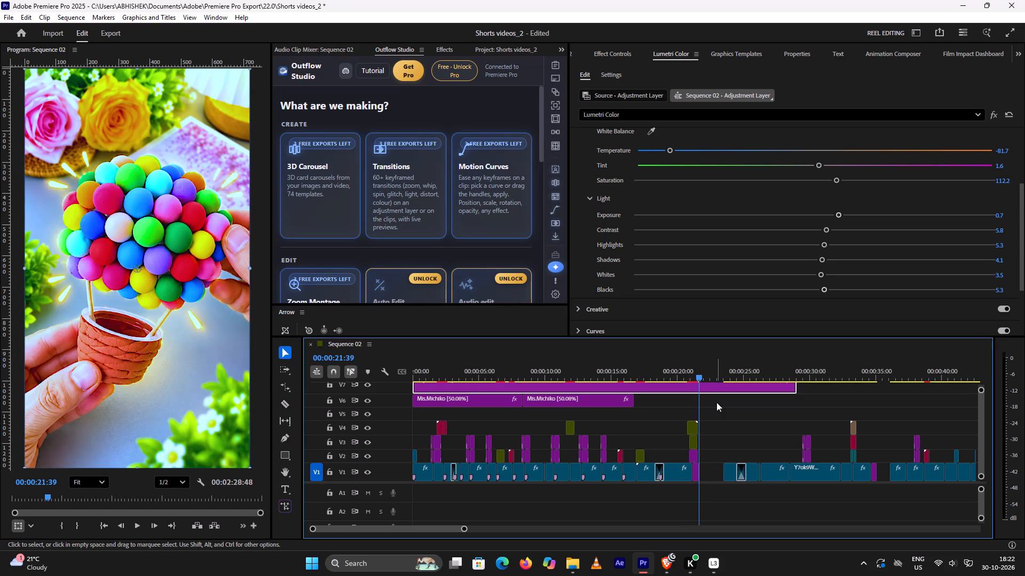
{"action": "left_click", "coordinate": [716, 402]}
{"action": "key", "text": "Left"}
{"action": "key", "text": "Left"}
{"action": "key", "text": "Left"}
{"action": "key", "text": "Left"}
{"action": "key", "text": "Left"}
{"action": "key", "text": "Left"}
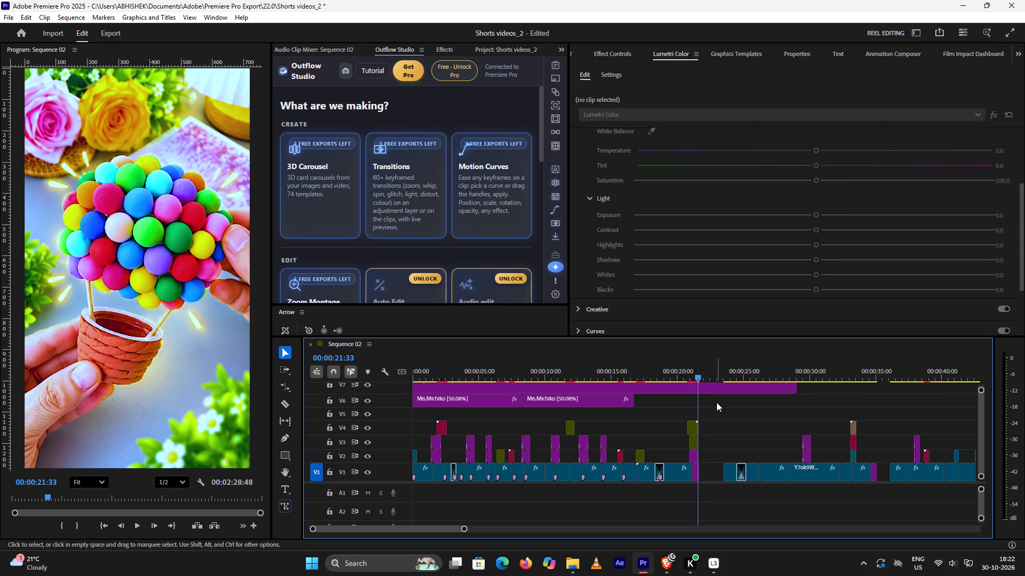
{"action": "key", "text": "Left"}
{"action": "key", "text": "Left"}
{"action": "key", "text": "Left"}
{"action": "key", "text": "Left"}
{"action": "key", "text": "Left"}
{"action": "key", "text": "Left"}
{"action": "key", "text": "Left"}
{"action": "key", "text": "Left"}
{"action": "key", "text": "Left"}
{"action": "key", "text": "Left"}
{"action": "key", "text": "Left"}
{"action": "key", "text": "Left"}
{"action": "key", "text": "Left"}
{"action": "key", "text": "Left"}
{"action": "key", "text": "Left"}
{"action": "key", "text": "Left"}
{"action": "key", "text": "Left"}
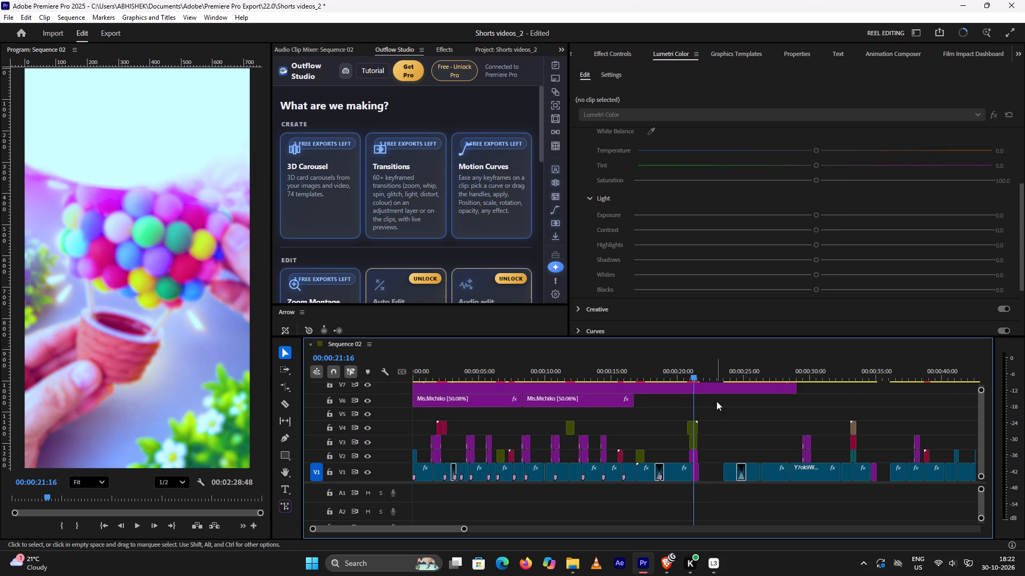
{"action": "key", "text": "Right"}
{"action": "key", "text": "Right"}
{"action": "key", "text": "Right"}
{"action": "key", "text": "Right"}
{"action": "key", "text": "Right"}
{"action": "key", "text": "Right"}
{"action": "key", "text": "Right"}
{"action": "key", "text": "Right"}
{"action": "key", "text": "Right"}
{"action": "key", "text": "Right"}
{"action": "key", "text": "Right"}
{"action": "key", "text": "Right"}
{"action": "key", "text": "Right"}
{"action": "key", "text": "Right"}
{"action": "key", "text": "Right"}
{"action": "key", "text": "Right"}
{"action": "key", "text": "Right"}
{"action": "key", "text": "Right"}
{"action": "key", "text": "Right"}
{"action": "key", "text": "Right"}
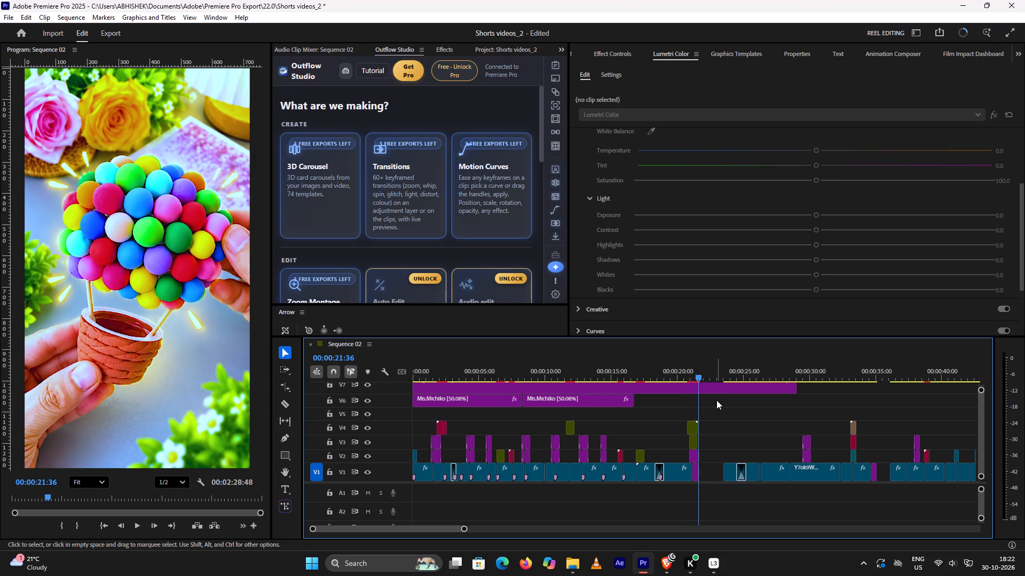
{"action": "key", "text": "Right"}
{"action": "key", "text": "Right"}
{"action": "key", "text": "Right"}
{"action": "key", "text": "Right"}
{"action": "key", "text": "Left"}
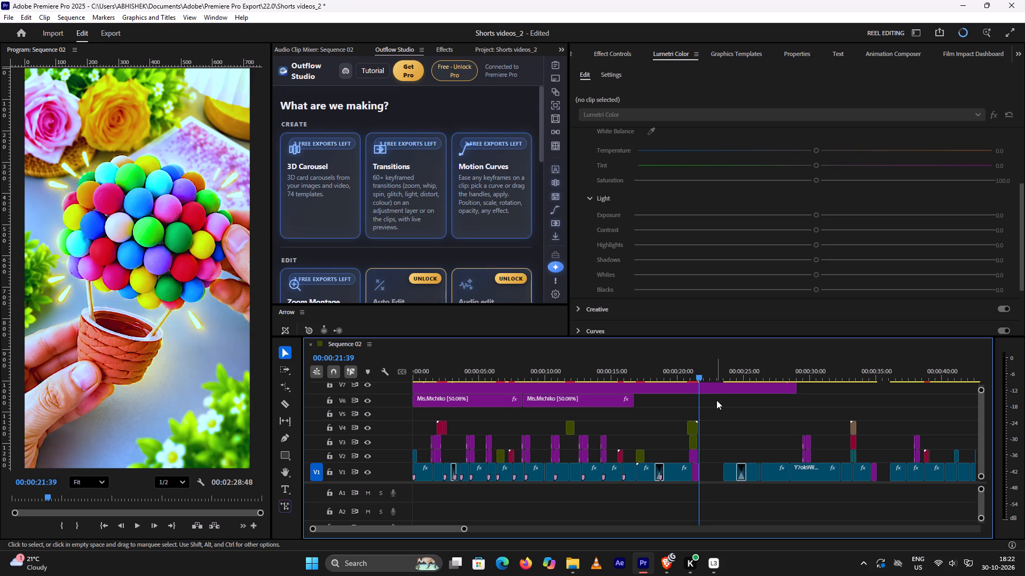
{"action": "key", "text": "Left"}
{"action": "key", "text": "Left"}
{"action": "key", "text": "Left"}
{"action": "key", "text": "Left"}
{"action": "key", "text": "Left"}
{"action": "key", "text": "Left"}
{"action": "key", "text": "Left"}
{"action": "key", "text": "Left"}
{"action": "key", "text": "Left"}
{"action": "key", "text": "Left"}
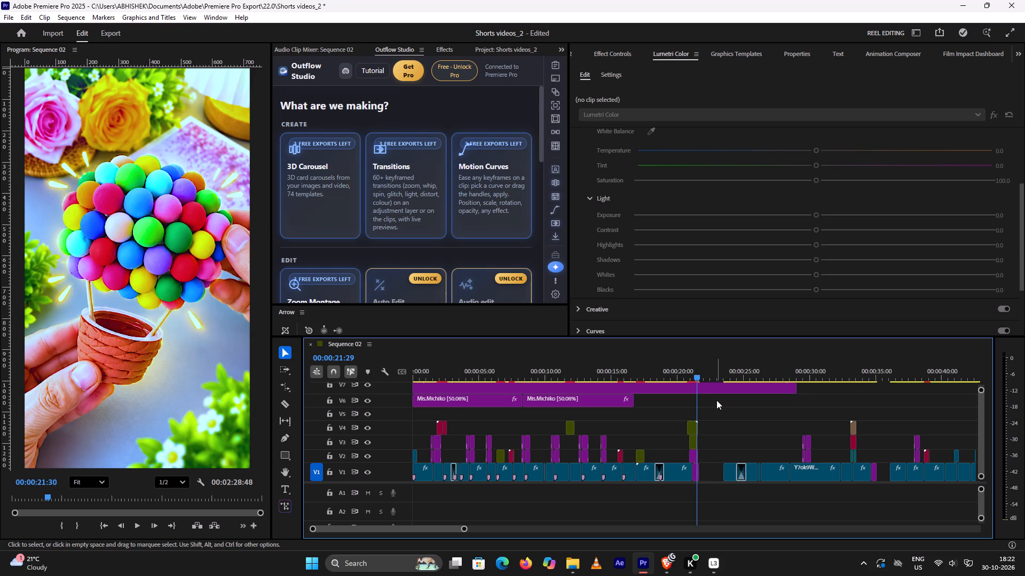
{"action": "key", "text": "Left"}
{"action": "key", "text": "Left"}
{"action": "key", "text": "Left"}
{"action": "key", "text": "Left"}
{"action": "key", "text": "Left"}
{"action": "key", "text": "Left"}
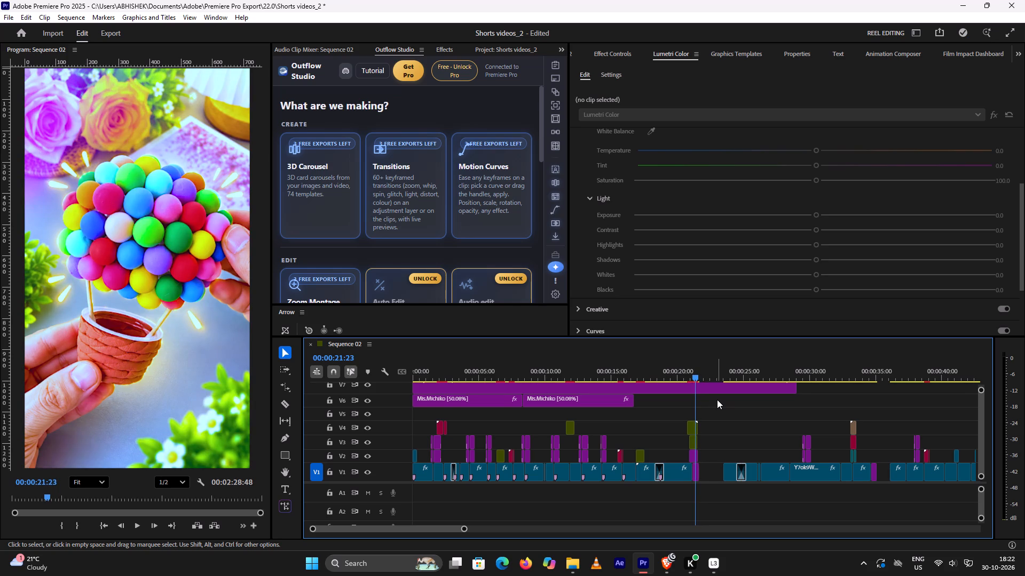
Mark the sequence's Out point at 00:00:21:34, on the closing image.
{"action": "key", "text": "Right"}
{"action": "key", "text": "Right"}
{"action": "key", "text": "Right"}
{"action": "key", "text": "Right"}
{"action": "key", "text": "Right"}
{"action": "key", "text": "Right"}
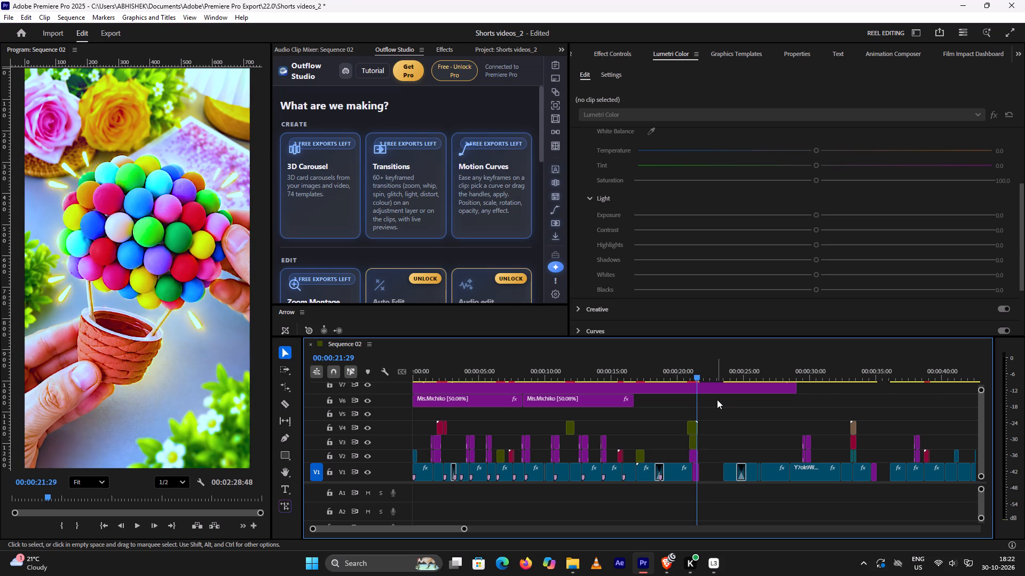
{"action": "key", "text": "Right"}
{"action": "key", "text": "Right"}
{"action": "key", "text": "Right"}
{"action": "key", "text": "Right"}
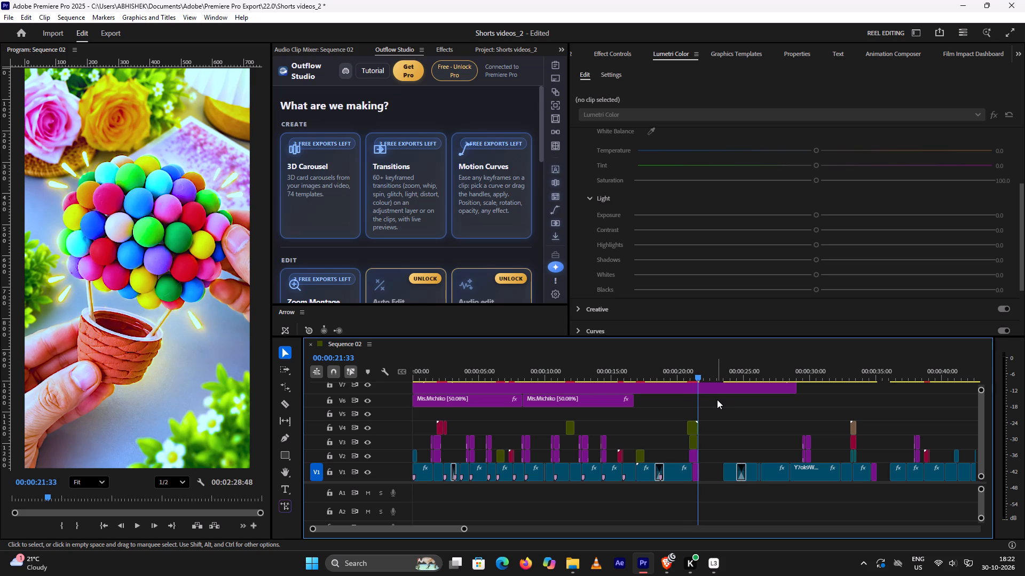
{"action": "key", "text": "Right"}
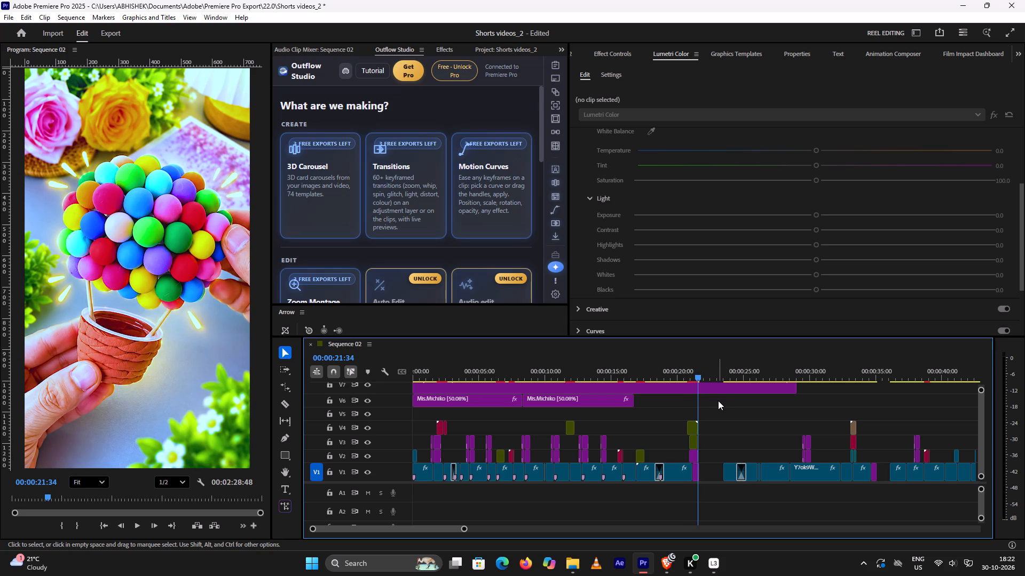
{"action": "key", "text": "o"}
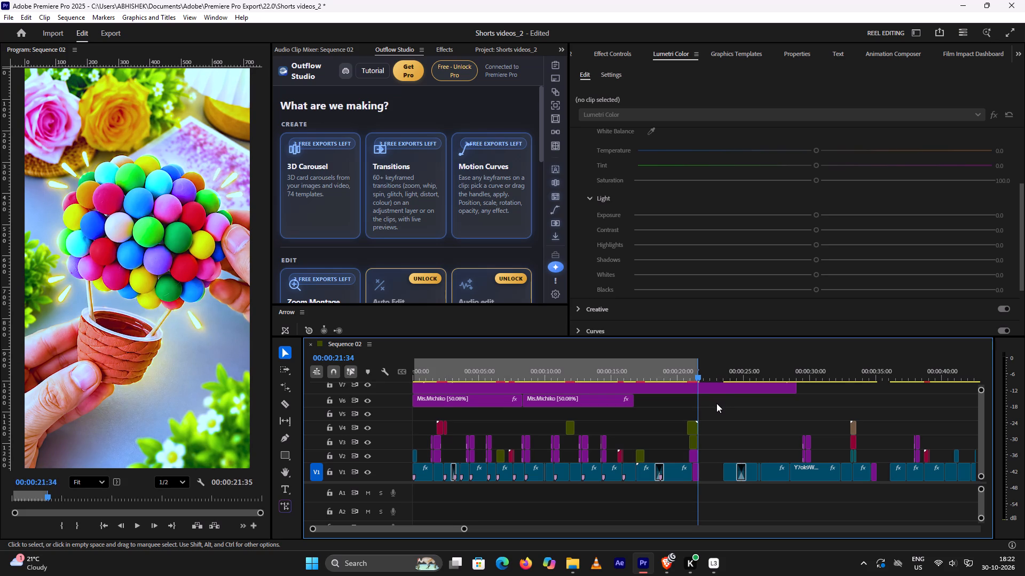
Render the video previews between the In and Out points of Sequence 02 and stop the playback.
{"action": "key", "text": "Return"}
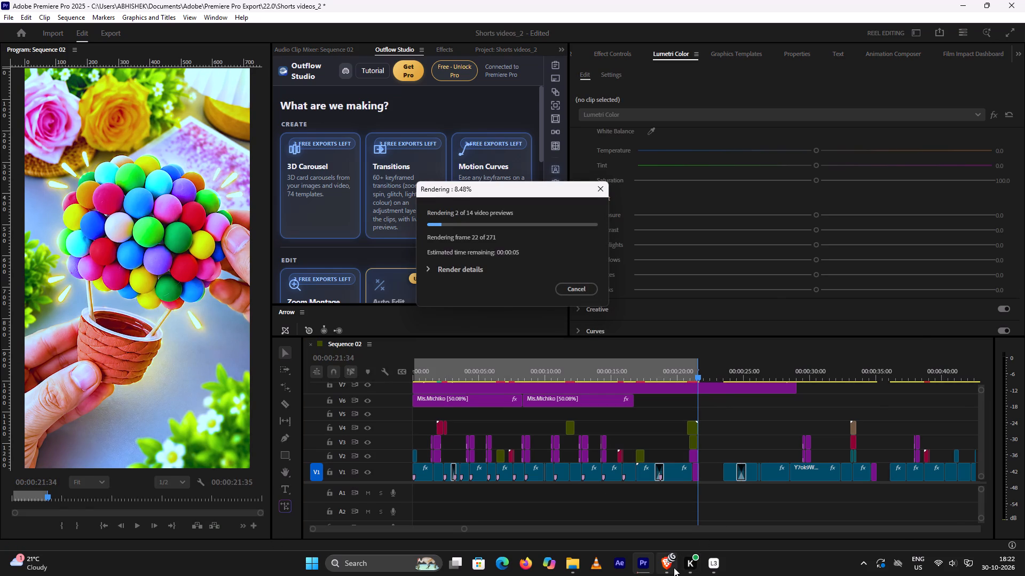
{"action": "left_click", "coordinate": [674, 567]}
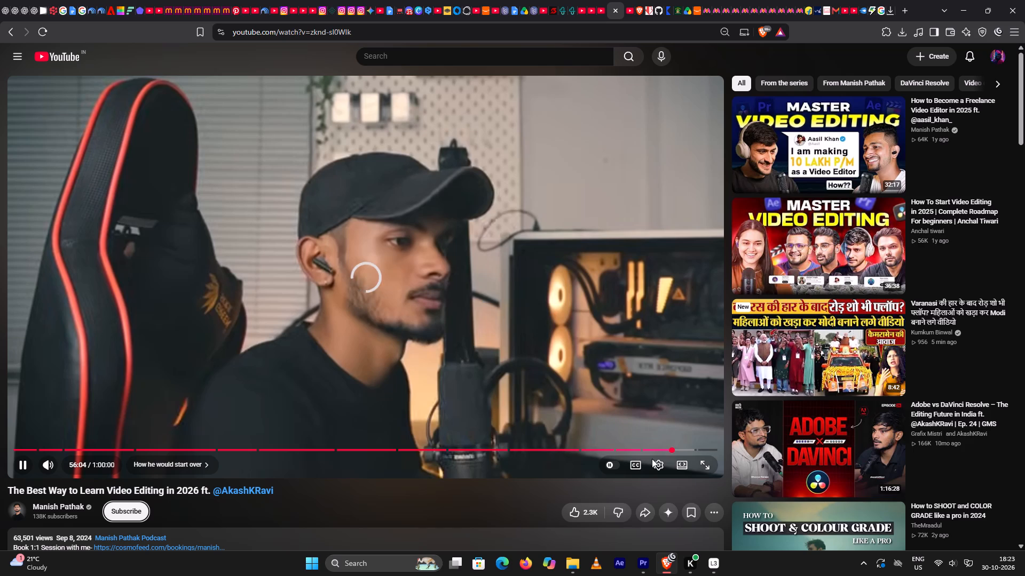
{"action": "left_click", "coordinate": [671, 565]}
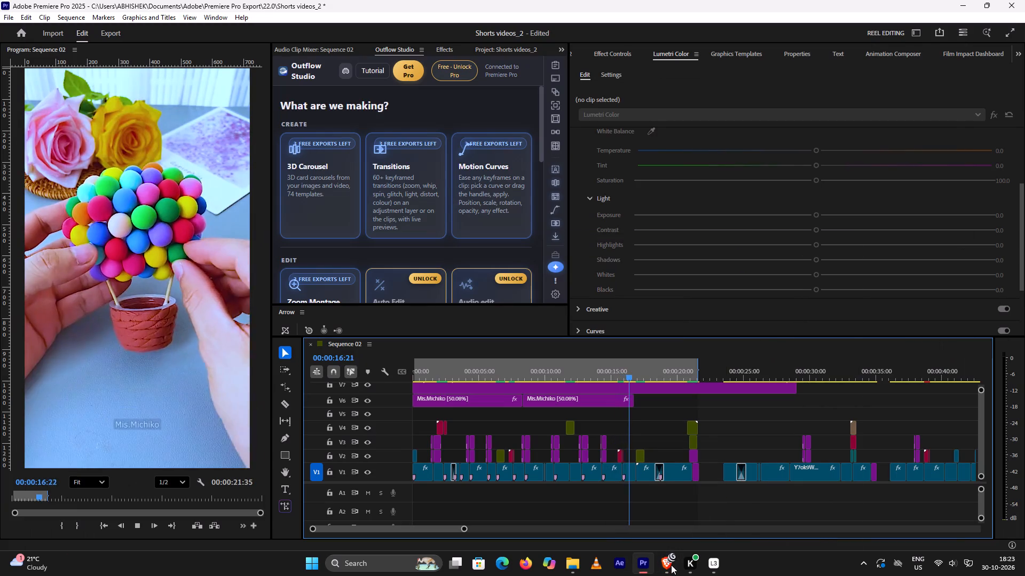
{"action": "key", "text": "space"}
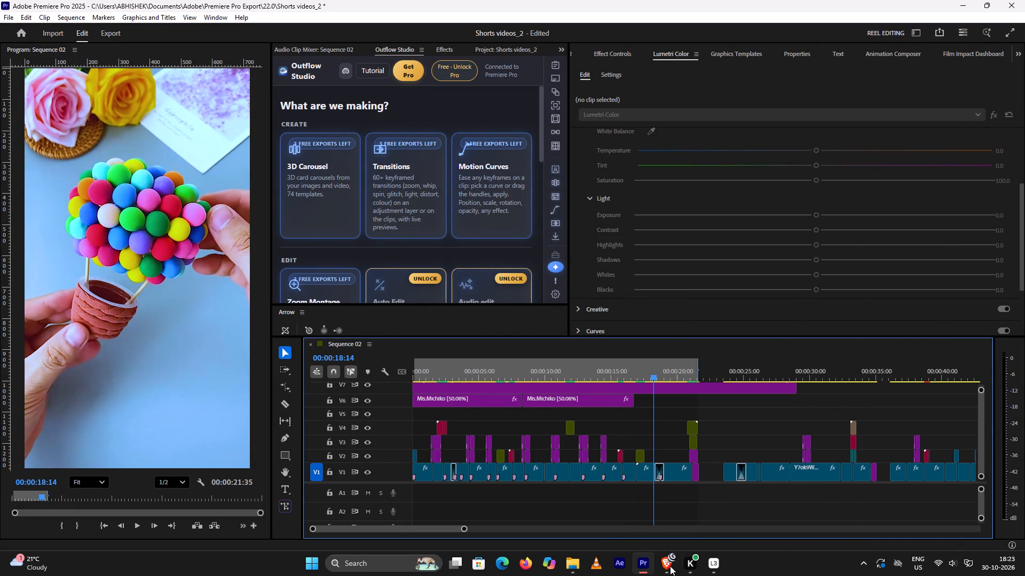
Open the export settings for Sequence 02 and replace "Sequence" in the file name with "Mismichiko 23354".
{"action": "key", "text": "ctrl+m"}
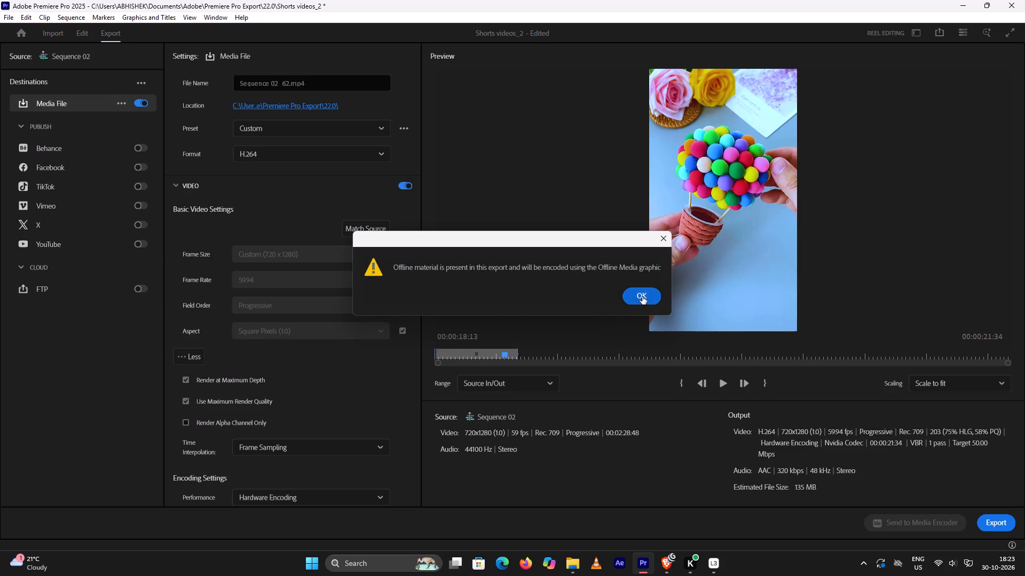
{"action": "left_click", "coordinate": [642, 297]}
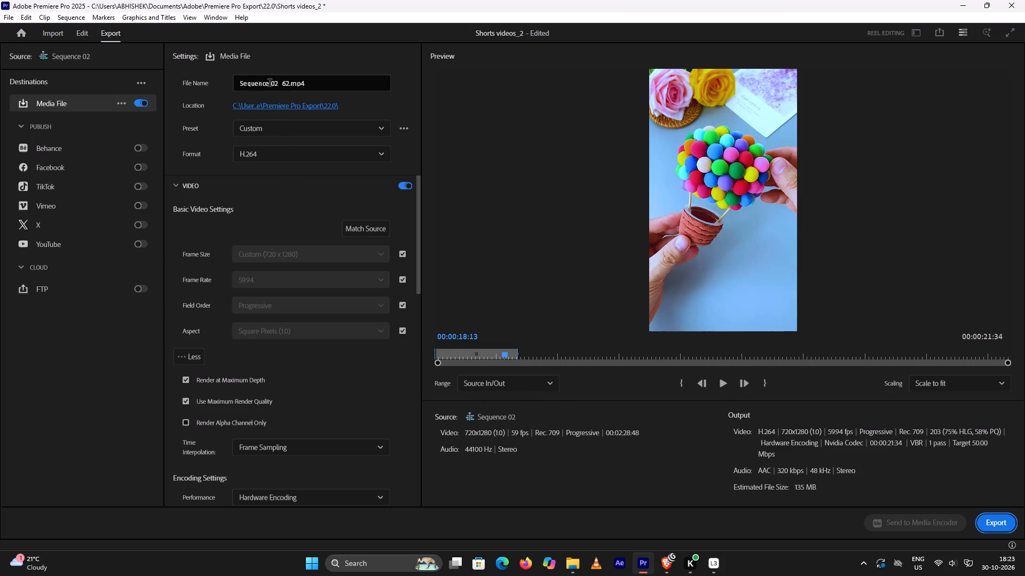
{"action": "left_click_drag", "start_coordinate": [270, 84], "coordinate": [116, 85]}
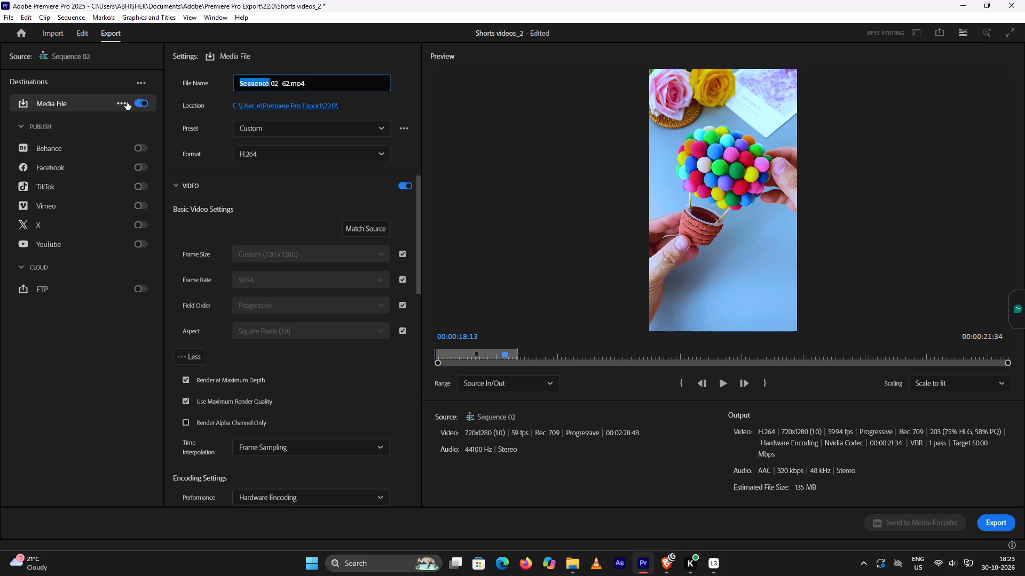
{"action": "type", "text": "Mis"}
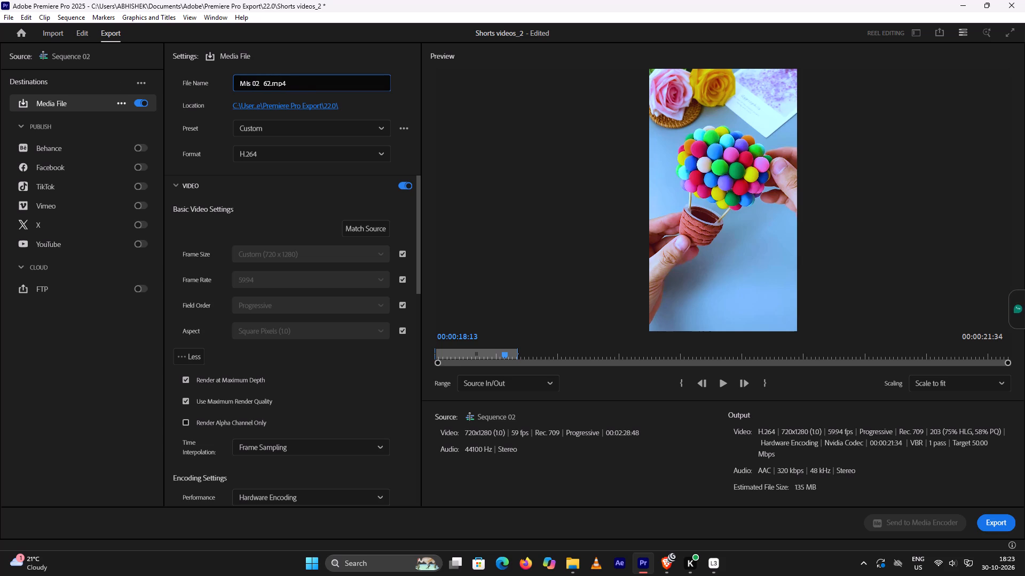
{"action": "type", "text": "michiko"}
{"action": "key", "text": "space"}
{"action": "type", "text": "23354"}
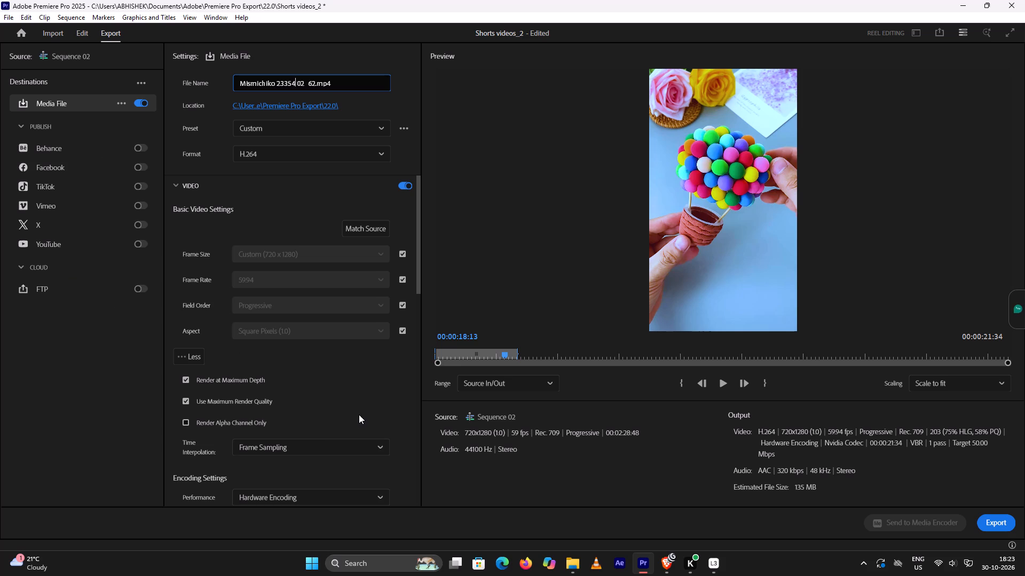
Check the encoding and bitrate settings and export the Source In/Out range as an H.264 video.
{"action": "scroll", "coordinate": [397, 462], "scroll_direction": "down", "scroll_amount": 11}
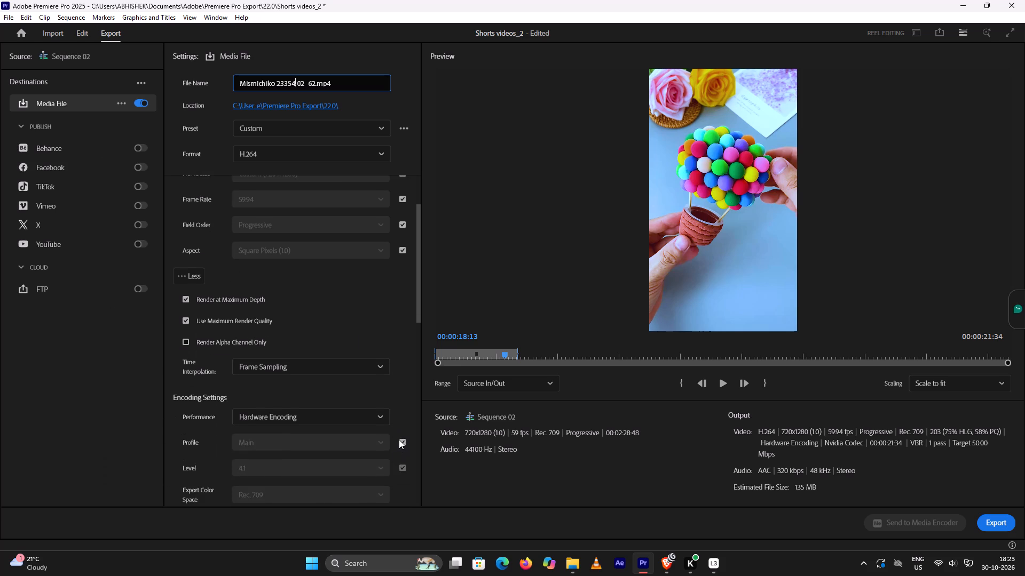
{"action": "scroll", "coordinate": [399, 439], "scroll_direction": "down", "scroll_amount": 17}
{"action": "scroll", "coordinate": [395, 442], "scroll_direction": "down", "scroll_amount": 12}
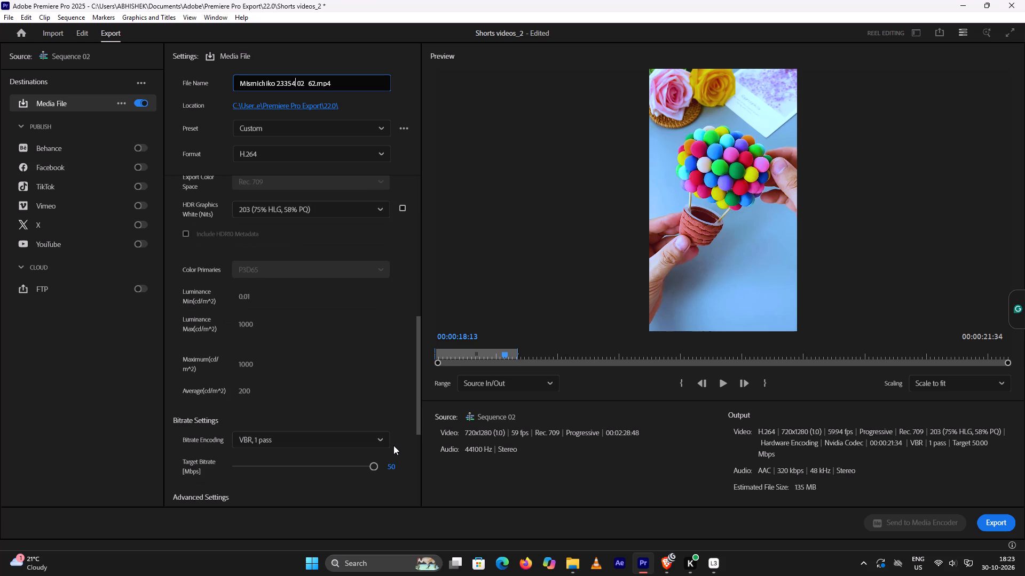
{"action": "left_click", "coordinate": [990, 521]}
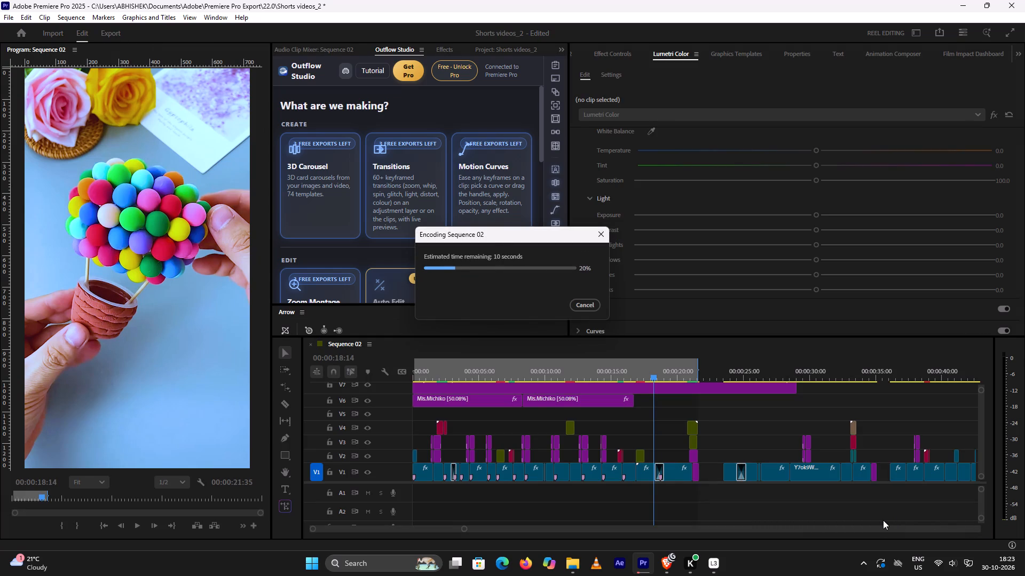
While the export encodes, turn on Night light and turn off Bluetooth in the Windows quick settings, and close them.
{"action": "left_click", "coordinate": [946, 561]}
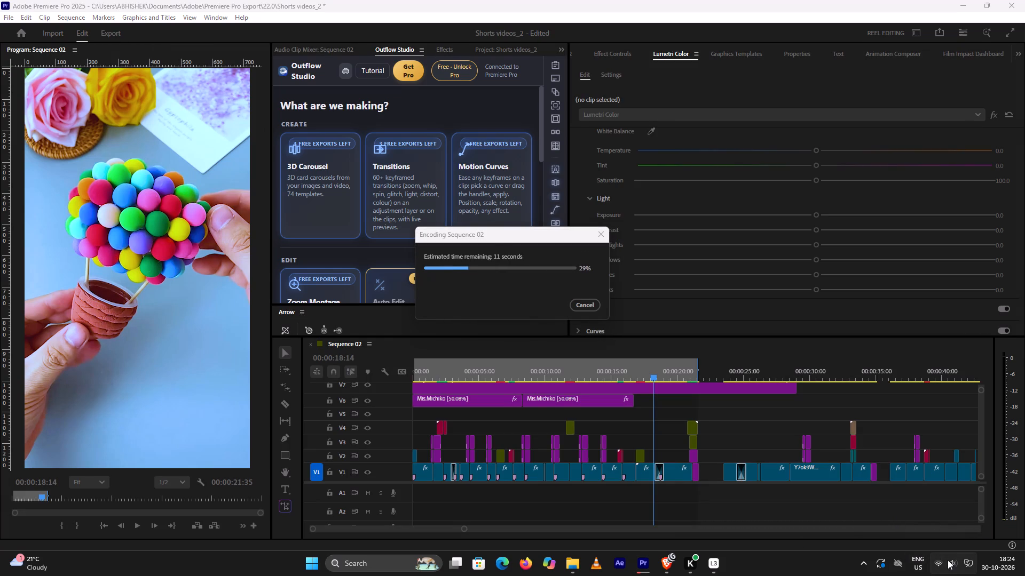
{"action": "left_click", "coordinate": [943, 564]}
{"action": "left_click", "coordinate": [873, 436]}
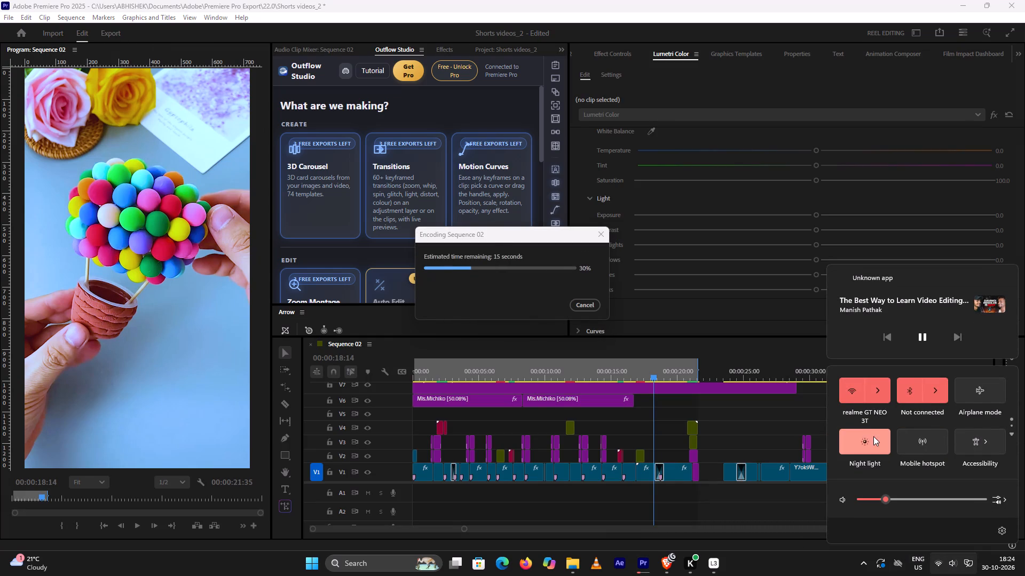
{"action": "left_click", "coordinate": [912, 397]}
{"action": "left_click", "coordinate": [915, 389]}
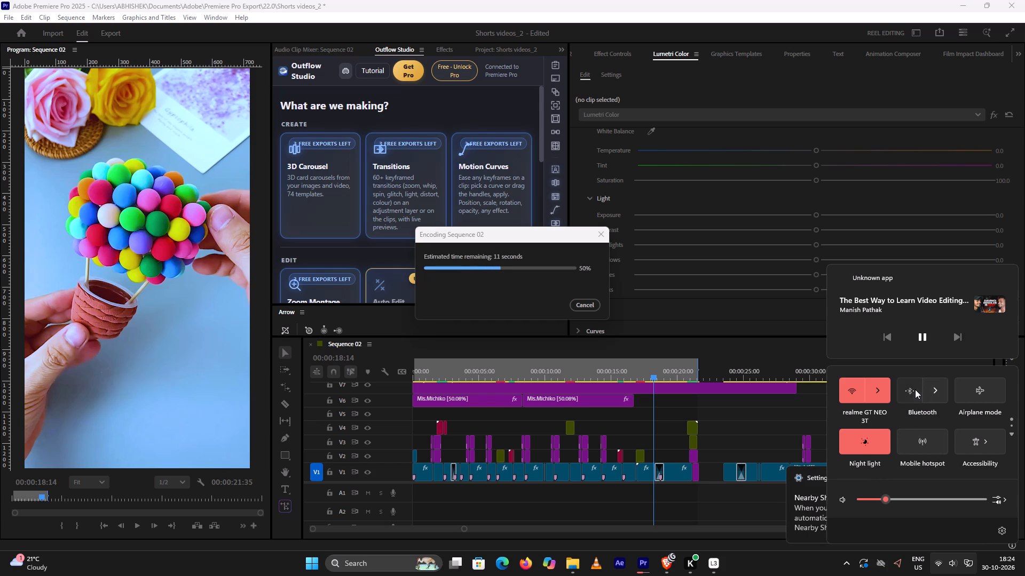
{"action": "left_click", "coordinate": [774, 575]}
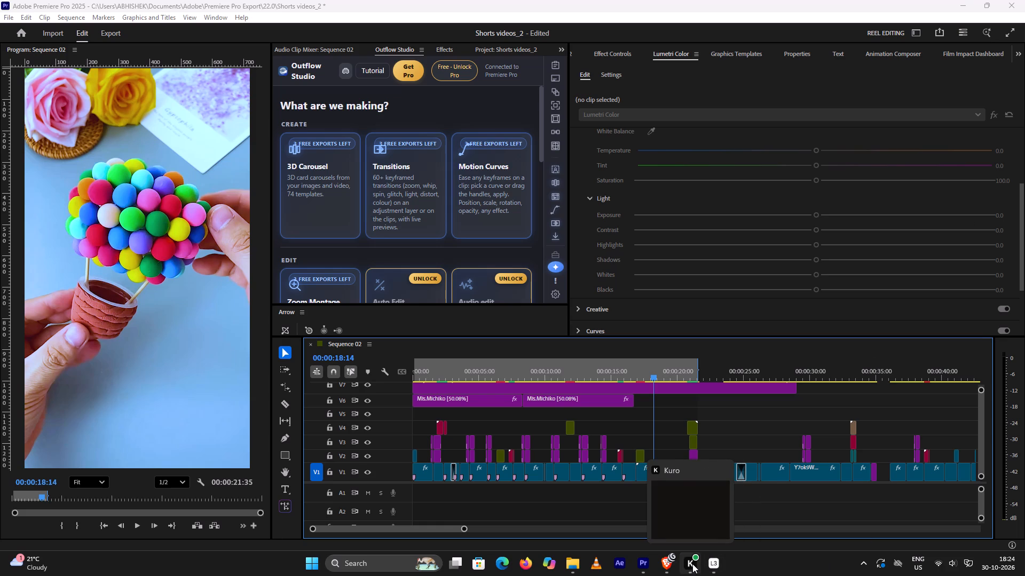
Close Premiere Pro, saving the changes to the Shorts videos_2 project.
{"action": "left_click", "coordinate": [1016, 8]}
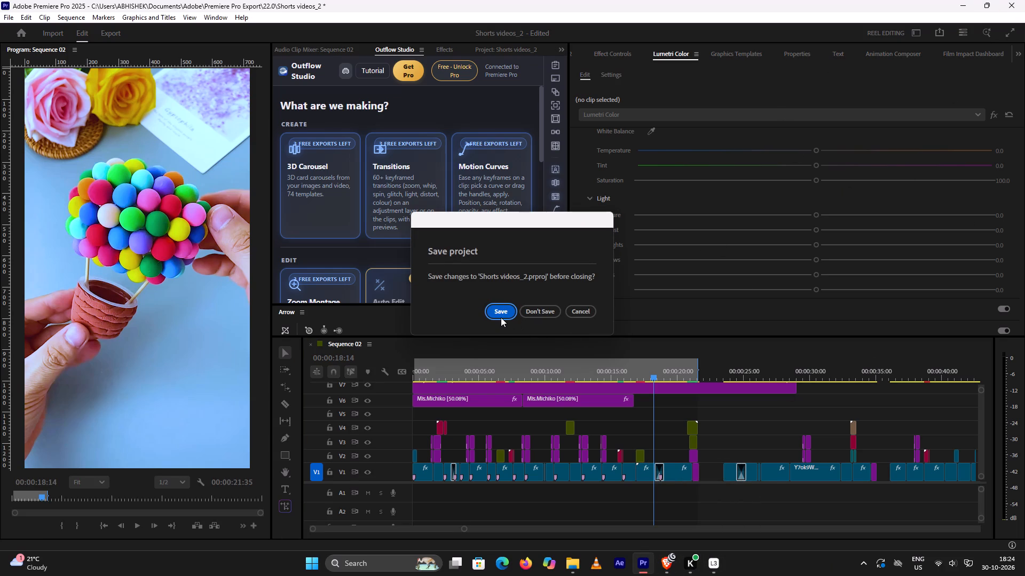
{"action": "left_click", "coordinate": [499, 313]}
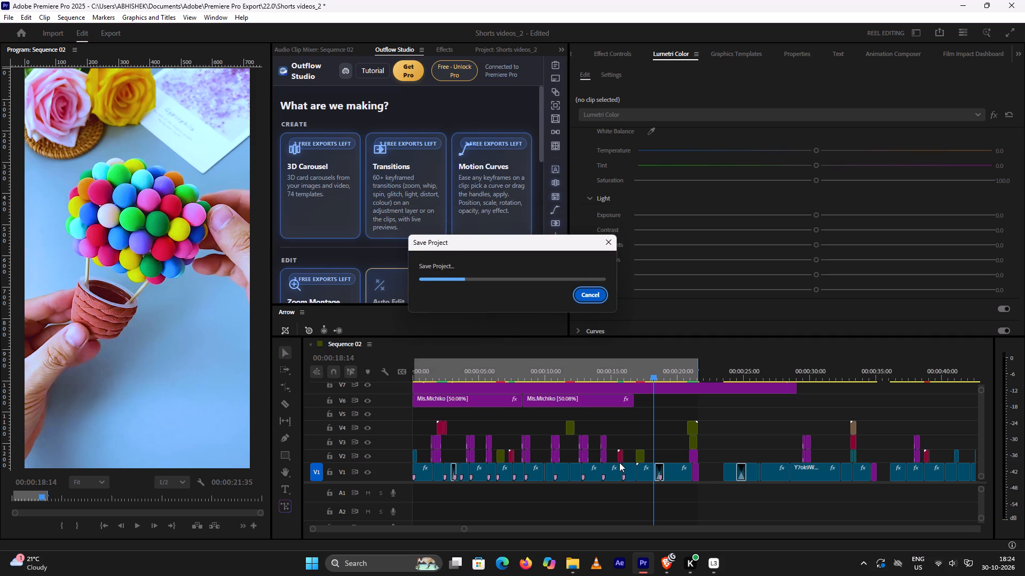
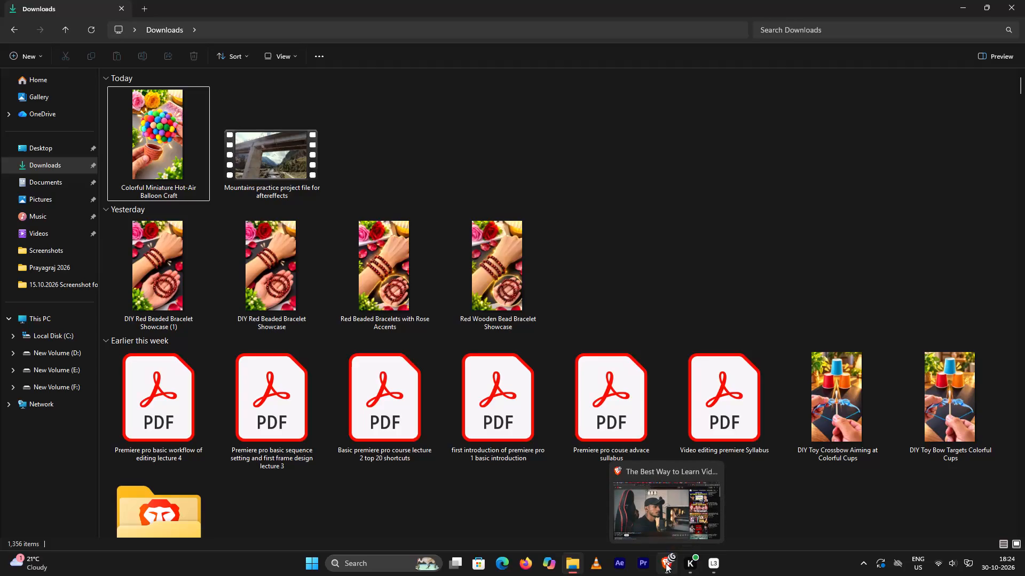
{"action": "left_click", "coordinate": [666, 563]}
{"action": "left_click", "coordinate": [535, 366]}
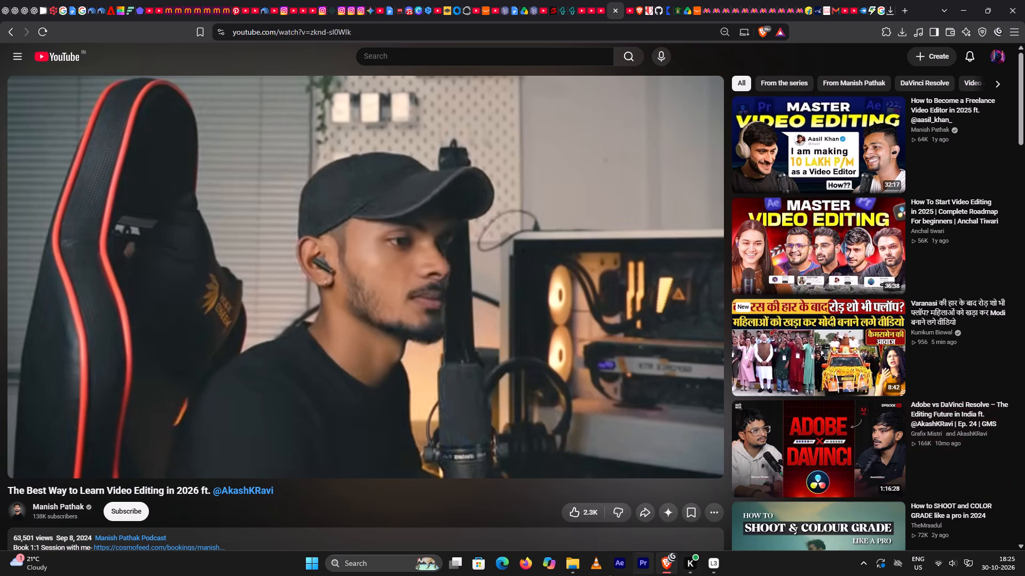
In File Explorer, open Documents > Adobe > Premiere Pro Export > 22.0 and cut the videos Mismichiko 23354 02_62 and Mismichiko2334 02_62.
{"action": "left_click", "coordinate": [569, 569]}
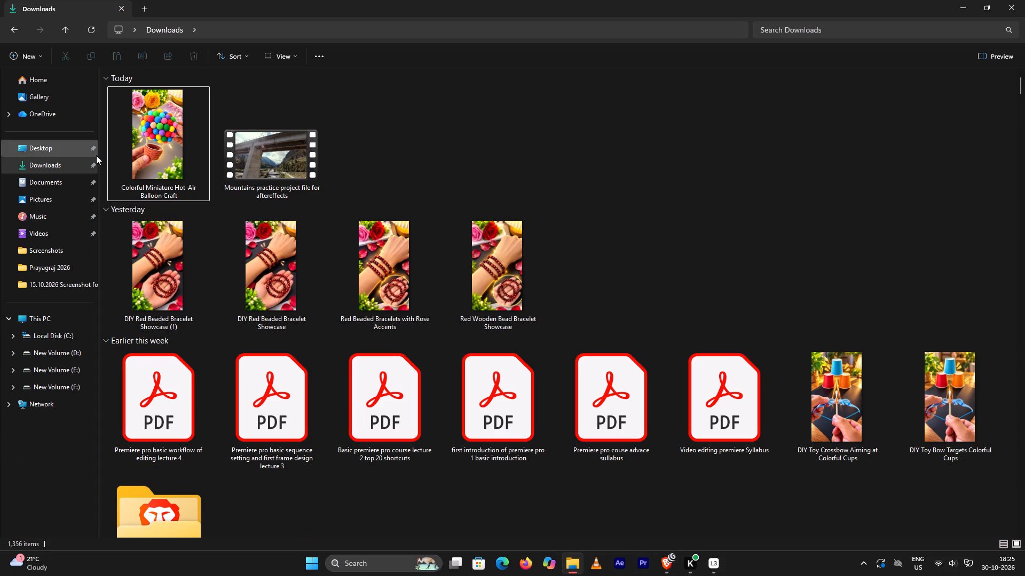
{"action": "left_click", "coordinate": [61, 31]}
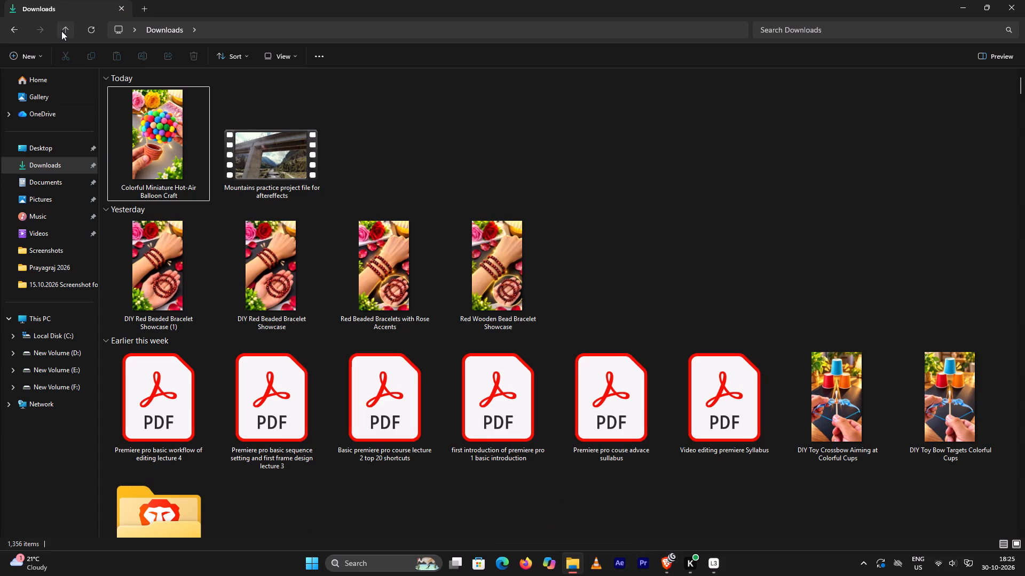
{"action": "left_click", "coordinate": [15, 28]}
{"action": "left_click", "coordinate": [16, 30]}
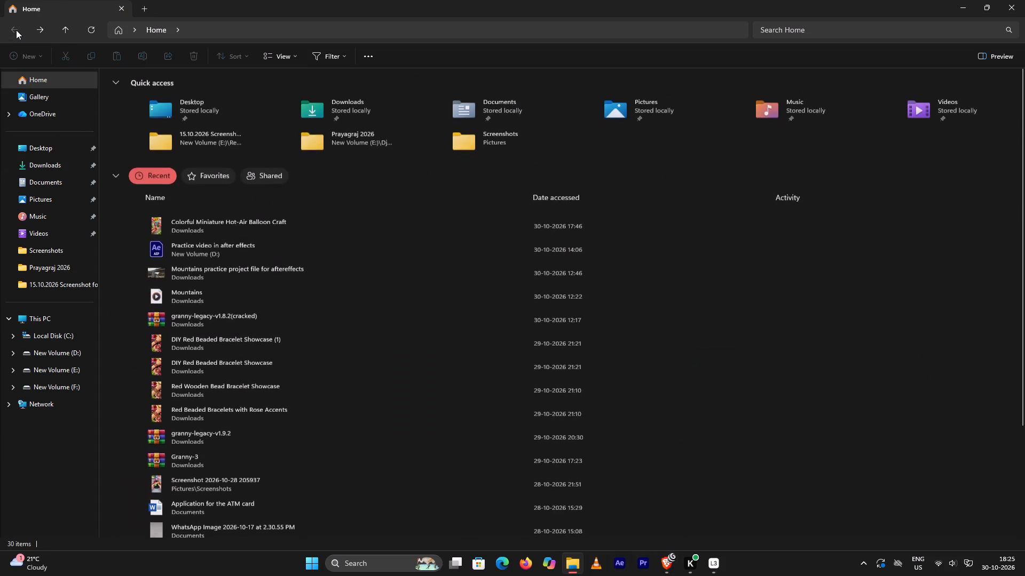
{"action": "left_click", "coordinate": [60, 182]}
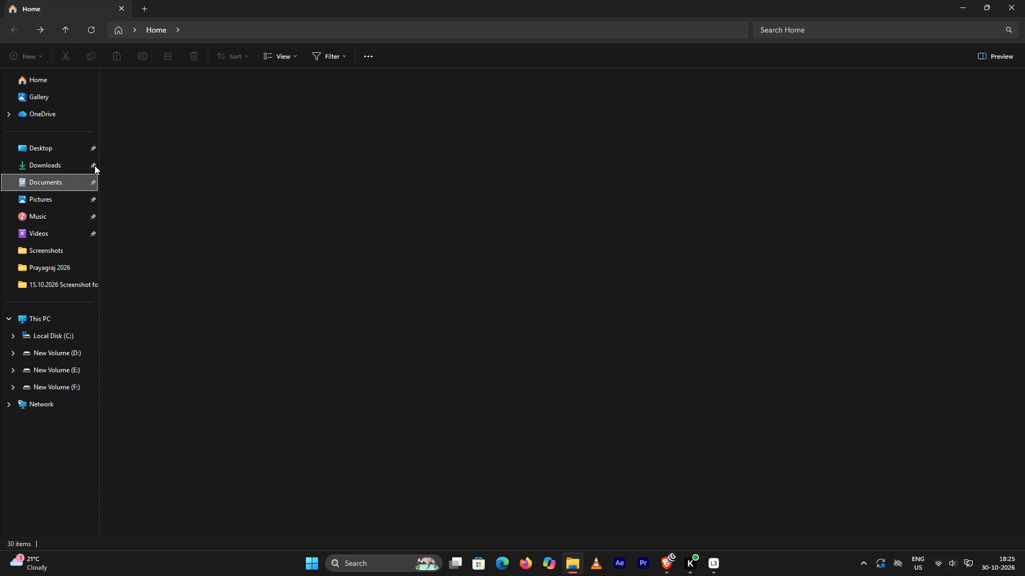
{"action": "double_click", "coordinate": [144, 132]}
{"action": "double_click", "coordinate": [142, 145]}
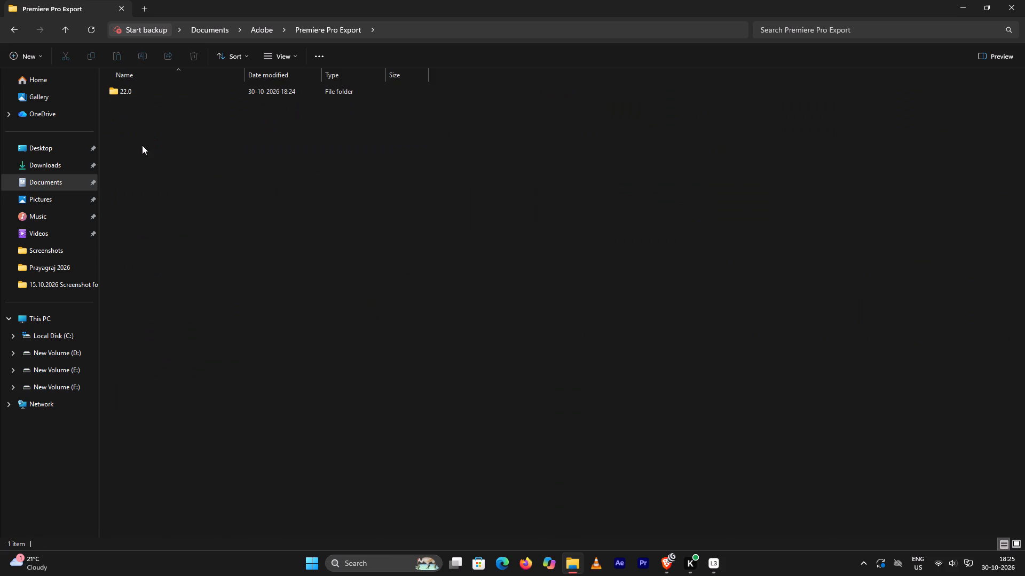
{"action": "double_click", "coordinate": [130, 90]}
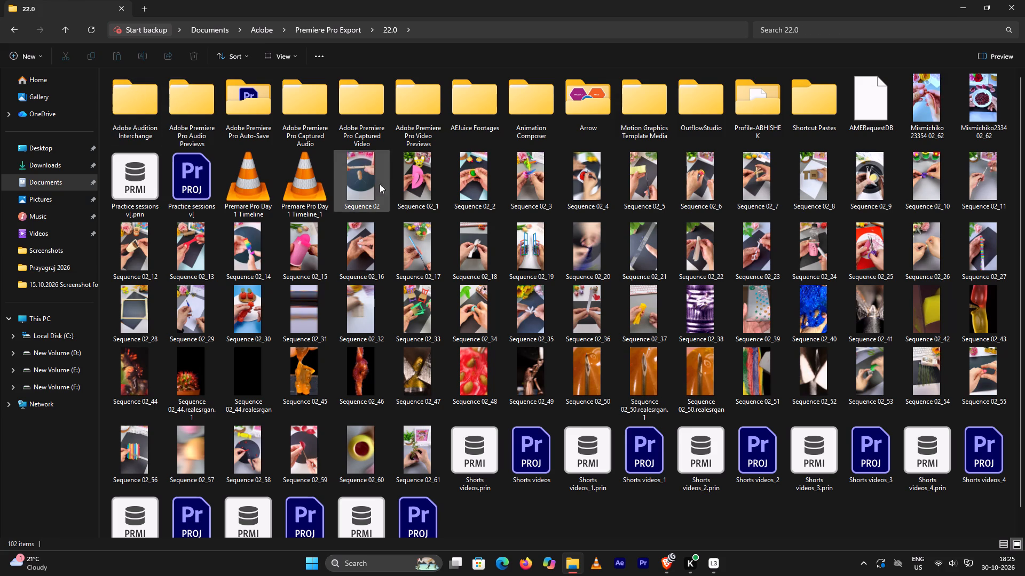
{"action": "left_click", "coordinate": [975, 127]}
{"action": "left_click", "coordinate": [949, 118], "text": "ctrl"}
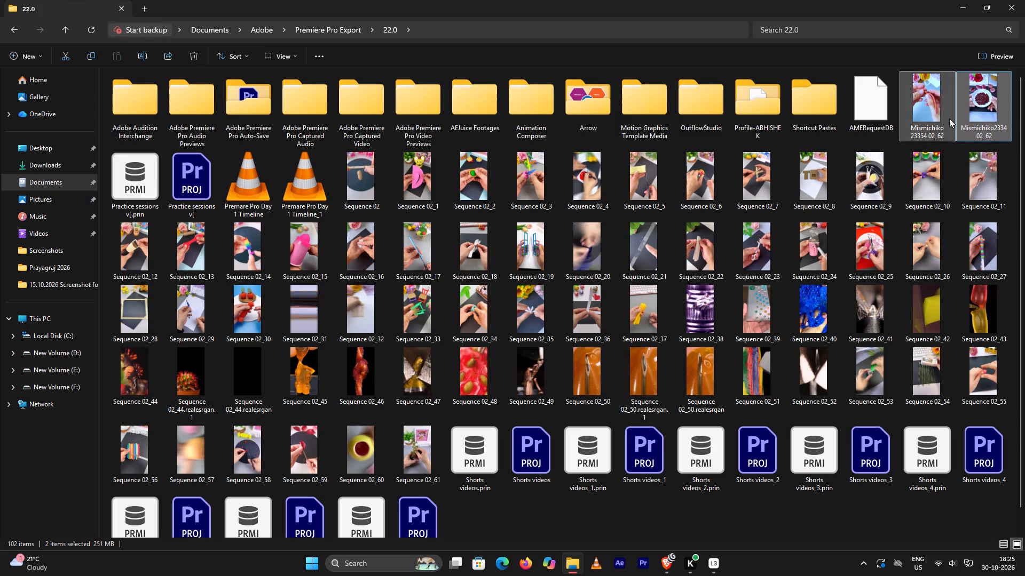
{"action": "key", "text": "ctrl+x"}
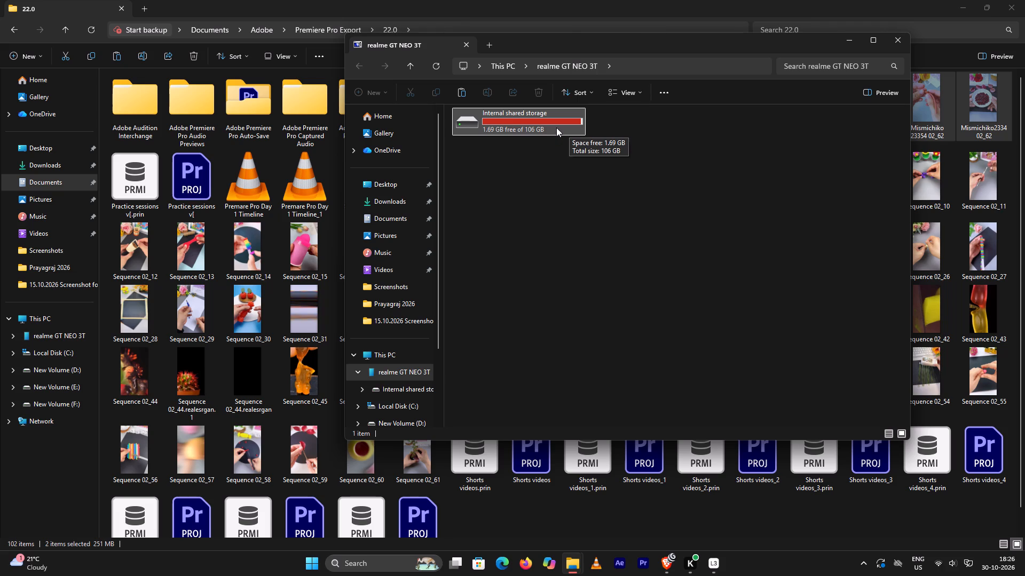
Open the Movies folder in the realme GT NEO 3T's internal storage and permanently delete Mismichiko 343453 02_62 and the Colorful Bottle Cap Flower Spinner image.
{"action": "double_click", "coordinate": [556, 127]}
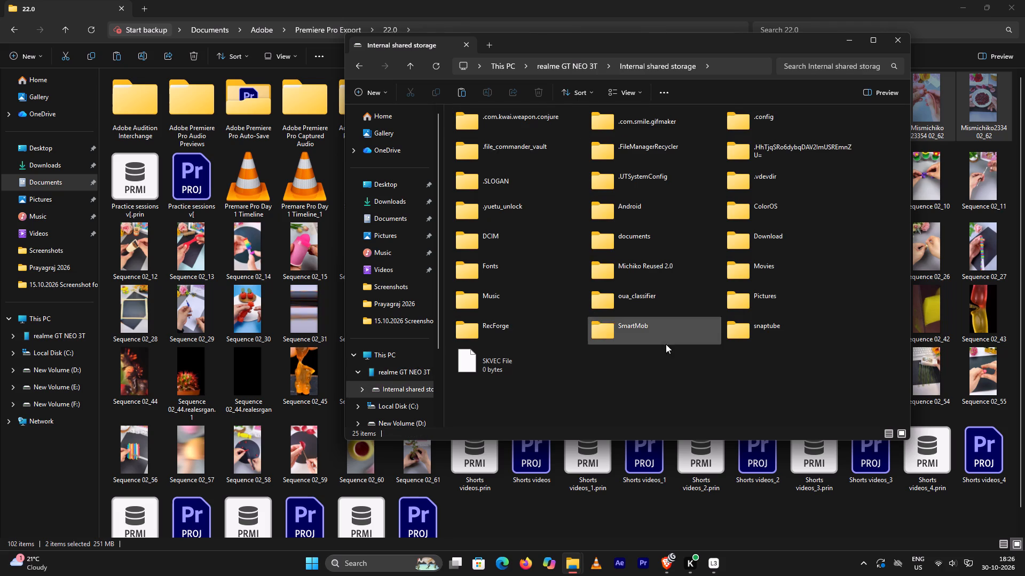
{"action": "left_click", "coordinate": [763, 256]}
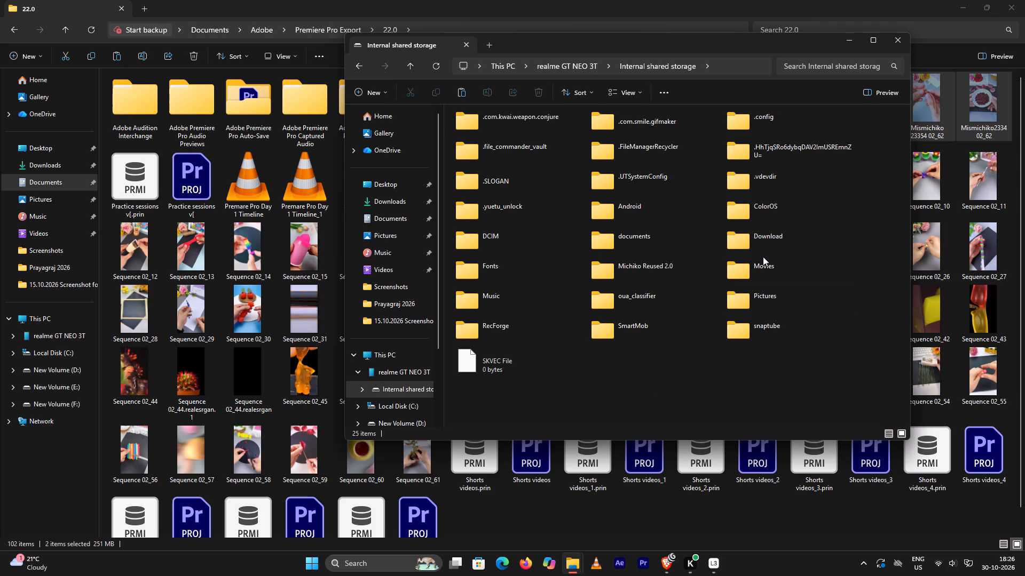
{"action": "double_click", "coordinate": [763, 267]}
{"action": "left_click", "coordinate": [703, 291]}
{"action": "left_click_drag", "start_coordinate": [533, 285], "coordinate": [516, 246]}
{"action": "key", "text": "Delete"}
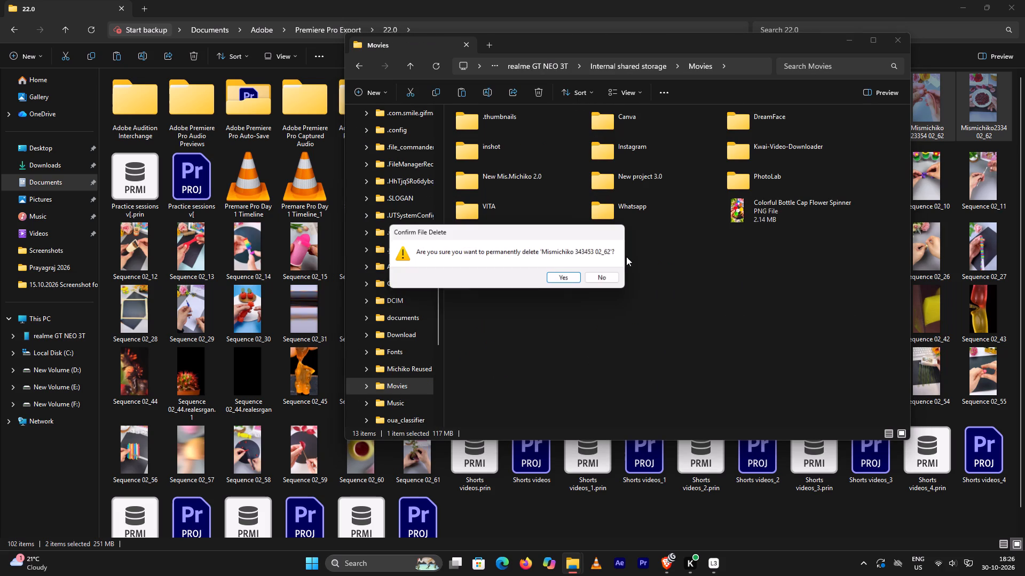
{"action": "key", "text": "Return"}
{"action": "left_click", "coordinate": [760, 221]}
{"action": "key", "text": "Delete"}
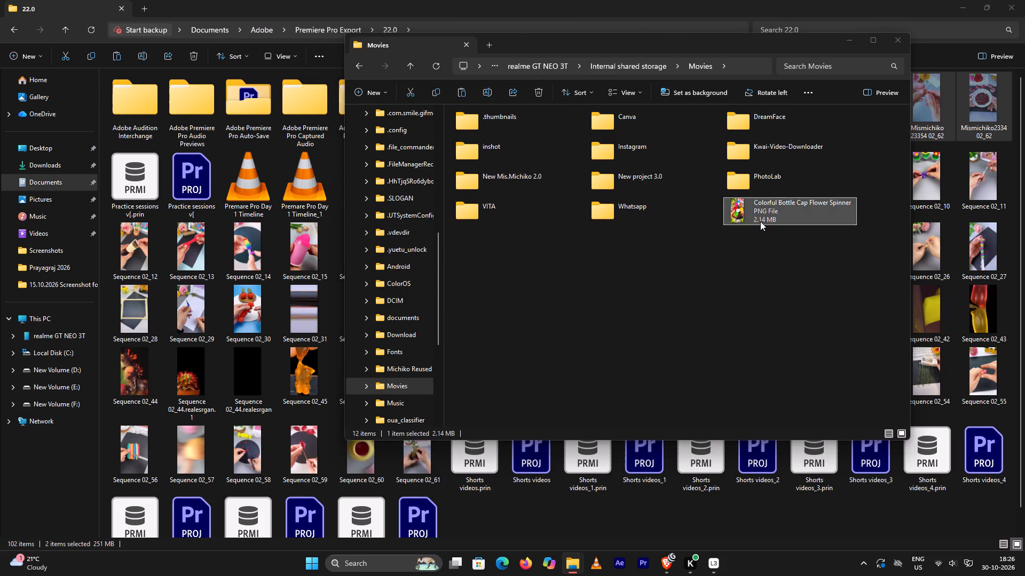
{"action": "key", "text": "Return"}
Paste the two cut Mismichiko videos into the phone's Movies folder.
{"action": "left_click", "coordinate": [627, 270]}
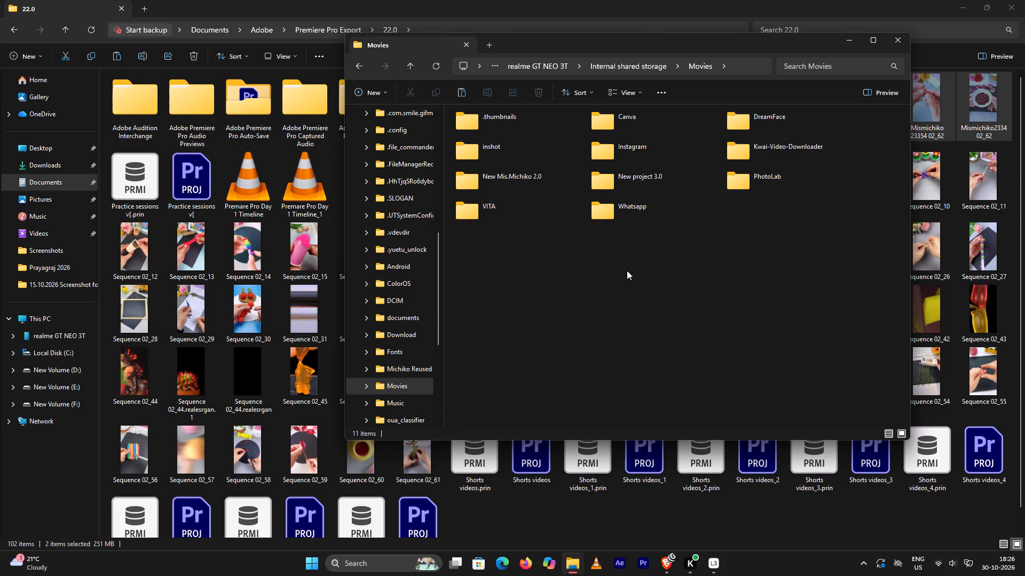
{"action": "key", "text": "ctrl+v"}
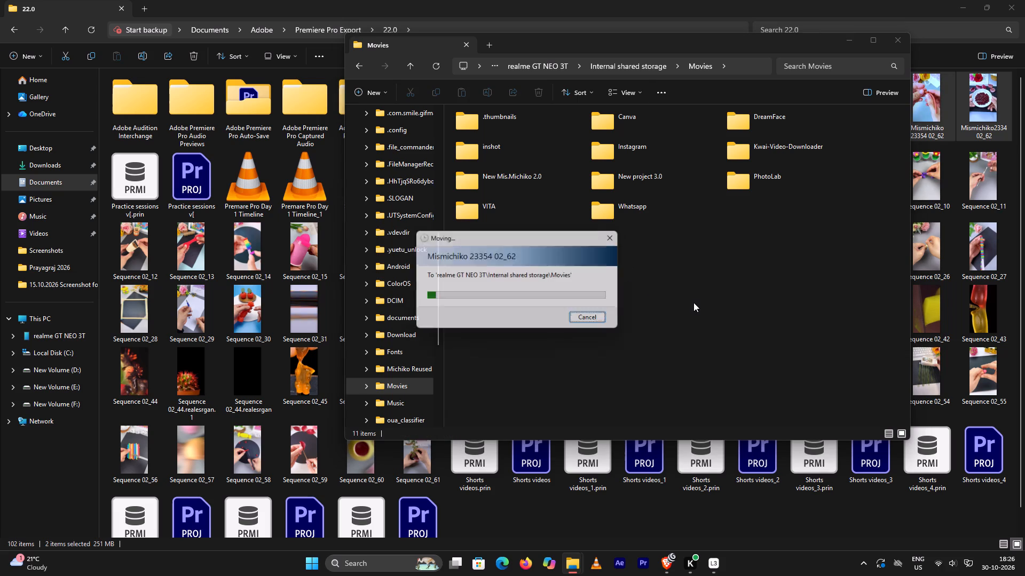
Move the Colorful Miniature Hot-Air Balloon Craft and DIY Red Beaded Bracelet Showcase images from Downloads to the phone's Movies folder.
{"action": "left_click", "coordinate": [490, 44]}
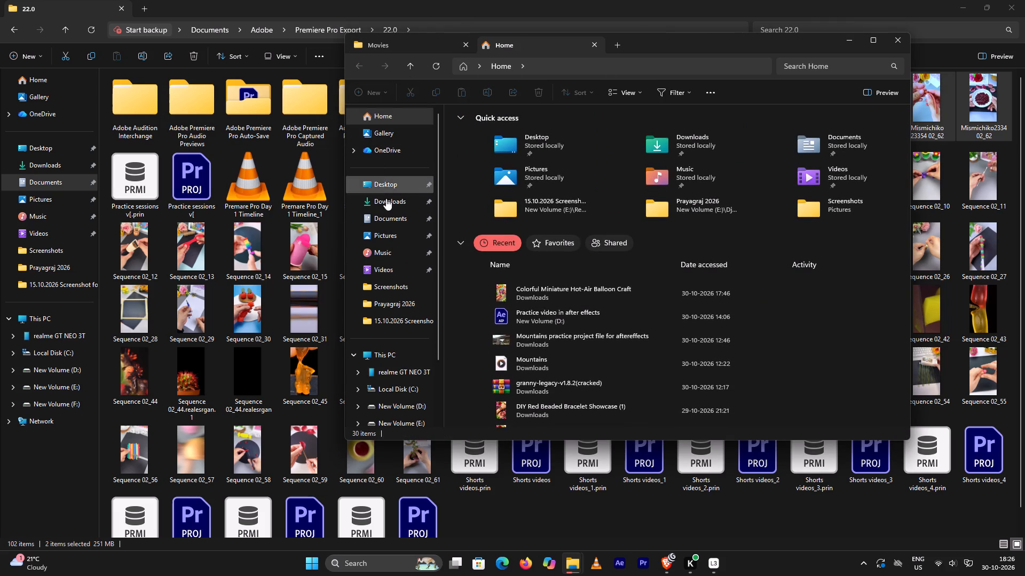
{"action": "left_click", "coordinate": [386, 202]}
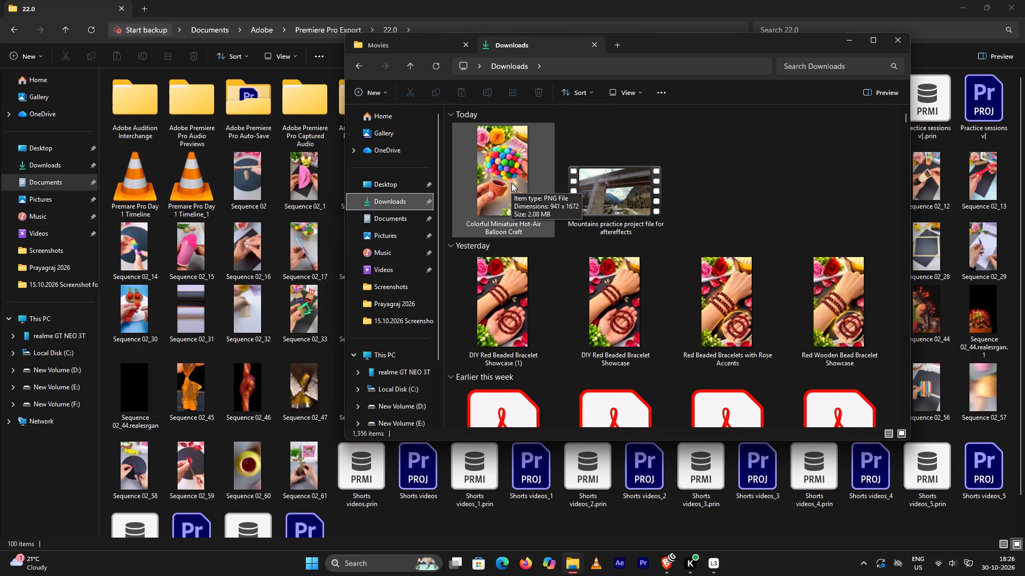
{"action": "left_click", "coordinate": [511, 183]}
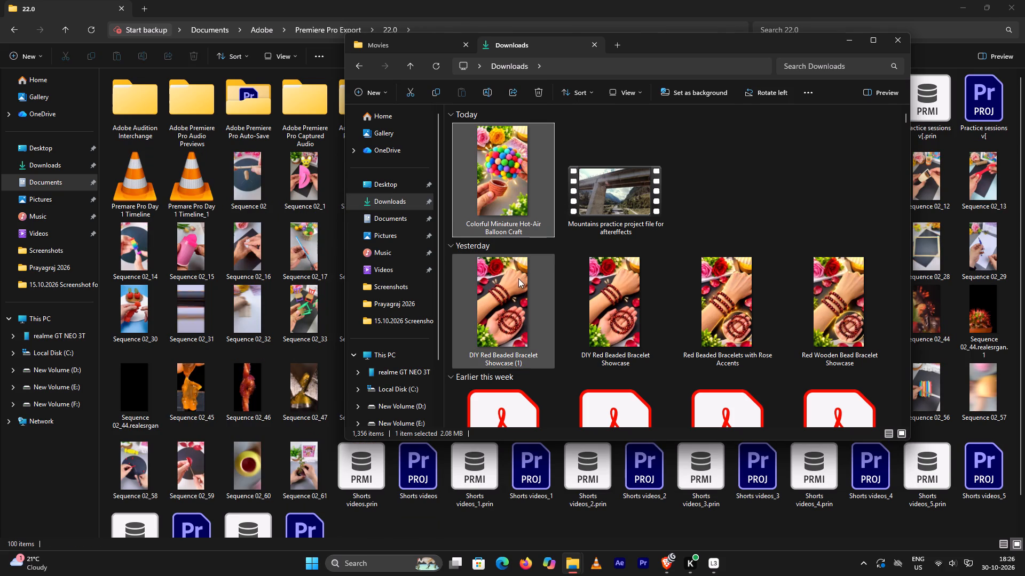
{"action": "left_click", "coordinate": [585, 315], "text": "ctrl"}
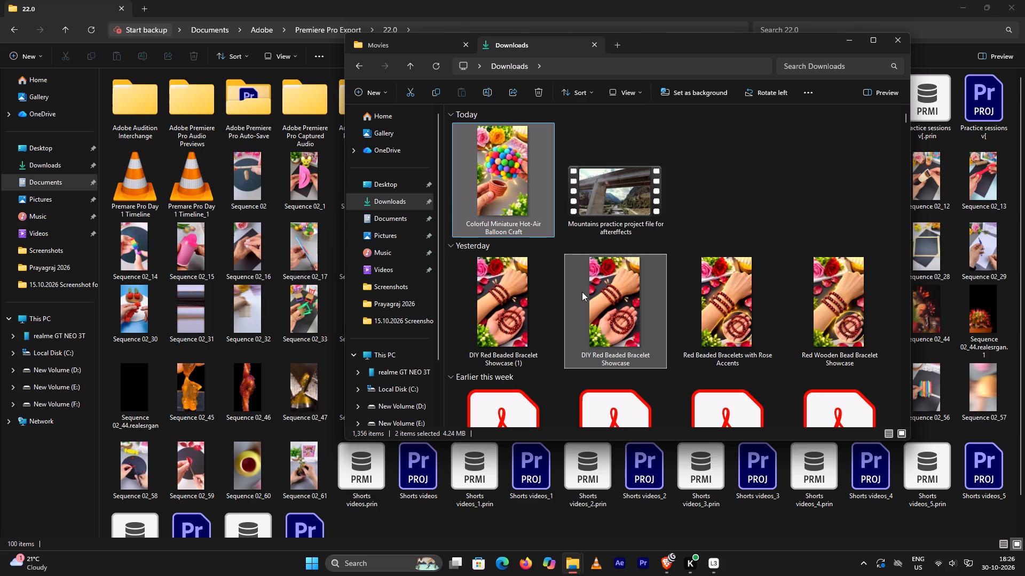
{"action": "key", "text": "ctrl+x"}
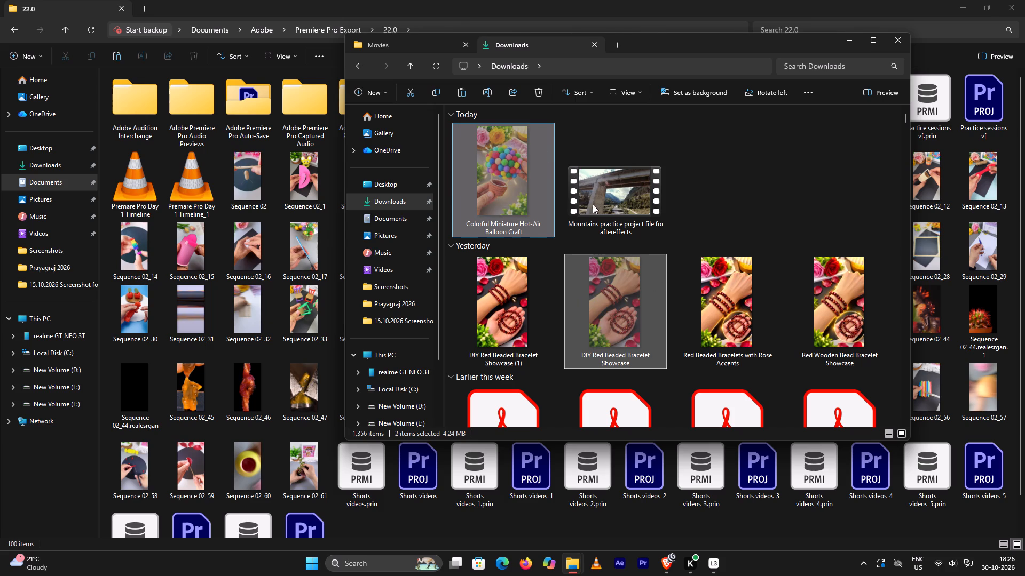
{"action": "left_click", "coordinate": [418, 46]}
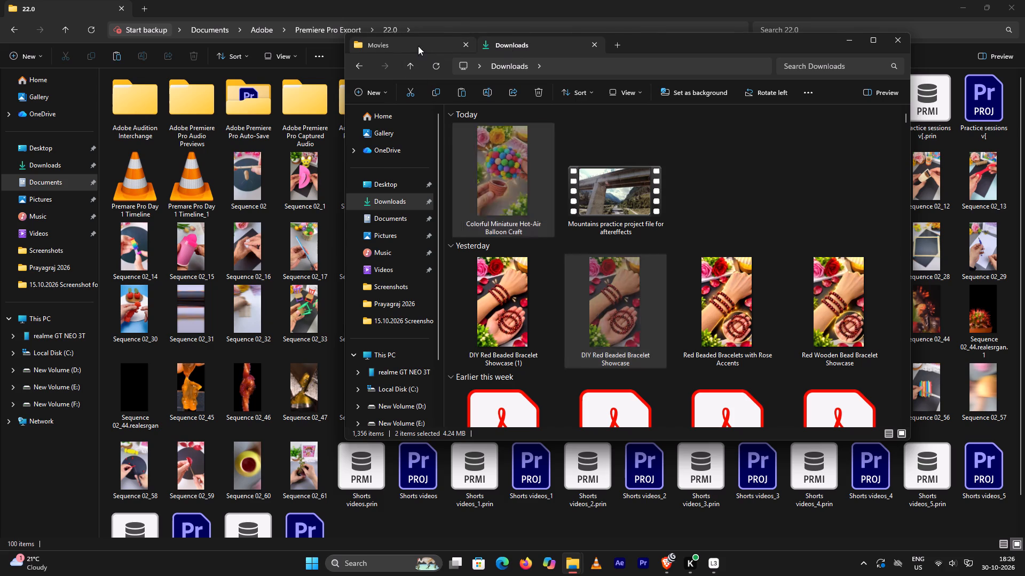
{"action": "left_click", "coordinate": [610, 340]}
{"action": "key", "text": "ctrl+v"}
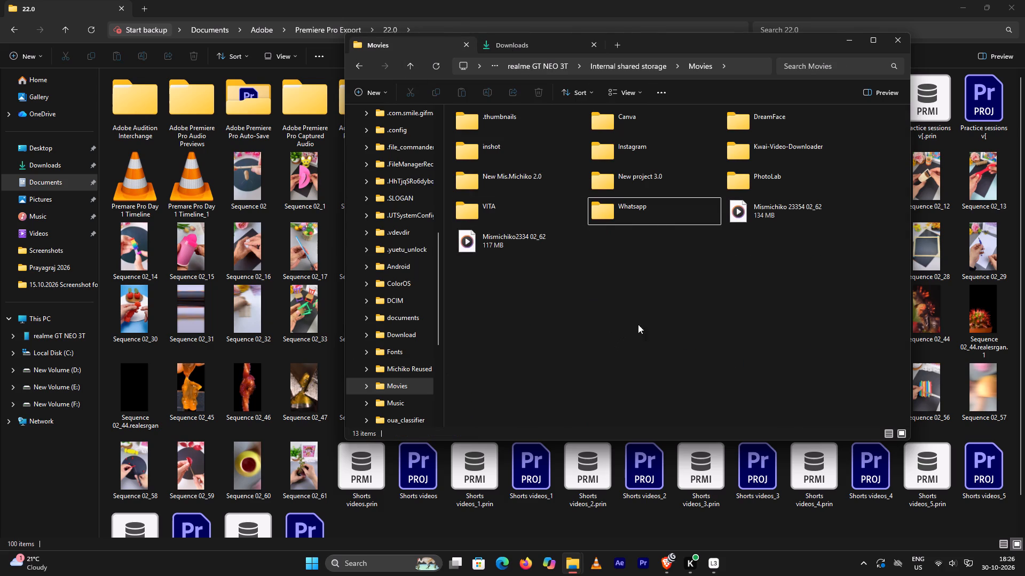
Delete the three remaining bracelet images dated yesterday from Downloads and minimise the File Explorer window.
{"action": "left_click", "coordinate": [496, 45]}
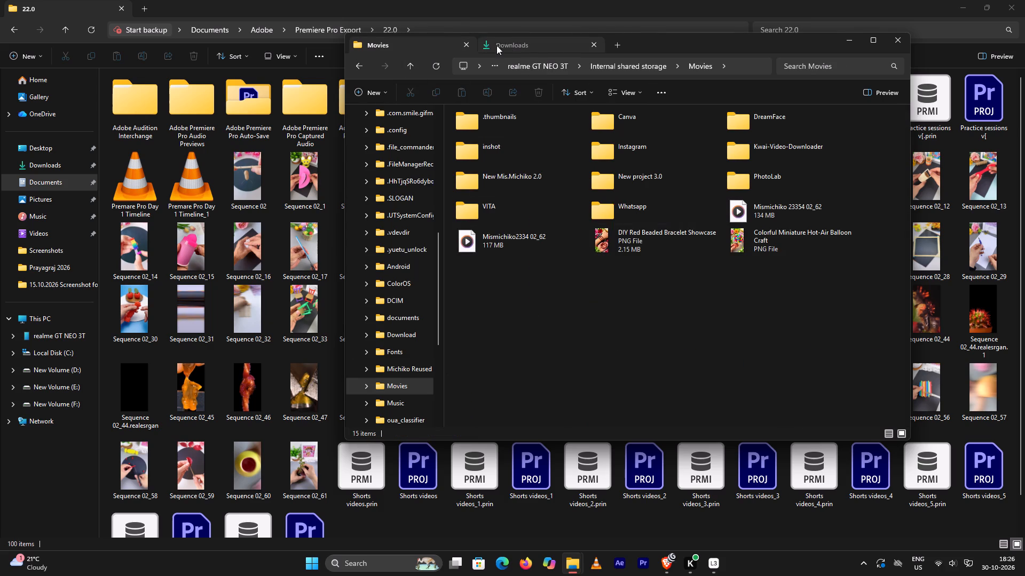
{"action": "left_click_drag", "start_coordinate": [826, 303], "coordinate": [517, 281]}
{"action": "key", "text": "Delete"}
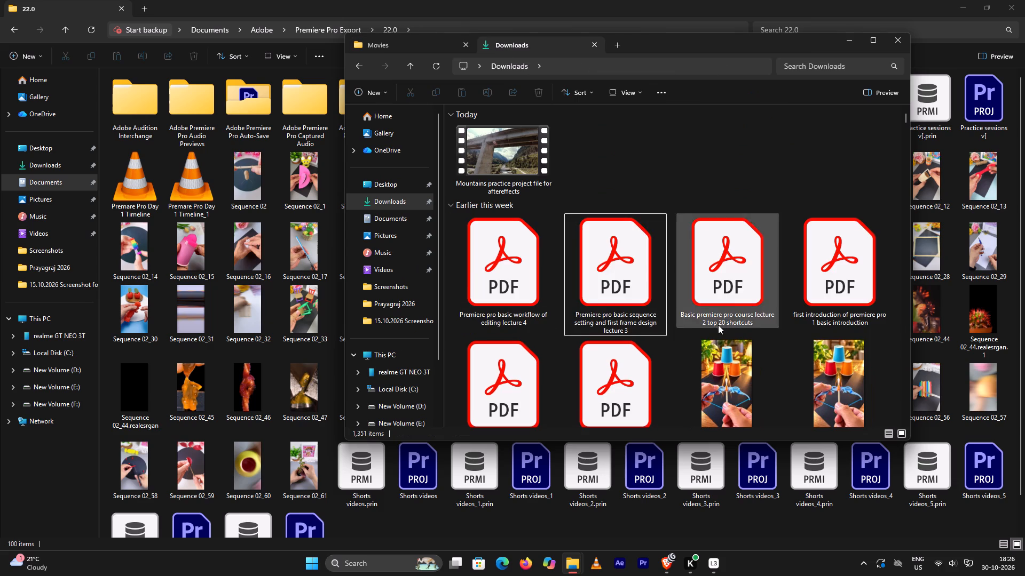
{"action": "left_click", "coordinate": [853, 42]}
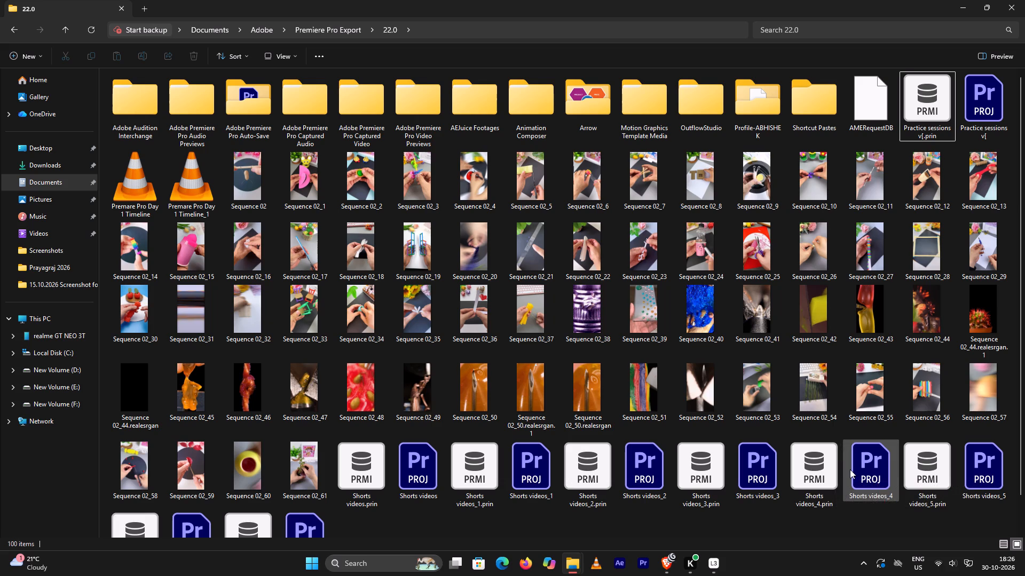
Switch to Brave, resume the video "The Best Way to Learn Video Editing in 2026" and look through its description and timestamps.
{"action": "left_click", "coordinate": [665, 570]}
{"action": "left_click", "coordinate": [493, 263]}
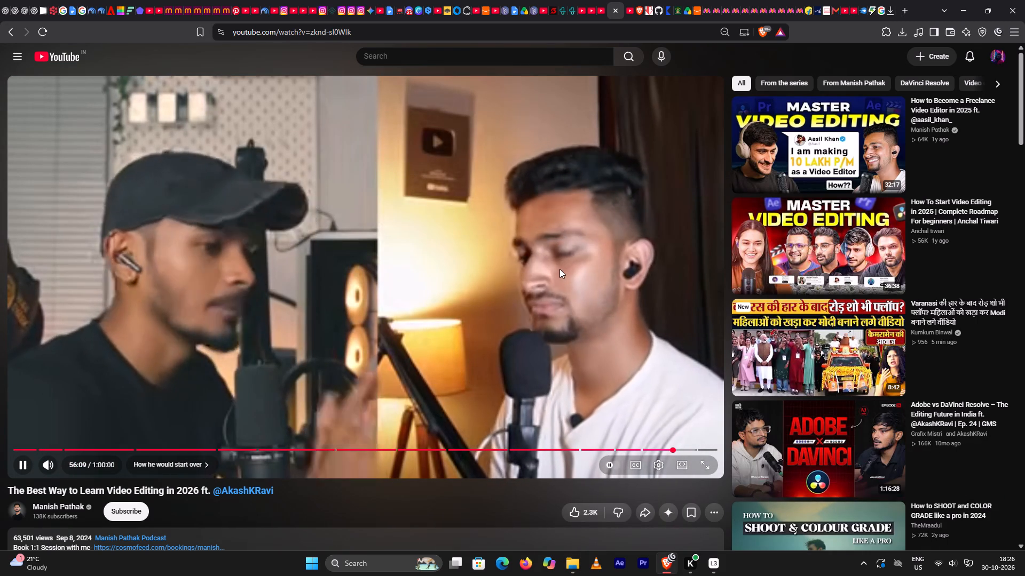
{"action": "scroll", "coordinate": [559, 269], "scroll_direction": "down", "scroll_amount": 4}
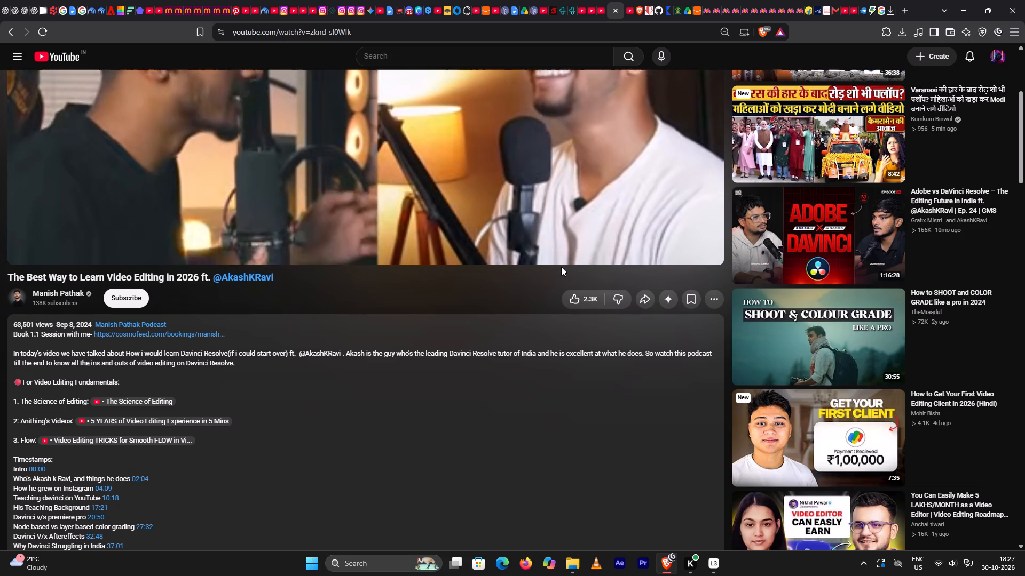
{"action": "scroll", "coordinate": [559, 266], "scroll_direction": "down", "scroll_amount": 2}
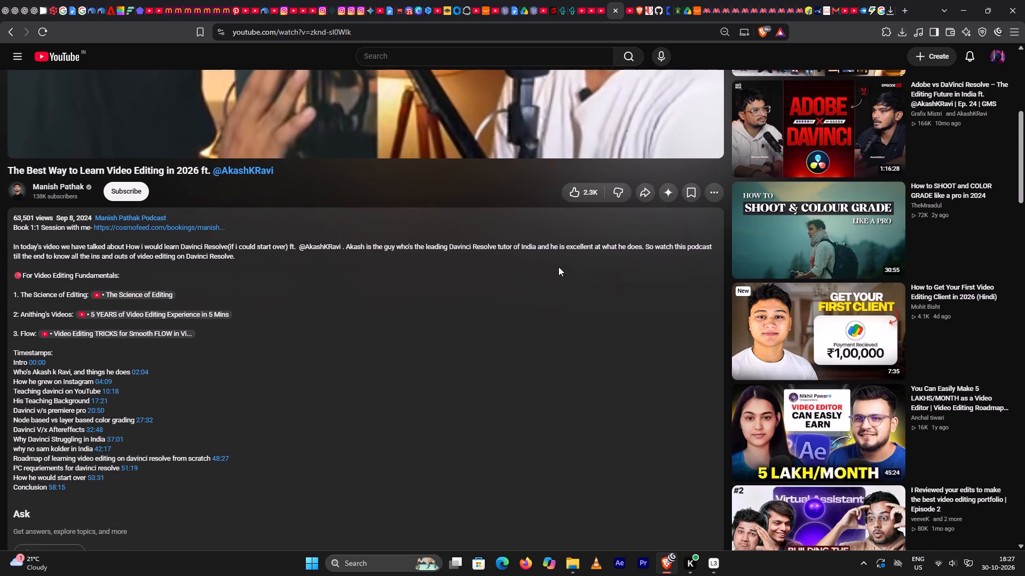
{"action": "scroll", "coordinate": [558, 267], "scroll_direction": "down", "scroll_amount": 3}
{"action": "scroll", "coordinate": [557, 267], "scroll_direction": "up", "scroll_amount": 2}
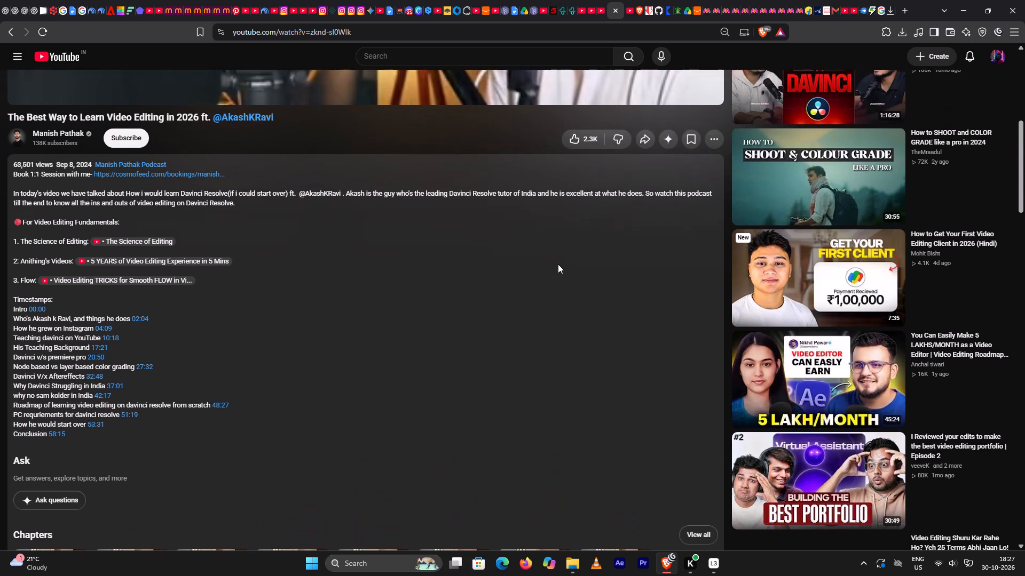
{"action": "scroll", "coordinate": [558, 264], "scroll_direction": "up", "scroll_amount": 8}
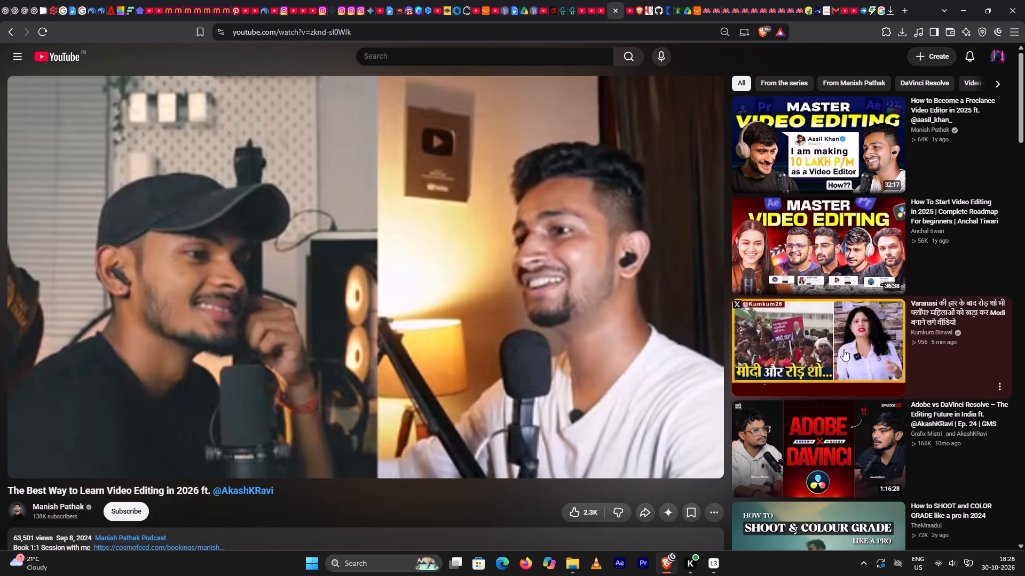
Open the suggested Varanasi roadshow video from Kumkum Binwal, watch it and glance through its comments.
{"action": "left_click", "coordinate": [859, 365]}
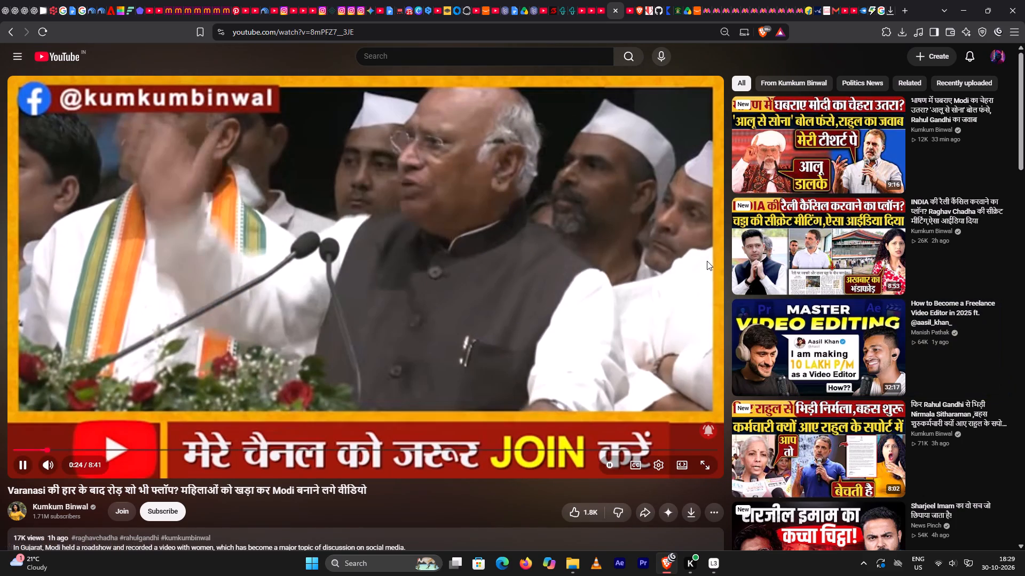
{"action": "scroll", "coordinate": [627, 211], "scroll_direction": "down", "scroll_amount": 3}
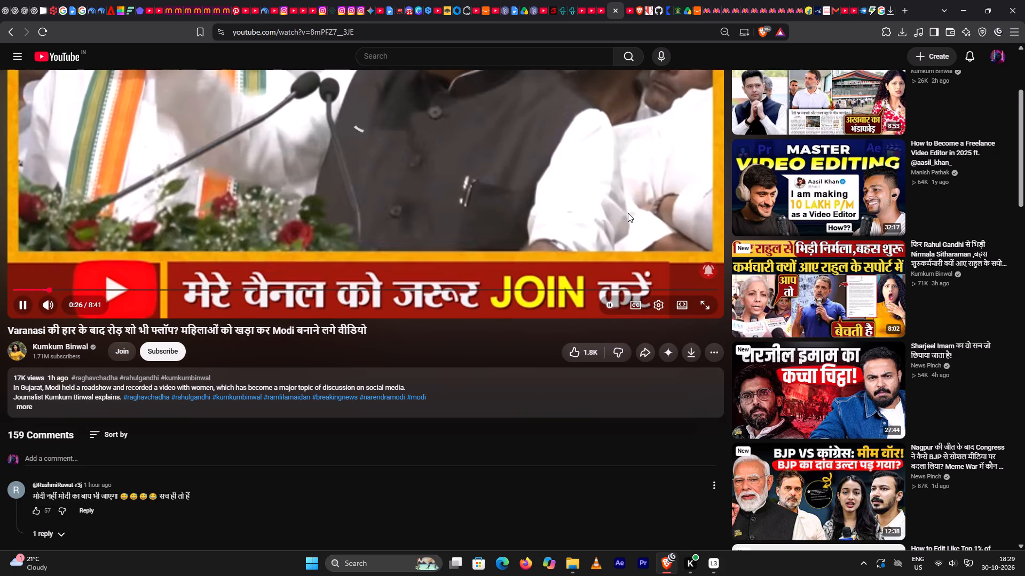